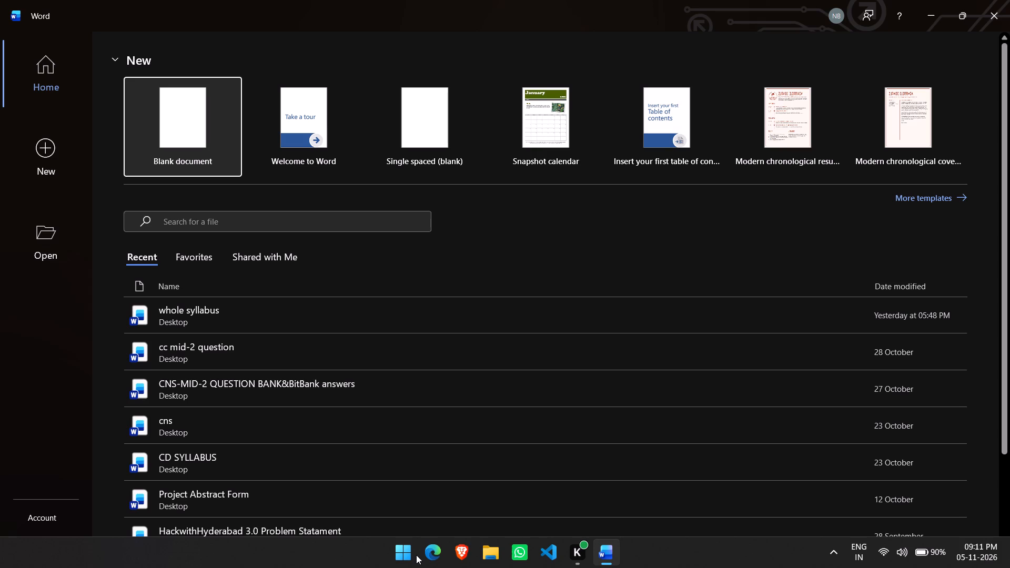
# Create a new blank document.
pyautogui.click(193, 129)
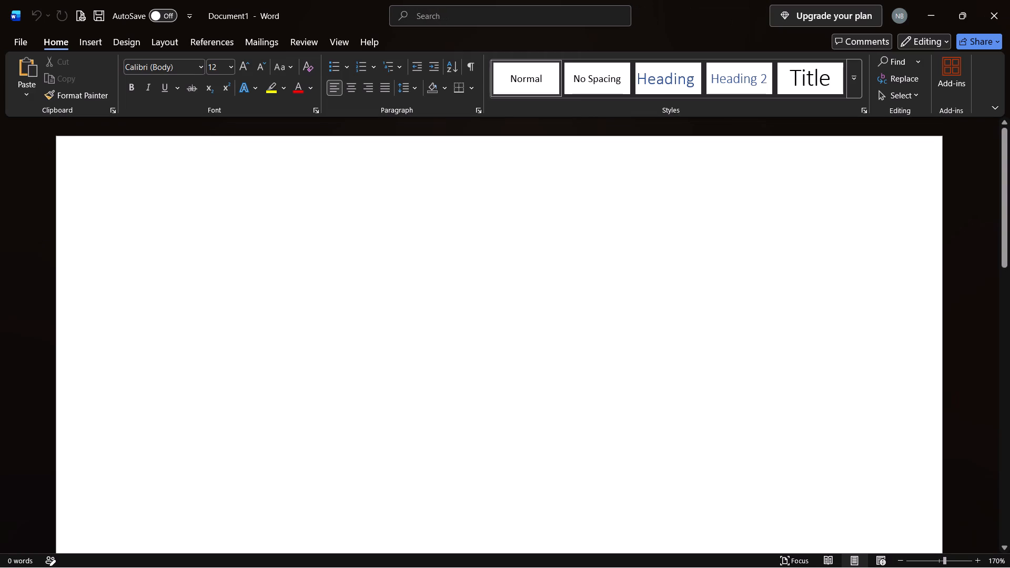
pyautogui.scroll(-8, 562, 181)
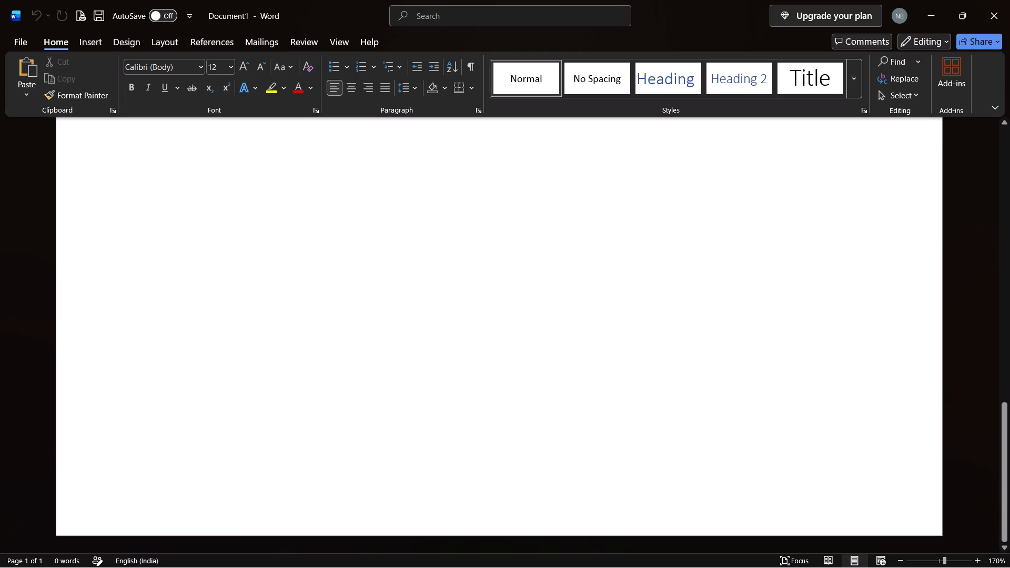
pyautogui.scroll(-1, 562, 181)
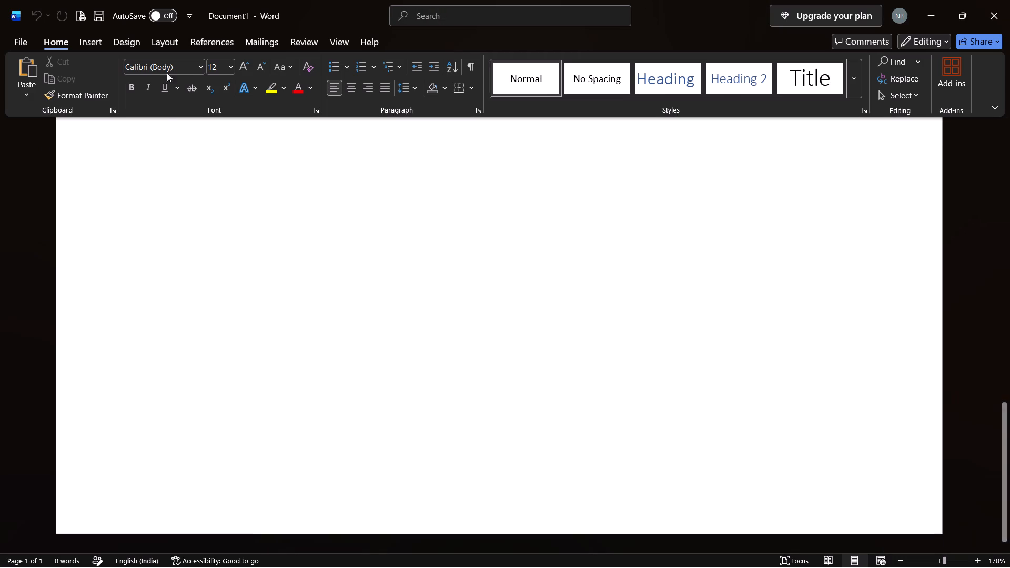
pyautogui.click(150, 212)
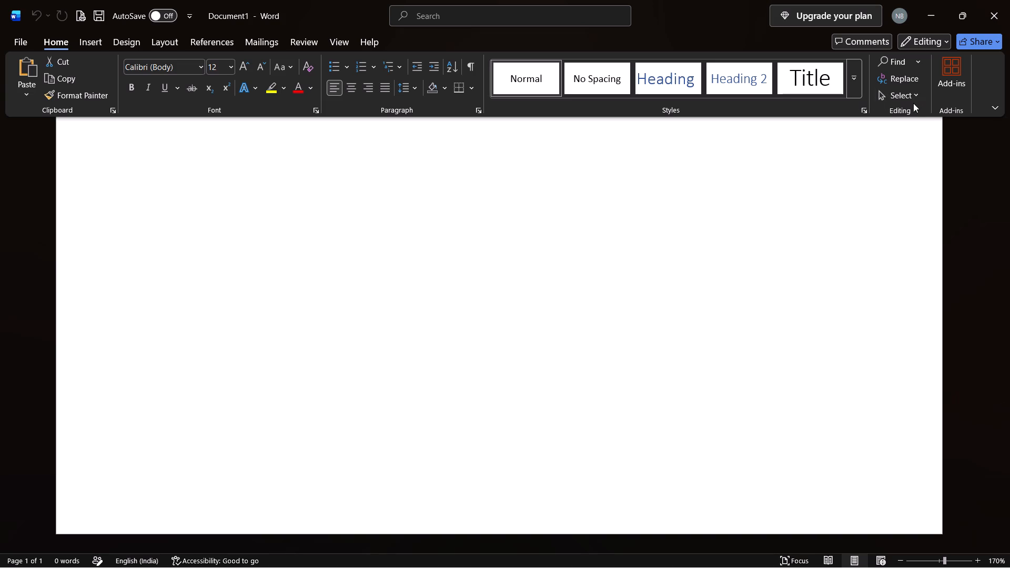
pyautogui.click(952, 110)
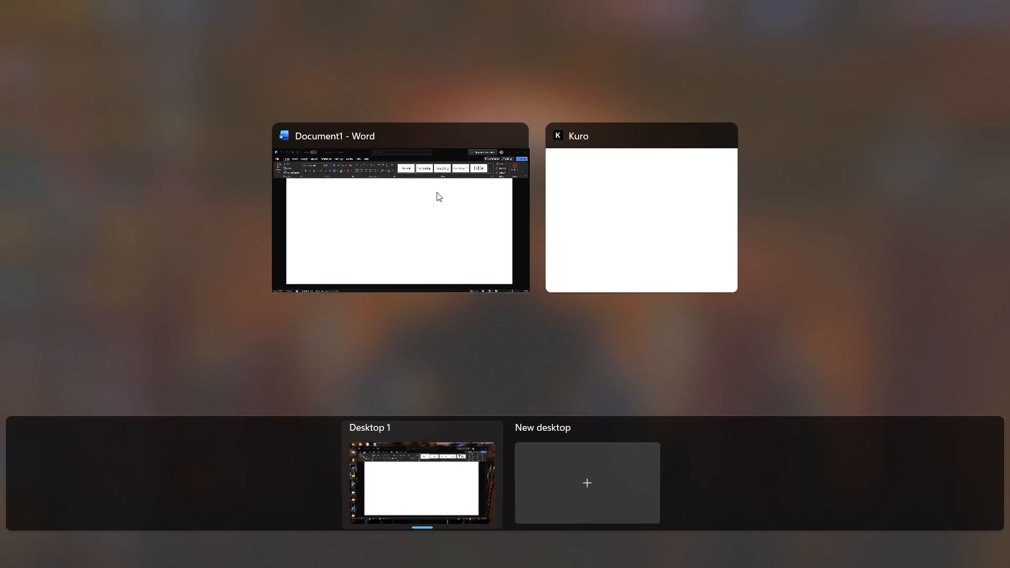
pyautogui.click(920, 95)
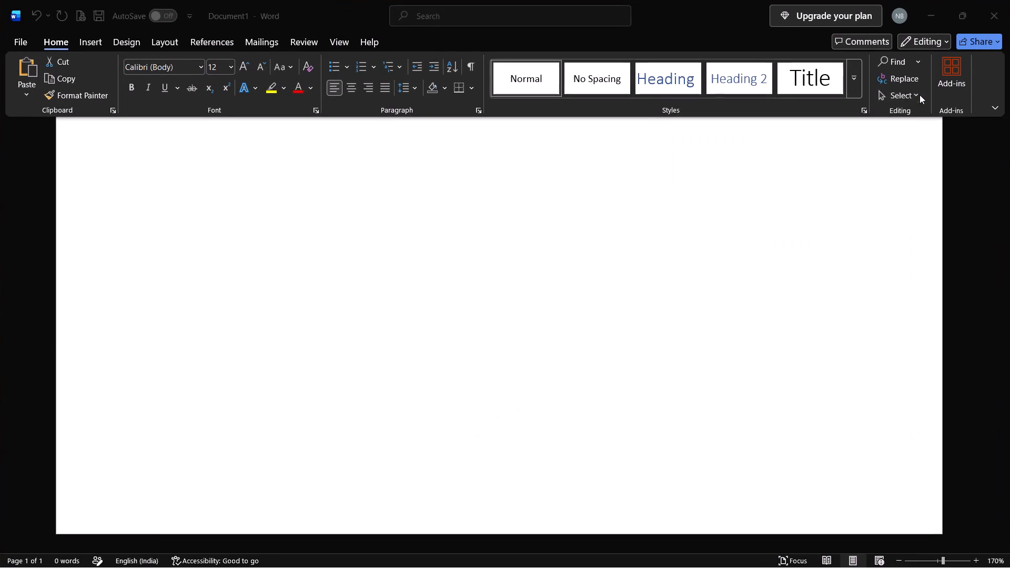
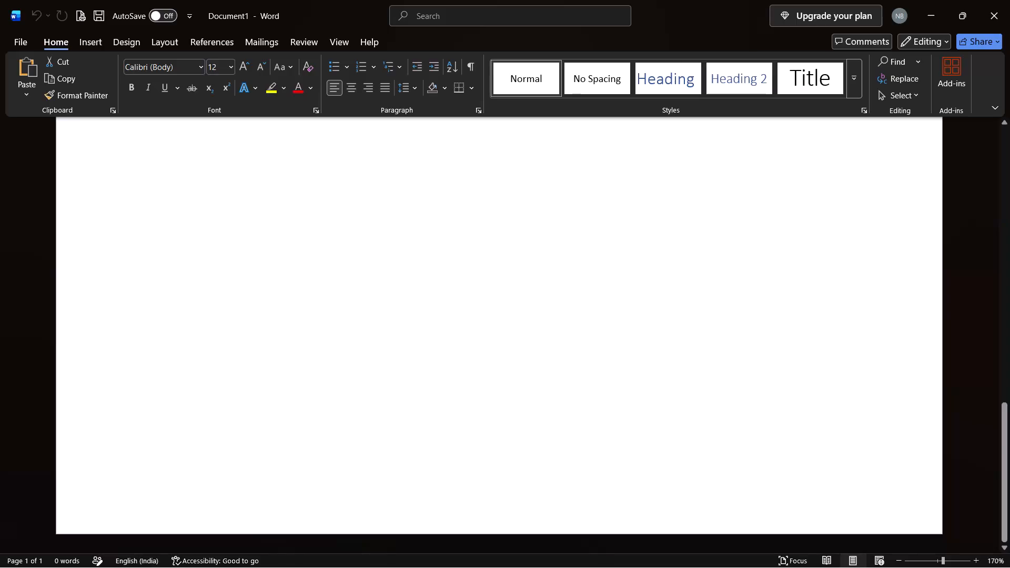
# Paste the copied HEALSENSE project title text, from the project name through the Project Category line, into the blank document.
pyautogui.press('v')
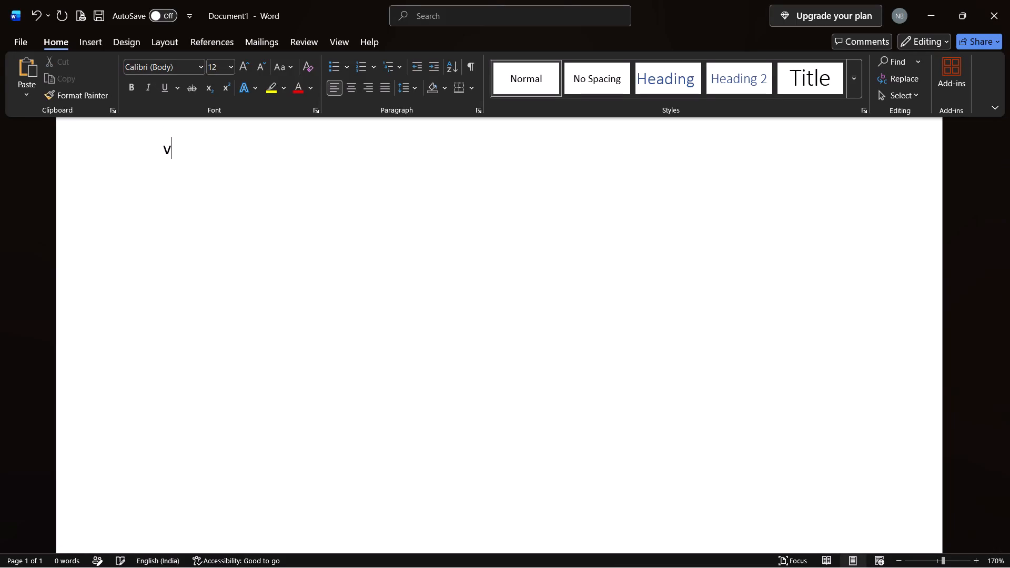
pyautogui.press('BackSpace')
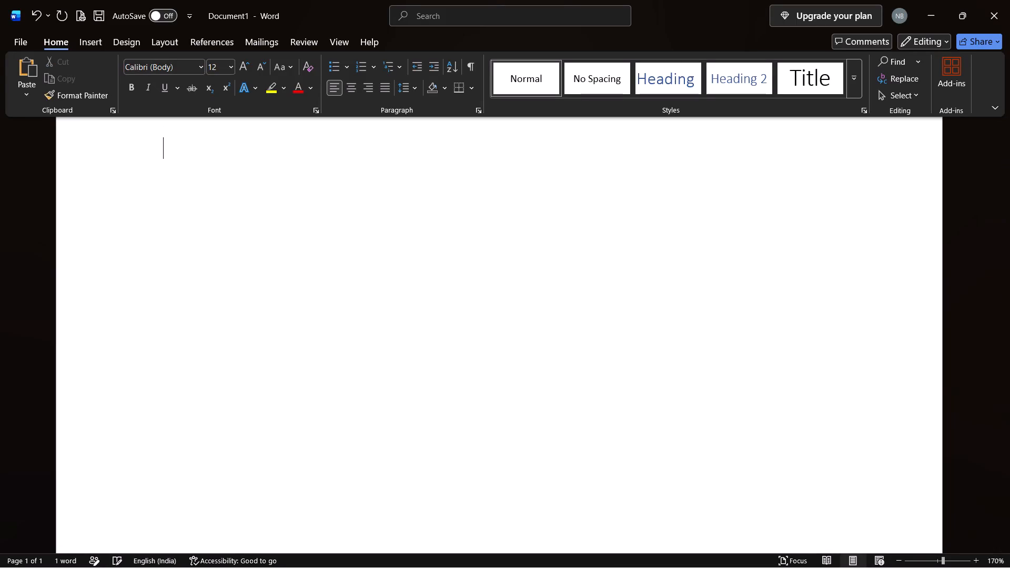
pyautogui.hotkey('ctrl', 'v')
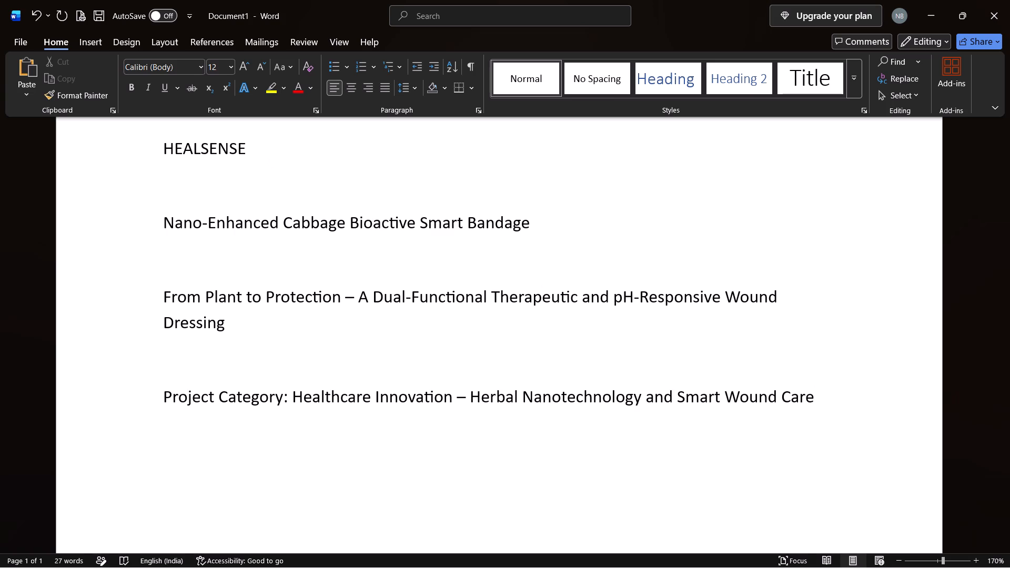
# Remove the empty line between "HEALSENSE" and "Nano-Enhanced Cabbage Bioactive Smart Bandage".
pyautogui.click(170, 201)
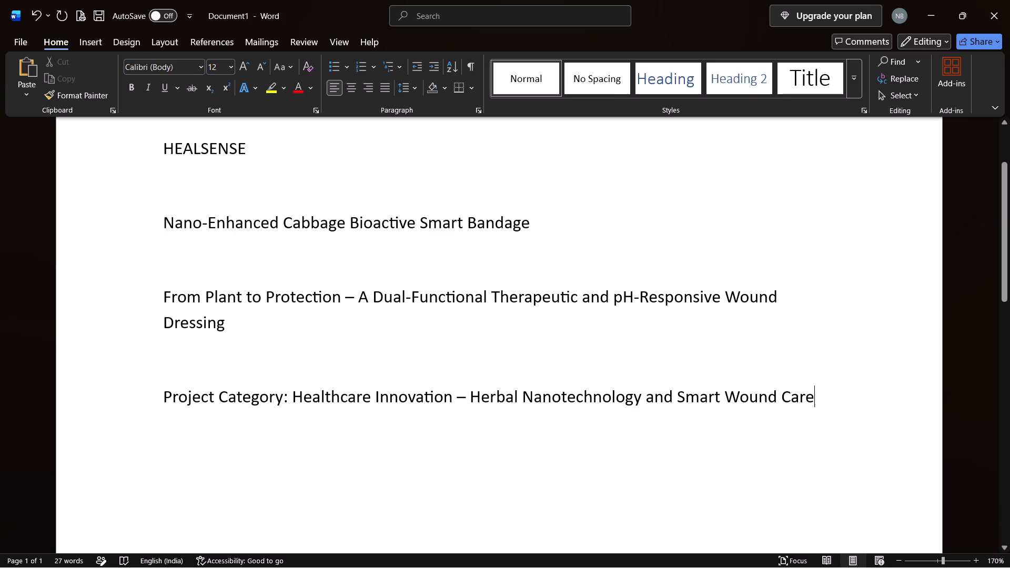
pyautogui.click(173, 207)
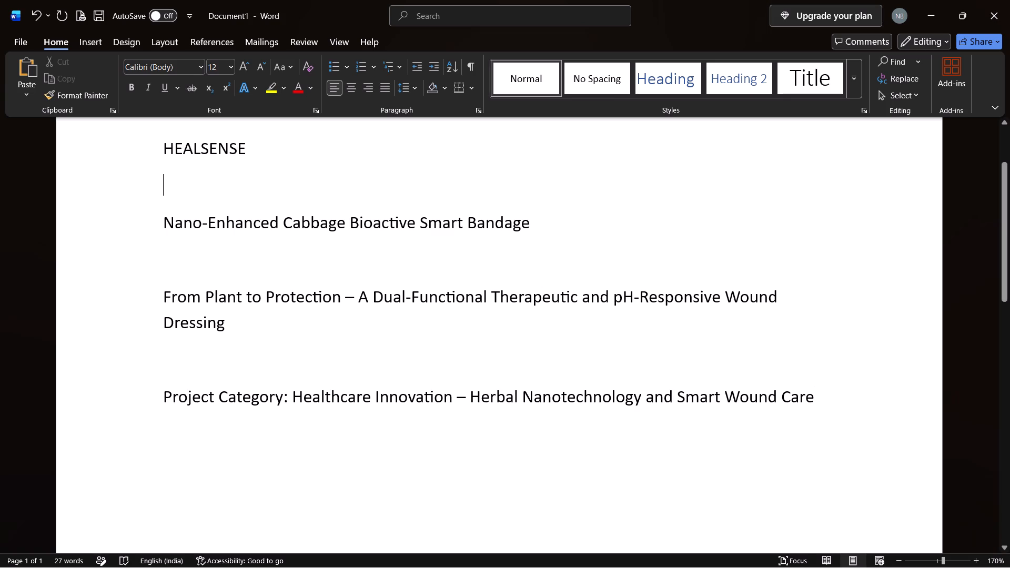
pyautogui.click(173, 207)
pyautogui.click(173, 207)
pyautogui.click(217, 205)
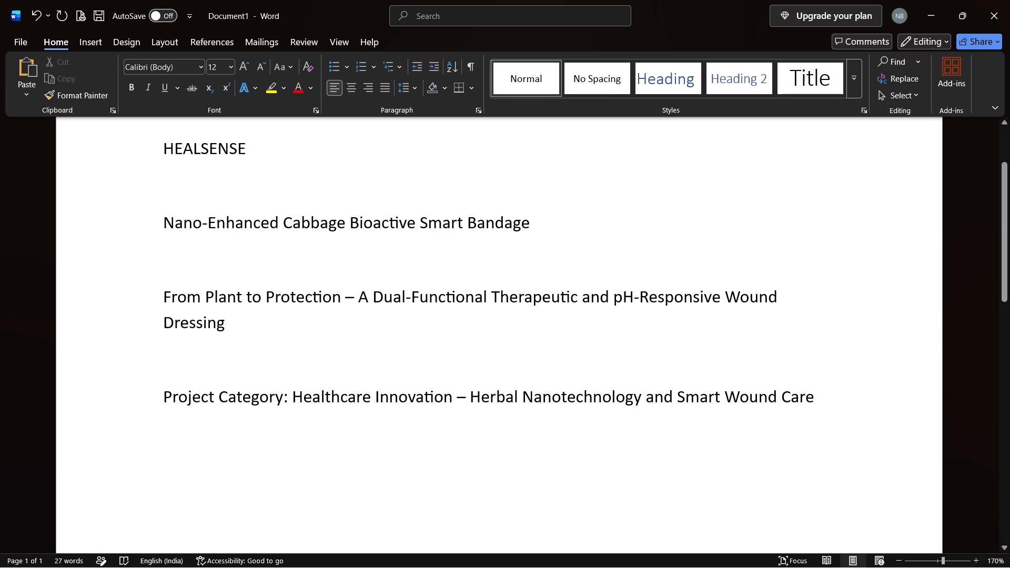
pyautogui.click(217, 205)
pyautogui.press('BackSpace')
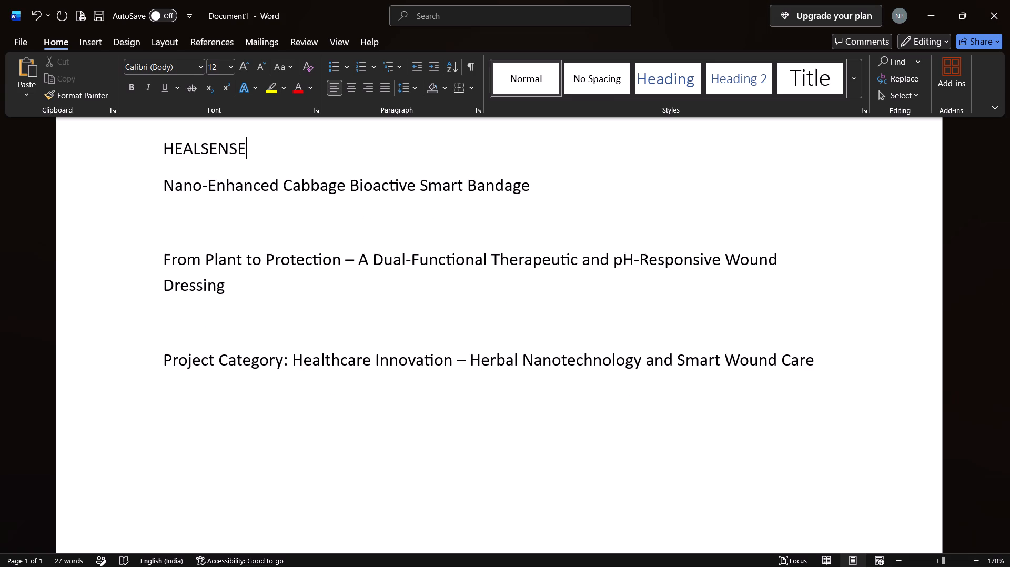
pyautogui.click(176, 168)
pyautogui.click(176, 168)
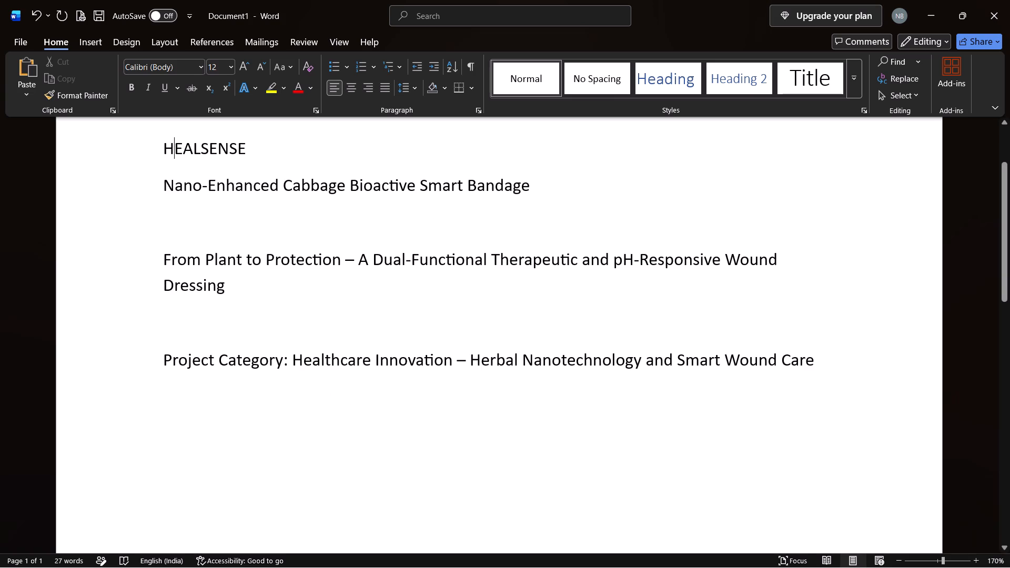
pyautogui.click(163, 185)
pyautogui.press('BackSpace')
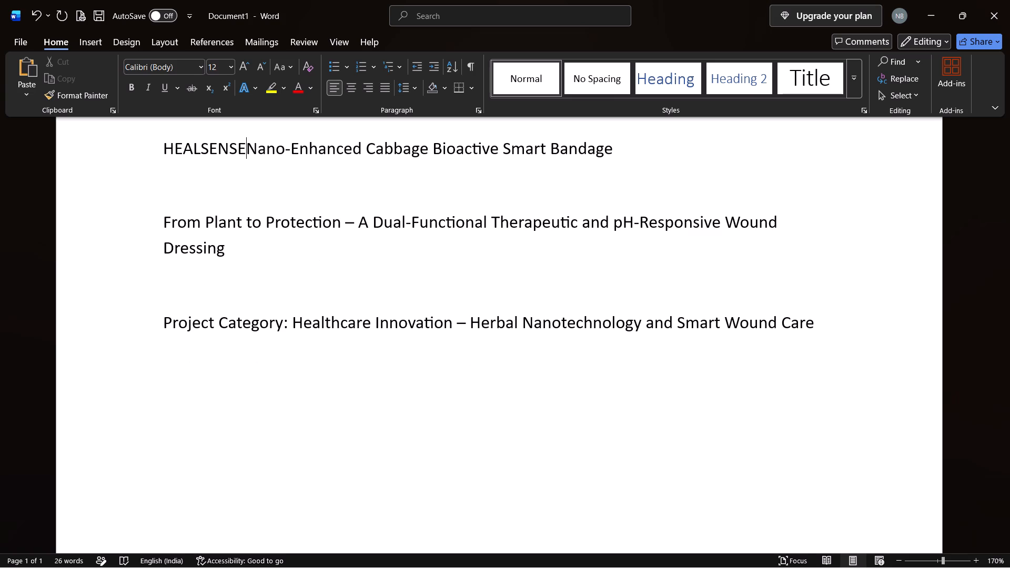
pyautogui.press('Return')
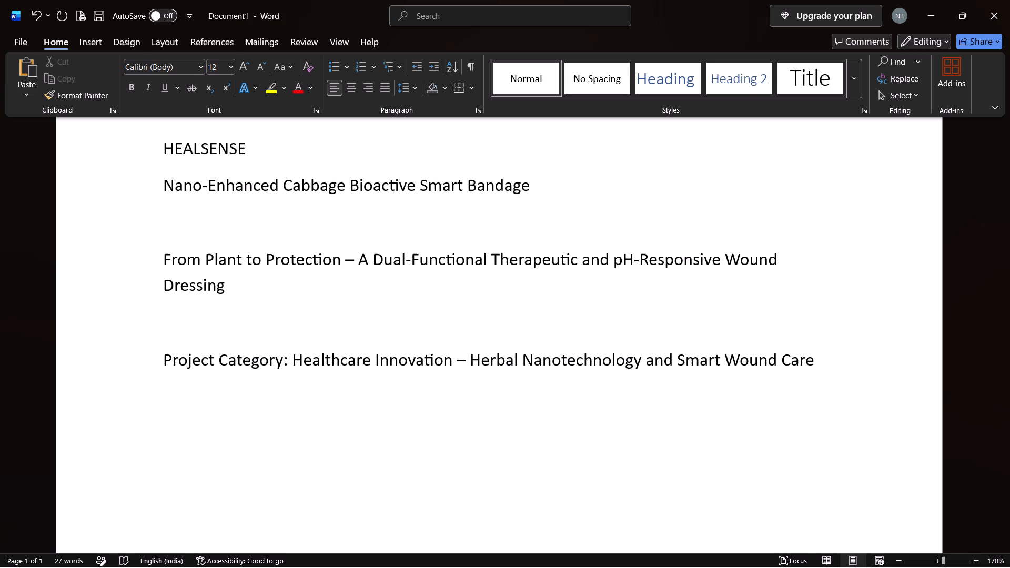
# Remove the empty lines above the "From Plant to Protection" and "Project Category" paragraphs, keeping each as its own paragraph.
pyautogui.click(161, 256)
pyautogui.click(161, 256)
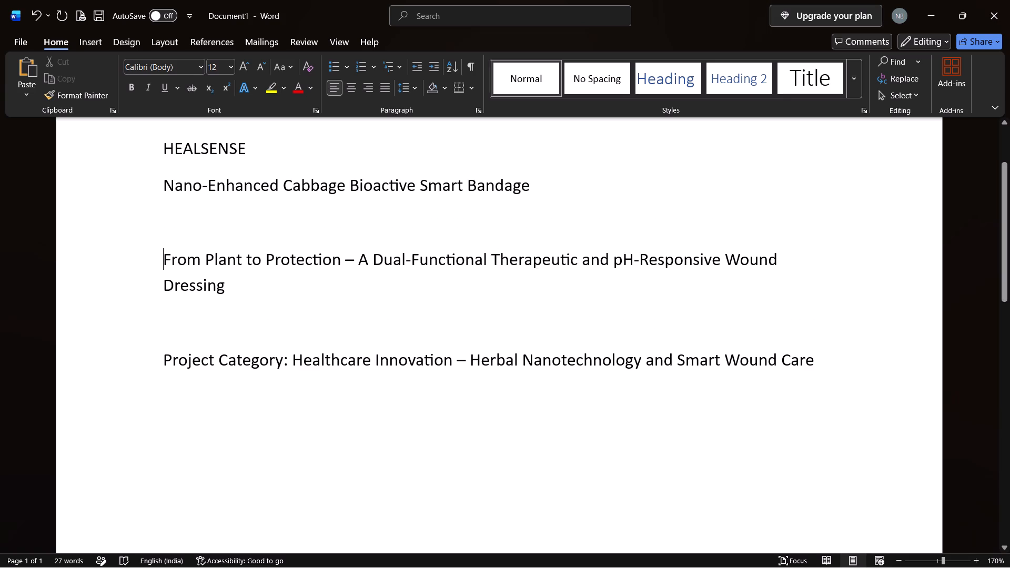
pyautogui.press('BackSpace')
pyautogui.press('BackSpace')
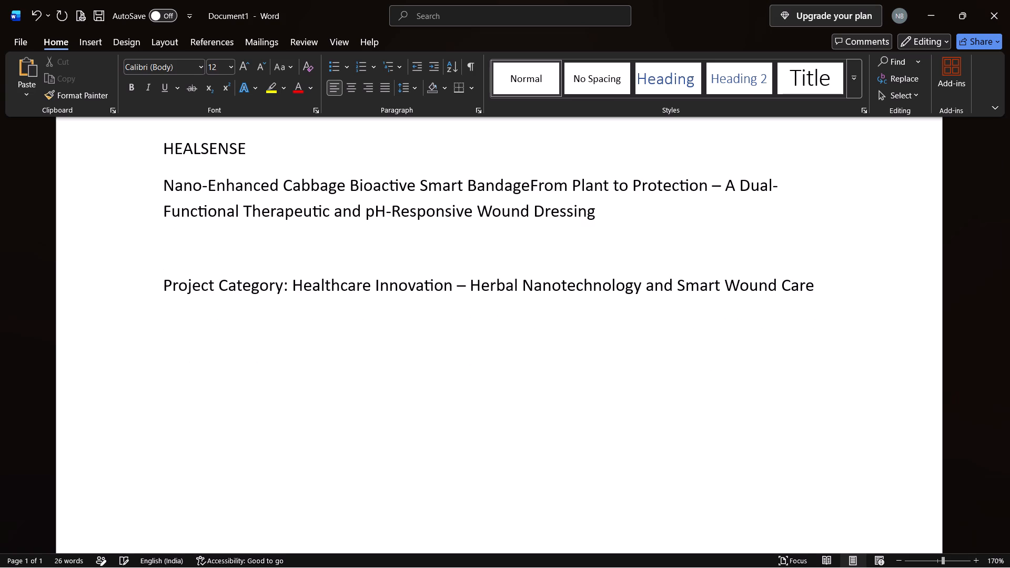
pyautogui.press('Return')
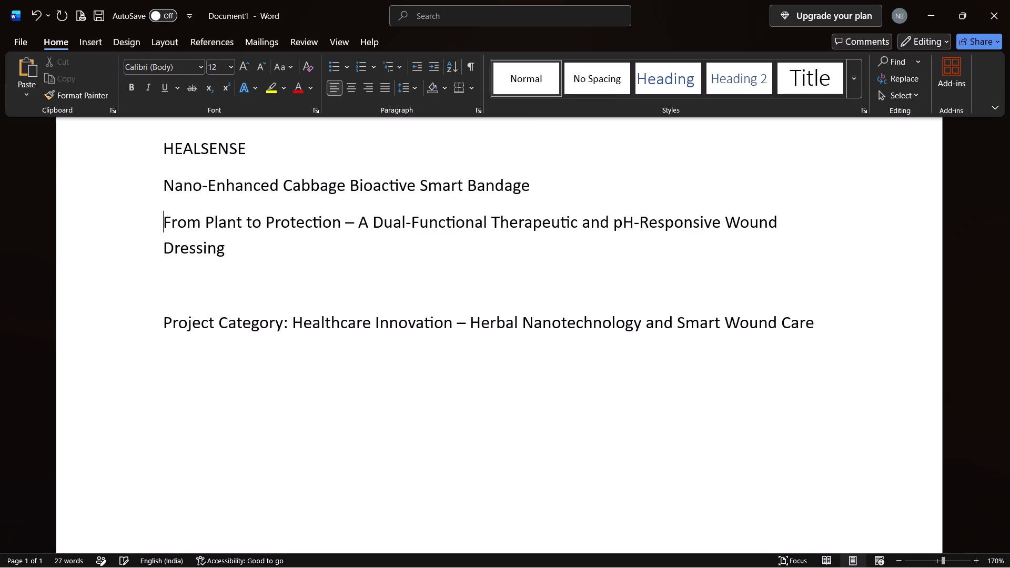
pyautogui.click(161, 321)
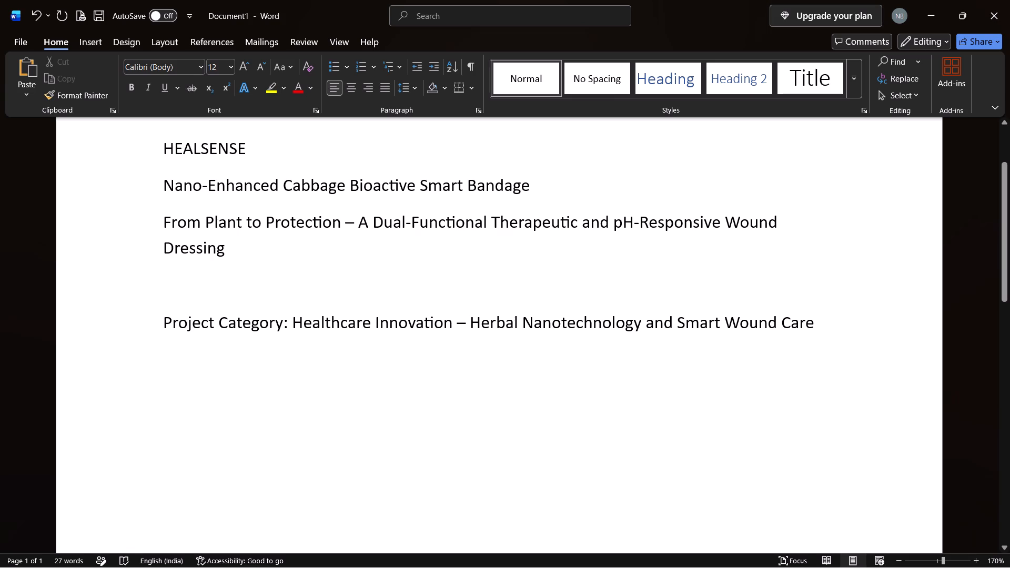
pyautogui.press('BackSpace')
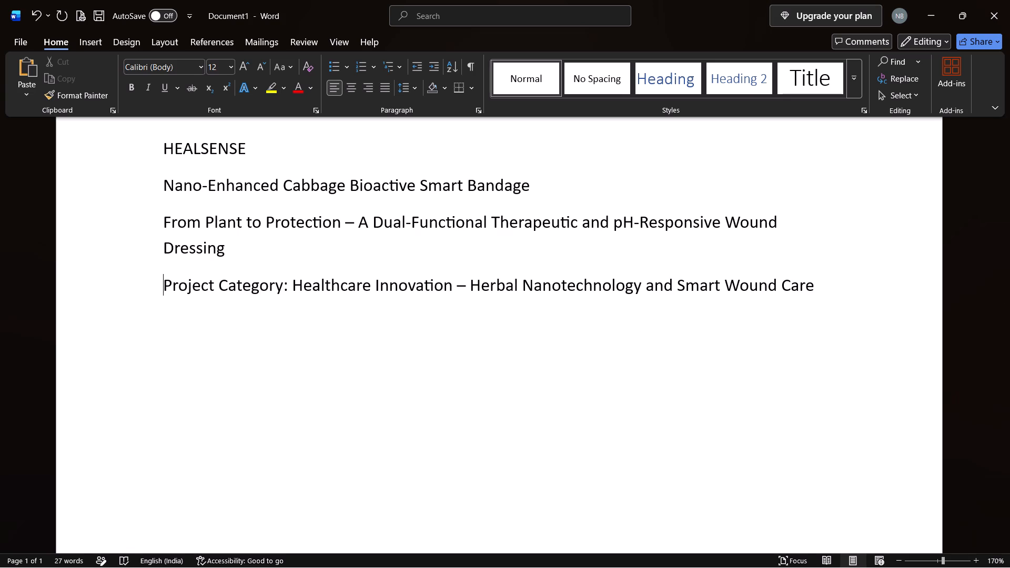
# Make the "HEALSENSE" title line bold.
pyautogui.moveTo(156, 146); pyautogui.dragTo(165, 147)
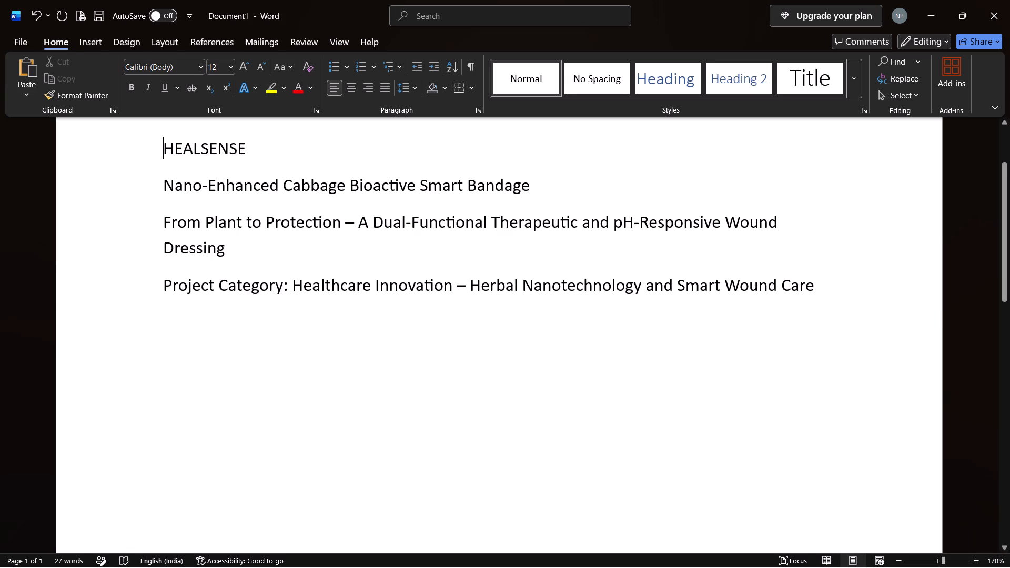
pyautogui.moveTo(165, 147); pyautogui.dragTo(168, 148)
pyautogui.moveTo(164, 146); pyautogui.dragTo(278, 132)
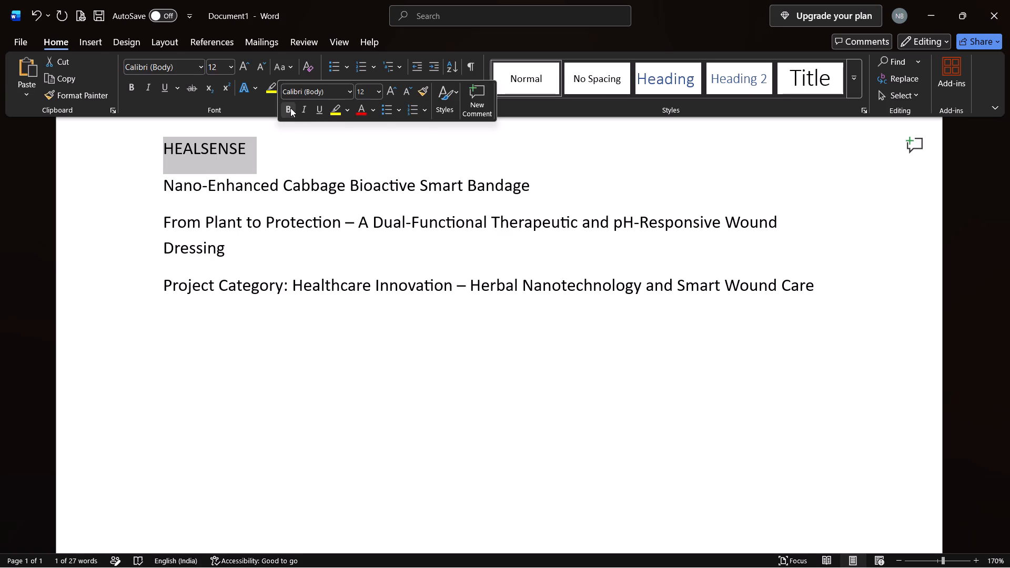
pyautogui.click(290, 108)
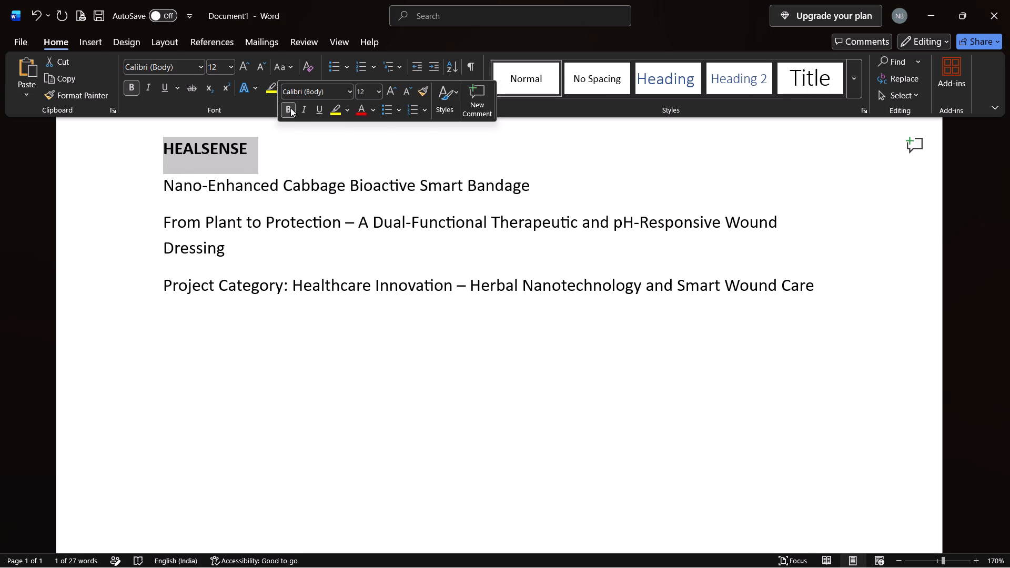
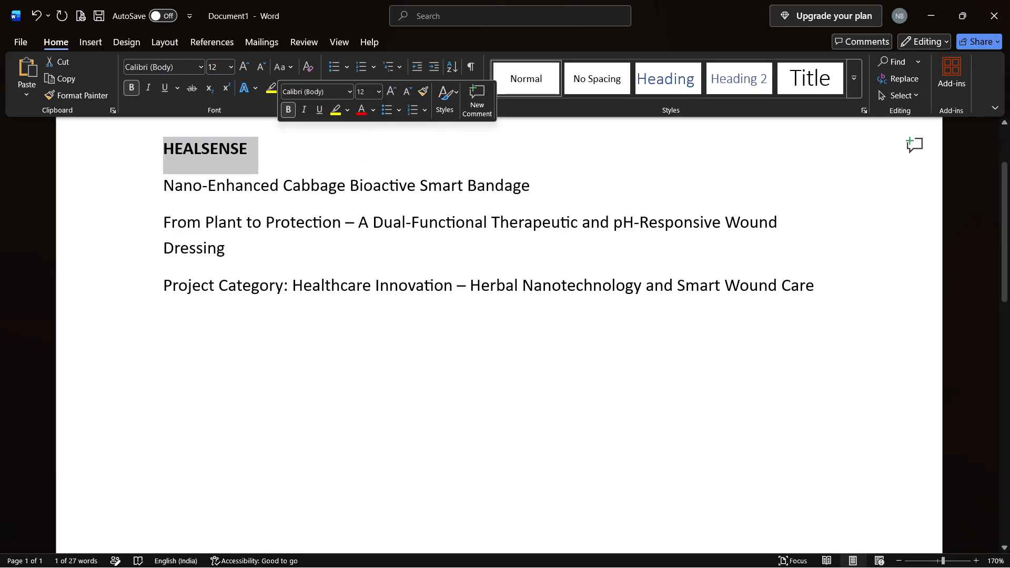
# Deselect the "HEALSENSE" title line.
pyautogui.click(382, 467)
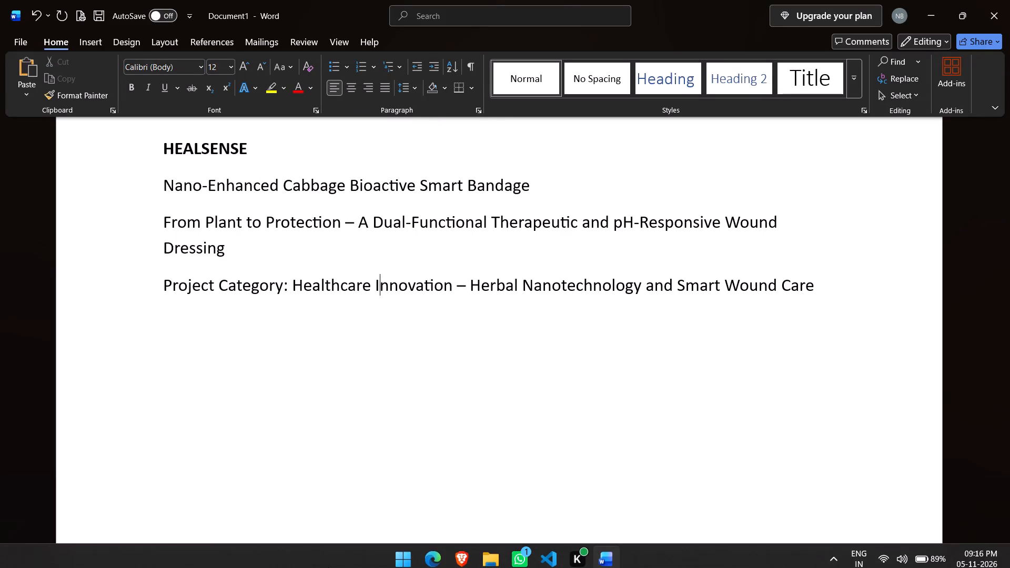
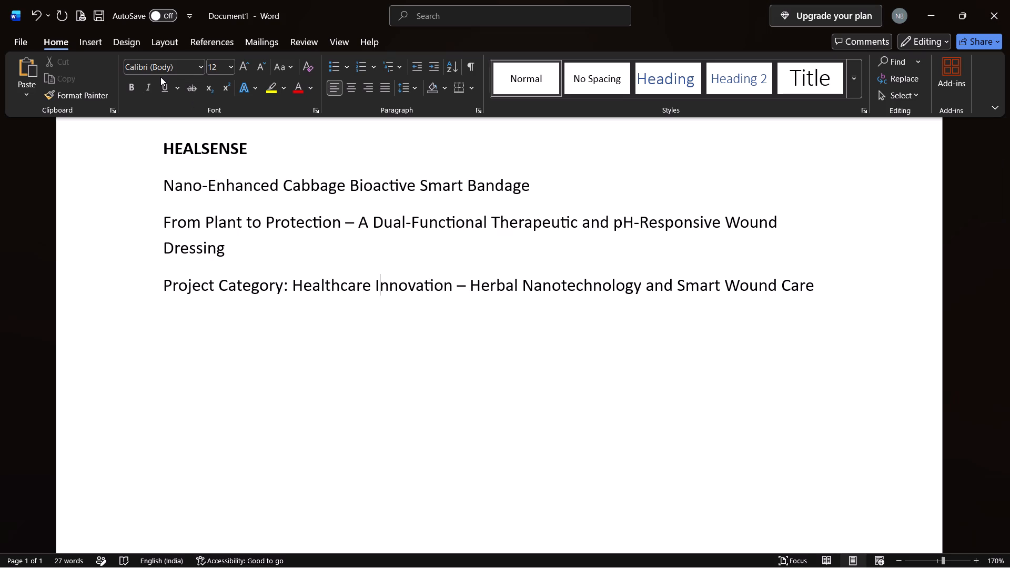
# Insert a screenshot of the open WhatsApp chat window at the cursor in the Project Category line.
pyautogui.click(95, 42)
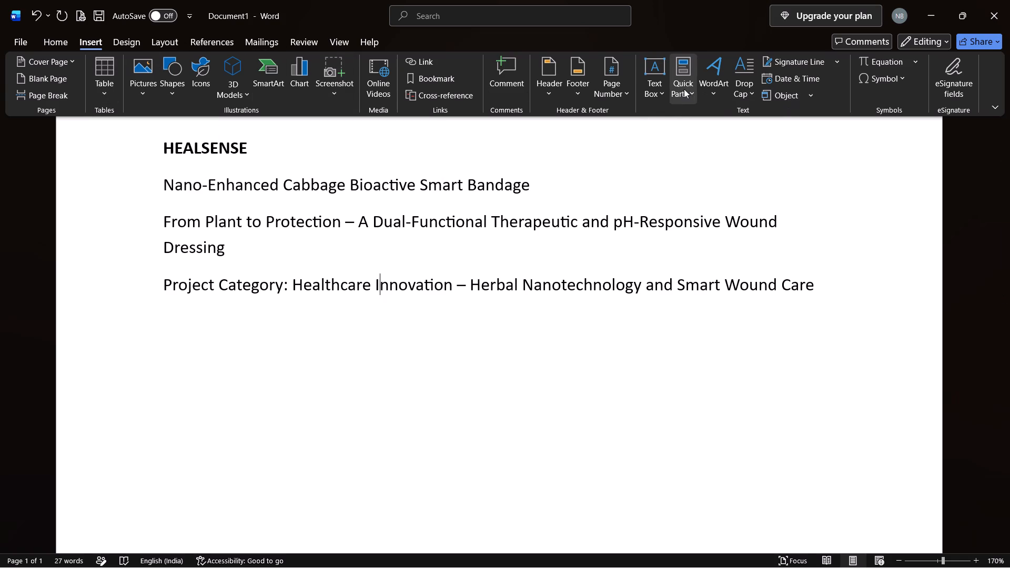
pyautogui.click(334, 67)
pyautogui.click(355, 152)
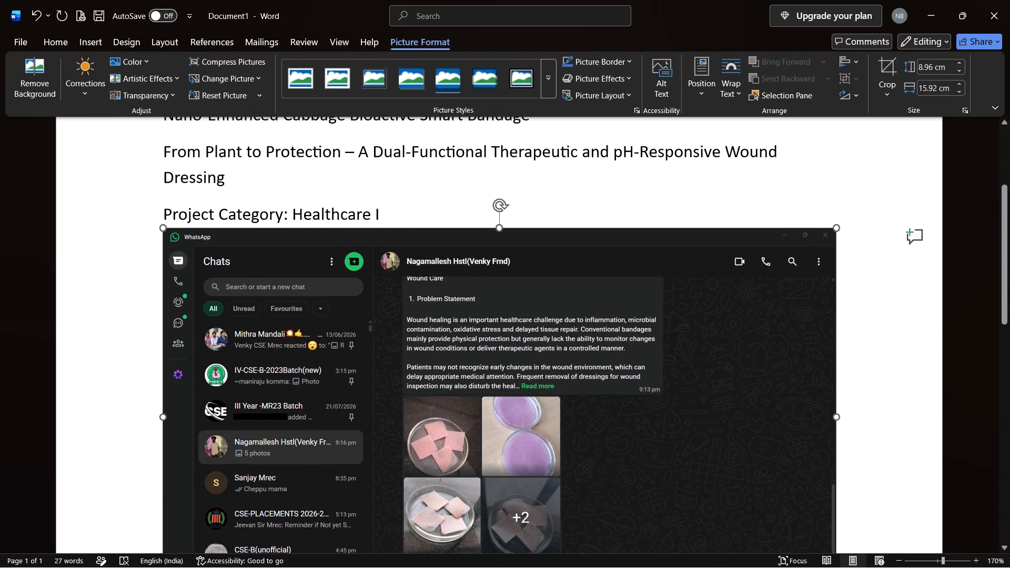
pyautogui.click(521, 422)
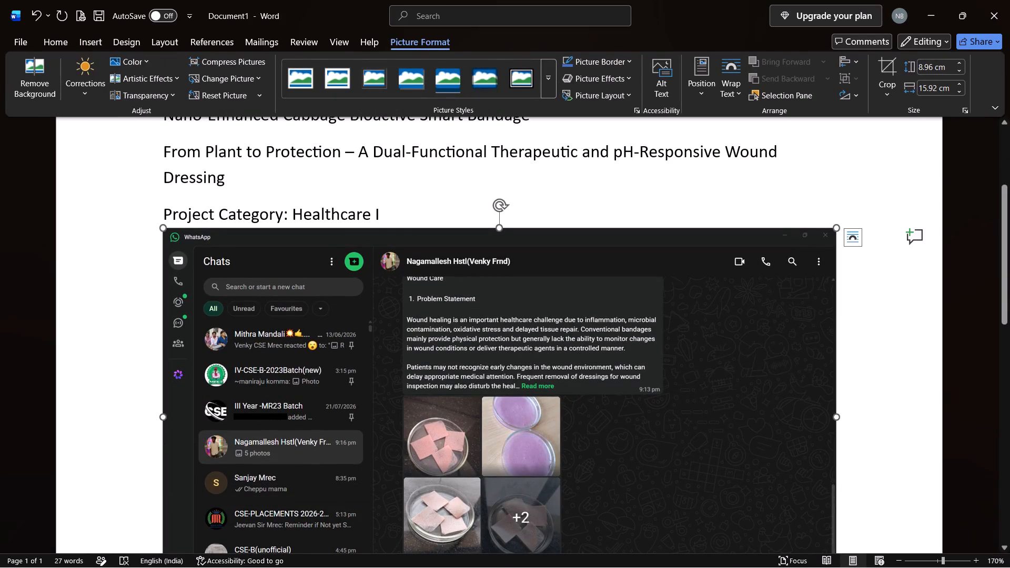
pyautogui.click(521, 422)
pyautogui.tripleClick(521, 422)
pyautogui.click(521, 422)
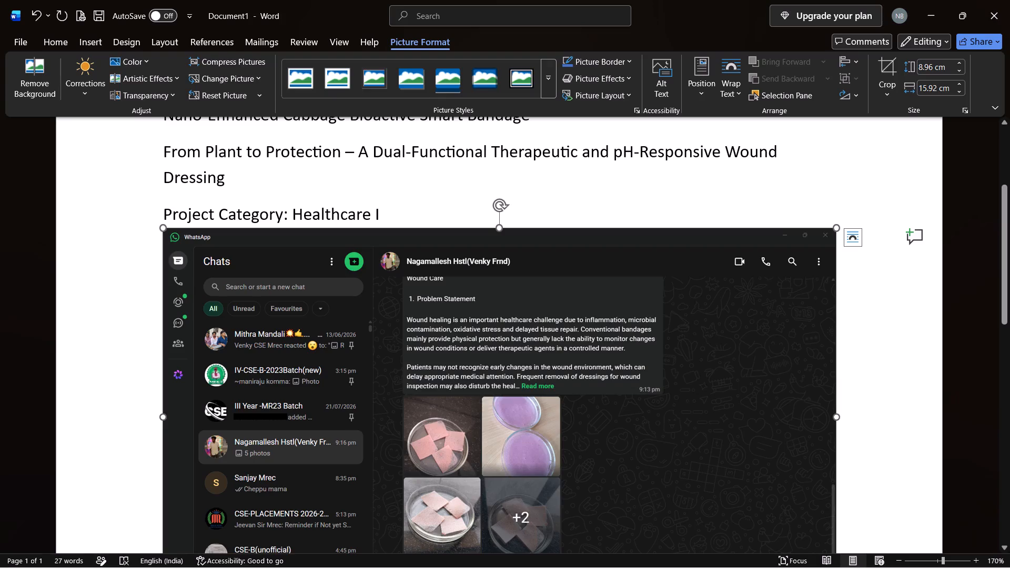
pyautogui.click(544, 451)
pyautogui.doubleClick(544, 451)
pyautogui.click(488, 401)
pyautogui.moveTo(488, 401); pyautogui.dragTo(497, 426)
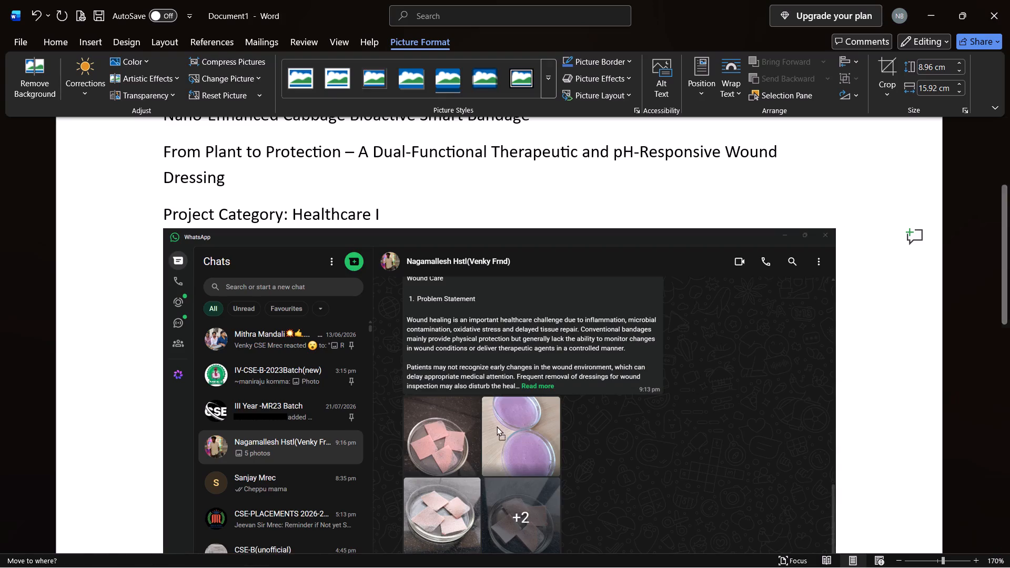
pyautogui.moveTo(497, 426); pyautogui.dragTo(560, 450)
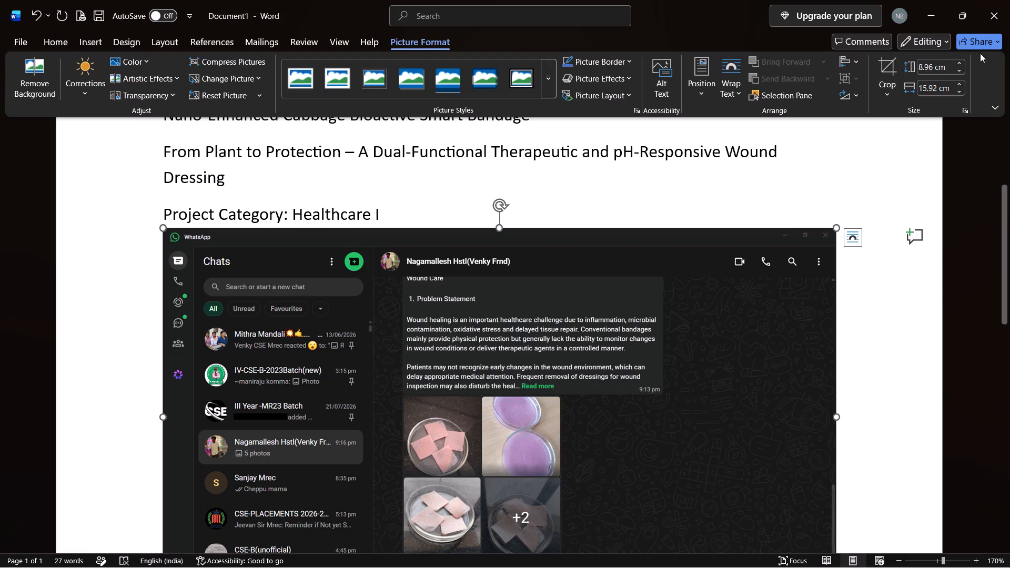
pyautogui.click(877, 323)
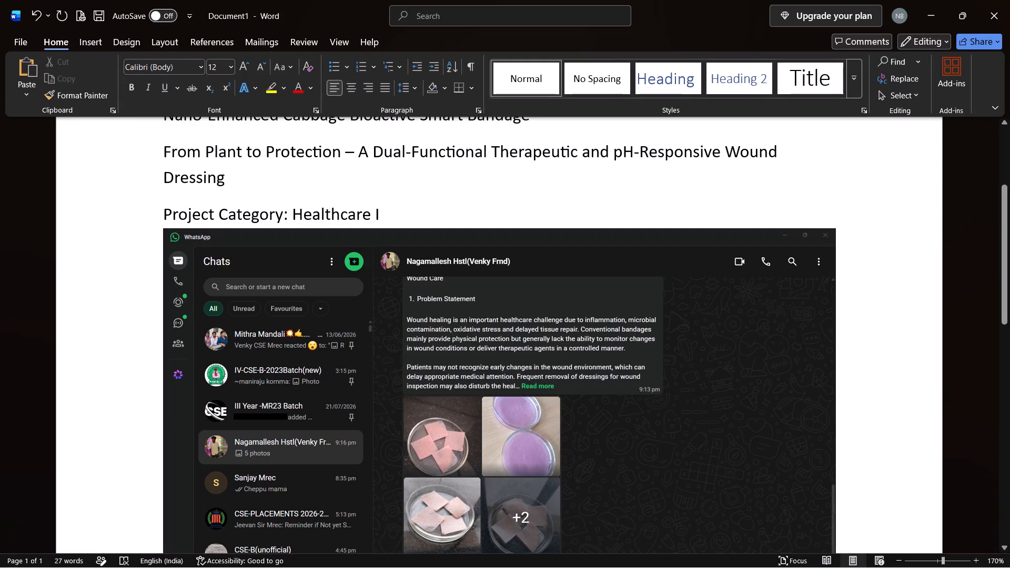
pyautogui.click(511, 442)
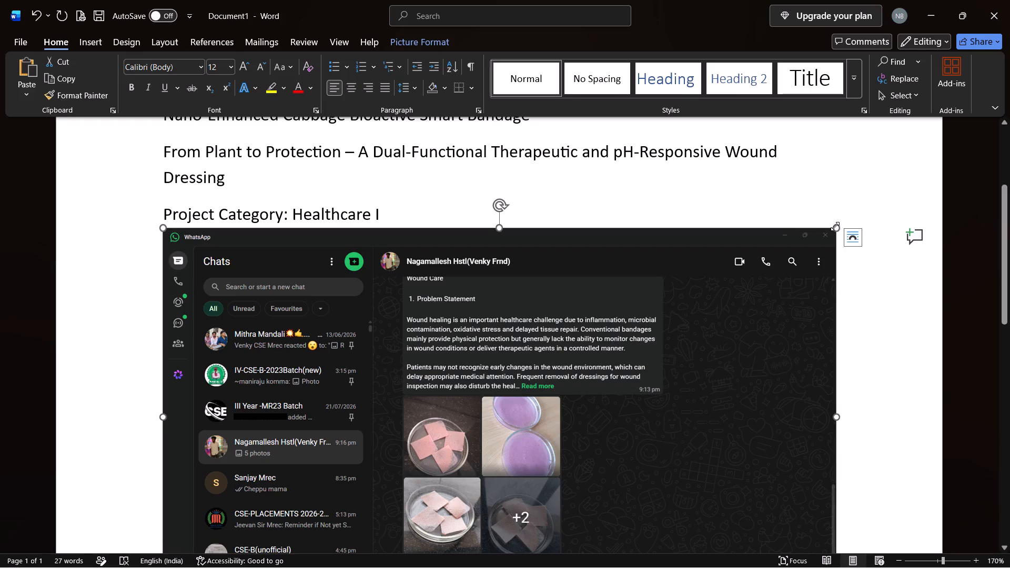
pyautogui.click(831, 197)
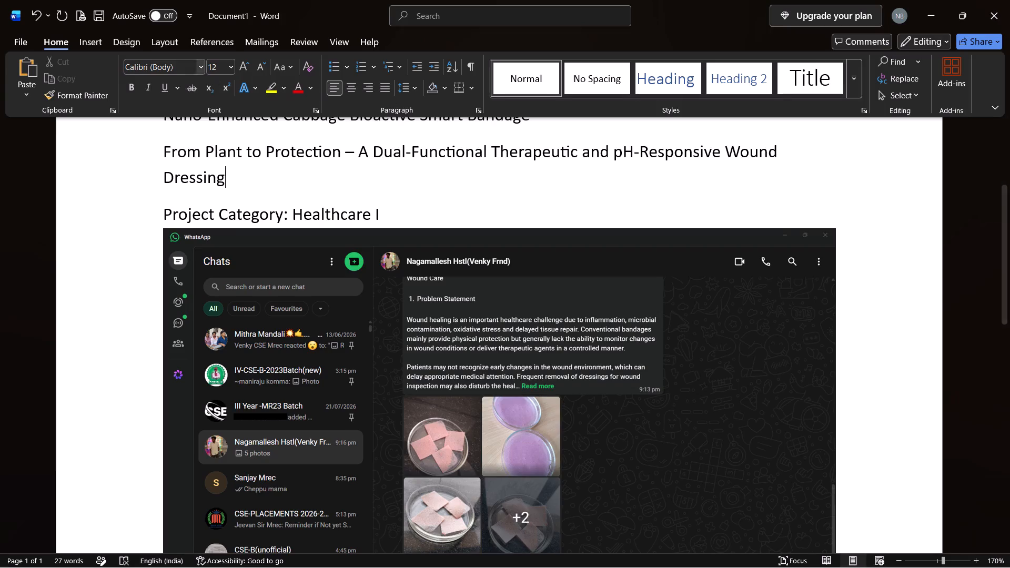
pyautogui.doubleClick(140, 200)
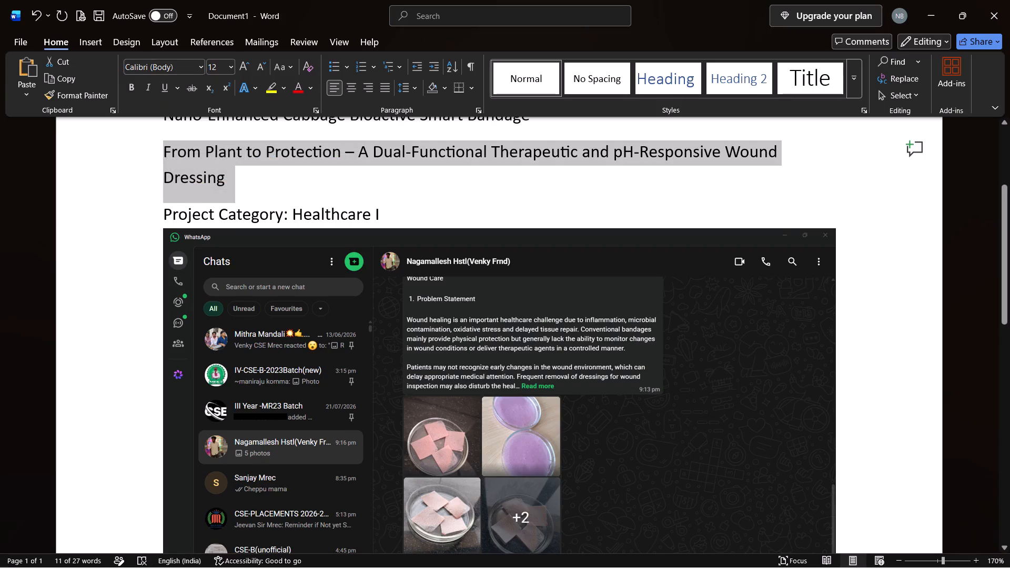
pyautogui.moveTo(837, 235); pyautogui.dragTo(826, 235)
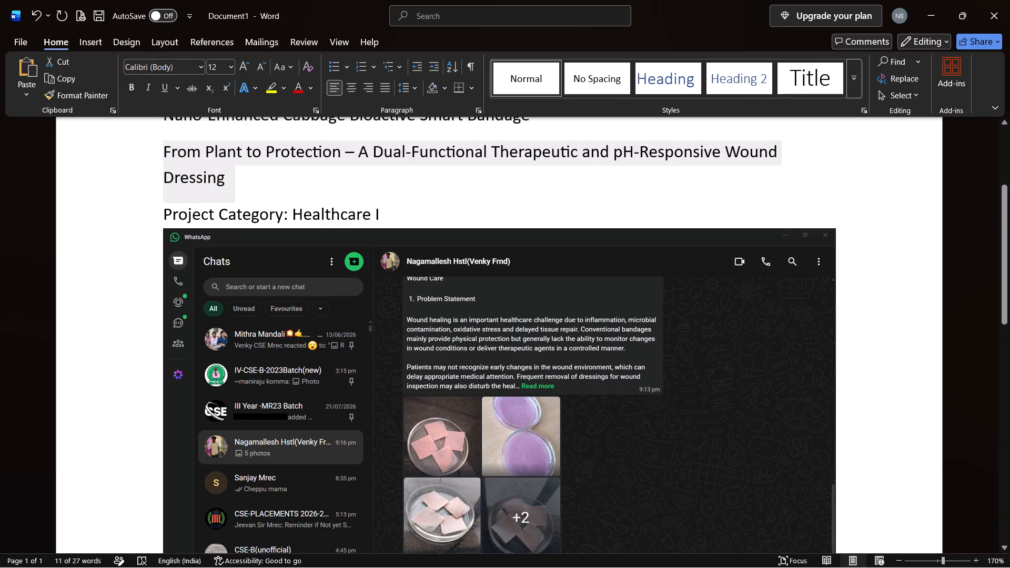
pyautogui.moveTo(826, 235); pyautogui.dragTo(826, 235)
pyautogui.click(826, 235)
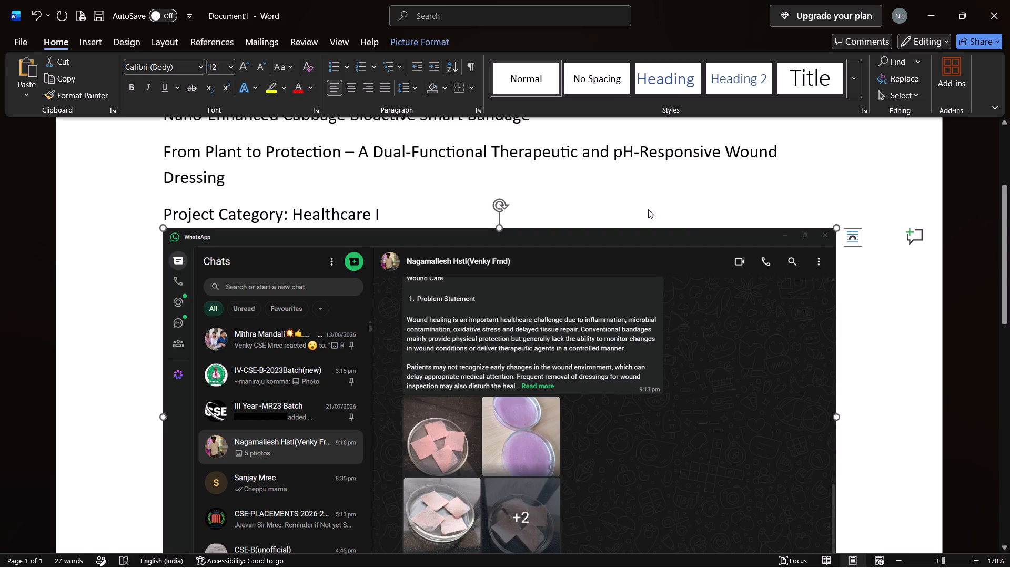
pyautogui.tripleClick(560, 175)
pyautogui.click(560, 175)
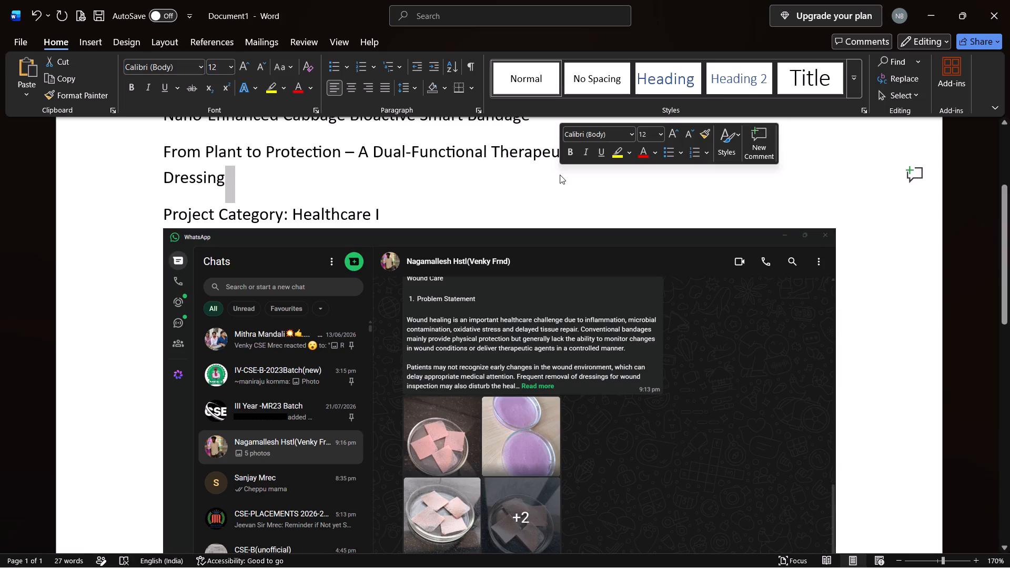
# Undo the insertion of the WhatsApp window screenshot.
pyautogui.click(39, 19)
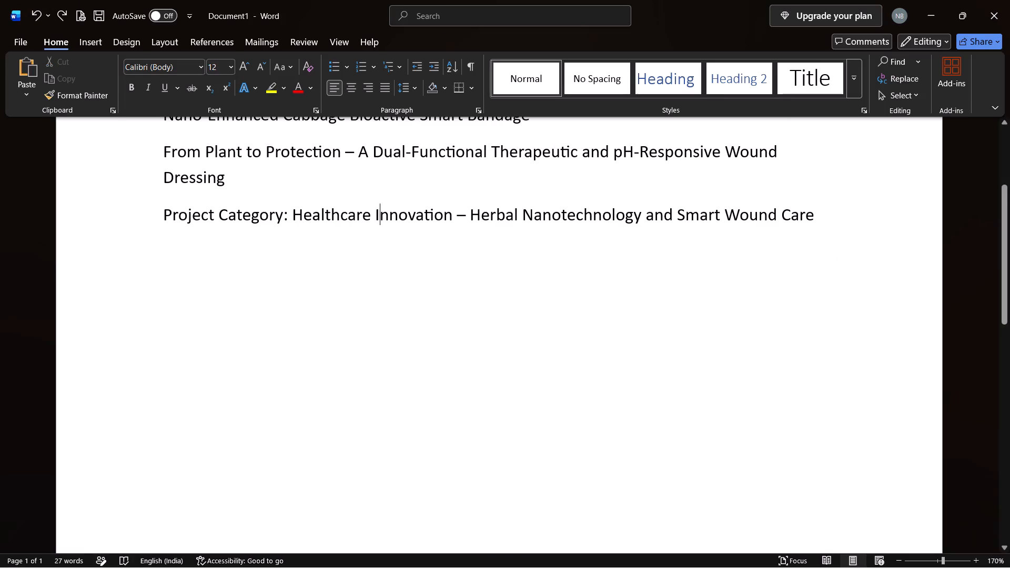
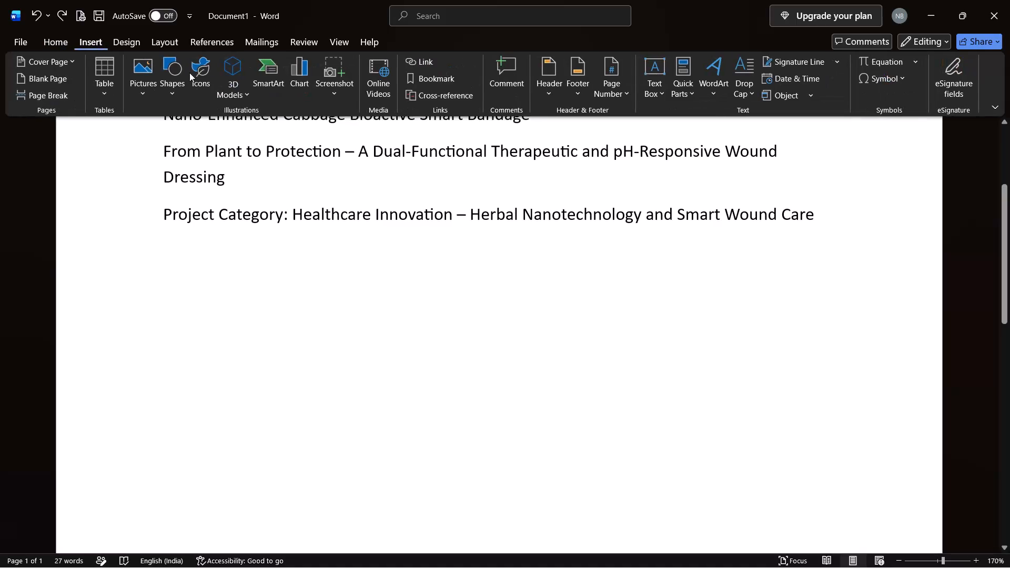
# Insert a screenshot of the open WhatsApp window showing the petri dish photo into the Project Category line.
pyautogui.click(336, 66)
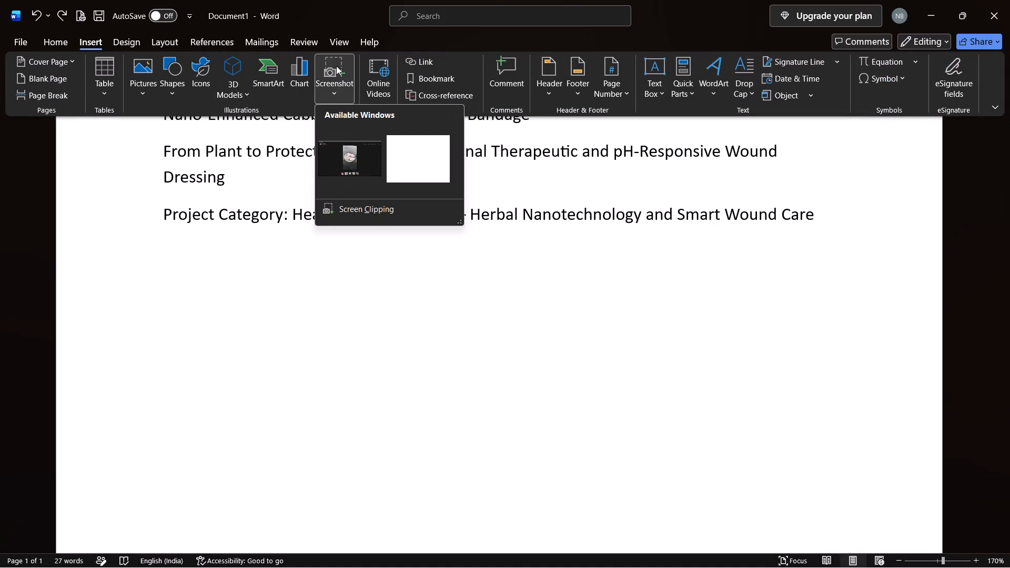
pyautogui.click(364, 163)
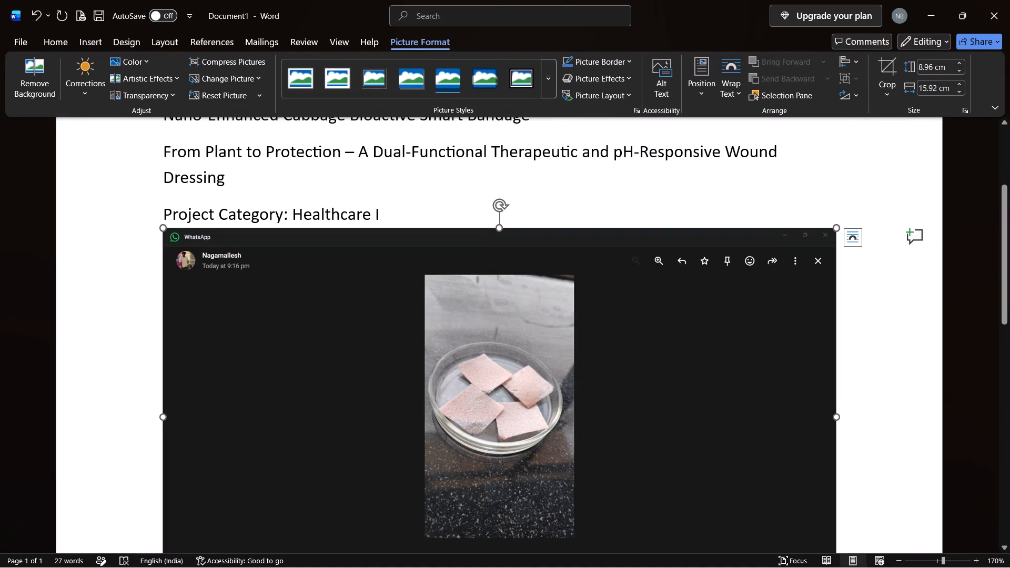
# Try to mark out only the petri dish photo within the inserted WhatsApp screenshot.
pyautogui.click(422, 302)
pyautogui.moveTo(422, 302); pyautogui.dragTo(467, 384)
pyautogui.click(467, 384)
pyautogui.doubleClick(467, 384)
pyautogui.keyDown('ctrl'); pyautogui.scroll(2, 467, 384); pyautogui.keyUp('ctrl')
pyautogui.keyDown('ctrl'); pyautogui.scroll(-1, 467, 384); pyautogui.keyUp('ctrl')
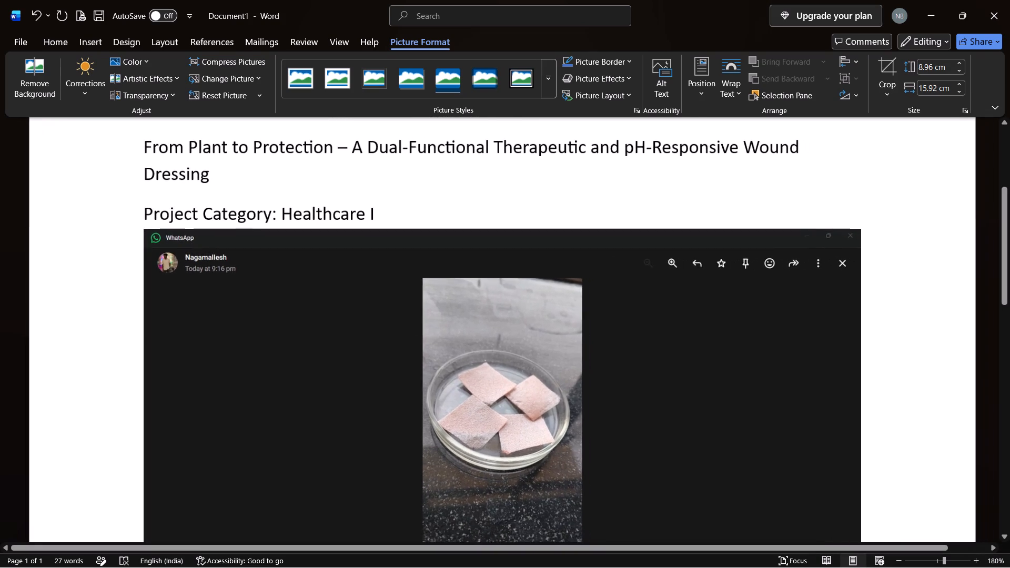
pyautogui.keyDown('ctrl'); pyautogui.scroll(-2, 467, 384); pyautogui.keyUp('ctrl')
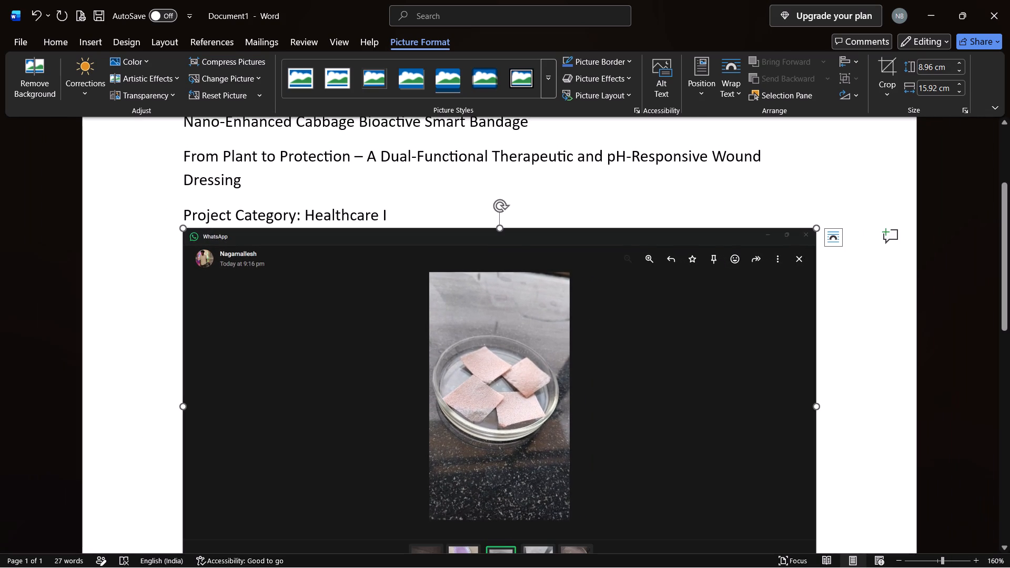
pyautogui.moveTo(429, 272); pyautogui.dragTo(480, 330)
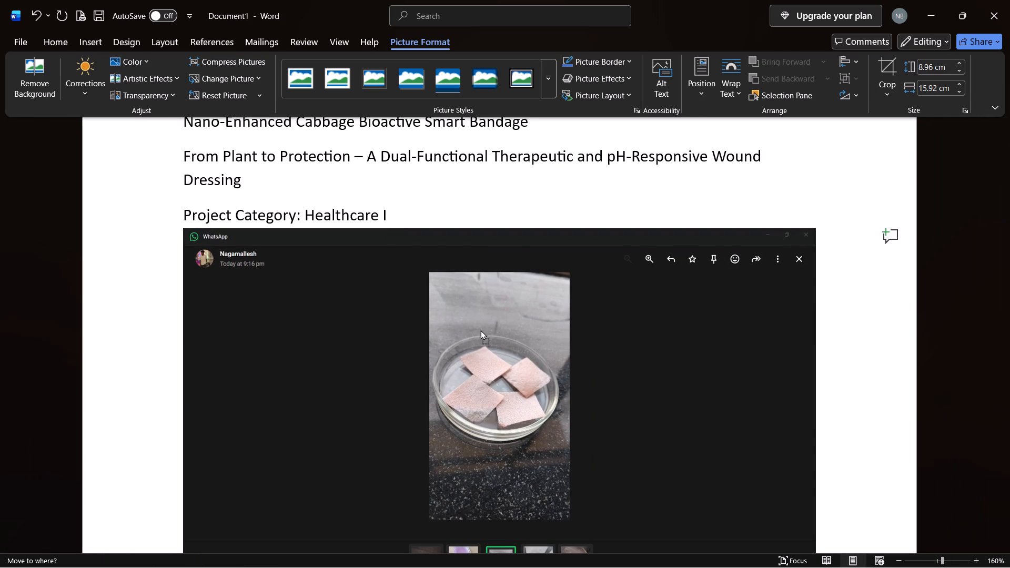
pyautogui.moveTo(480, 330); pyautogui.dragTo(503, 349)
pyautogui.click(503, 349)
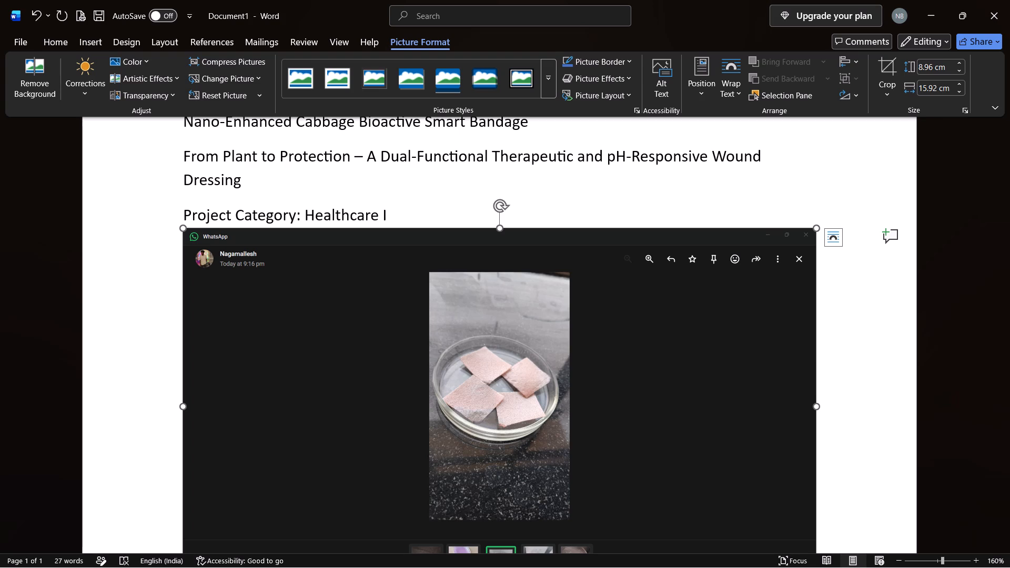
# Capture a rectangular screen snip of the document area containing the inserted petri dish picture.
pyautogui.press('Print')
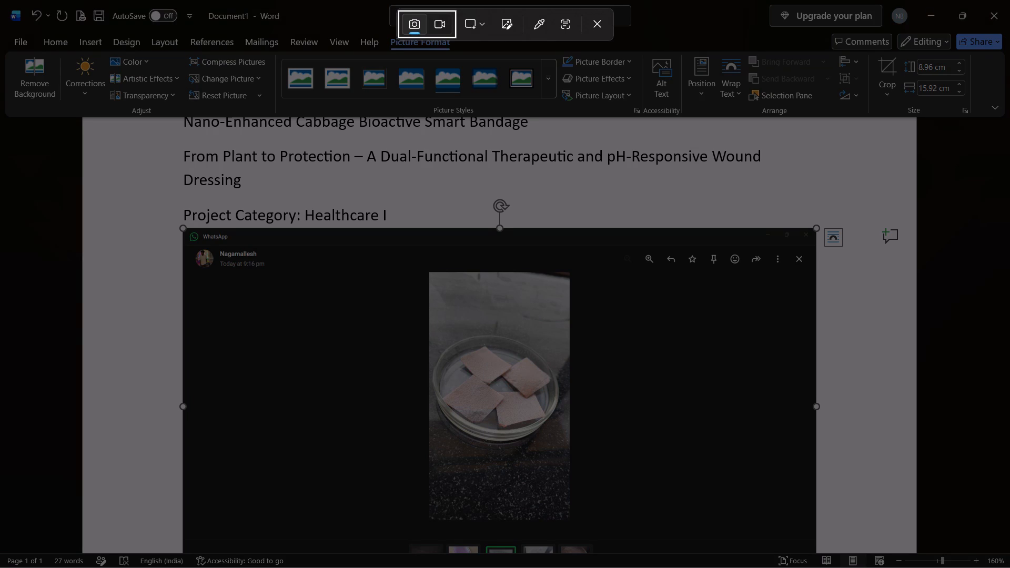
pyautogui.moveTo(13, 158); pyautogui.dragTo(882, 522)
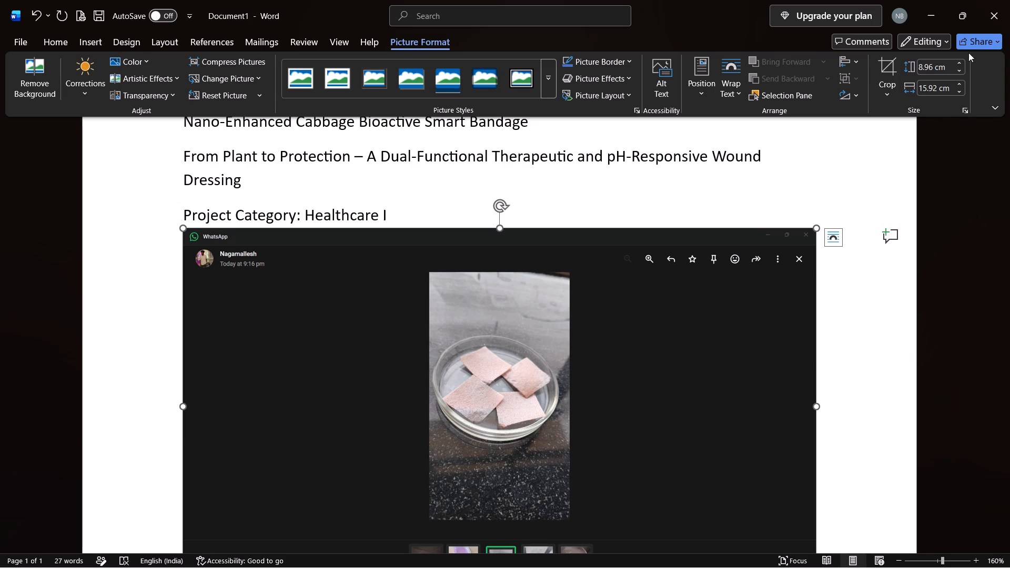
# Undo the insertion of the petri dish picture within the "Project Category" line, restoring the line's text.
pyautogui.click(35, 6)
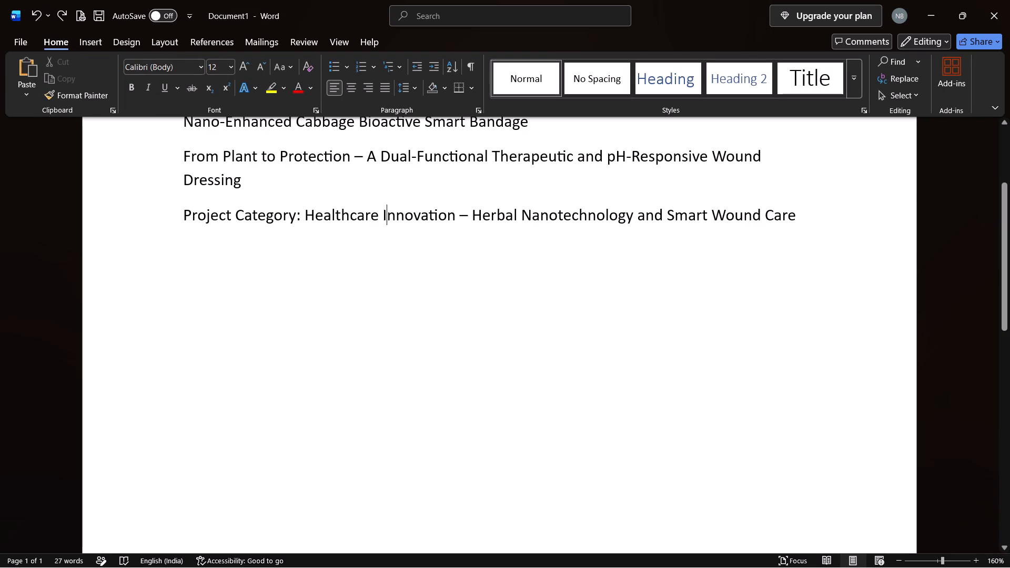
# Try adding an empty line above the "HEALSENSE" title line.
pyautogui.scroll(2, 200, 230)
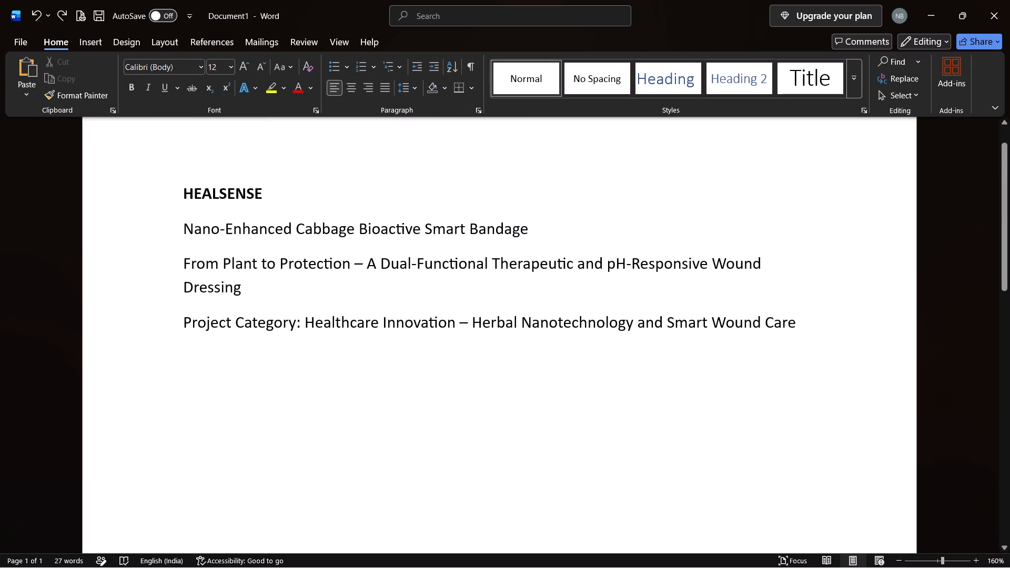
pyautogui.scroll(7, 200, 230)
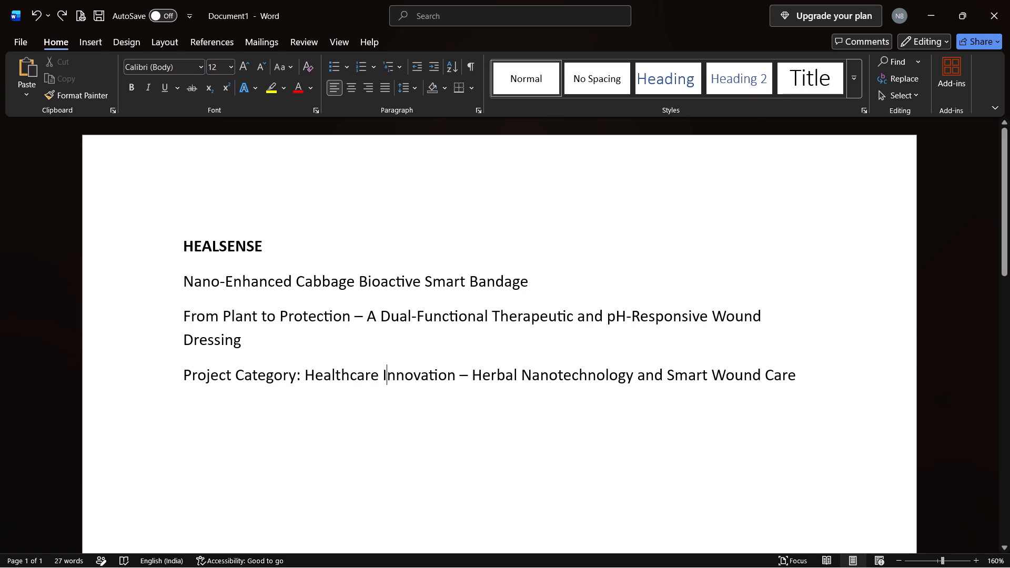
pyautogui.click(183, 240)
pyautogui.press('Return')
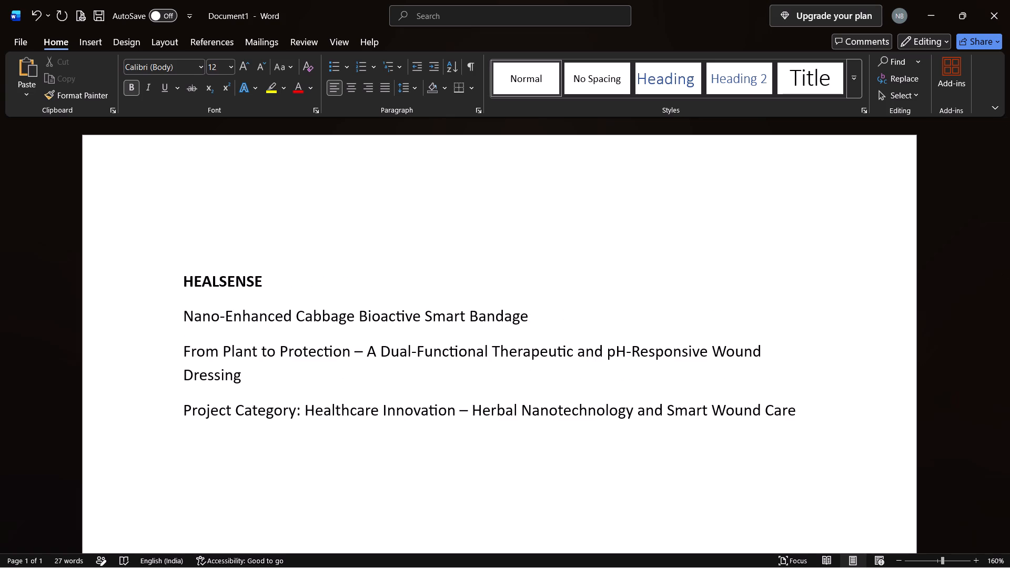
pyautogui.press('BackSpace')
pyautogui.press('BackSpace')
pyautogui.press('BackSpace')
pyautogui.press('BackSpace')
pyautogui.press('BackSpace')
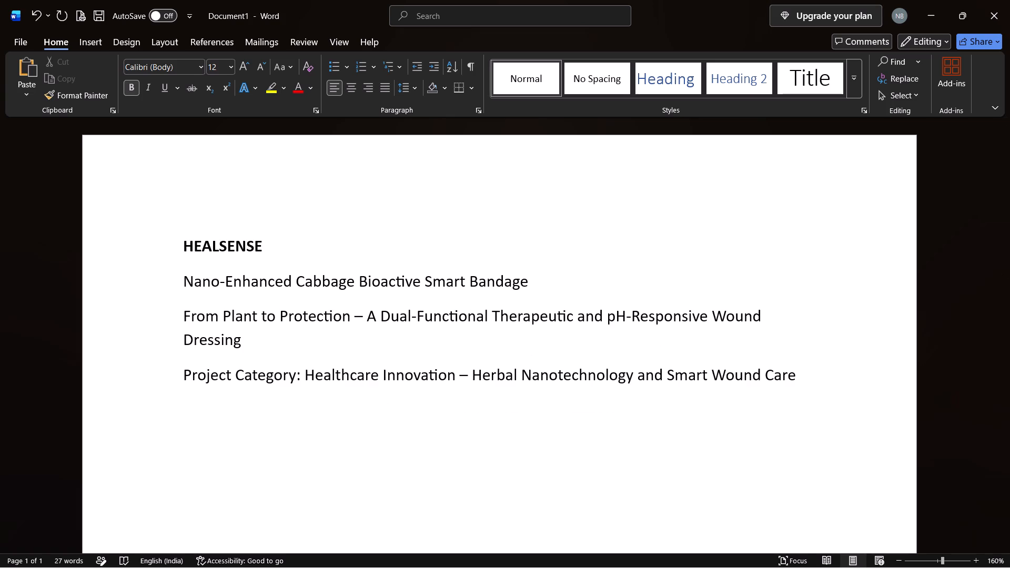
# Place the insertion point at the start of the "HEALSENSE" title line.
pyautogui.click(183, 240)
pyautogui.click(183, 240)
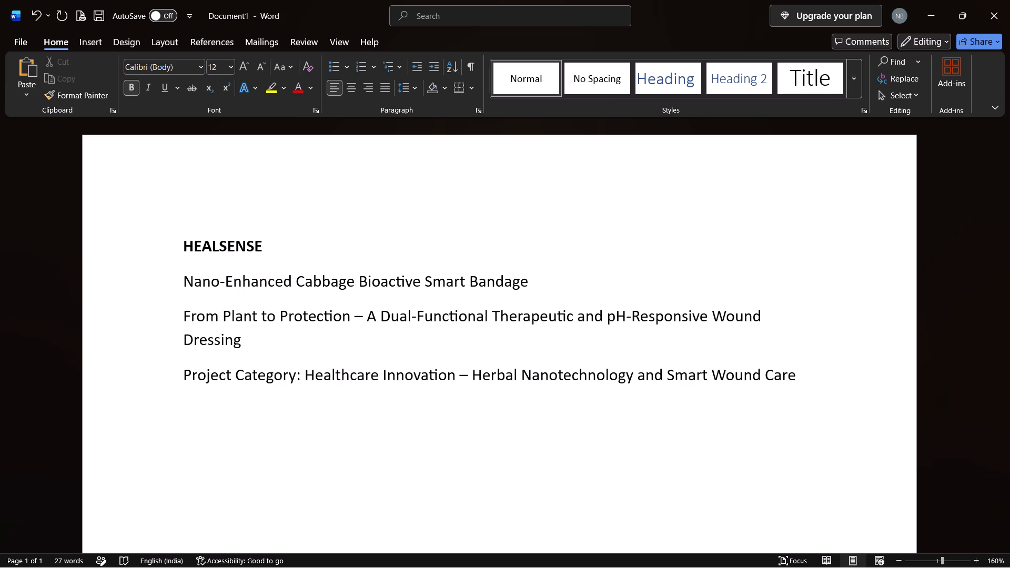
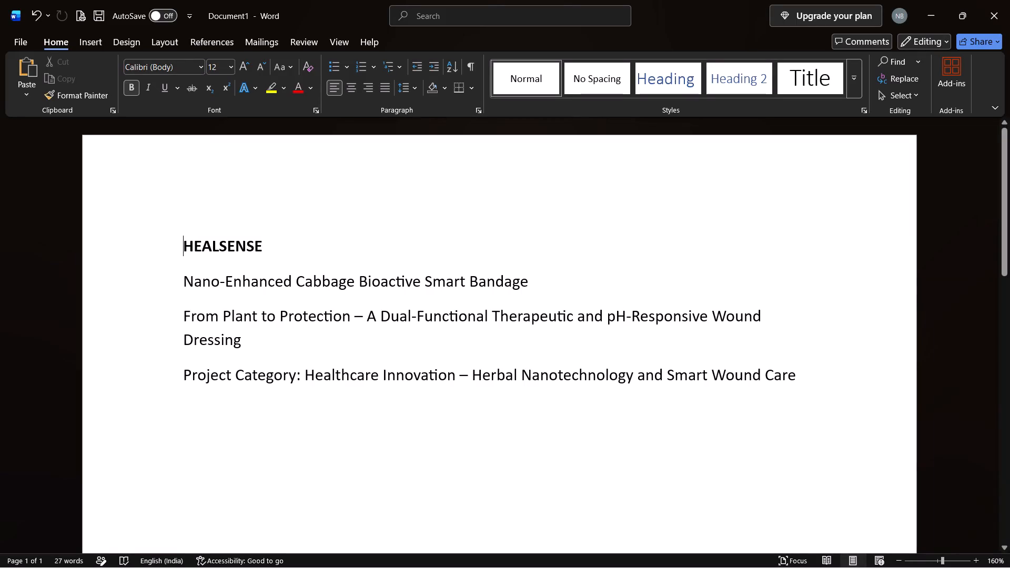
# Delete all the text in the document, from the "HEALSENSE" title through the "Project Category" line.
pyautogui.moveTo(176, 247); pyautogui.dragTo(184, 249)
pyautogui.moveTo(184, 249); pyautogui.dragTo(577, 389)
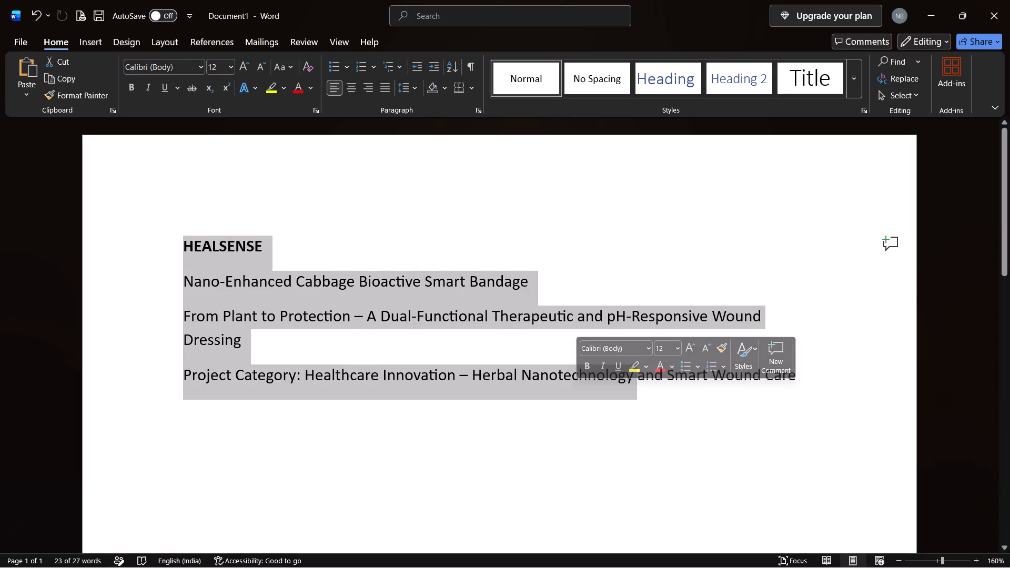
pyautogui.click(811, 363)
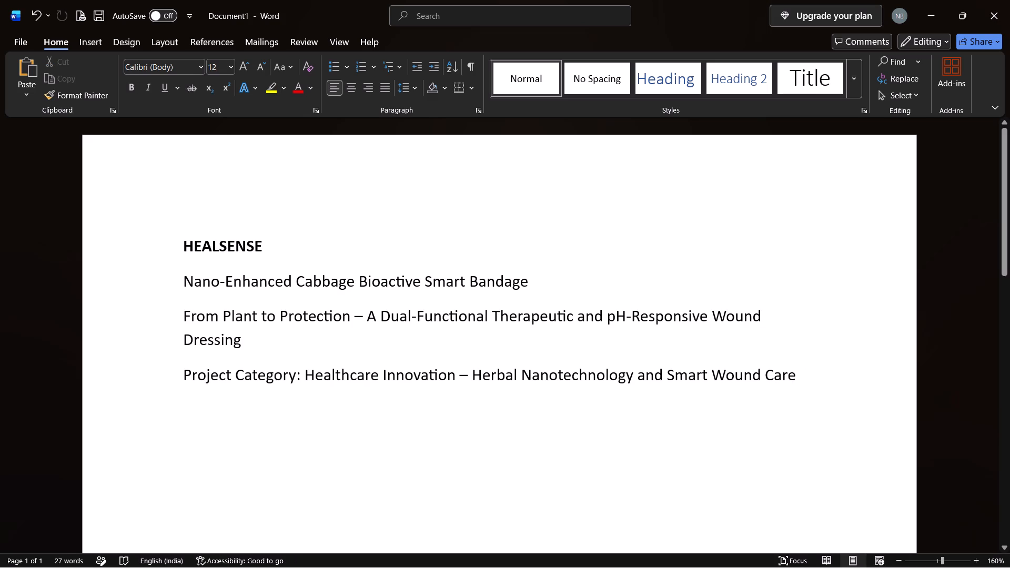
pyautogui.click(184, 250)
pyautogui.moveTo(184, 250); pyautogui.dragTo(549, 451)
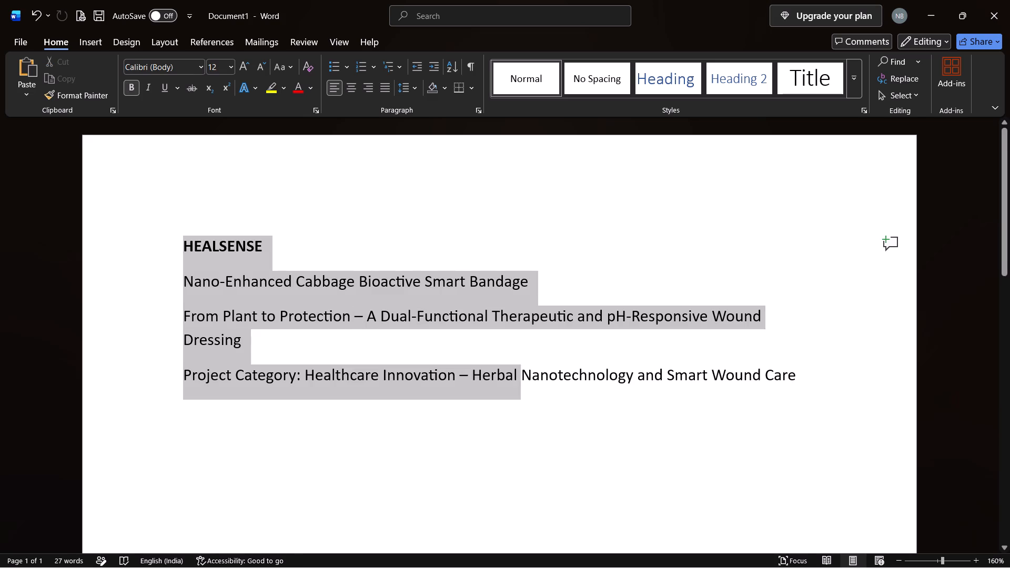
pyautogui.moveTo(549, 451); pyautogui.dragTo(864, 543)
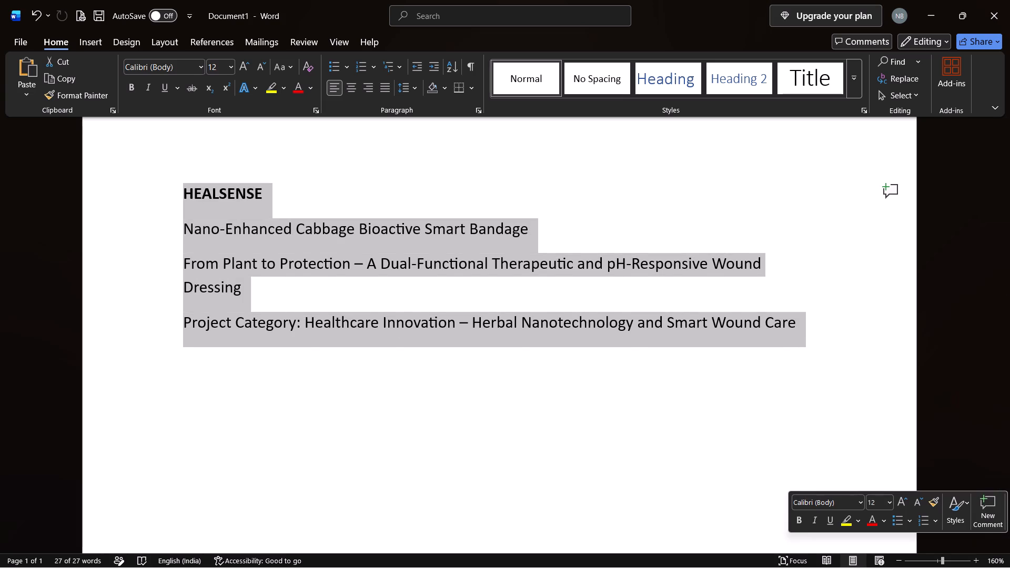
pyautogui.press('Delete')
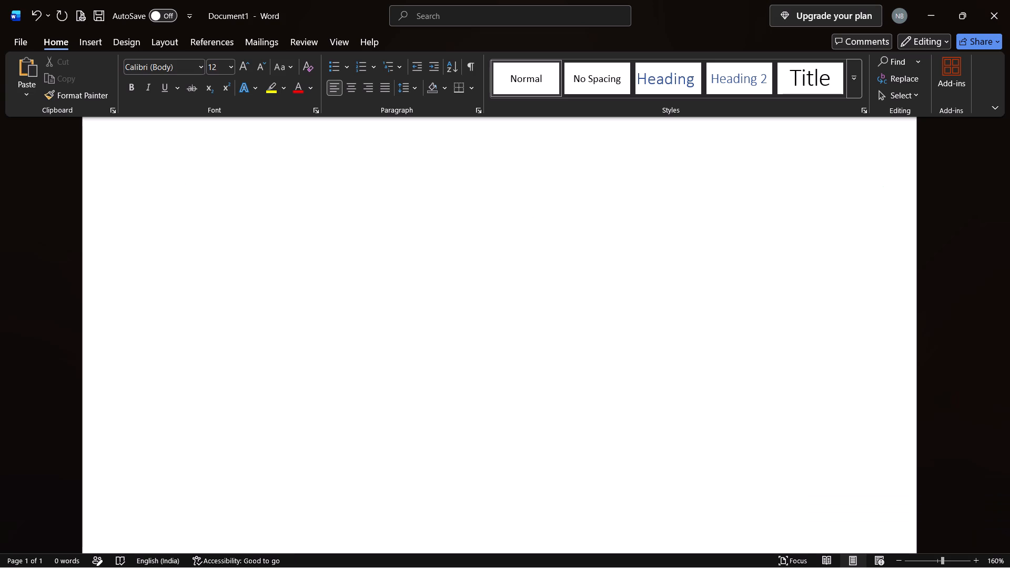
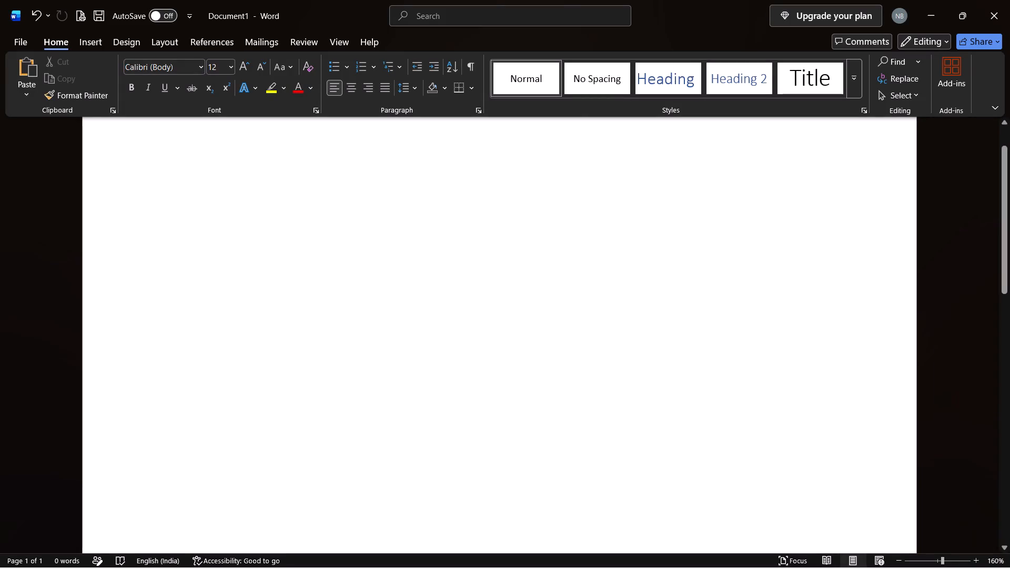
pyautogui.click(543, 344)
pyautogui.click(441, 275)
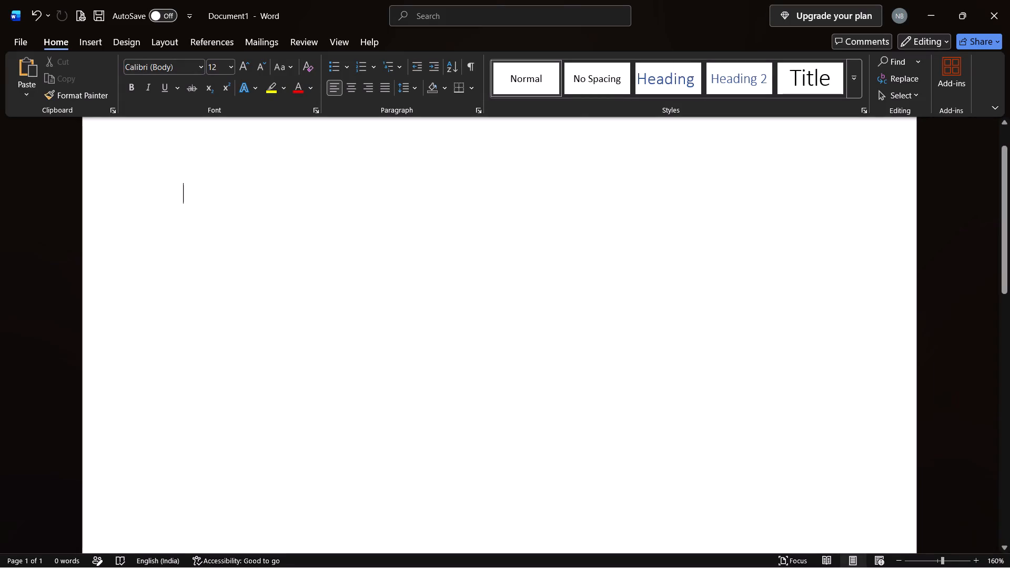
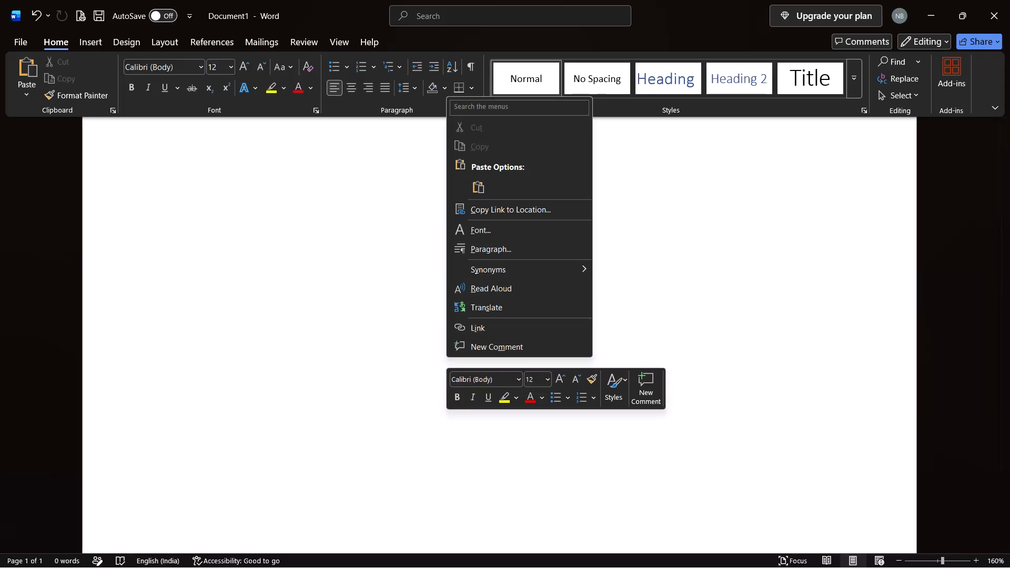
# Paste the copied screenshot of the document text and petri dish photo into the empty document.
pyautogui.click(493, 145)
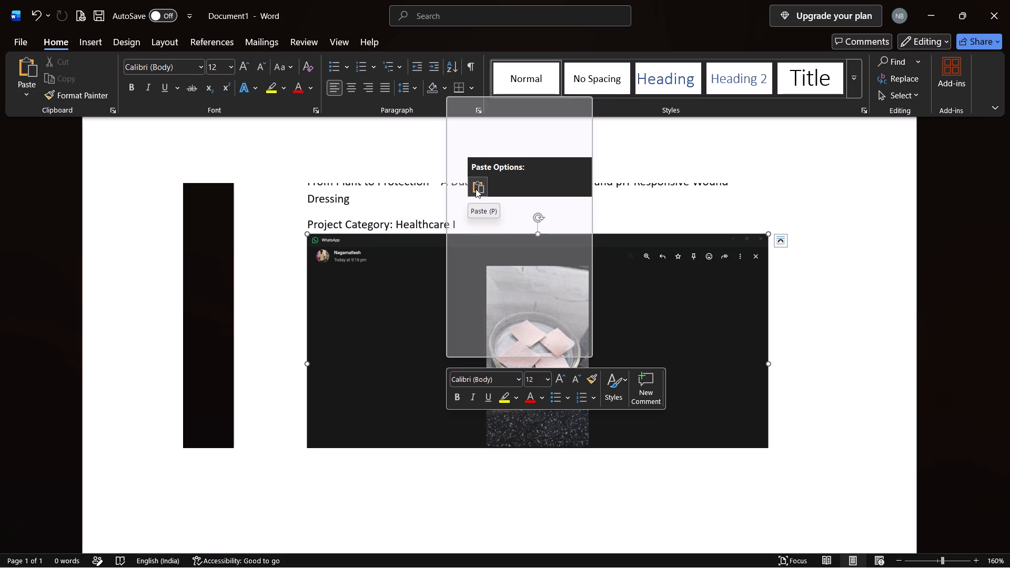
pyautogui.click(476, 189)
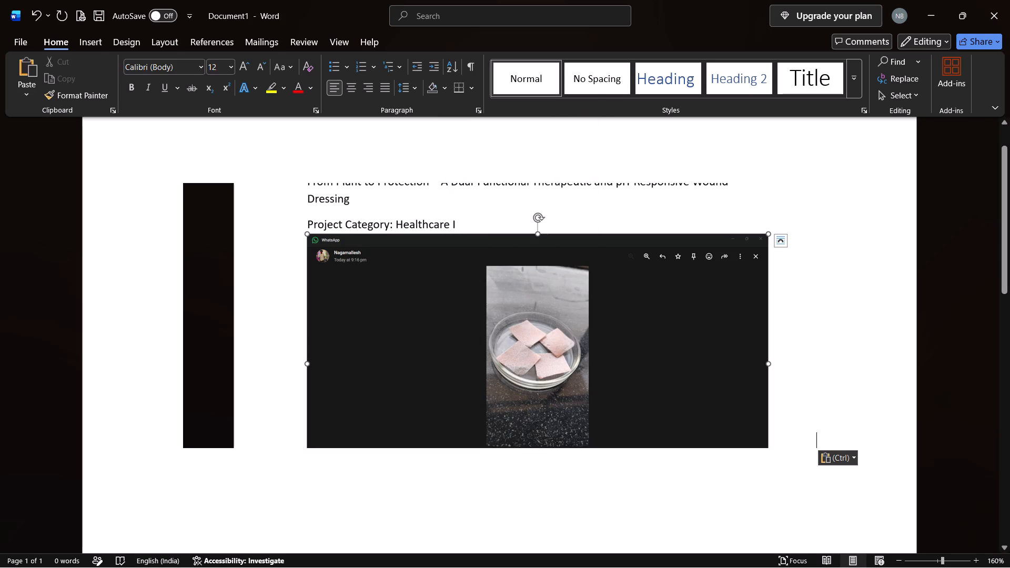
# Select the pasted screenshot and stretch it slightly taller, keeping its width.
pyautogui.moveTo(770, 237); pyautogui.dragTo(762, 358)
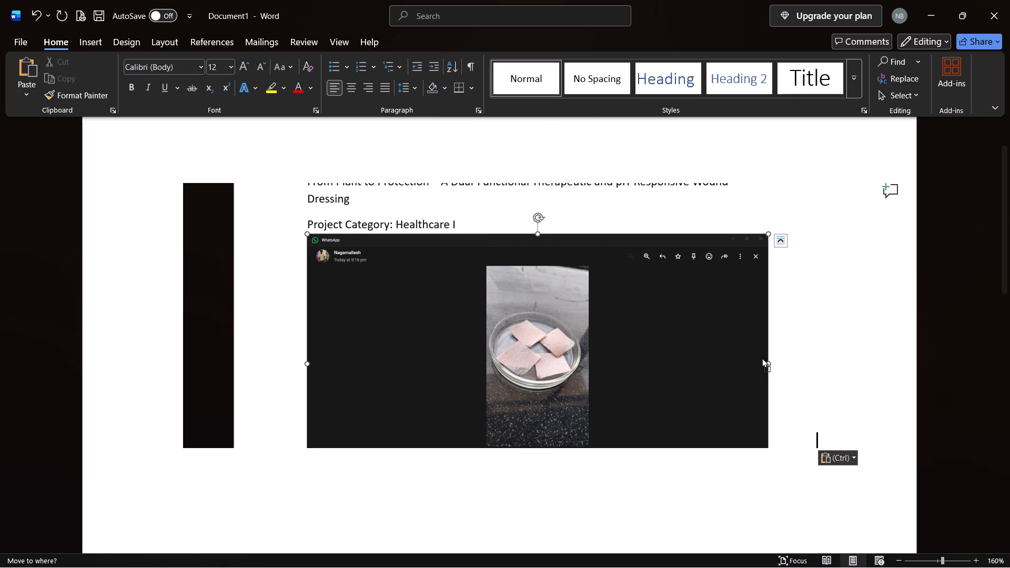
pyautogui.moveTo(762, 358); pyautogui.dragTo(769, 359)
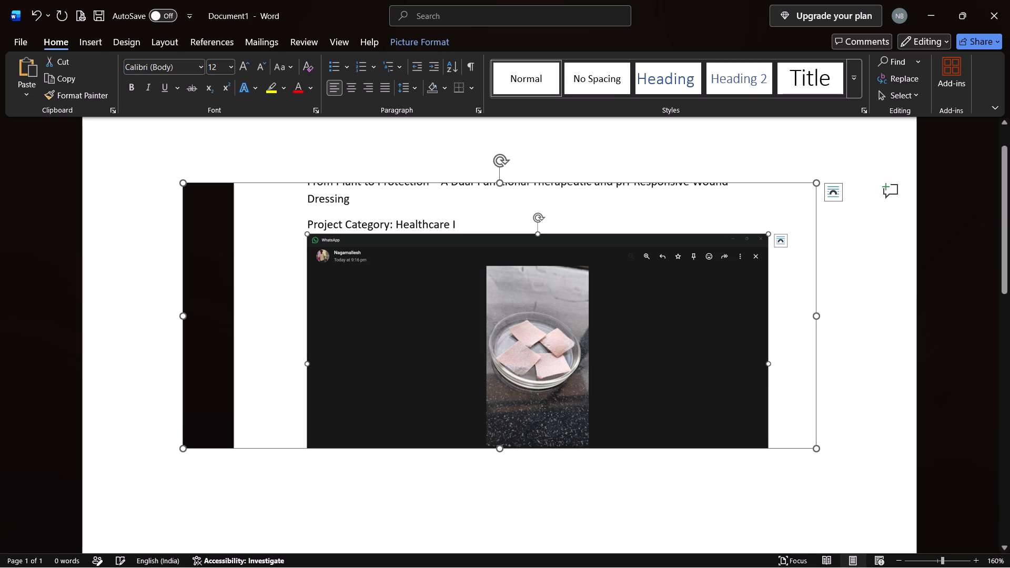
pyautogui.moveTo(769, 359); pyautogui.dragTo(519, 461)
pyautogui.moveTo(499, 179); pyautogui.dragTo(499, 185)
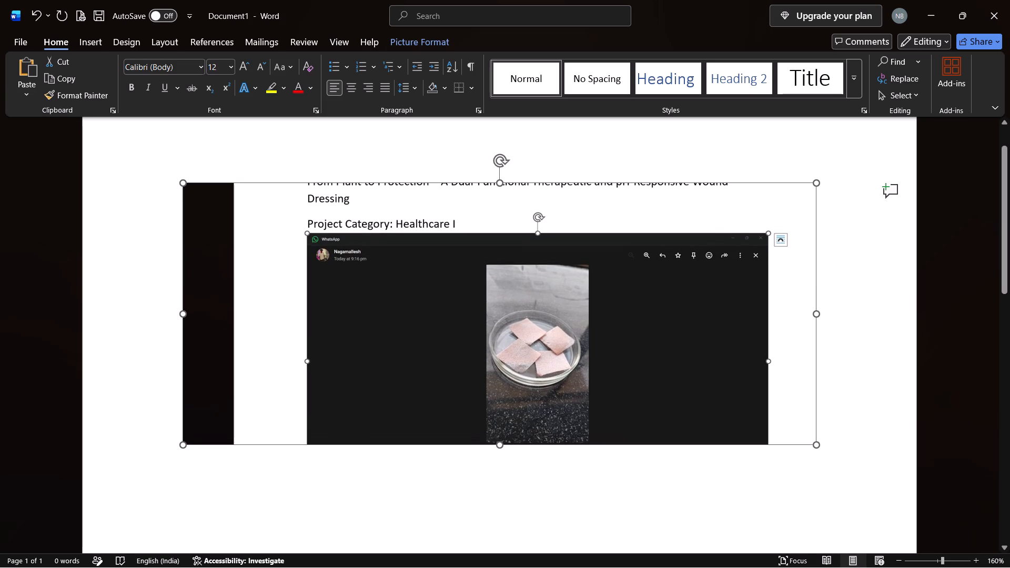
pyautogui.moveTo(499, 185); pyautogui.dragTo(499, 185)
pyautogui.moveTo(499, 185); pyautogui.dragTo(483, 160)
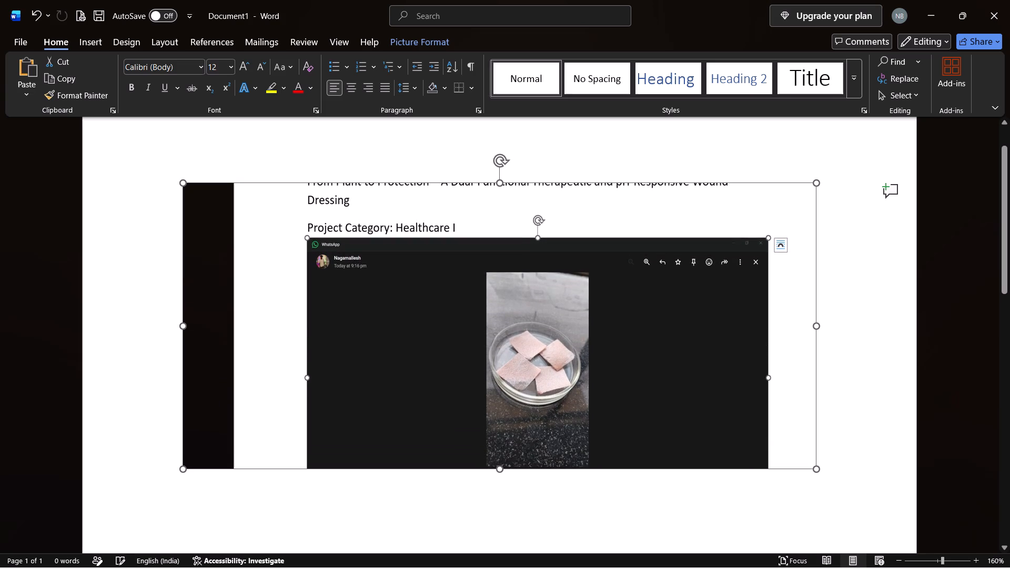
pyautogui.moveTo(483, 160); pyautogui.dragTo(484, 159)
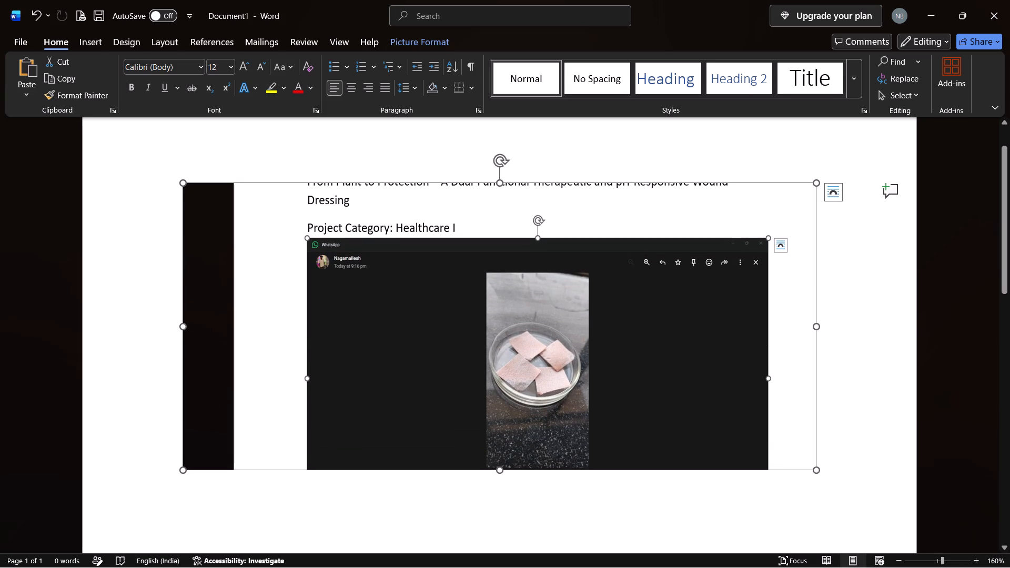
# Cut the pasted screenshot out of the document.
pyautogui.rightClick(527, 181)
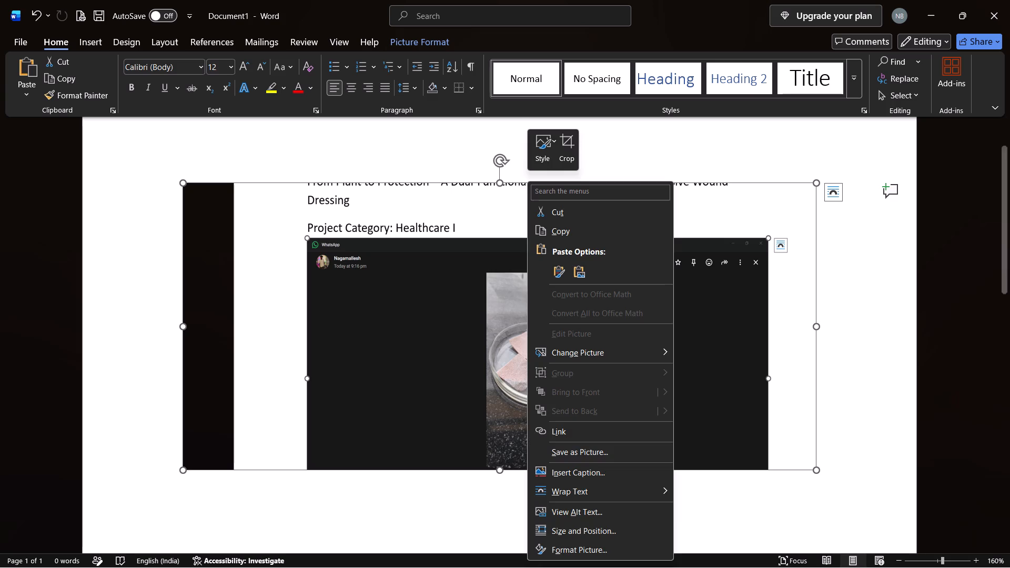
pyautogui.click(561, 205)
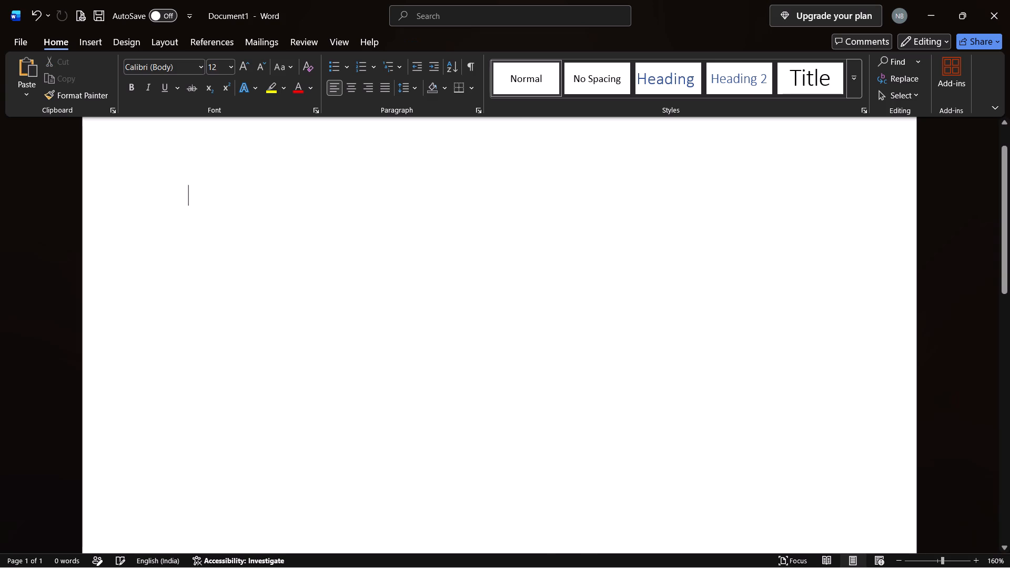
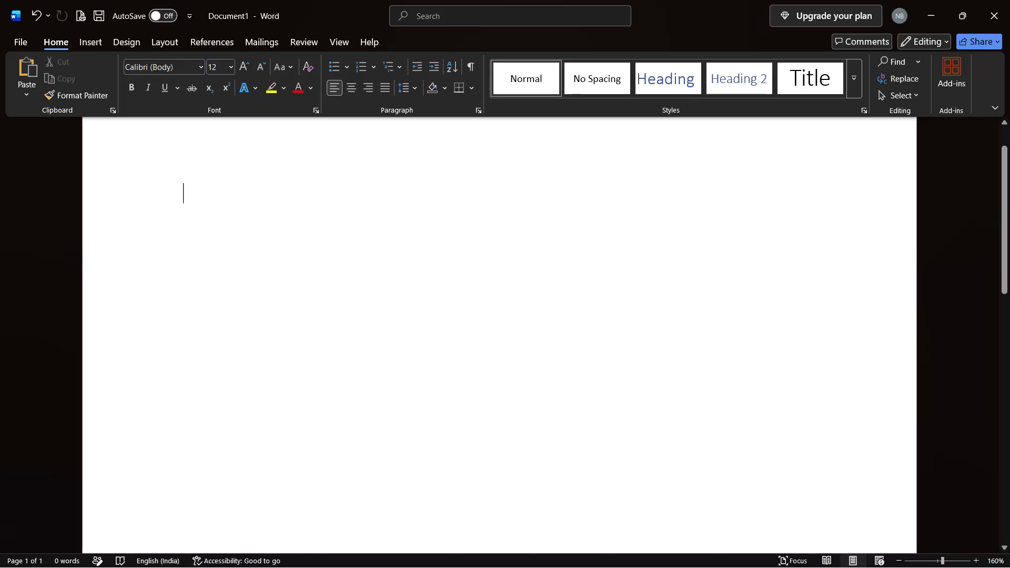
# Paste the copied project text, from the "HEALSENSE" title through the "1. Problem Statement" section, into the empty document.
pyautogui.hotkey('ctrl', 'v')
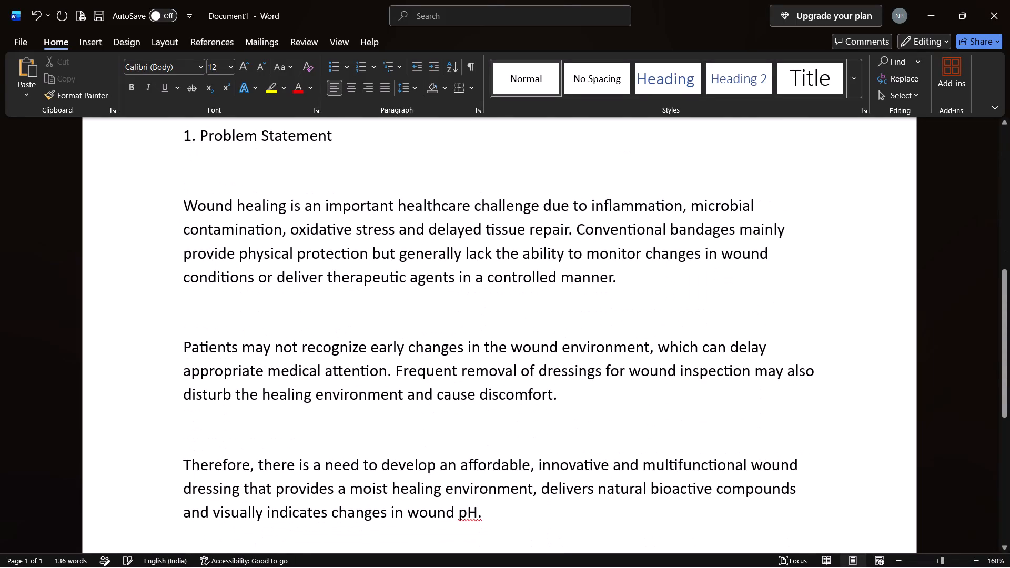
pyautogui.scroll(1, 394, 266)
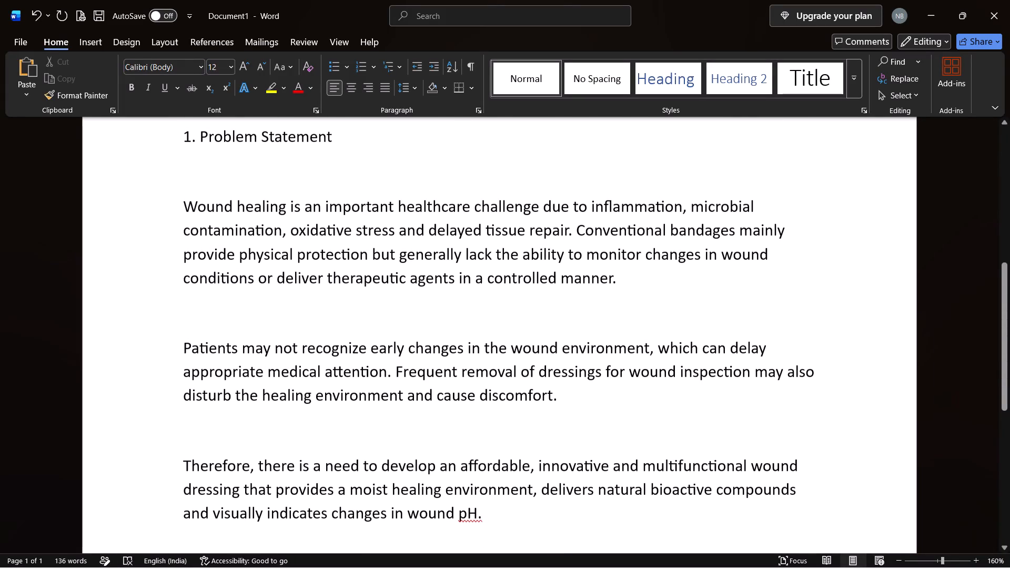
pyautogui.scroll(2, 394, 266)
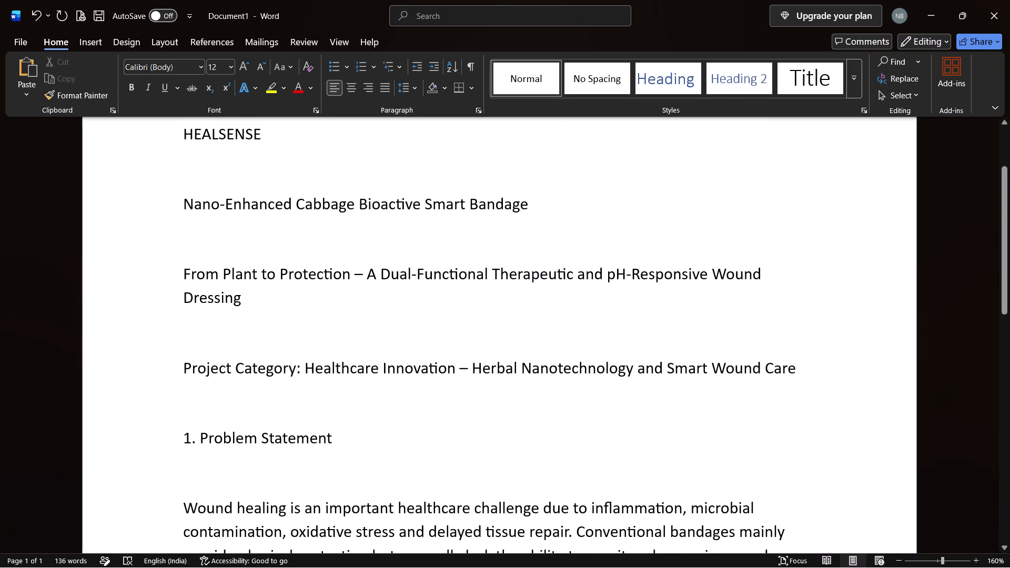
# Remove the blank paragraphs between the HEALSENSE title, the "Nano-Enhanced Cabbage Bioactive Smart Bandage" line and the "From Plant to Protection" line.
pyautogui.scroll(1, 394, 266)
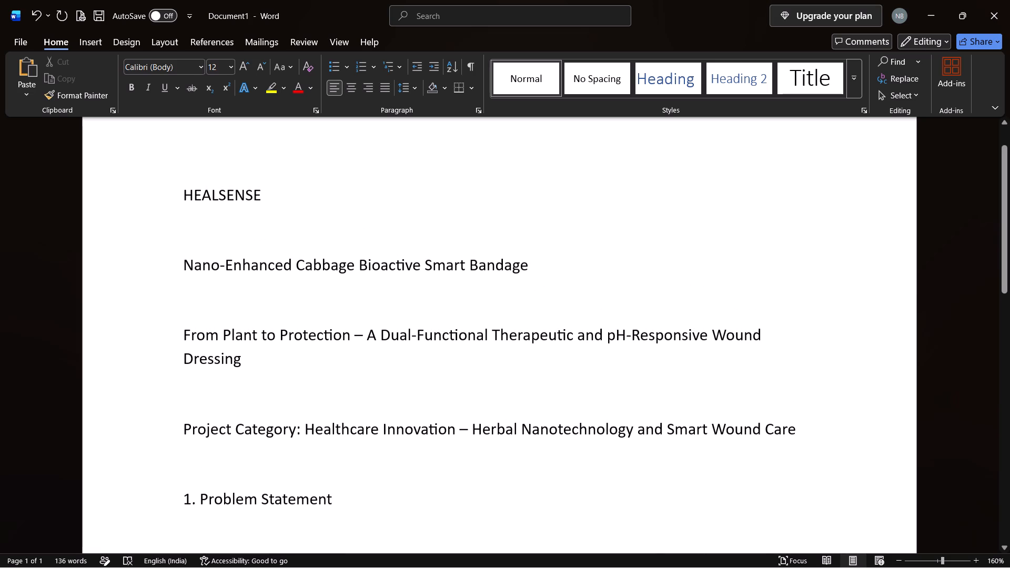
pyautogui.click(183, 265)
pyautogui.press('BackSpace')
pyautogui.press('BackSpace')
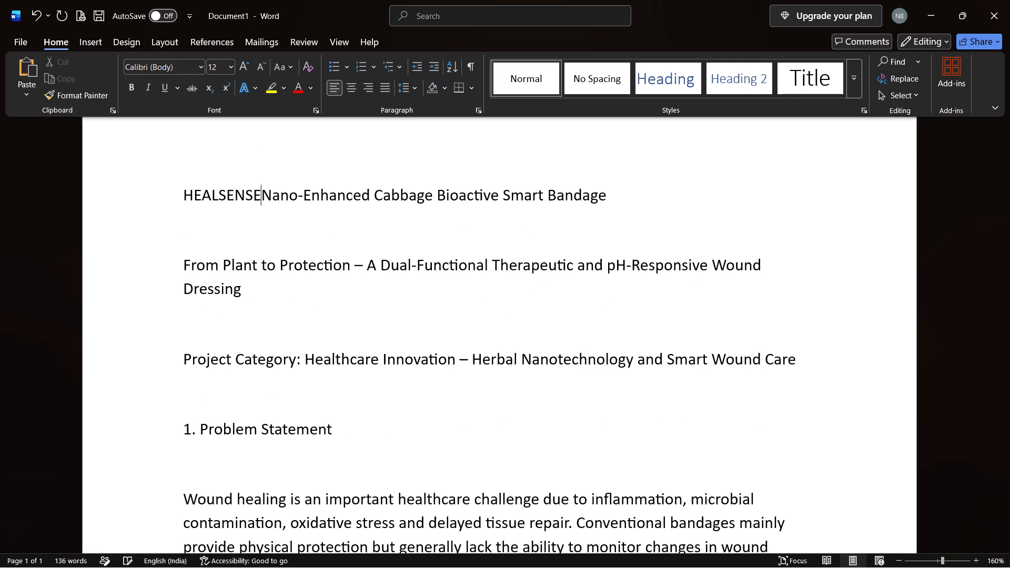
pyautogui.press('Return')
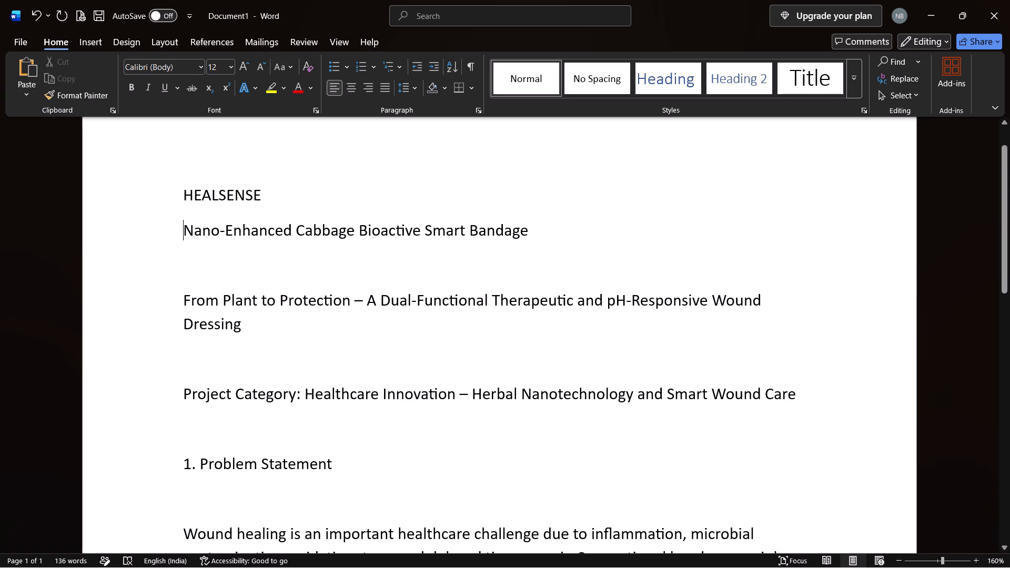
pyautogui.click(181, 296)
pyautogui.press('BackSpace')
pyautogui.press('BackSpace')
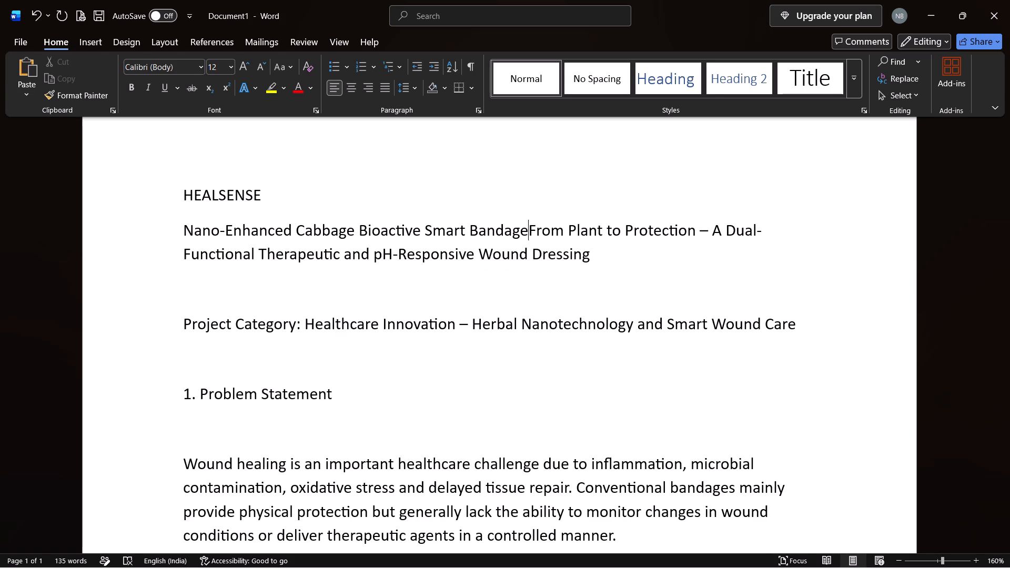
pyautogui.press('Return')
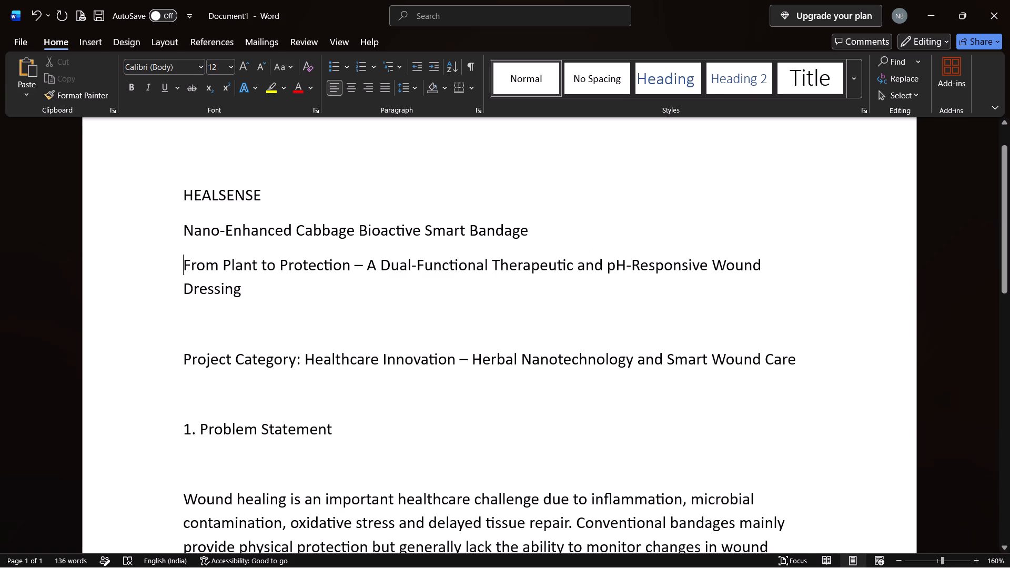
# Delete the word "Project" from the project category line and remove the blank paragraph above that line.
pyautogui.click(183, 363)
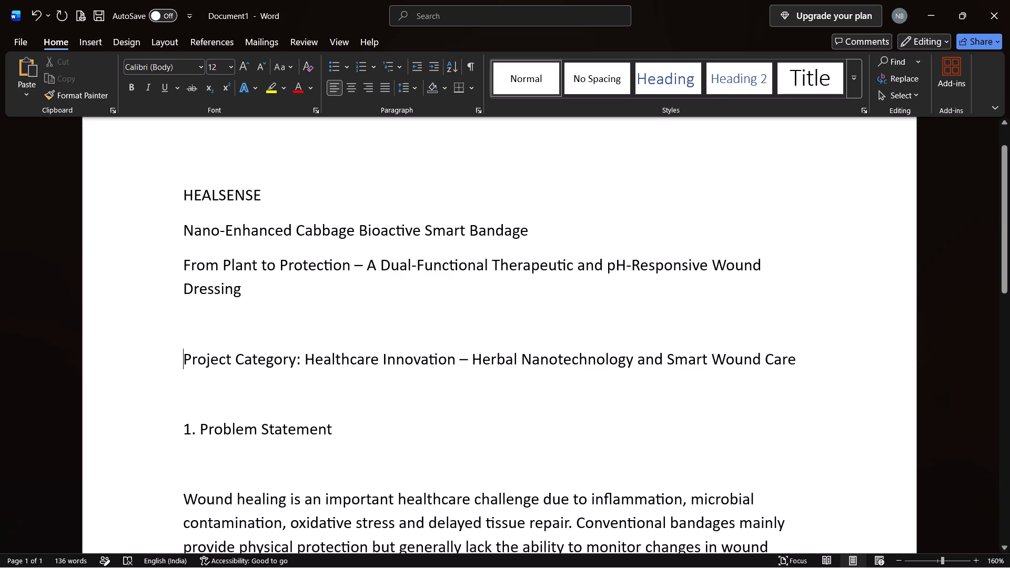
pyautogui.click(183, 363)
pyautogui.press('BackSpace')
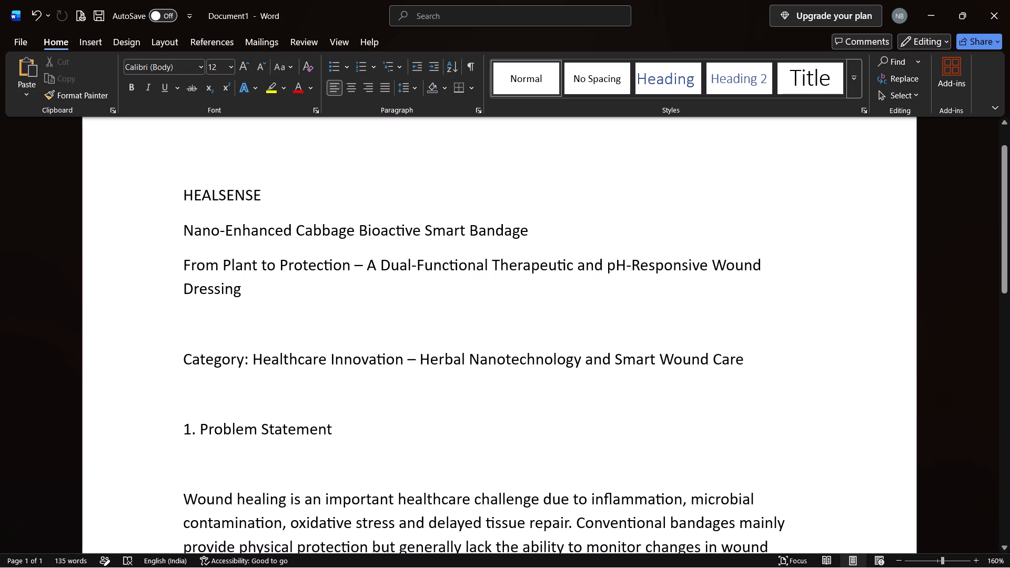
pyautogui.click(183, 363)
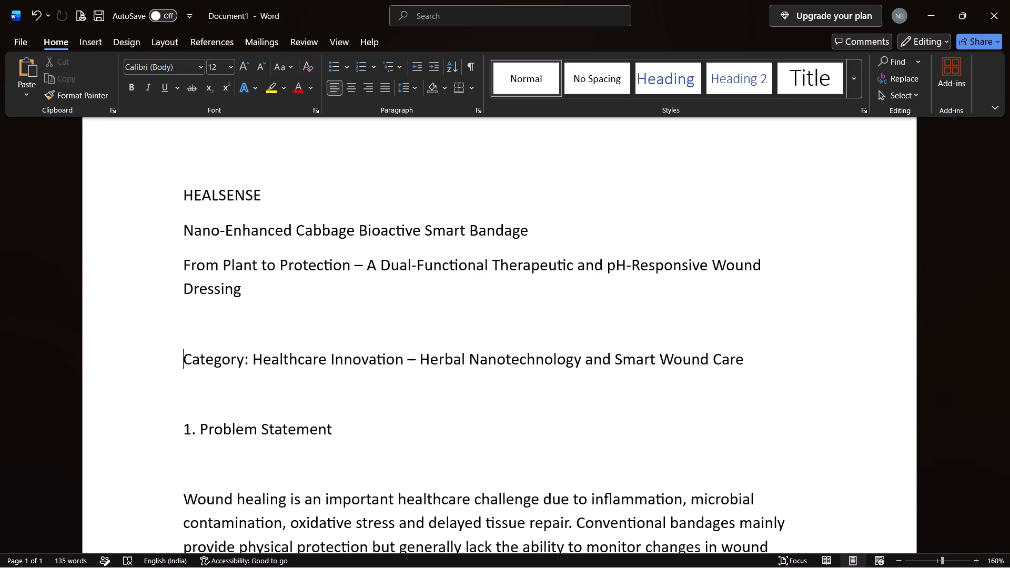
pyautogui.press('BackSpace')
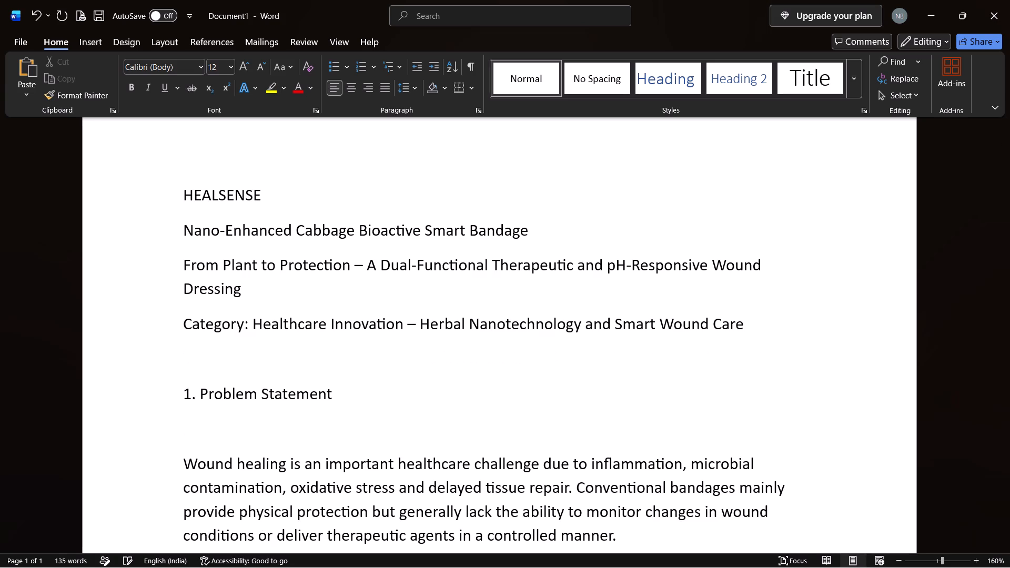
pyautogui.press('BackSpace')
pyautogui.press('space')
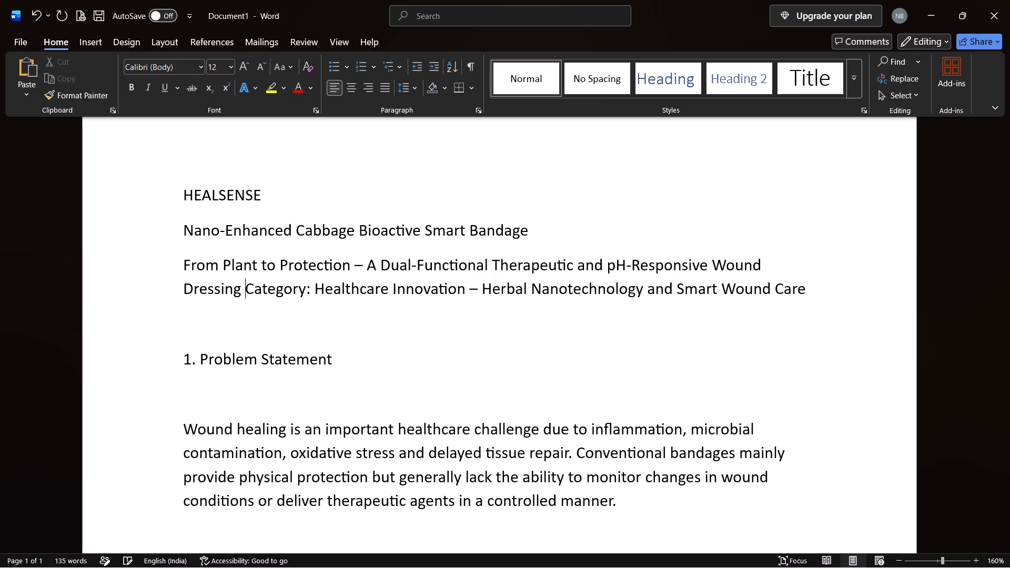
pyautogui.press('Return')
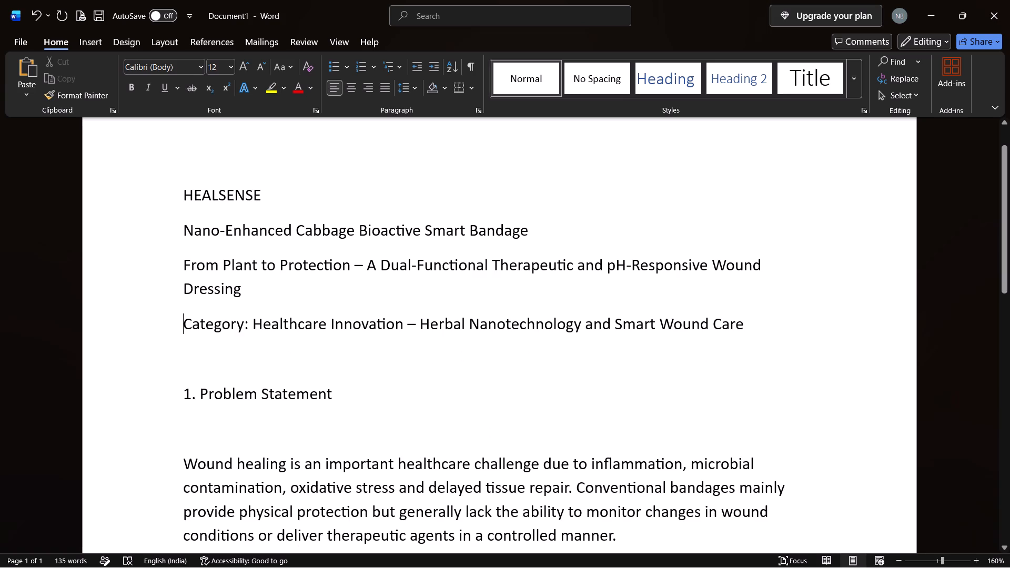
# Remove the blank paragraphs above the "1. Problem Statement" heading and above each of the three body paragraphs below it.
pyautogui.click(184, 393)
pyautogui.press('BackSpace')
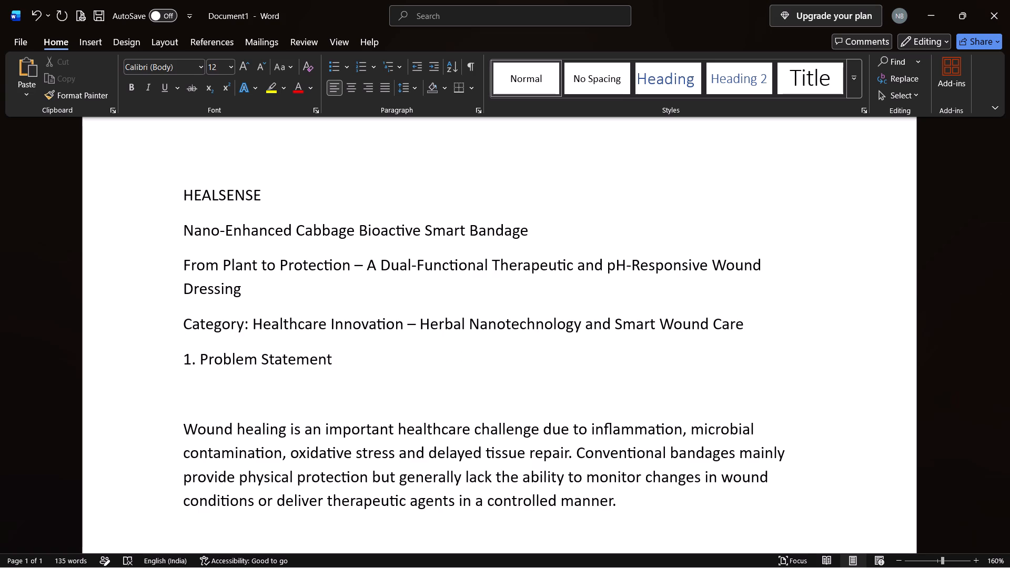
pyautogui.click(184, 425)
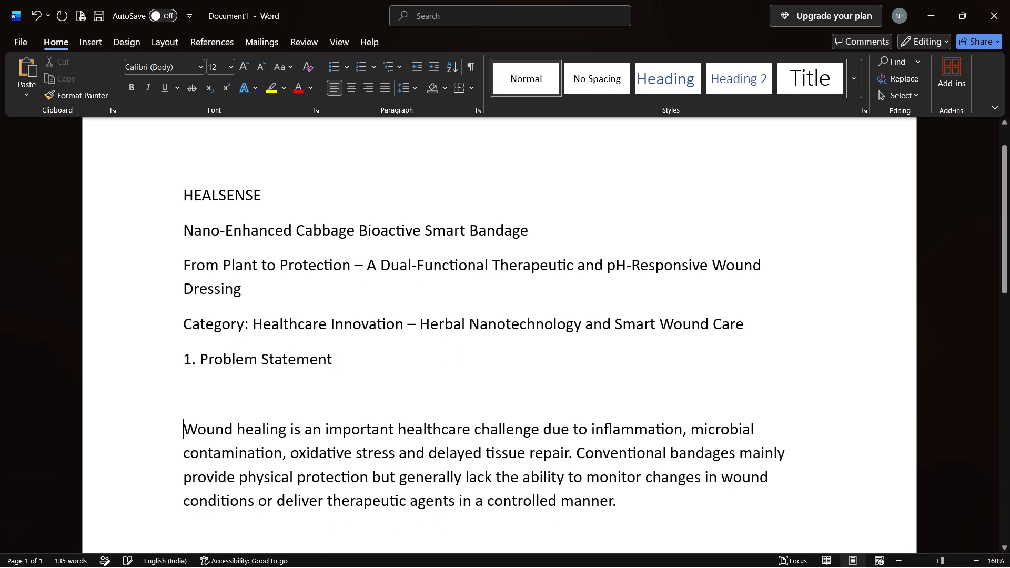
pyautogui.press('BackSpace')
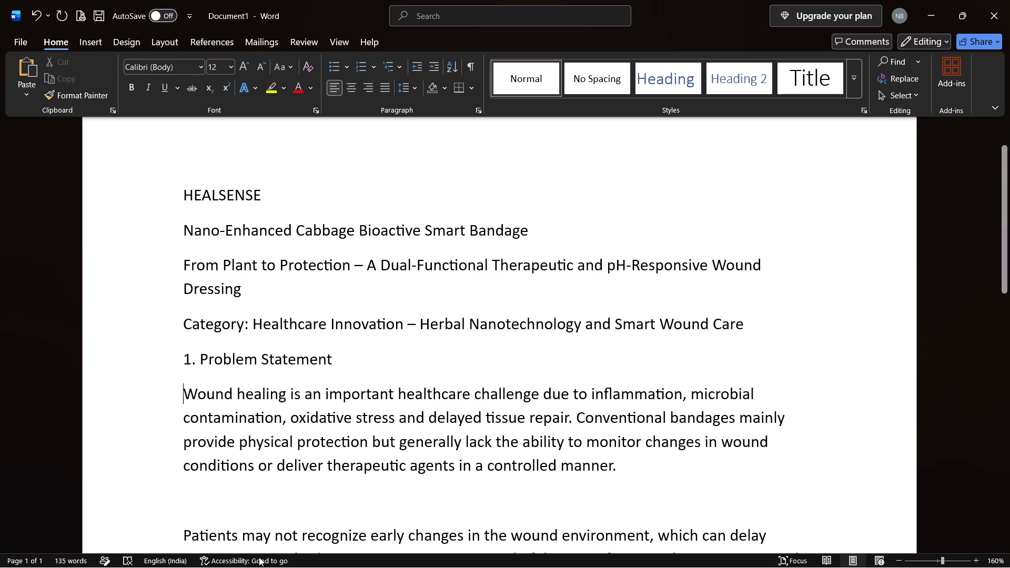
pyautogui.click(184, 533)
pyautogui.press('BackSpace')
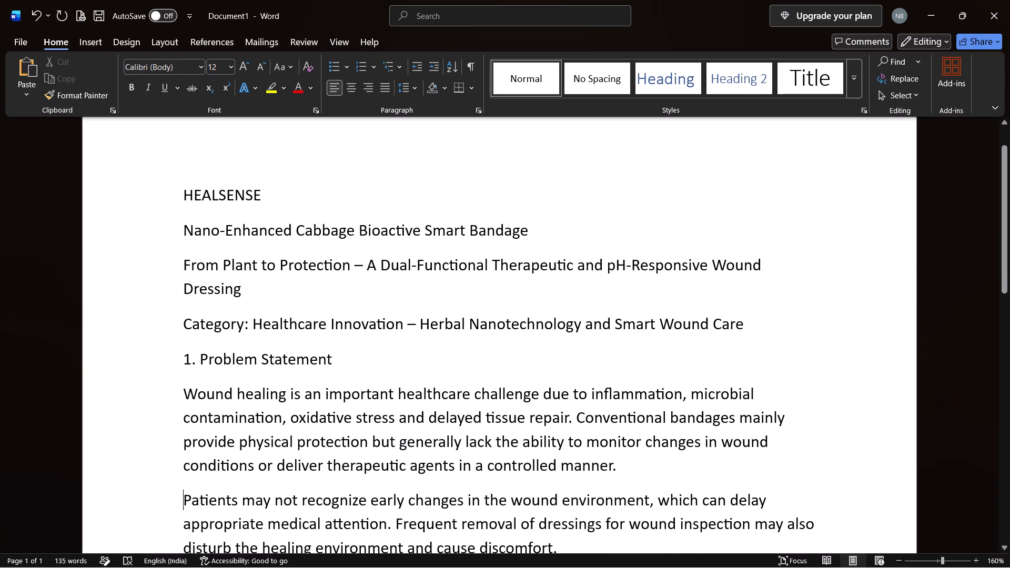
pyautogui.scroll(-1, 432, 414)
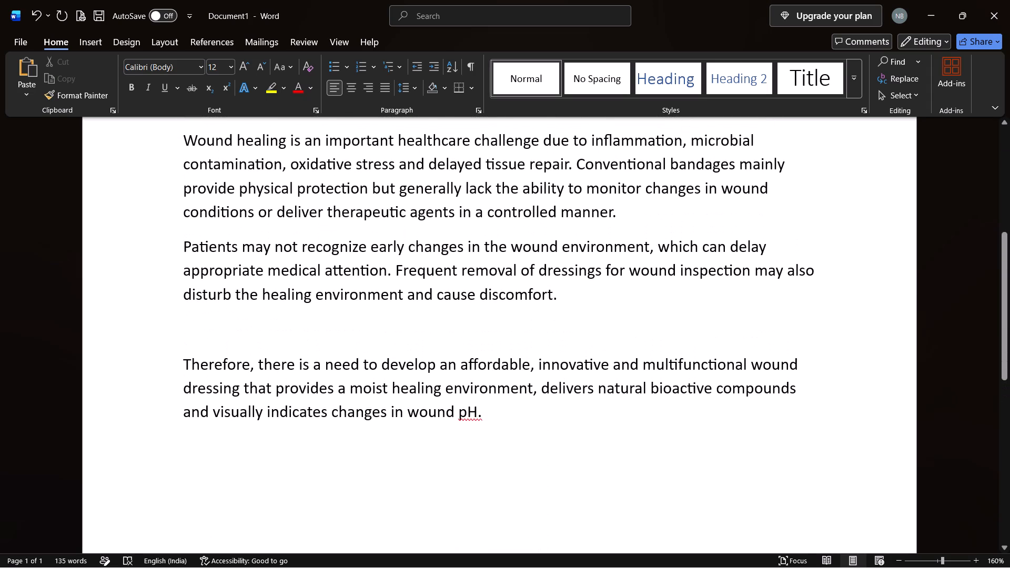
pyautogui.click(180, 368)
pyautogui.press('BackSpace')
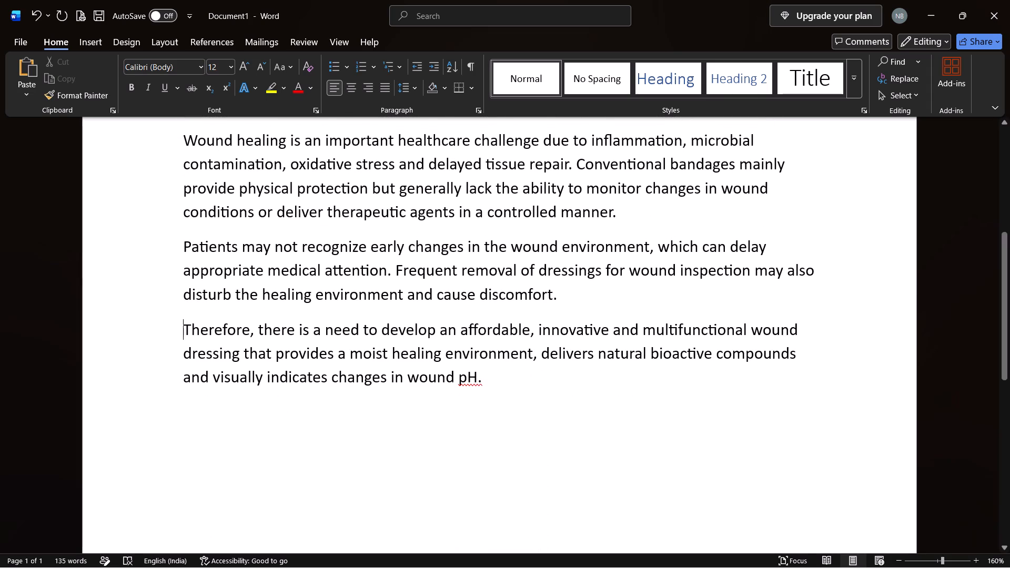
# Set the font of the "1. Problem Statement" heading to Times New Roman.
pyautogui.scroll(2, 382, 366)
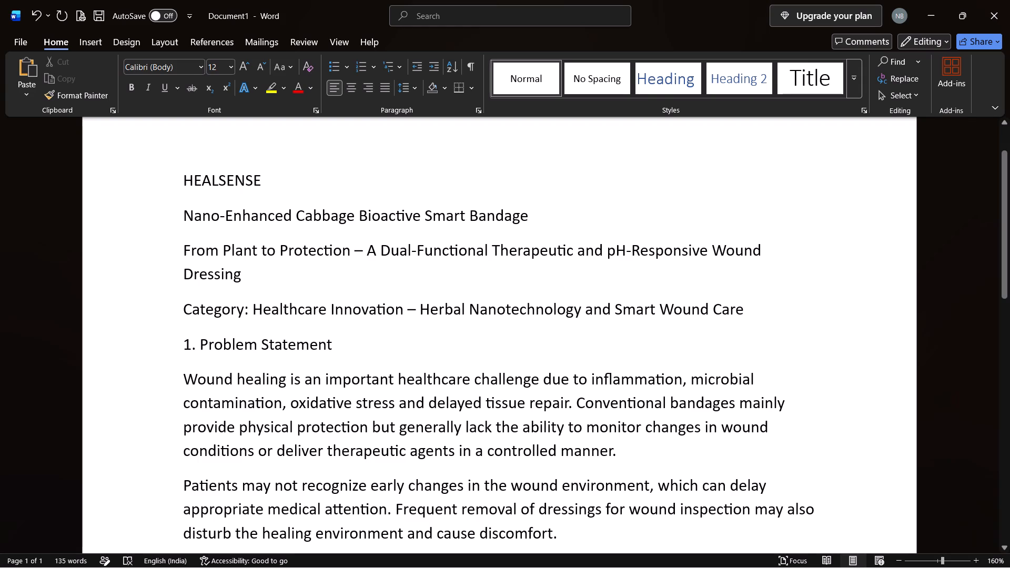
pyautogui.moveTo(185, 342); pyautogui.dragTo(353, 343)
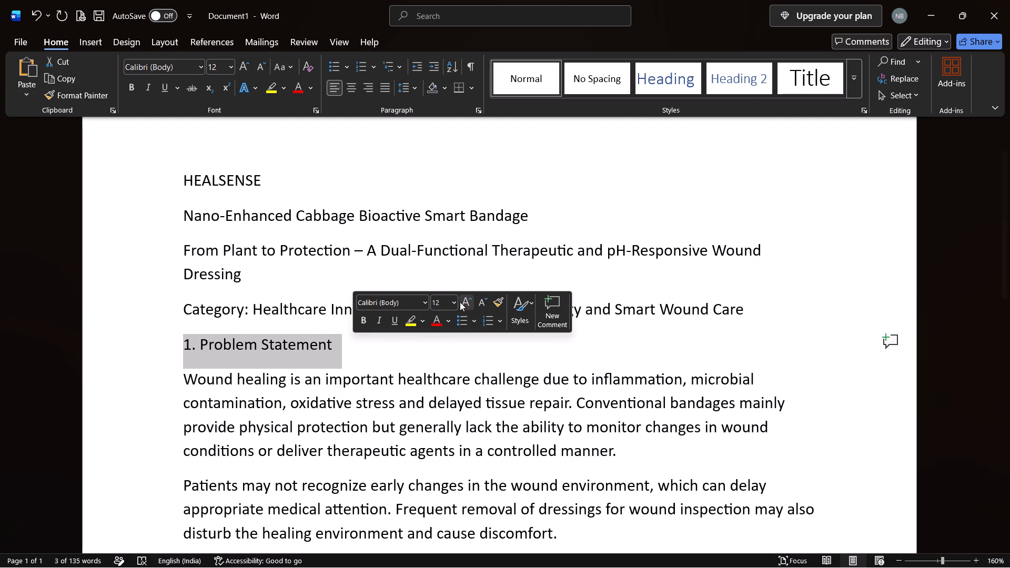
pyautogui.click(458, 301)
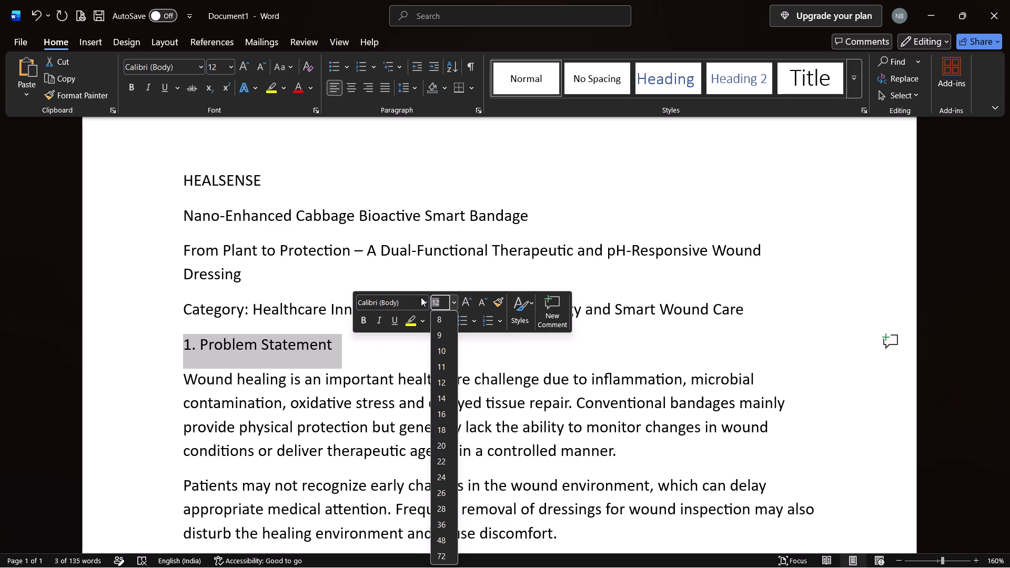
pyautogui.click(422, 301)
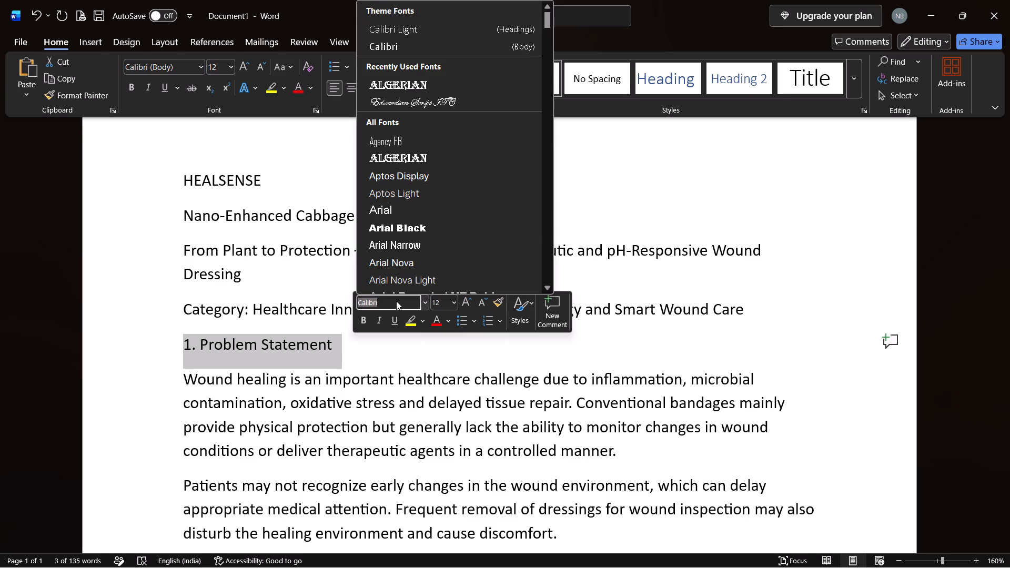
pyautogui.click(396, 301)
pyautogui.press('BackSpace')
pyautogui.press('BackSpace')
pyautogui.press('BackSpace')
pyautogui.press('BackSpace')
pyautogui.press('BackSpace')
pyautogui.press('BackSpace')
pyautogui.press('BackSpace')
pyautogui.press('t')
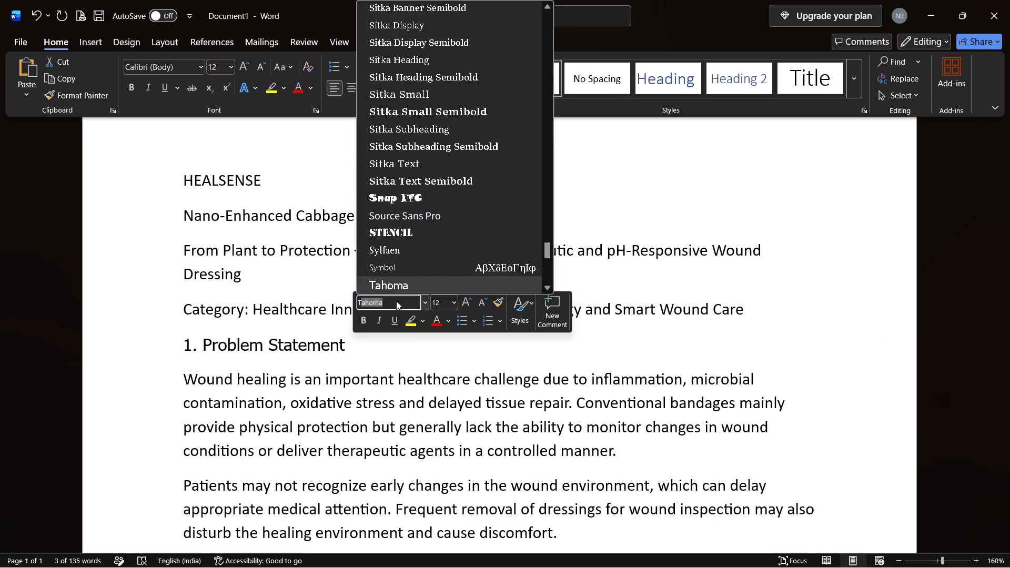
pyautogui.press('i')
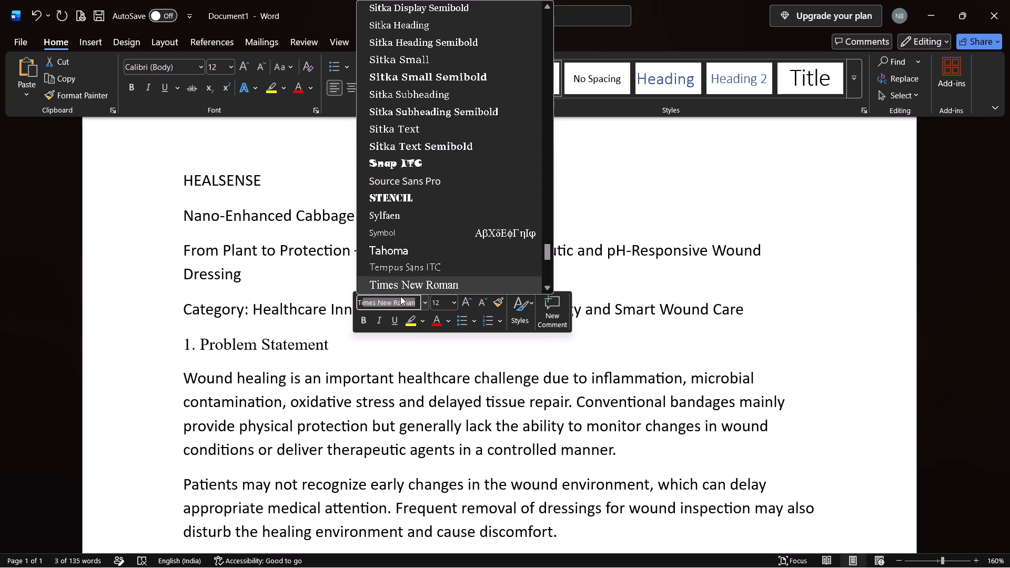
pyautogui.click(415, 284)
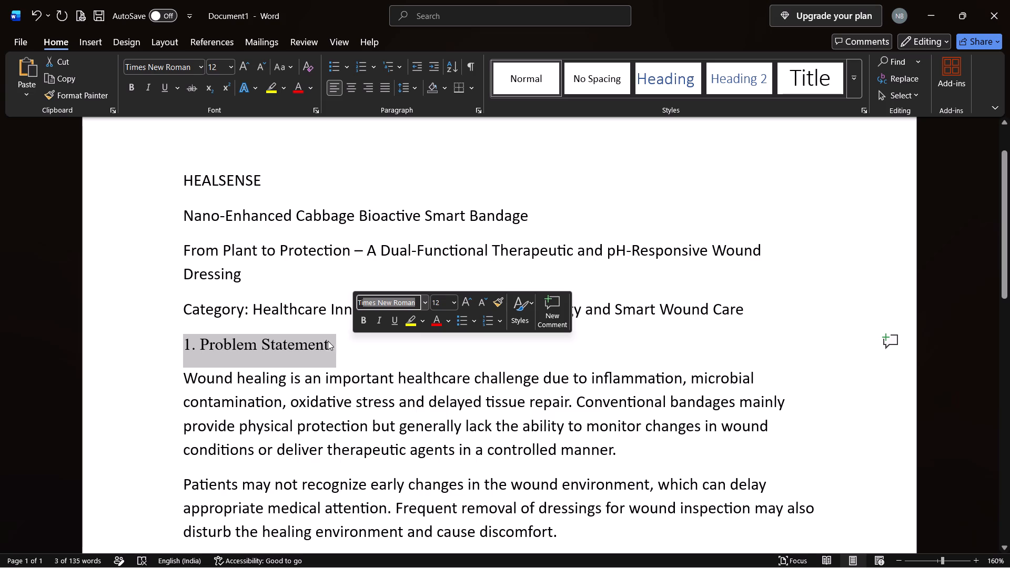
# Add a colon at the end of the "1. Problem Statement" heading.
pyautogui.click(330, 341)
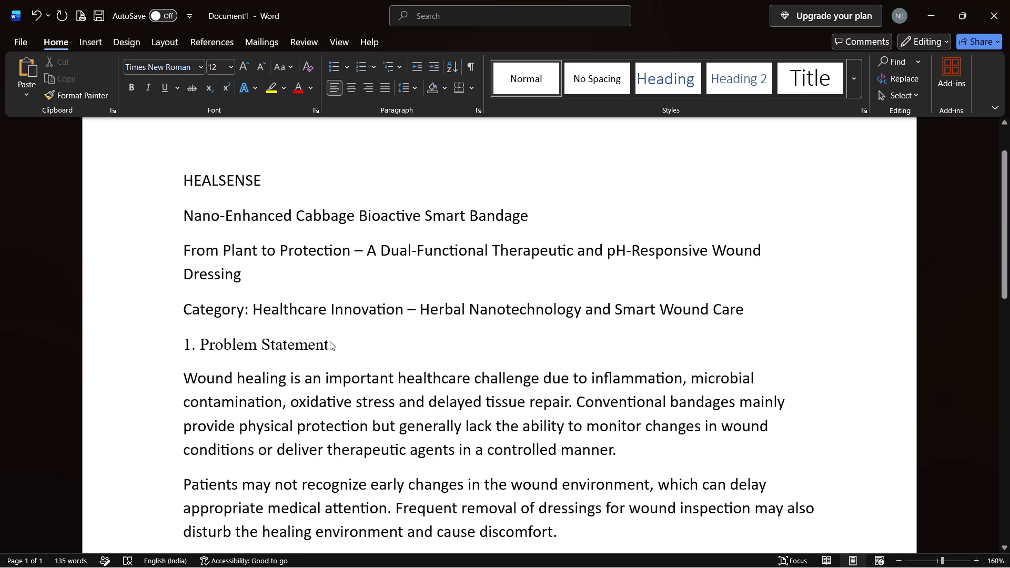
pyautogui.hotkey('shift', ':')
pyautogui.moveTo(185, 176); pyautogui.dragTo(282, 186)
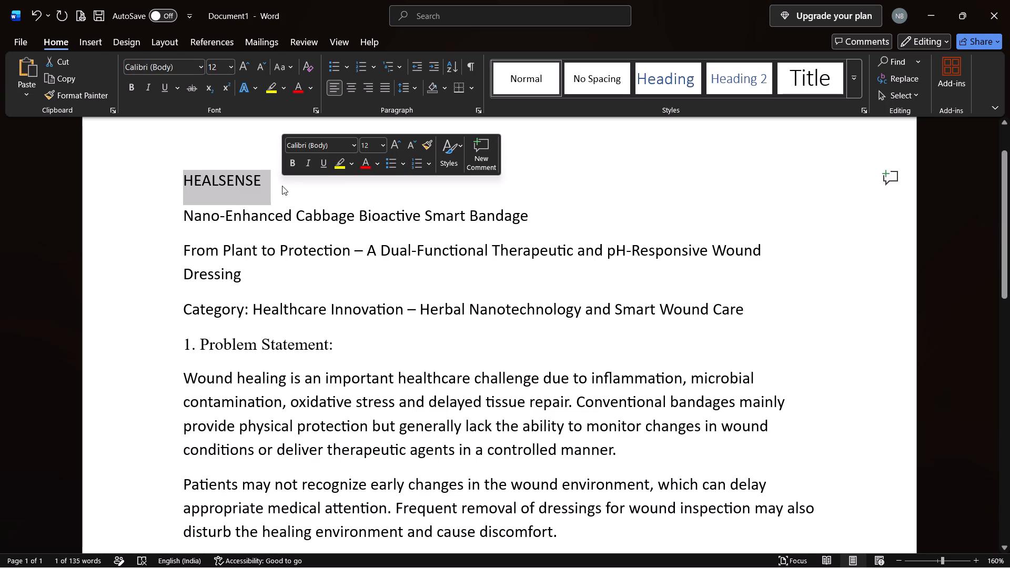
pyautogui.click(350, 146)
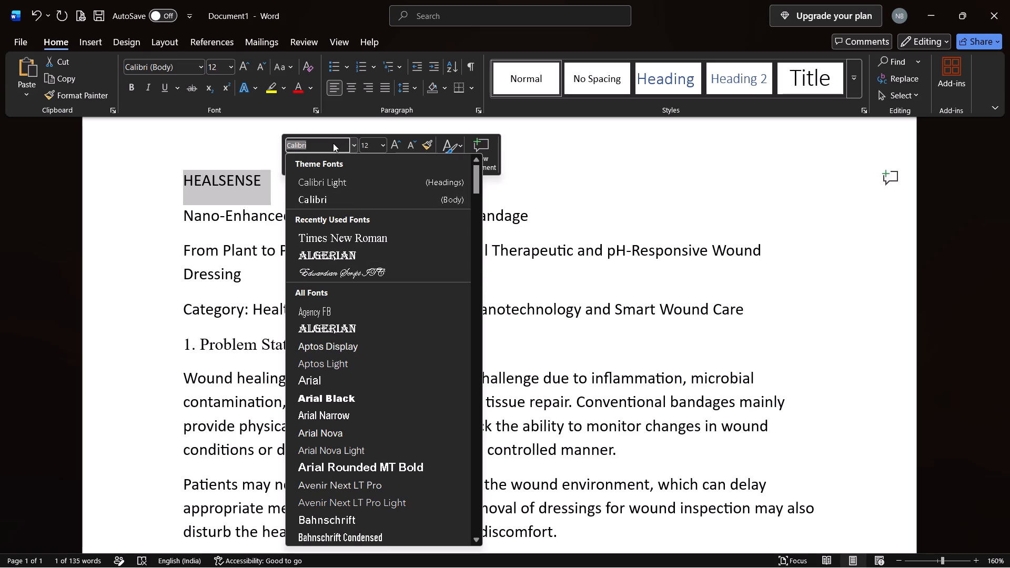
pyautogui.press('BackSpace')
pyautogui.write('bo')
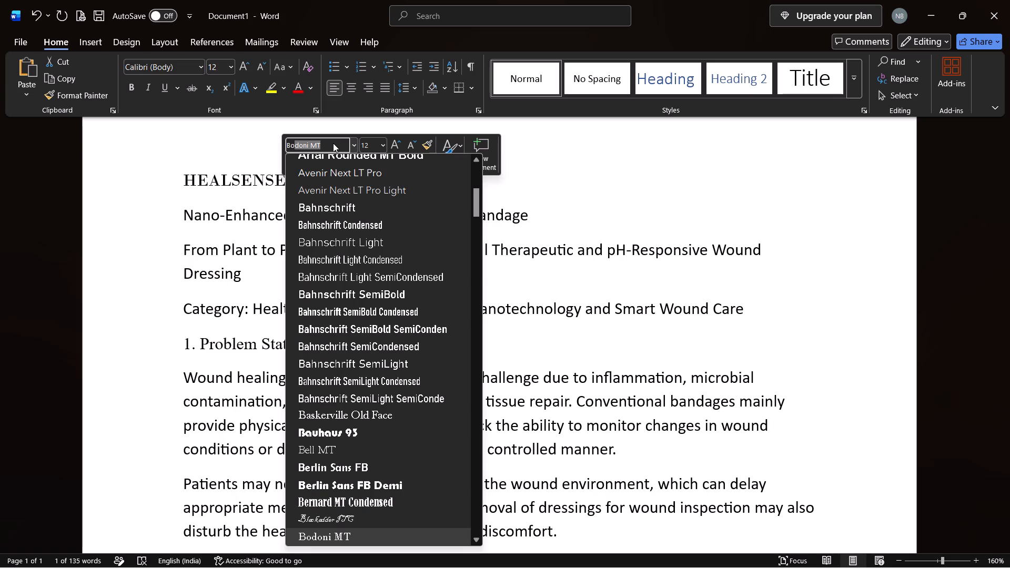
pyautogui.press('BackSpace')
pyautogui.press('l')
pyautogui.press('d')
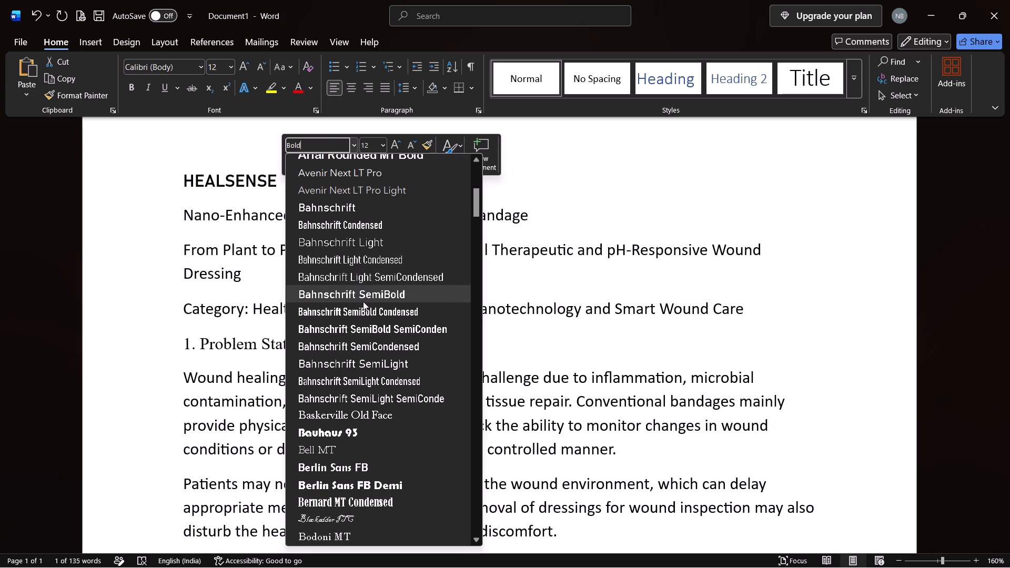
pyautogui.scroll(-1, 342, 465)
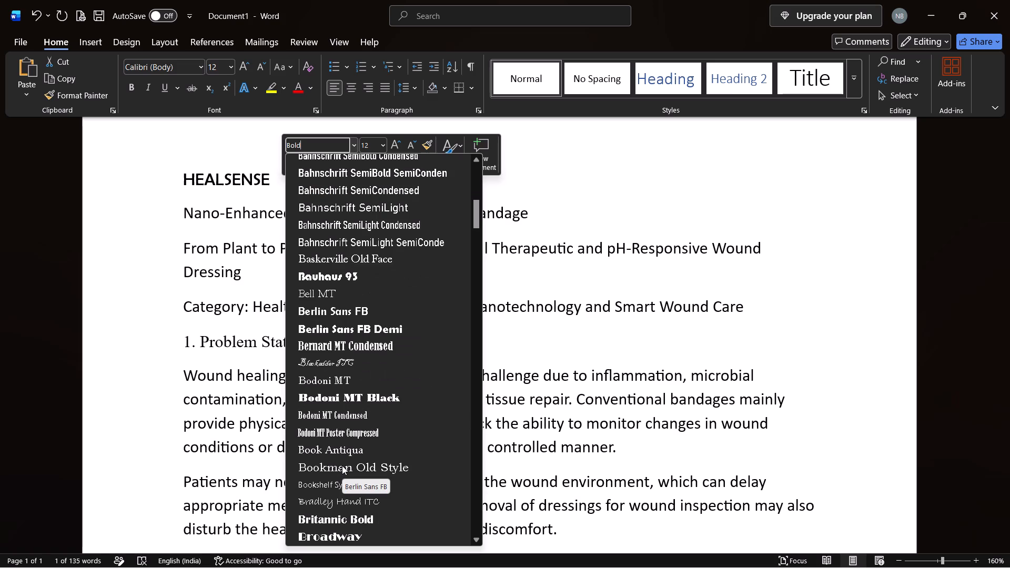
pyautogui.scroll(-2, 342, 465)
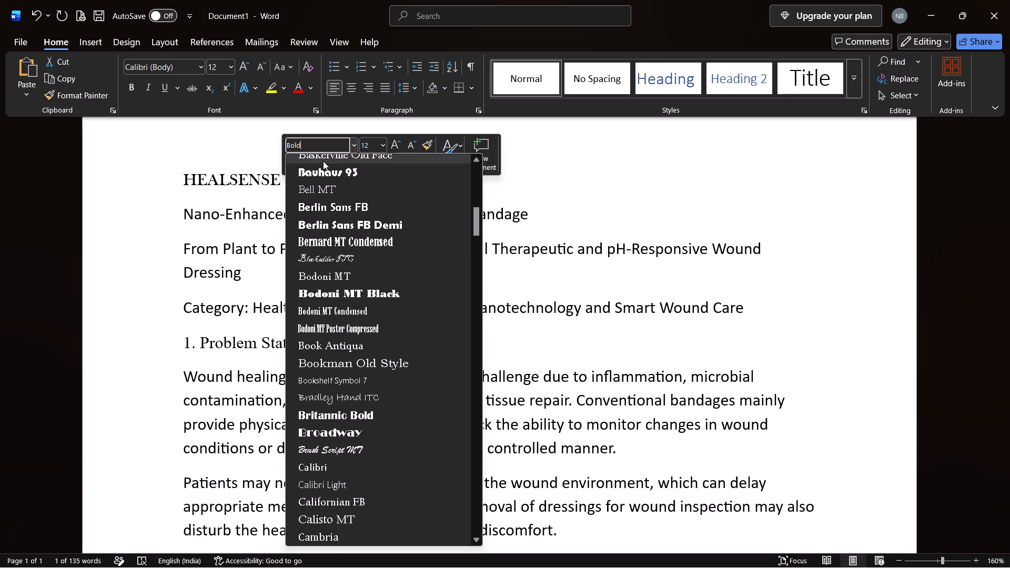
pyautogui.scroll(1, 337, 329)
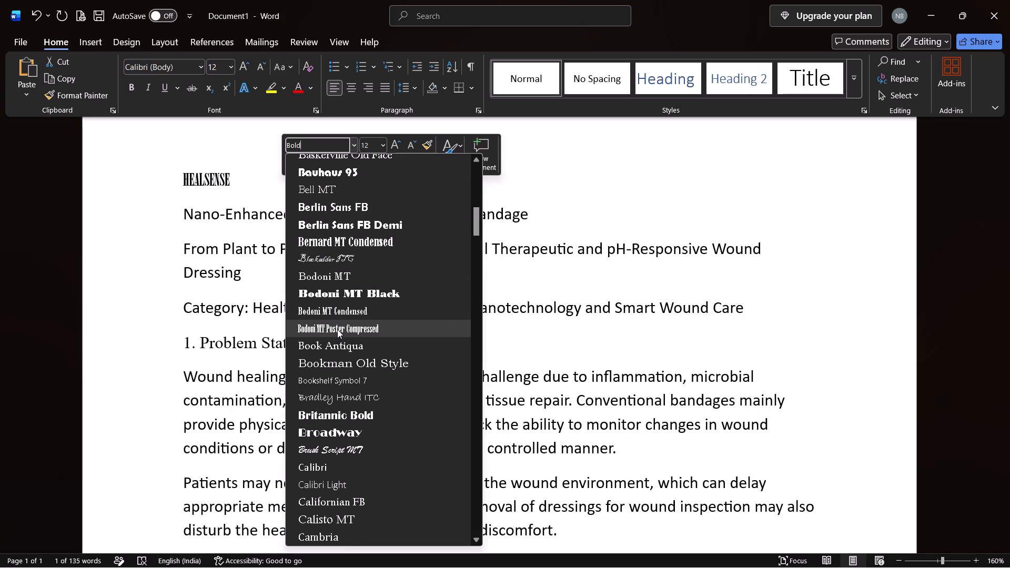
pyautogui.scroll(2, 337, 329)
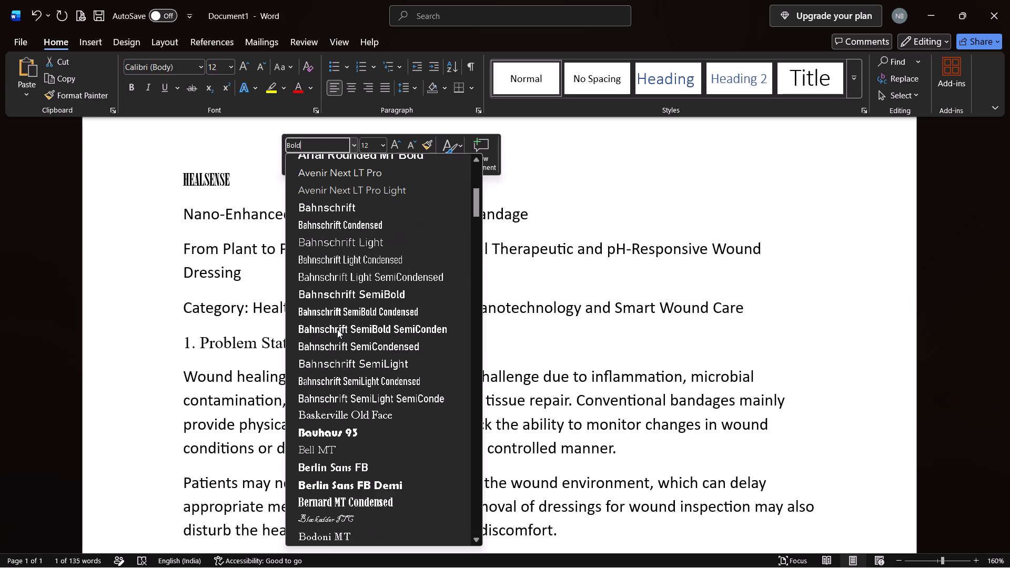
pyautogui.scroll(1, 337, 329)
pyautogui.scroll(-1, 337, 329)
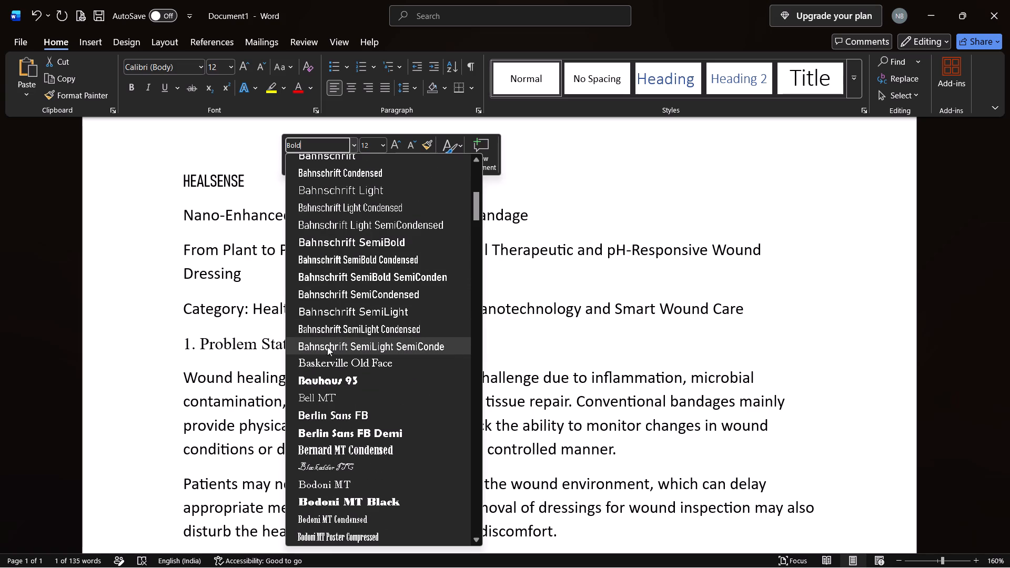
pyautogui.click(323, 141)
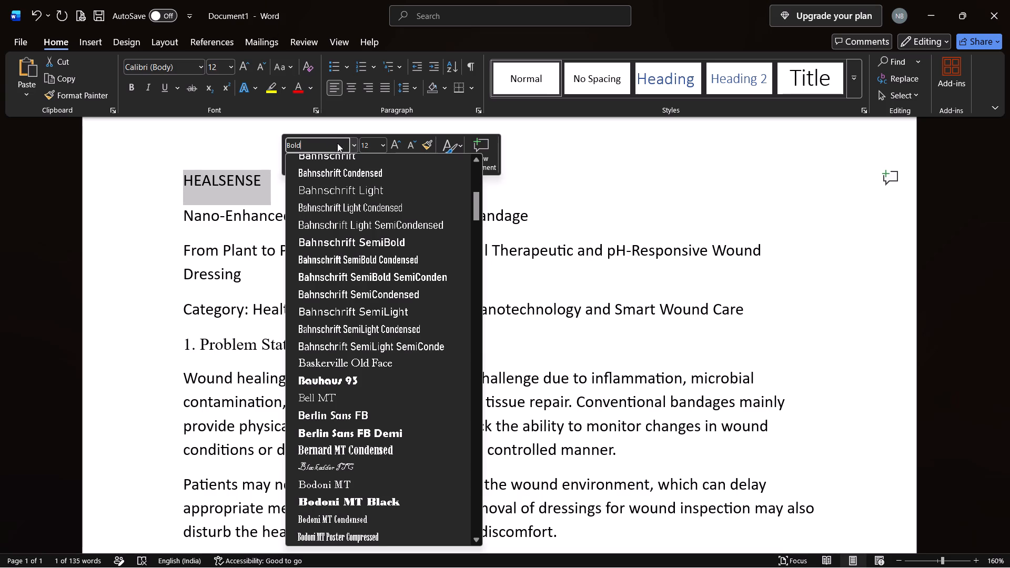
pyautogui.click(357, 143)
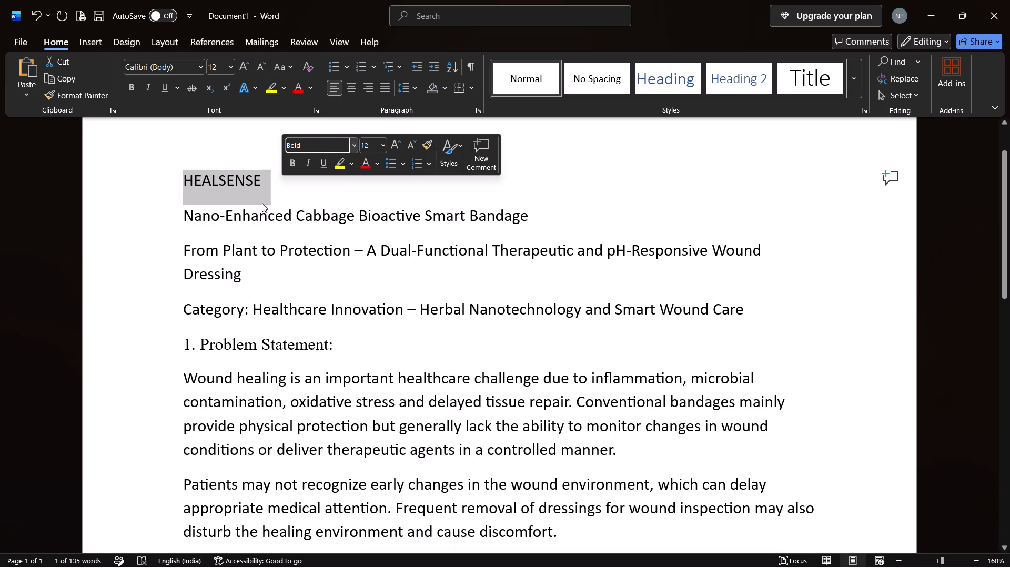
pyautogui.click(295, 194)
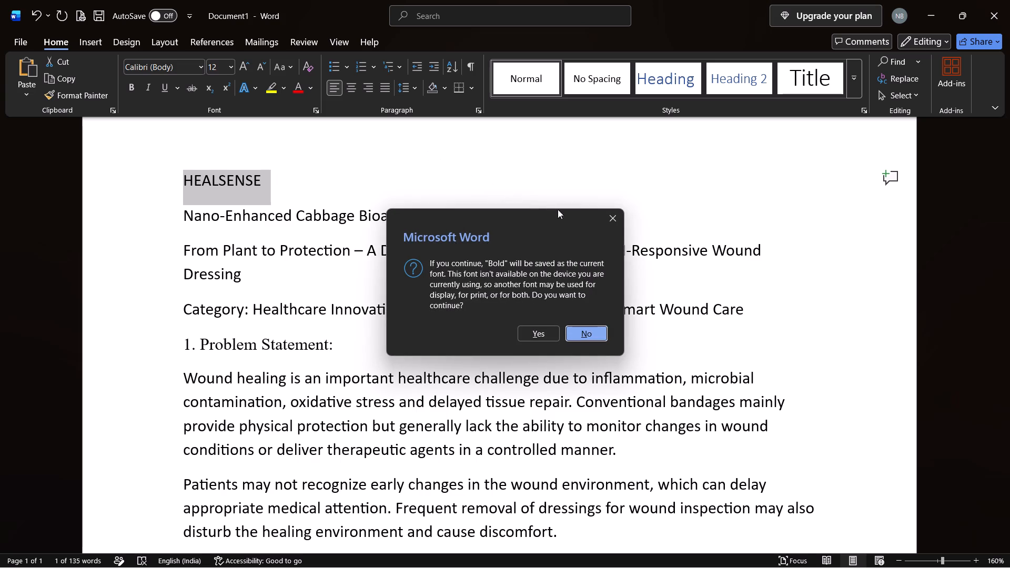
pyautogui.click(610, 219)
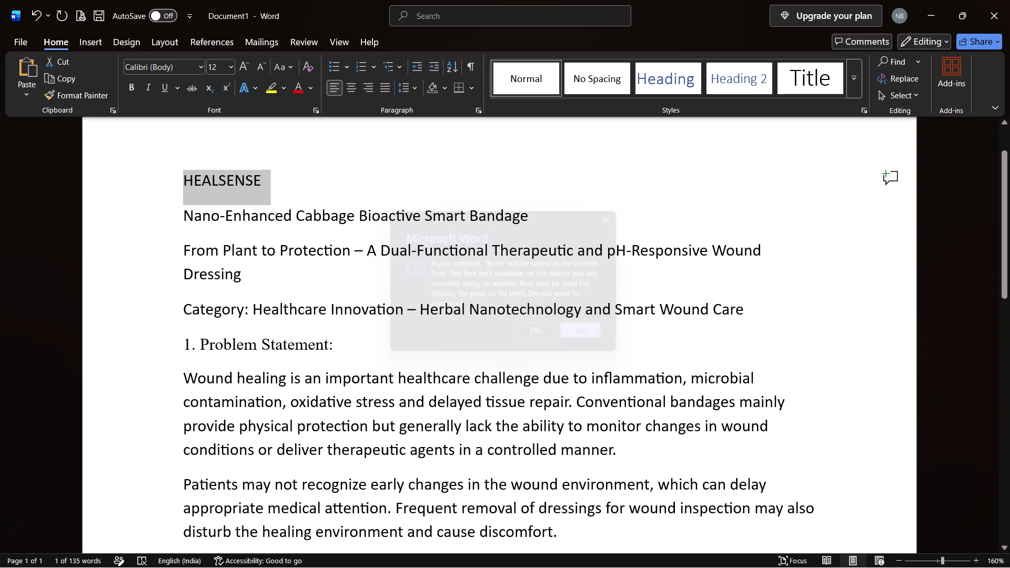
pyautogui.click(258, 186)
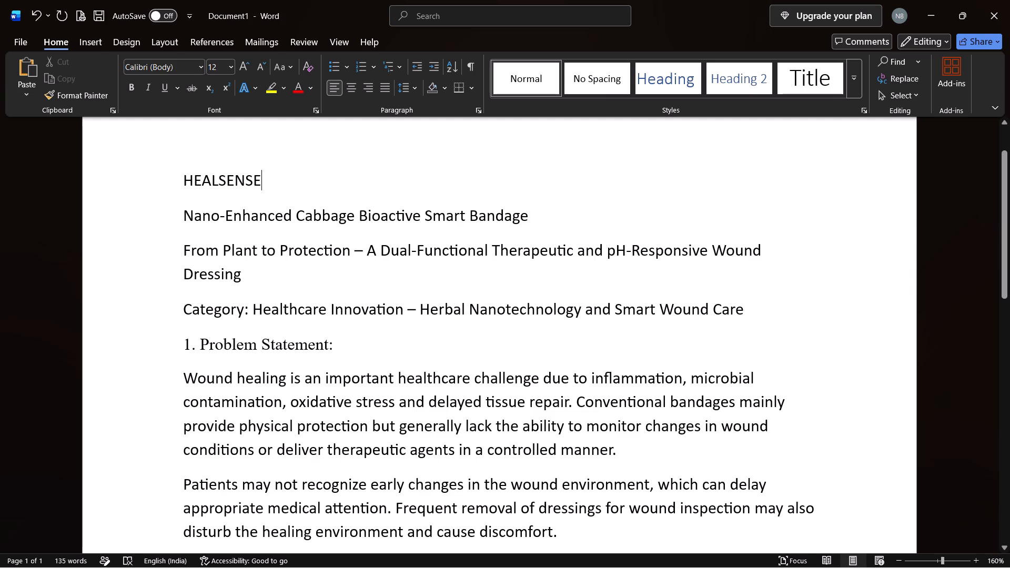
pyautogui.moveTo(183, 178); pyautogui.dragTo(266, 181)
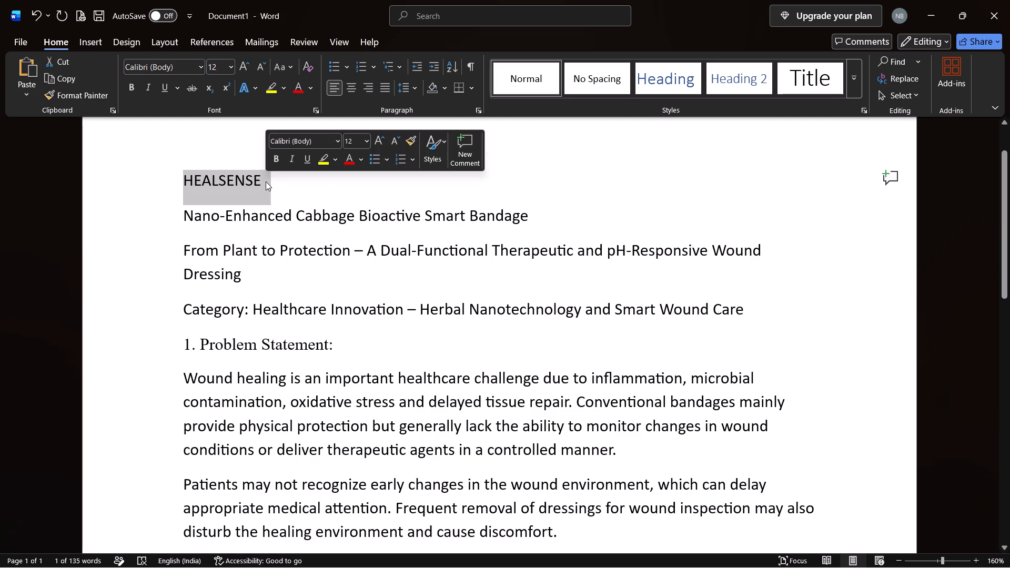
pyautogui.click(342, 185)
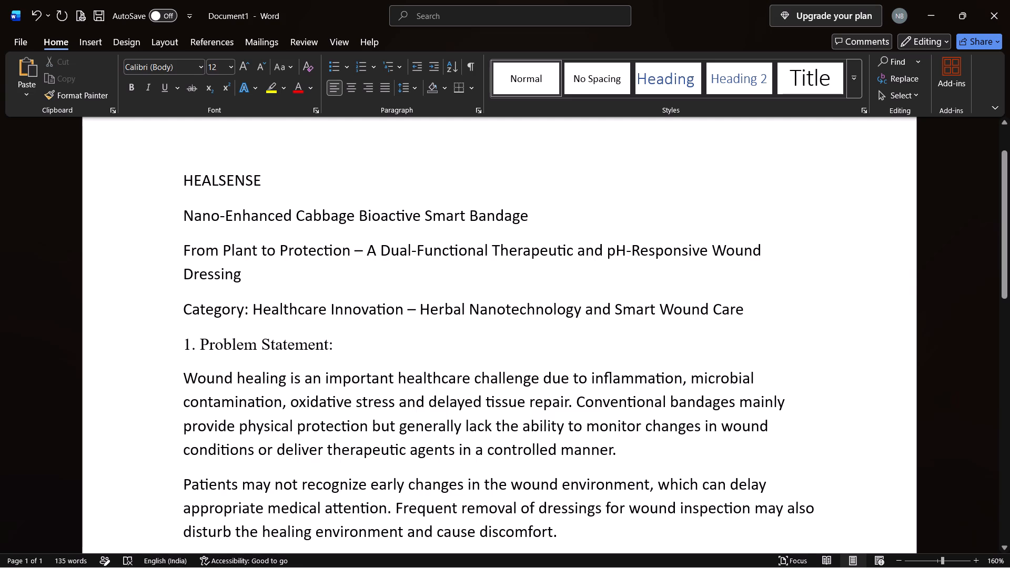
# Insert spaces before the HEALSENSE title to shift it to about the middle of its line.
pyautogui.click(180, 177)
pyautogui.press('space')
pyautogui.press('space')
pyautogui.press('space')
pyautogui.press('space')
pyautogui.press('space')
pyautogui.press('space')
pyautogui.press('space')
pyautogui.press('space')
pyautogui.press('space')
pyautogui.press('space')
pyautogui.press('space')
pyautogui.press('space')
pyautogui.press('space')
pyautogui.press('space')
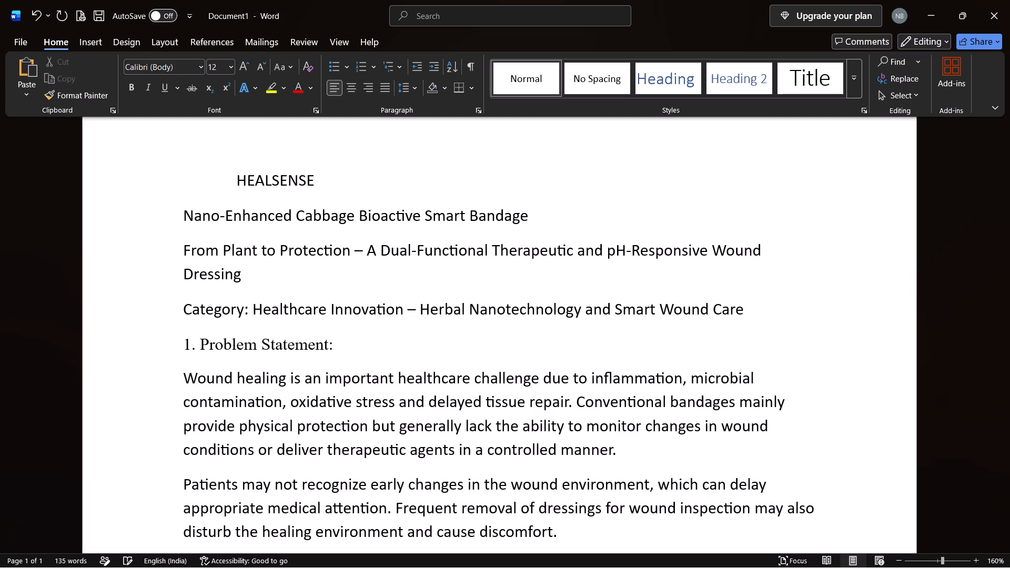
pyautogui.press('space')
pyautogui.press('space')
pyautogui.press('space')
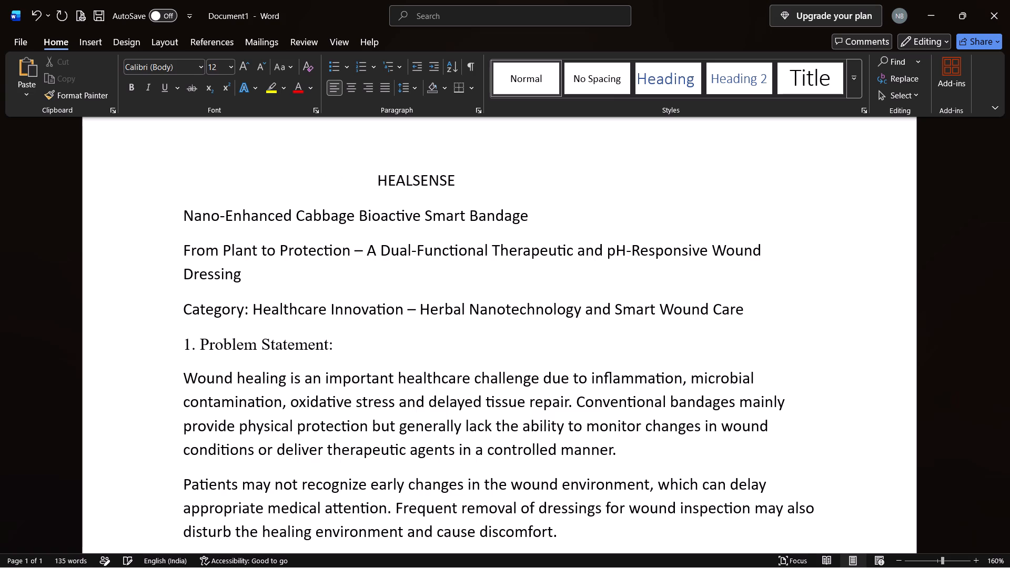
pyautogui.press('space')
pyautogui.press('space')
pyautogui.press('space')
pyautogui.press('space')
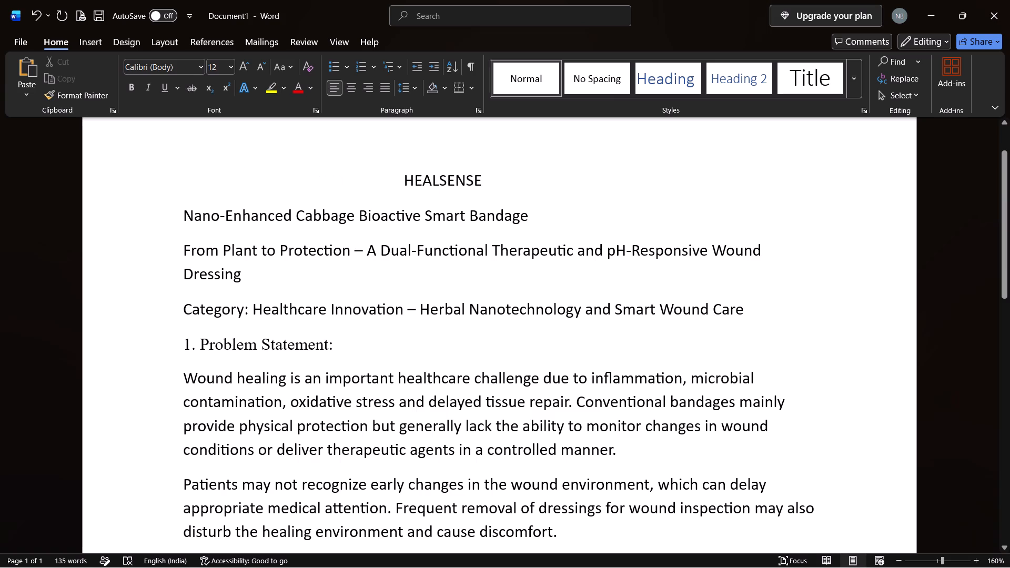
# Set the font size of the HEALSENSE title to 18.
pyautogui.moveTo(403, 181); pyautogui.dragTo(523, 175)
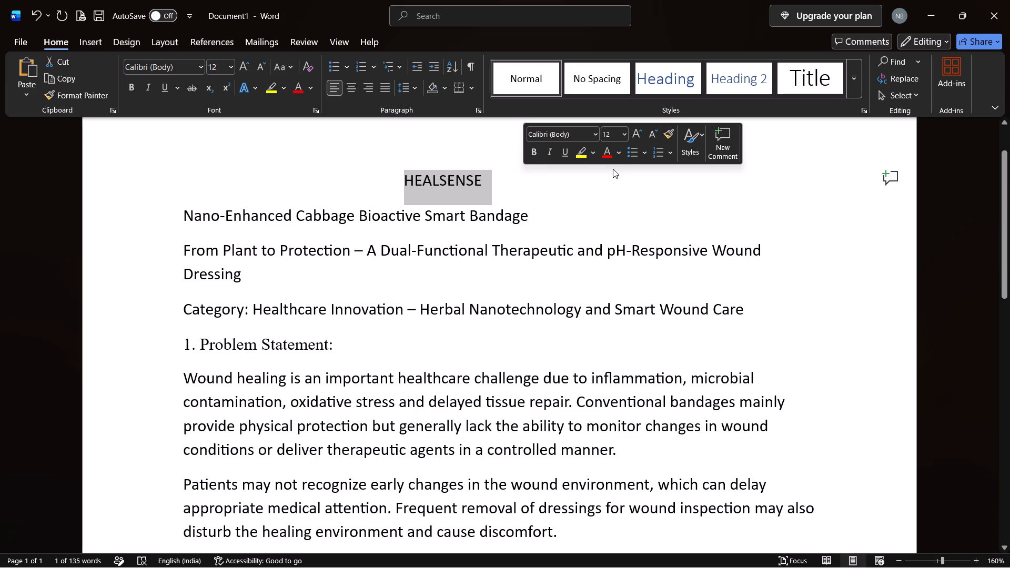
pyautogui.click(624, 131)
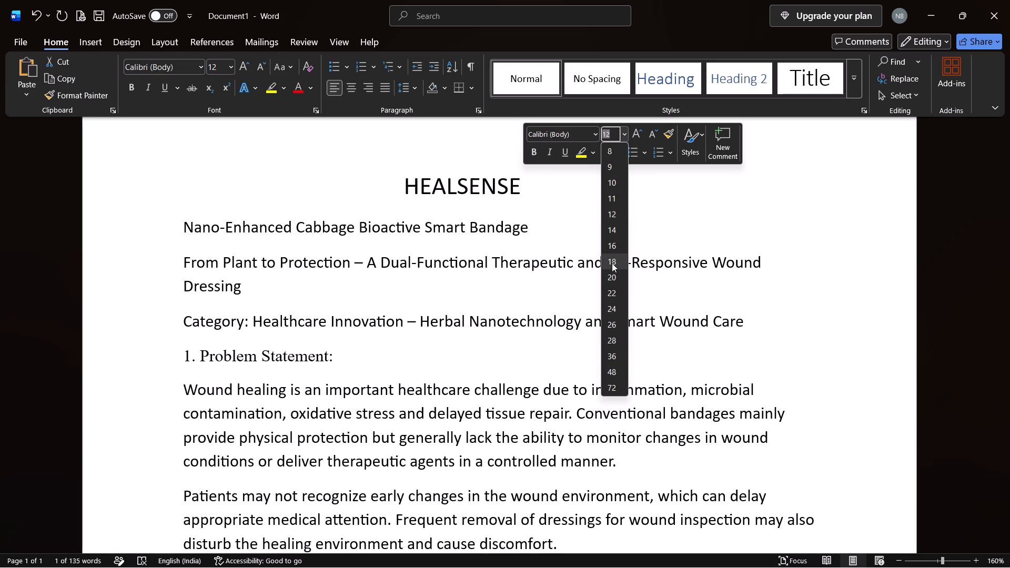
pyautogui.click(612, 263)
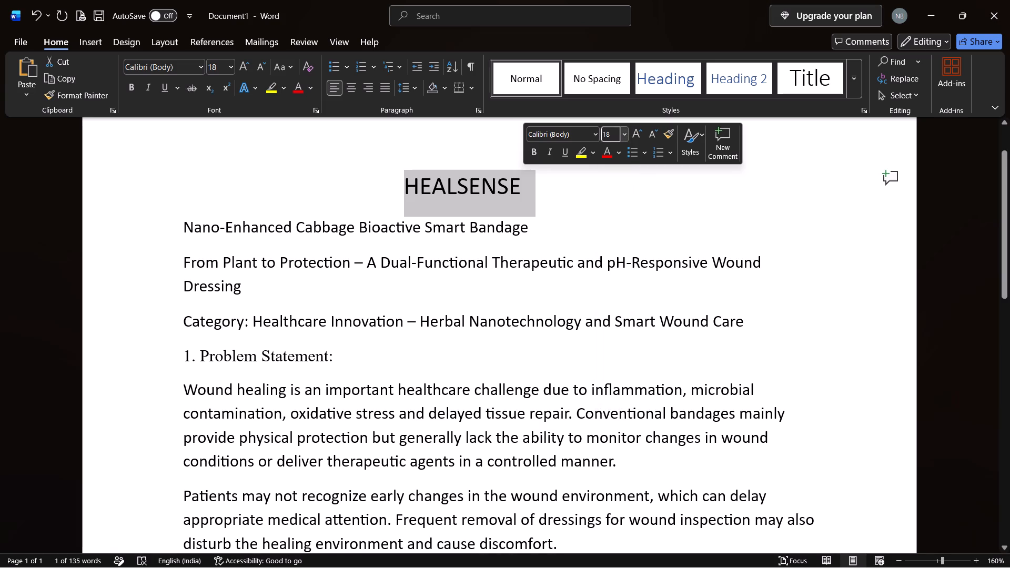
pyautogui.click(588, 177)
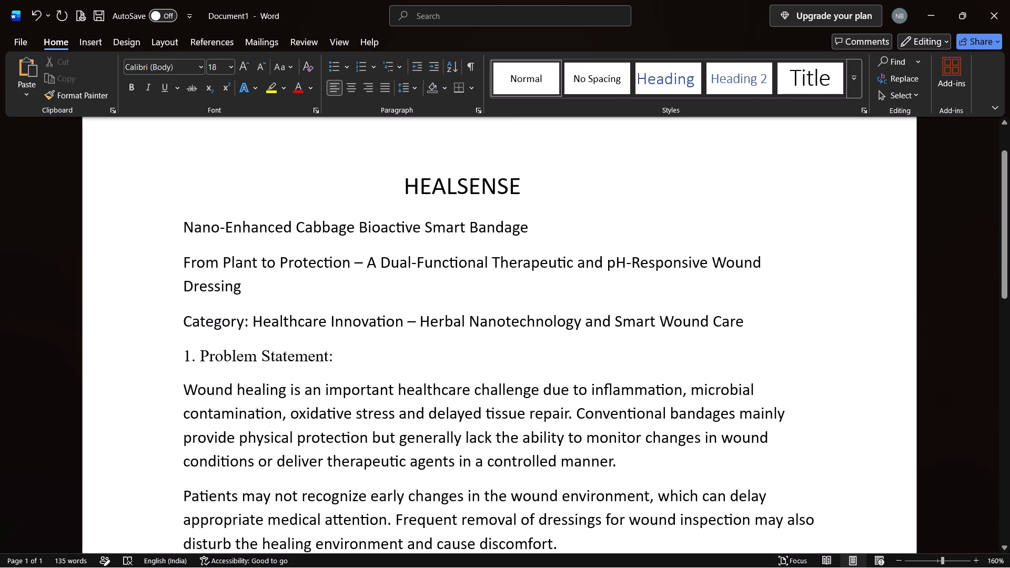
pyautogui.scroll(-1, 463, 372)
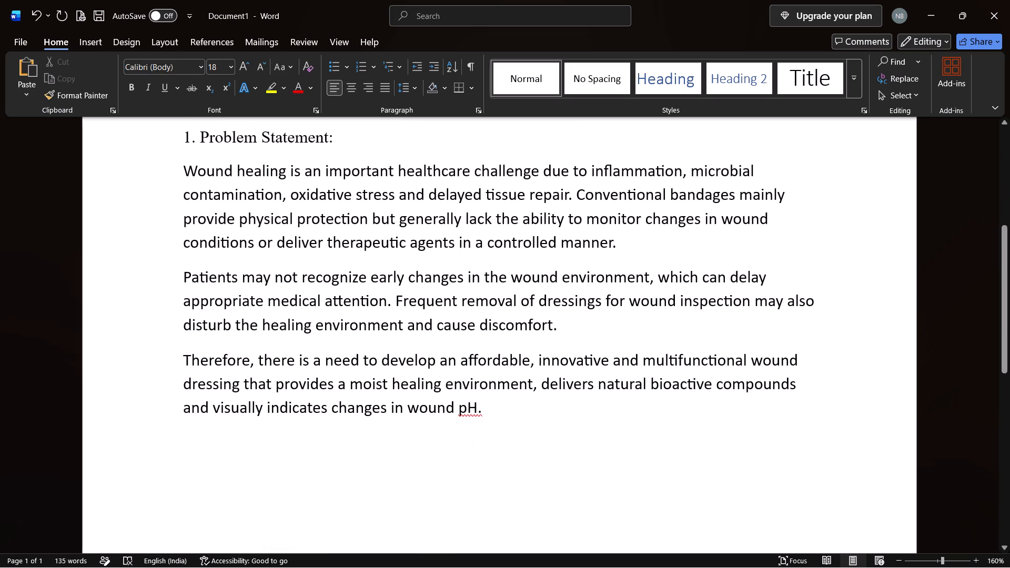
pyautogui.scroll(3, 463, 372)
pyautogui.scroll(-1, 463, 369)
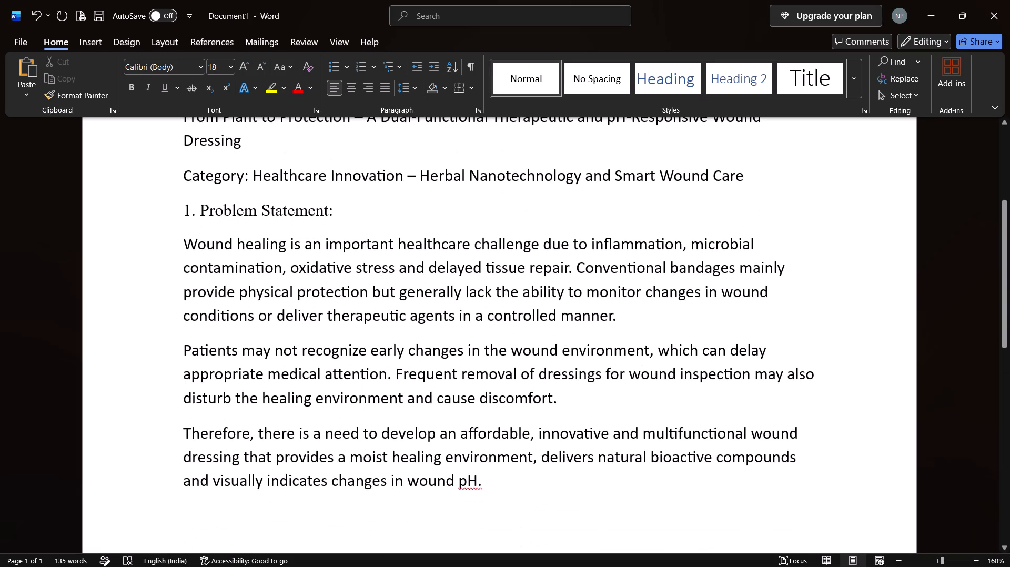
# Insert one space before the "1. Problem Statement:" heading to shift it slightly inward.
pyautogui.scroll(1, 473, 458)
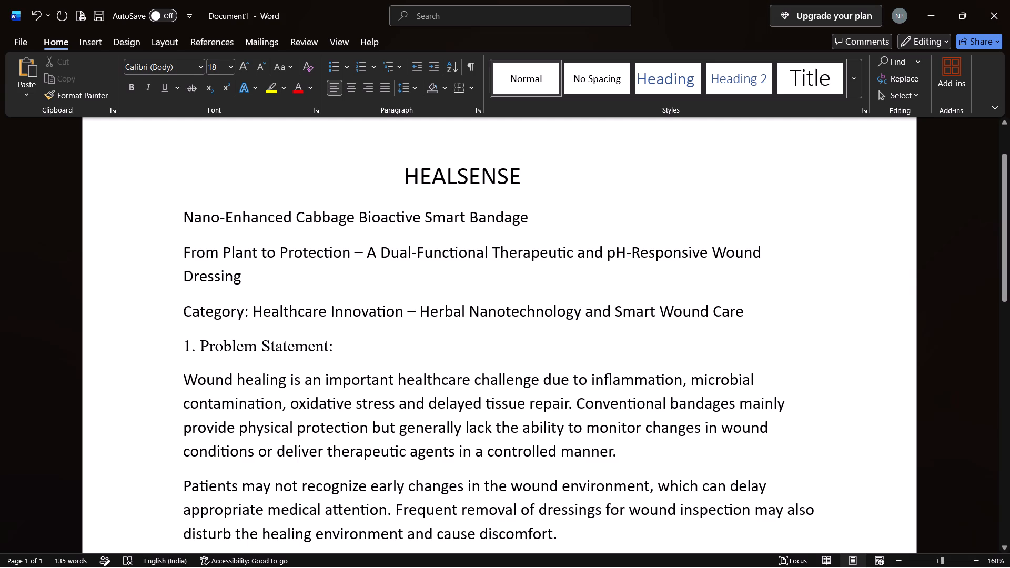
pyautogui.click(184, 342)
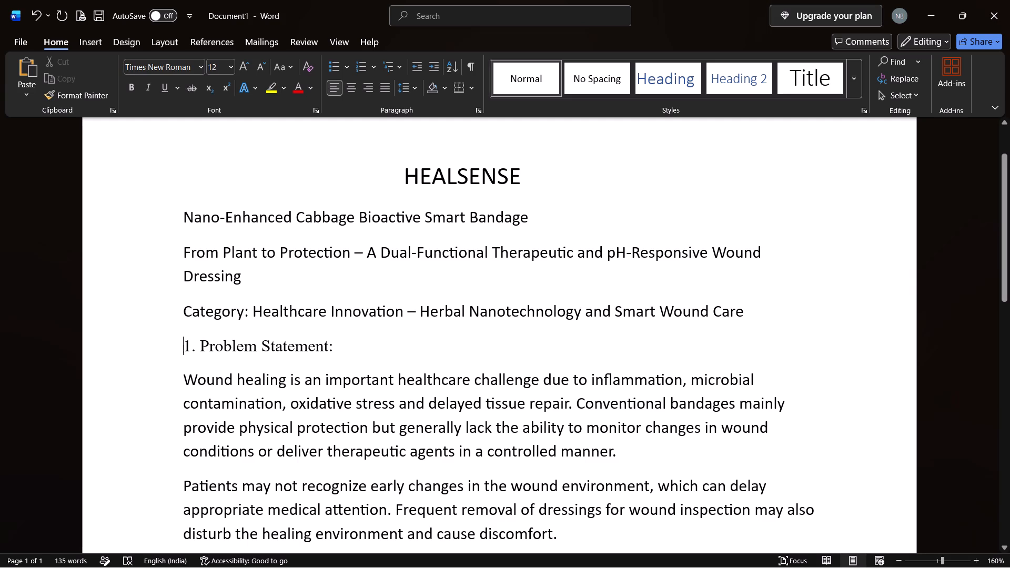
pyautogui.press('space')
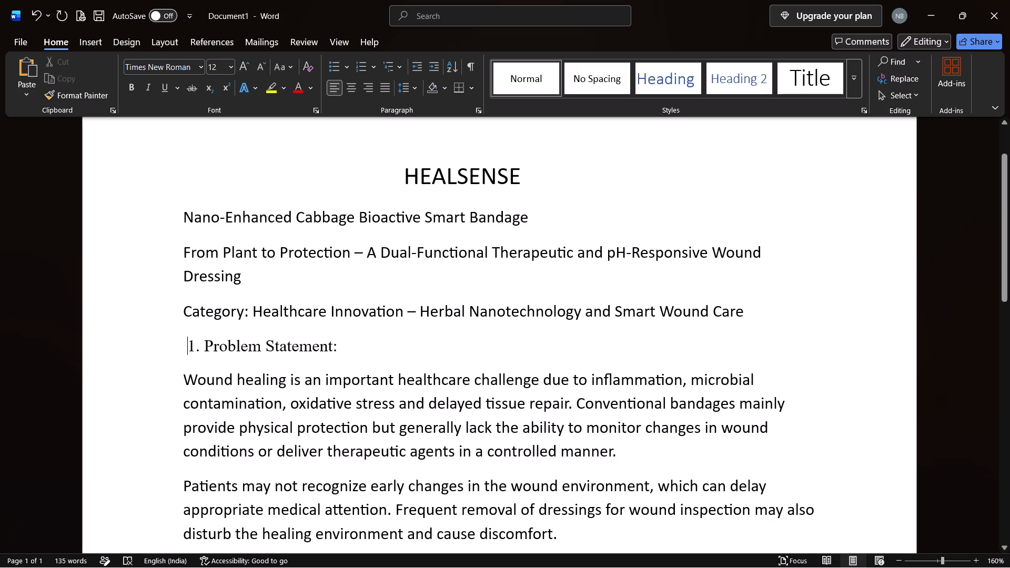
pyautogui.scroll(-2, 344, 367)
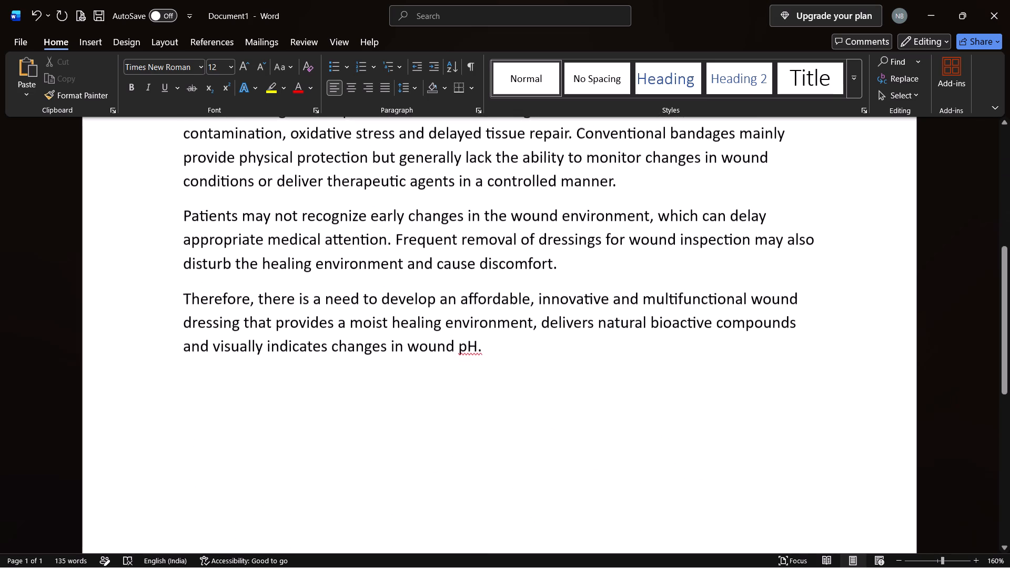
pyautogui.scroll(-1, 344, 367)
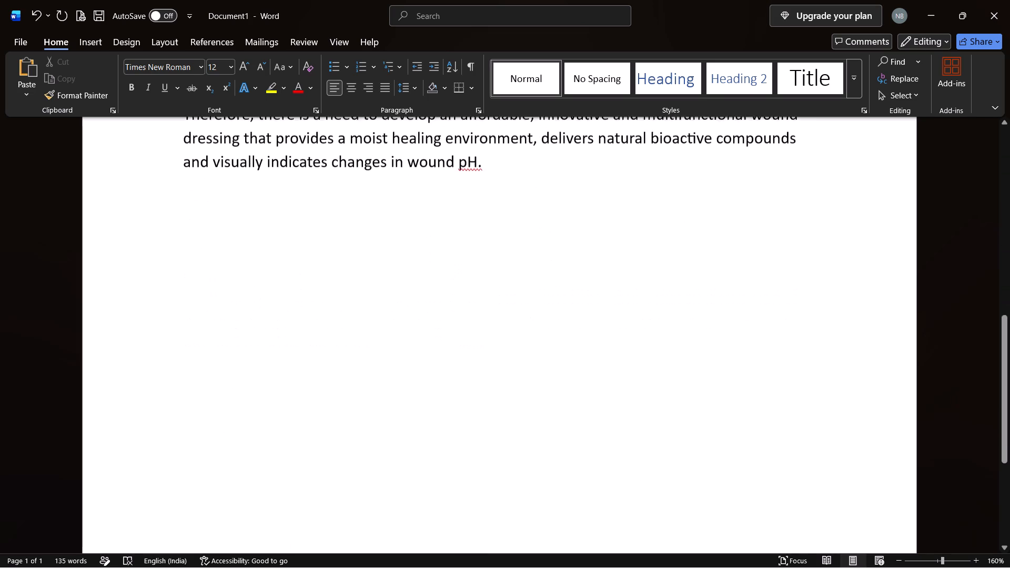
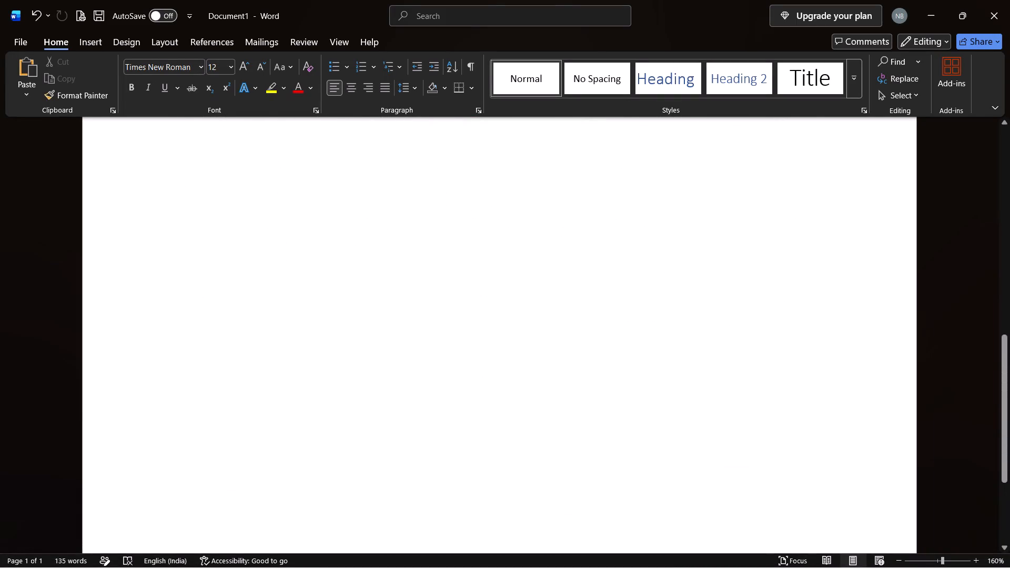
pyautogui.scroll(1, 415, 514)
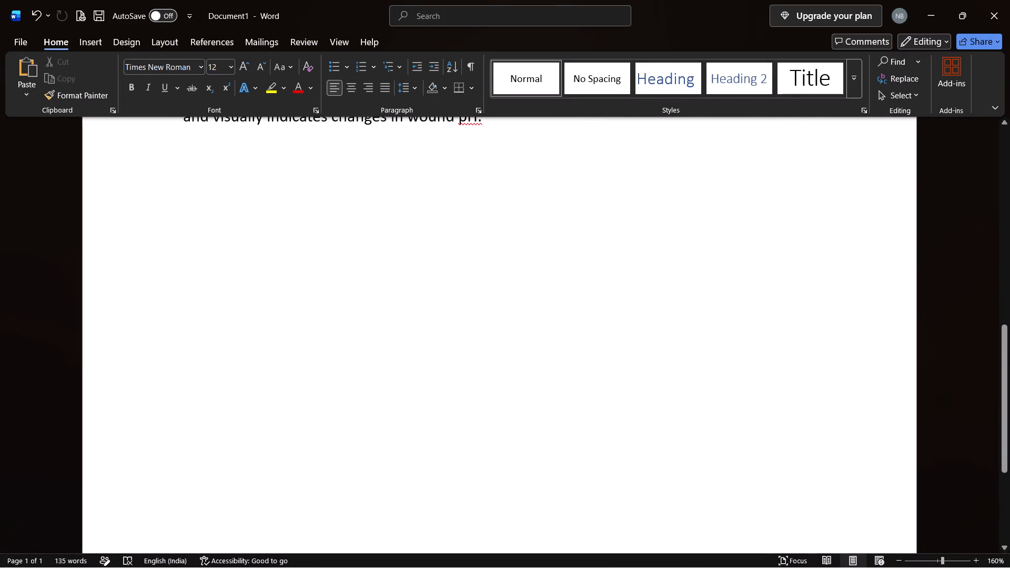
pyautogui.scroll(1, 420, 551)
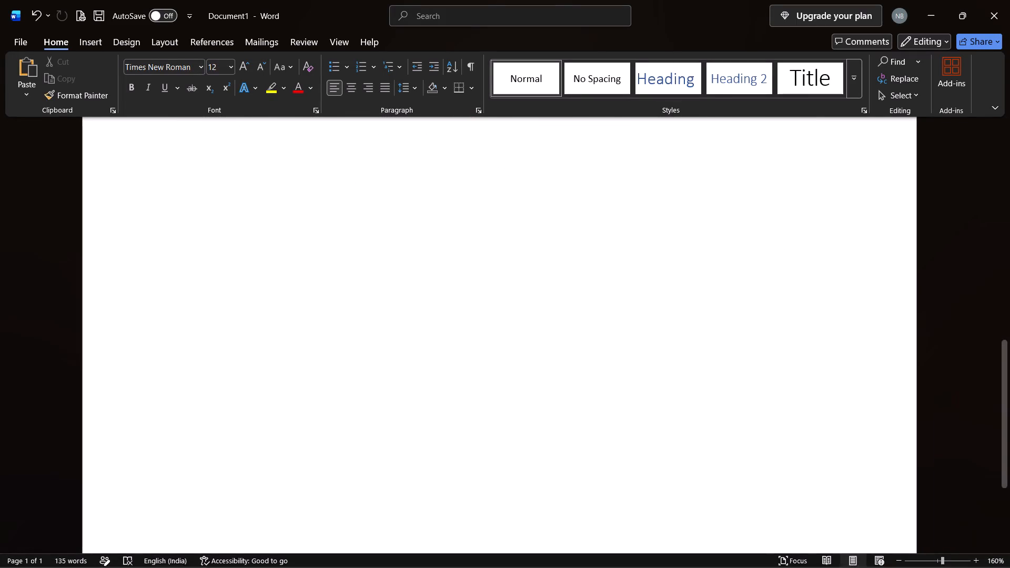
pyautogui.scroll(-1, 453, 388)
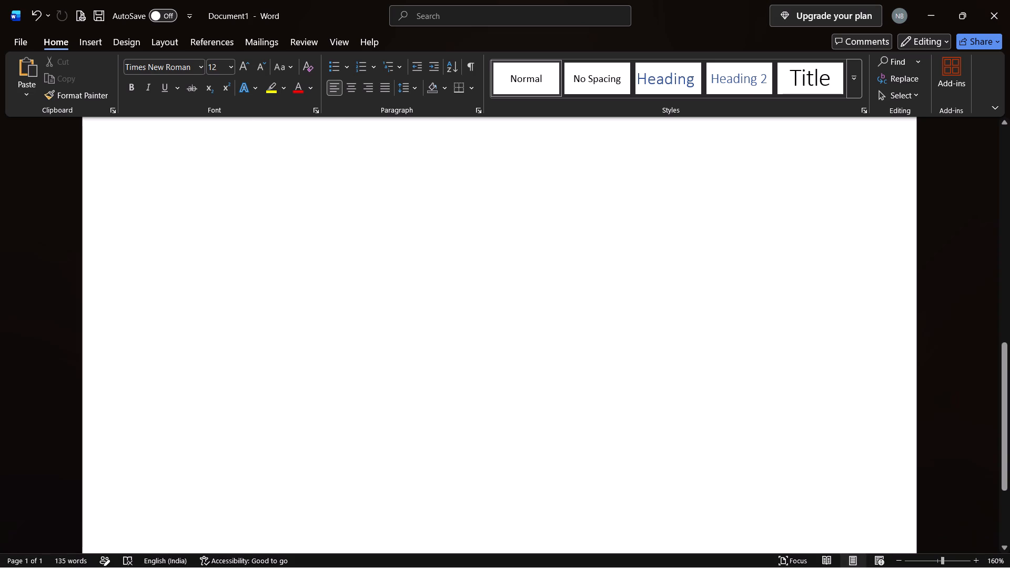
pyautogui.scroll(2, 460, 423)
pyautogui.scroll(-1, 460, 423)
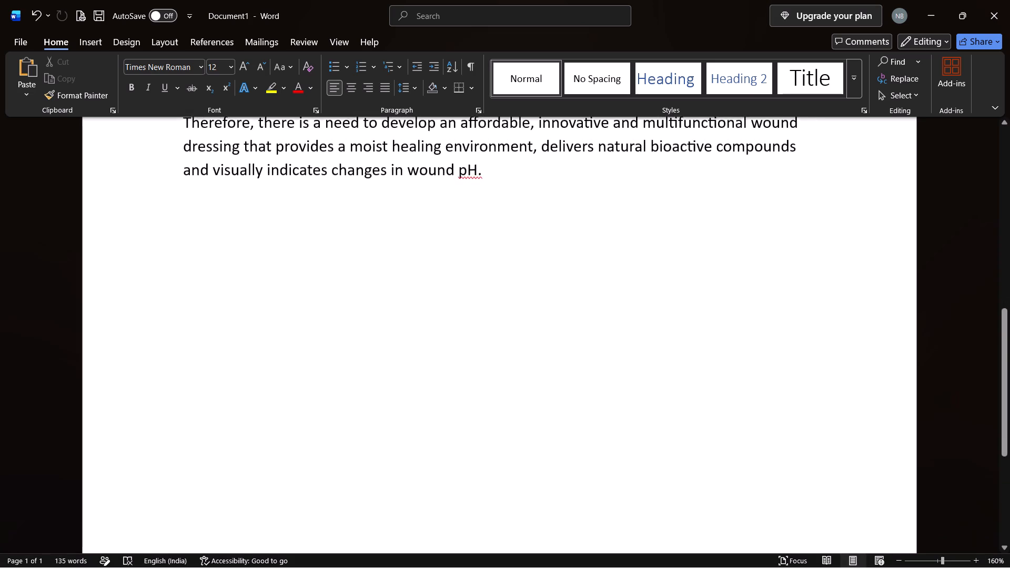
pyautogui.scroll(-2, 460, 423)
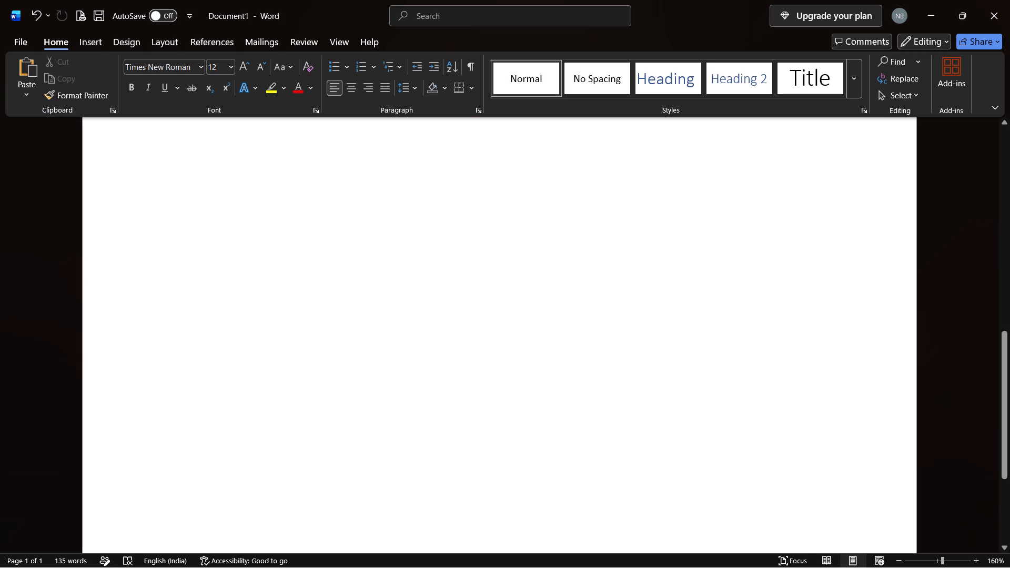
# Start saving the HEALSENSE document as a file.
pyautogui.hotkey('ctrl', 's')
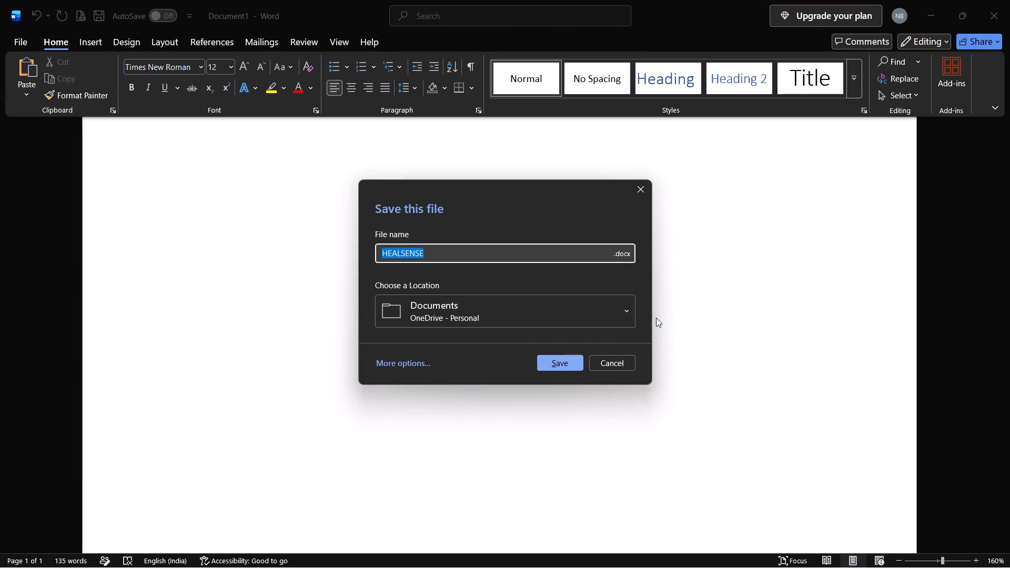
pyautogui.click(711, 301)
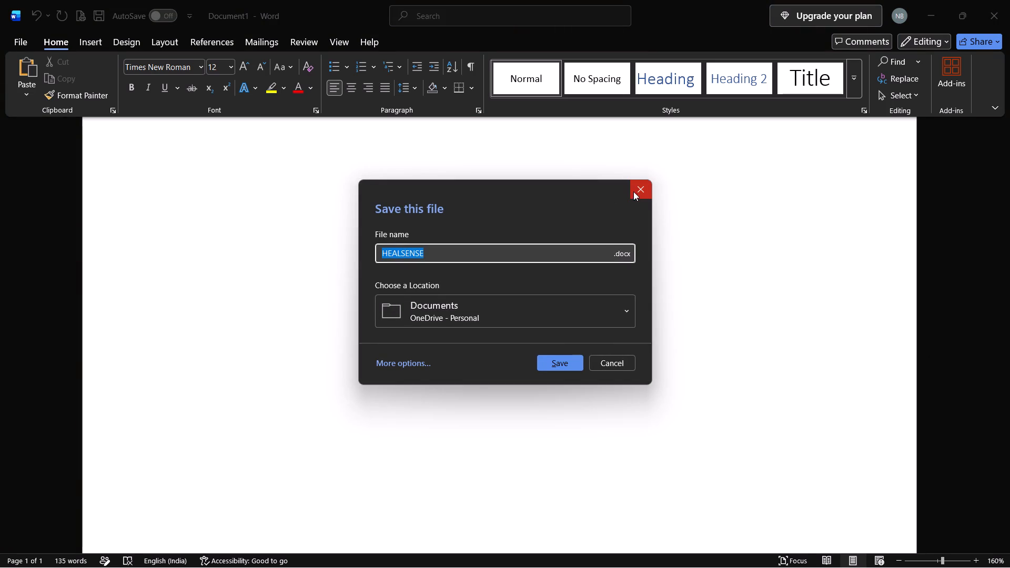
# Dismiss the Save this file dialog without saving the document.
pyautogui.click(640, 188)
# Insert four blank lines between the Category line and the "1. Problem Statement:" heading, and place the cursor in that empty space.
pyautogui.scroll(1, 442, 330)
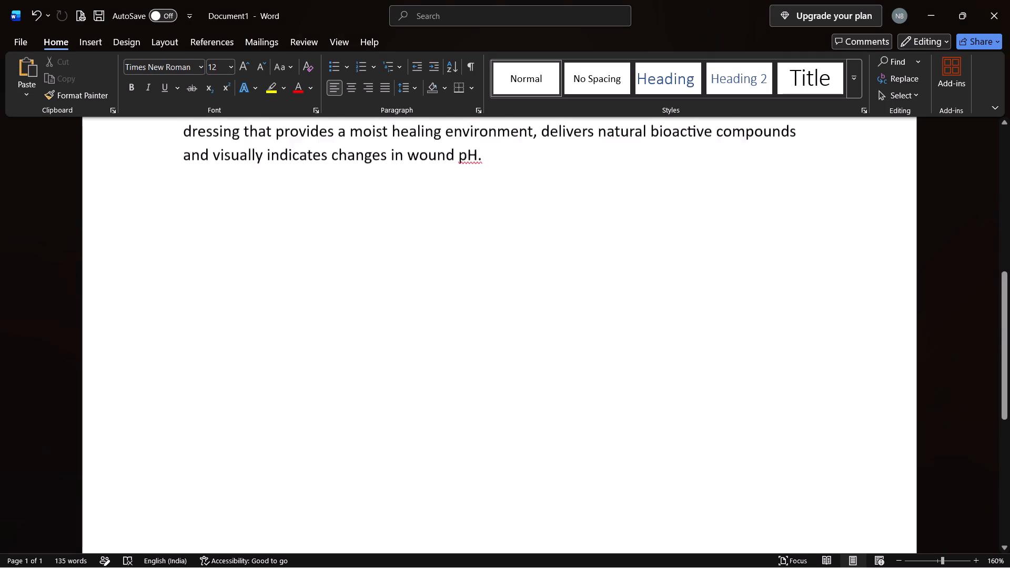
pyautogui.scroll(2, 442, 330)
pyautogui.scroll(-1, 442, 330)
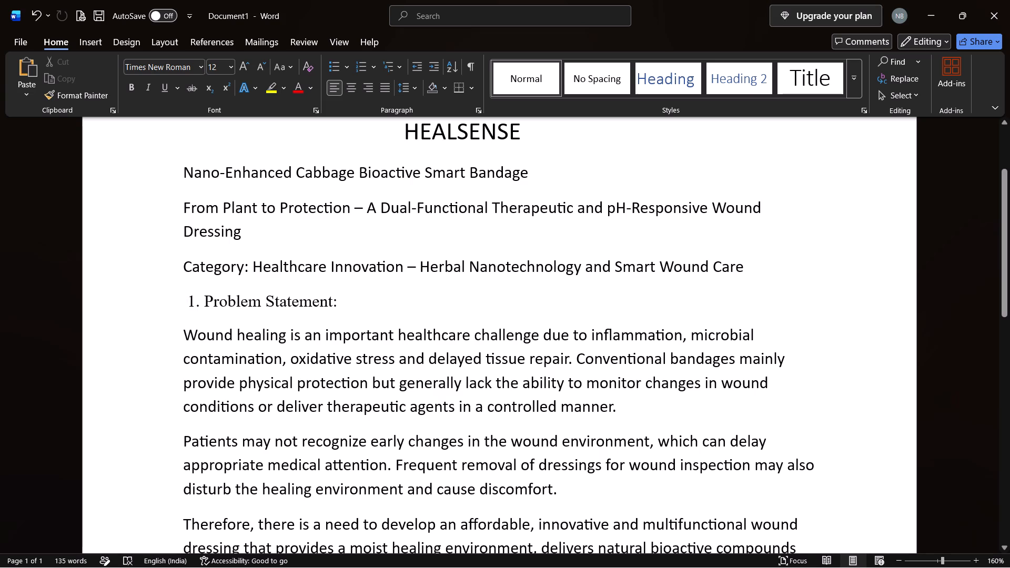
pyautogui.click(745, 266)
pyautogui.press('Return')
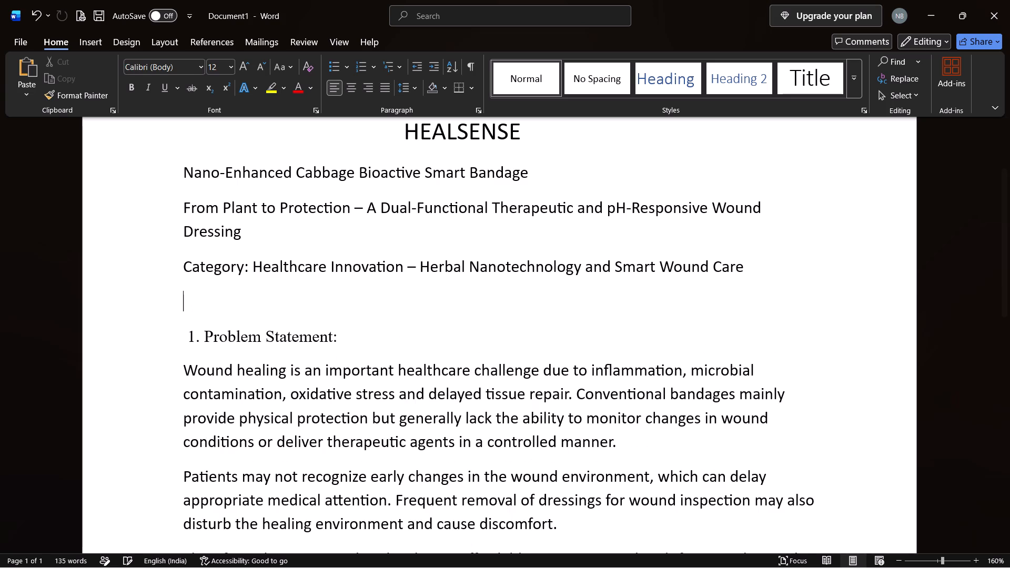
pyautogui.press('Return')
pyautogui.press('Return')
pyautogui.press('Return')
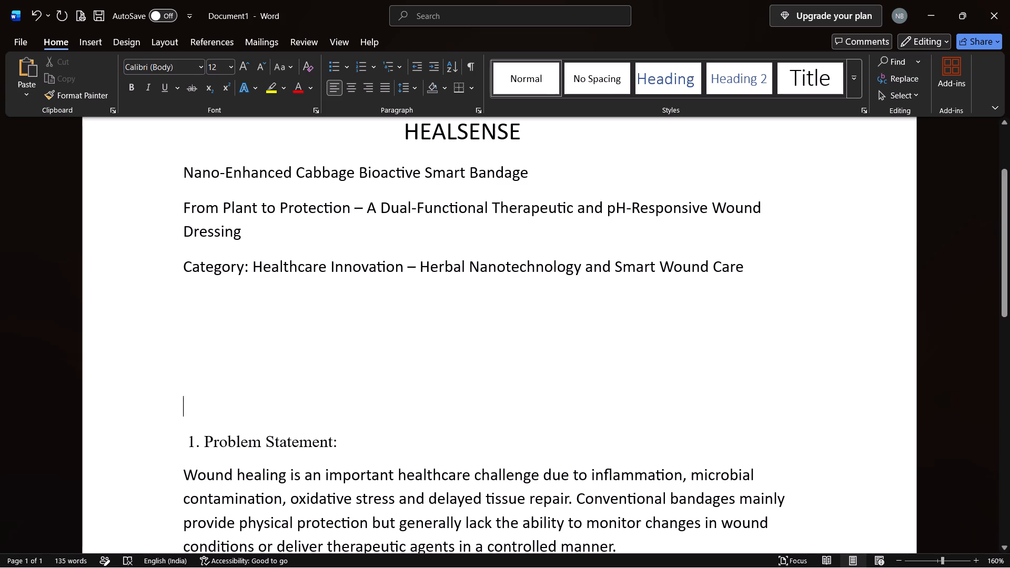
pyautogui.click(539, 390)
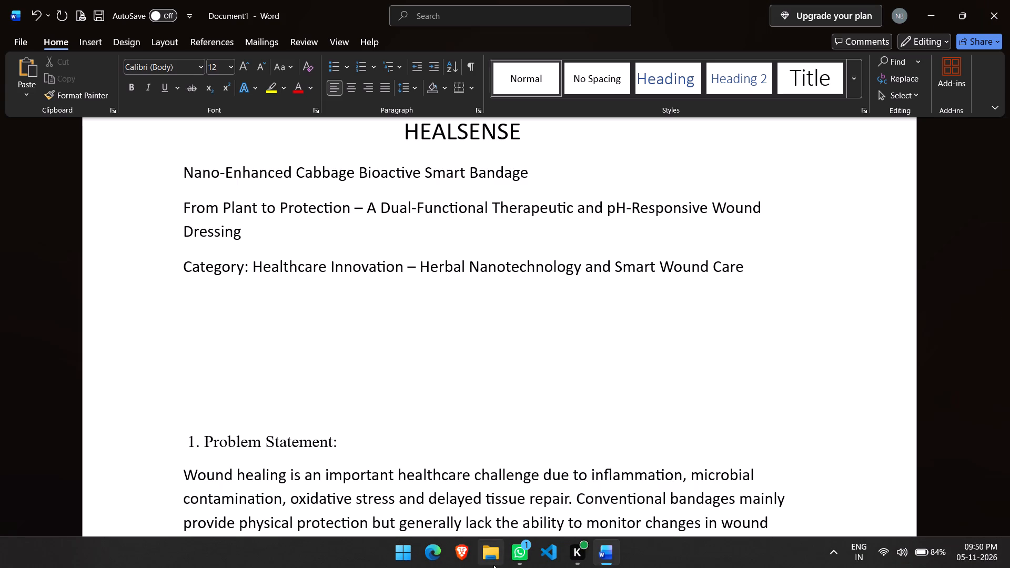
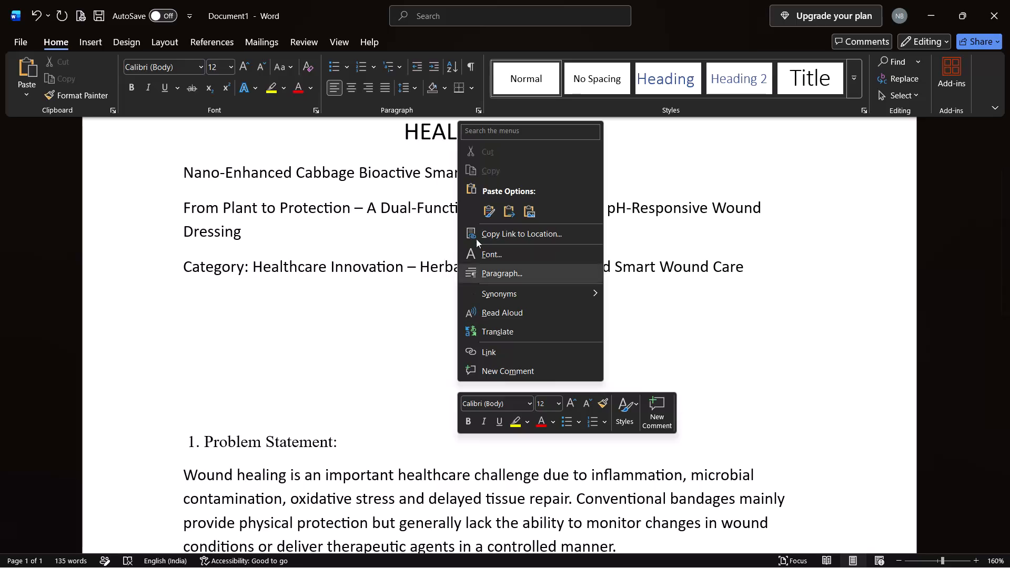
# Paste the clipboard content as a picture in the blank space between the Category line and the Problem Statement heading.
pyautogui.click(495, 166)
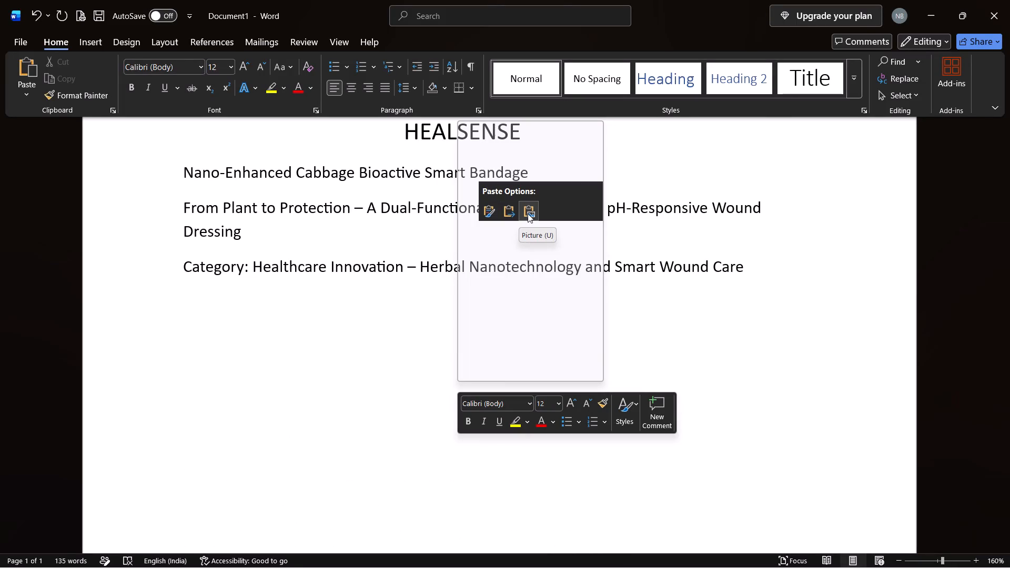
pyautogui.click(528, 214)
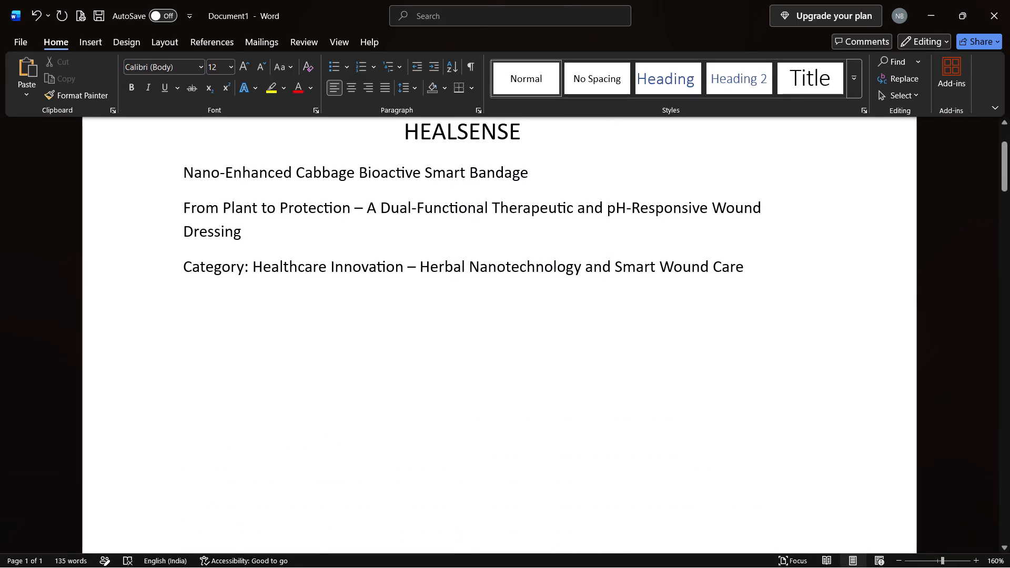
# Insert the photo of the bandage patches in a petri dish at the blank line below the Category line.
pyautogui.rightClick(470, 371)
pyautogui.click(695, 312)
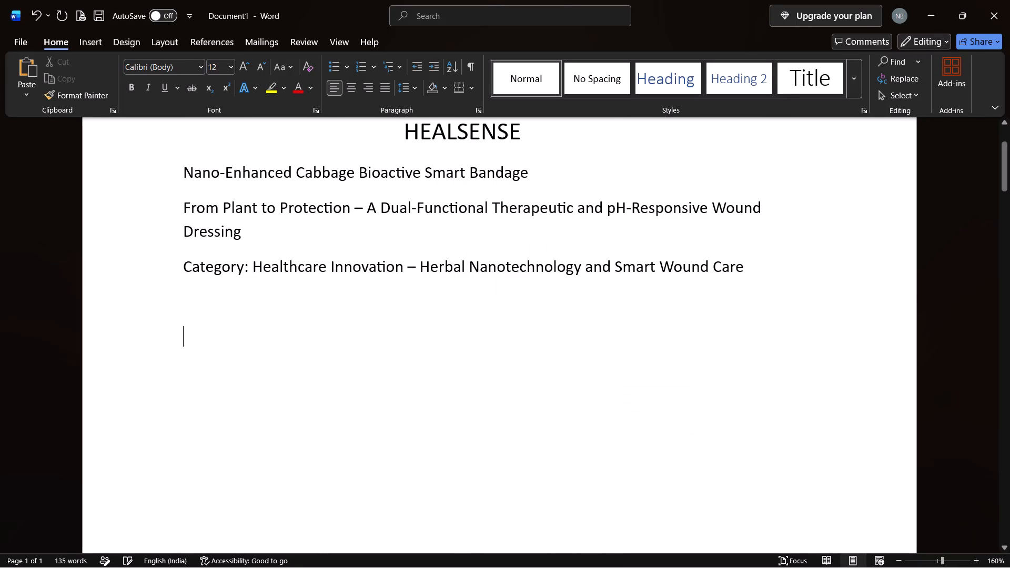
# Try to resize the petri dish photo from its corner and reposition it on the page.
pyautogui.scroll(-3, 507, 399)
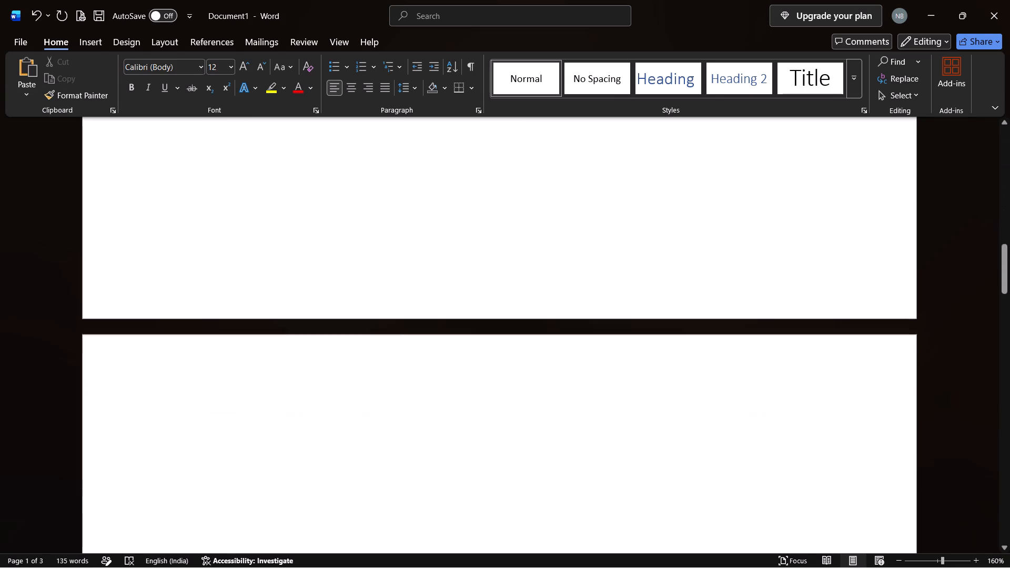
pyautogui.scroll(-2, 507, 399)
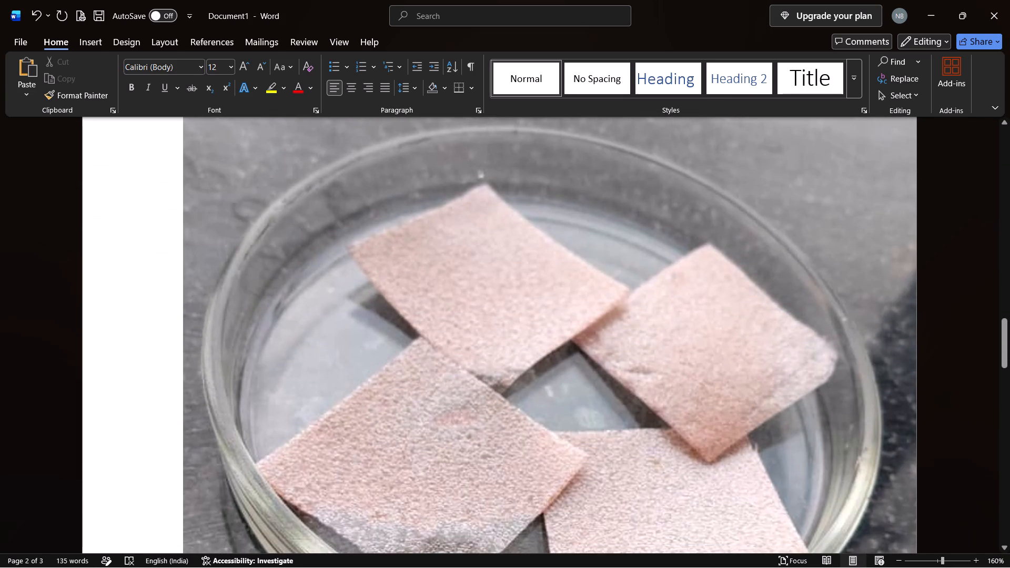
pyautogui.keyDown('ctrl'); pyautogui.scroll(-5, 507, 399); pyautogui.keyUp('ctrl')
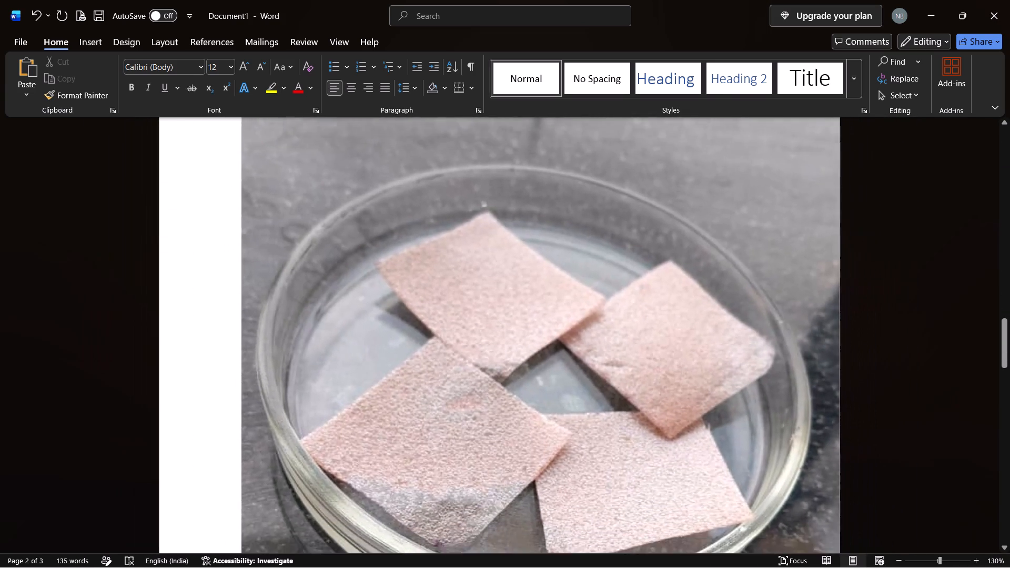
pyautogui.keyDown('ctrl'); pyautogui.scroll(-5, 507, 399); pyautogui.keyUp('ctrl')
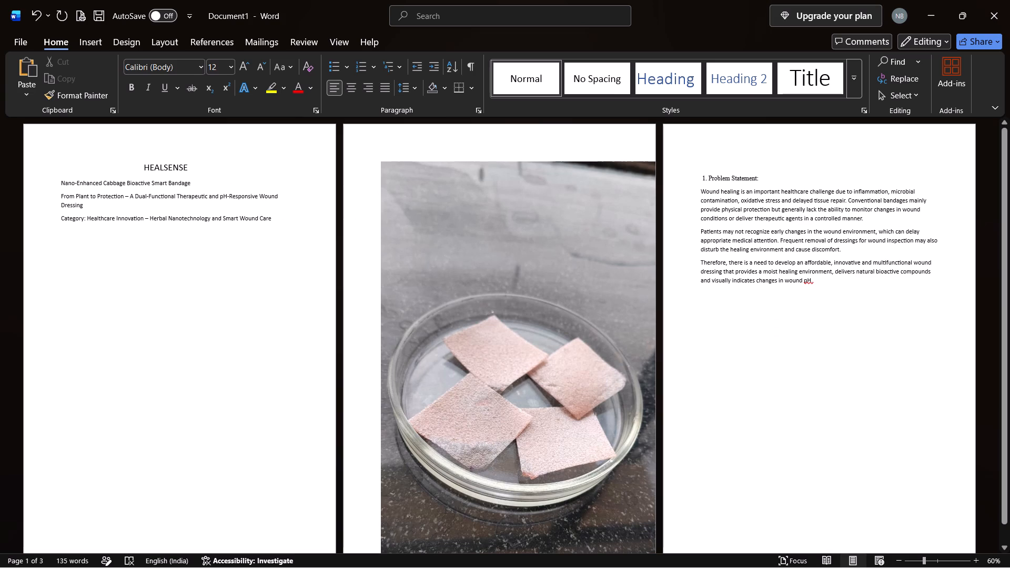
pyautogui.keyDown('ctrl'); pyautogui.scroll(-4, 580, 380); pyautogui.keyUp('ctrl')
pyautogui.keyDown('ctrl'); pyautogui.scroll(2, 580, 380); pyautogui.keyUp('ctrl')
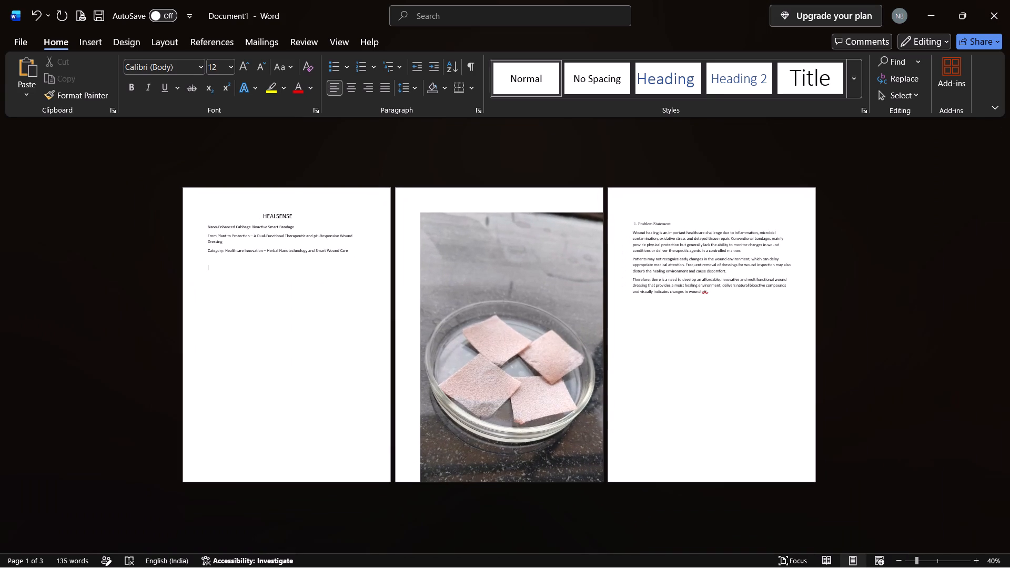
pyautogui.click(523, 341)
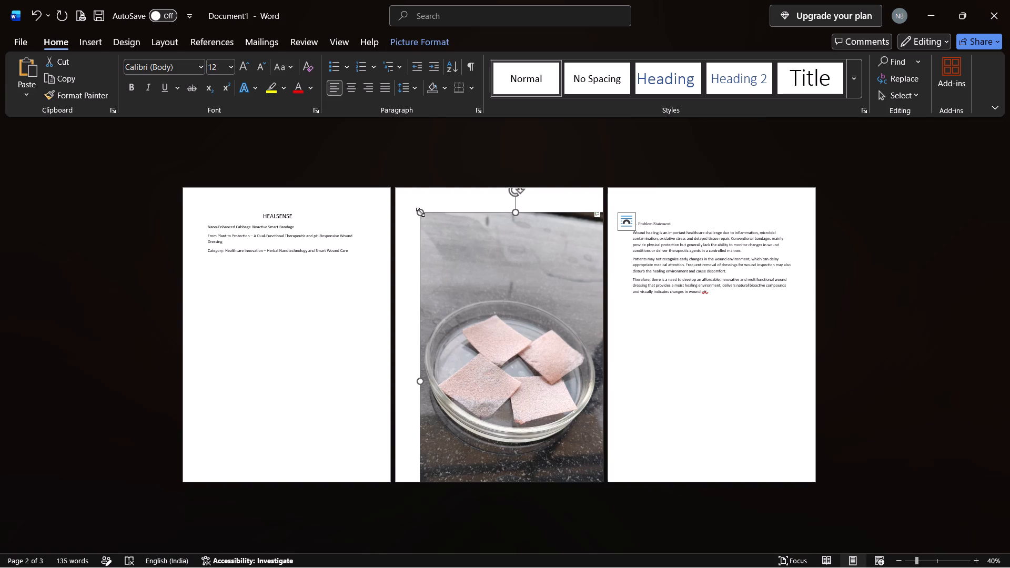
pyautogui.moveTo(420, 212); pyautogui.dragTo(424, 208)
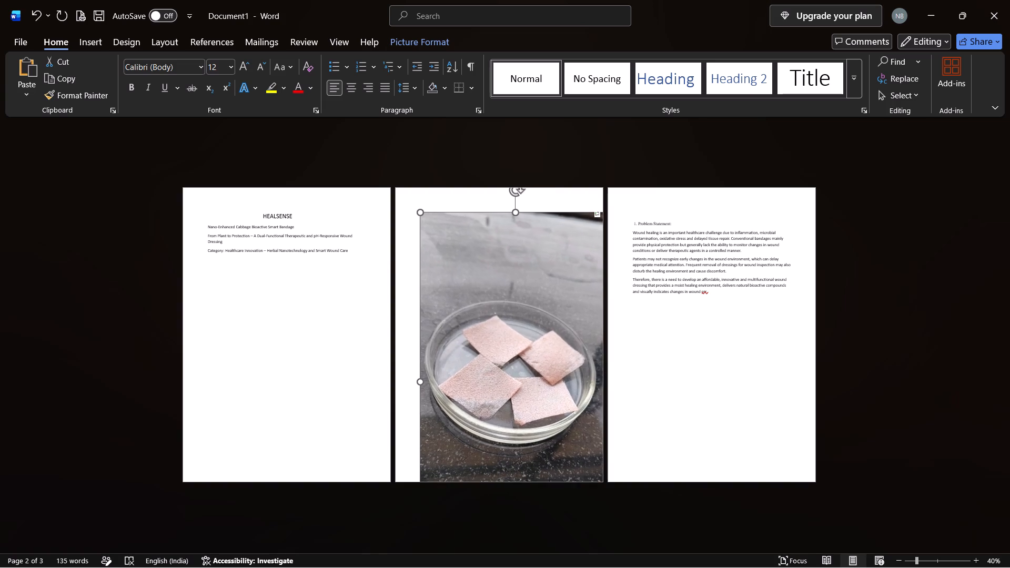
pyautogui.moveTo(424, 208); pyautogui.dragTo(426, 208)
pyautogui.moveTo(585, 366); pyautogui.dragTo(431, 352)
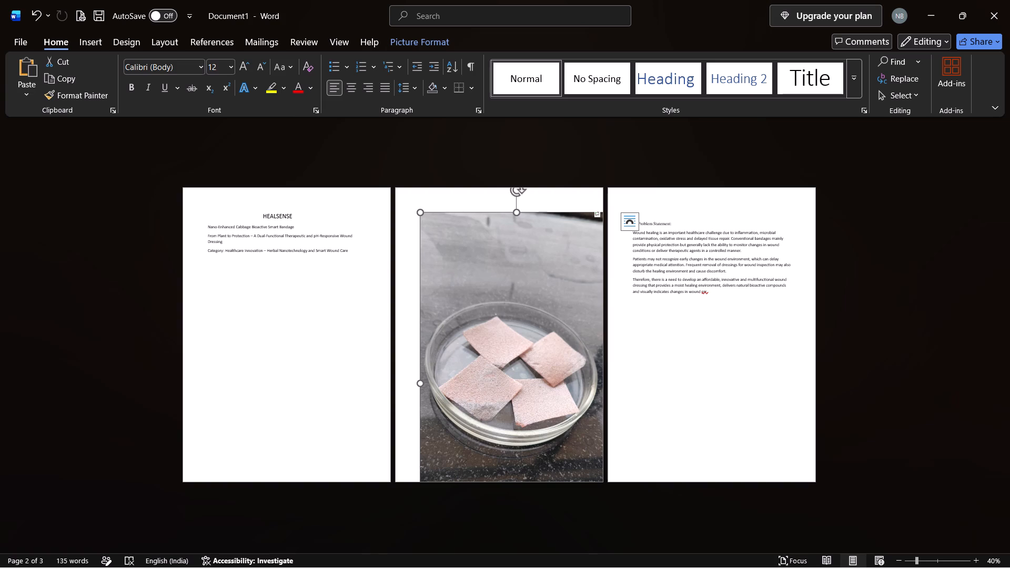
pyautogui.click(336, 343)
# Shrink the photo's height and width to about 70% of the text width so it fits on the first page below the Category line.
pyautogui.keyDown('ctrl'); pyautogui.scroll(2, 336, 343); pyautogui.keyUp('ctrl')
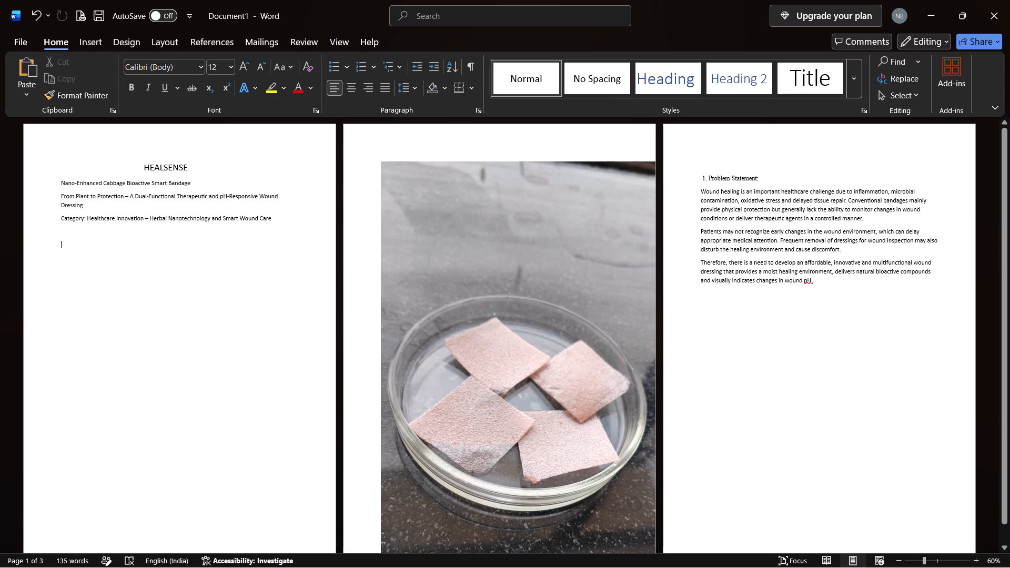
pyautogui.click(493, 181)
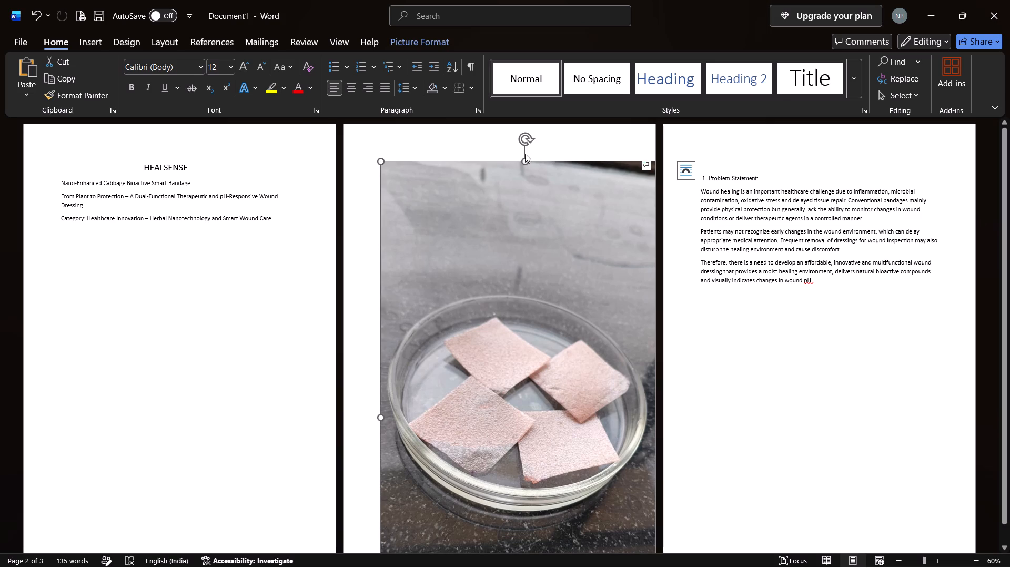
pyautogui.moveTo(526, 158); pyautogui.dragTo(516, 269)
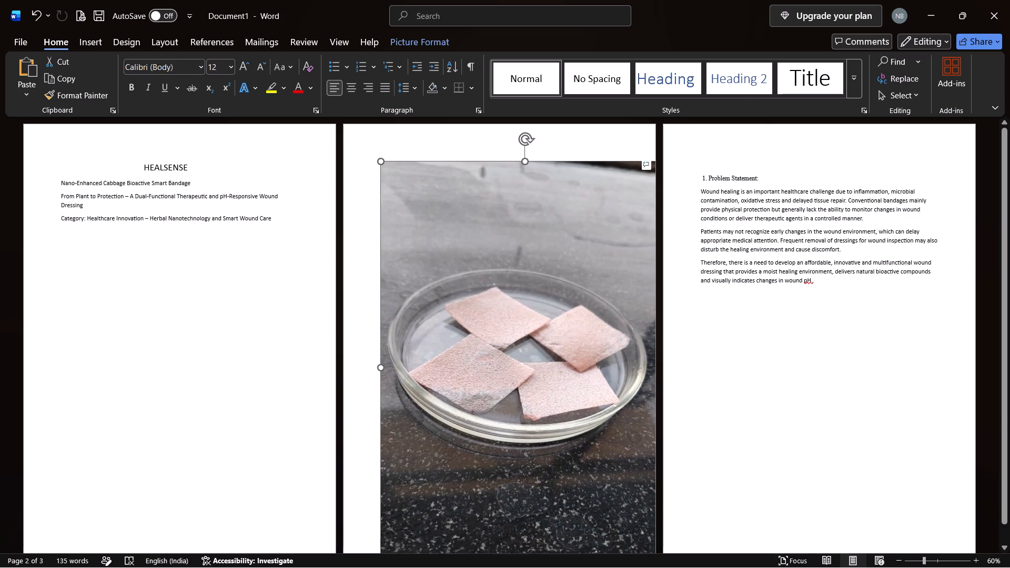
pyautogui.moveTo(516, 269); pyautogui.dragTo(542, 360)
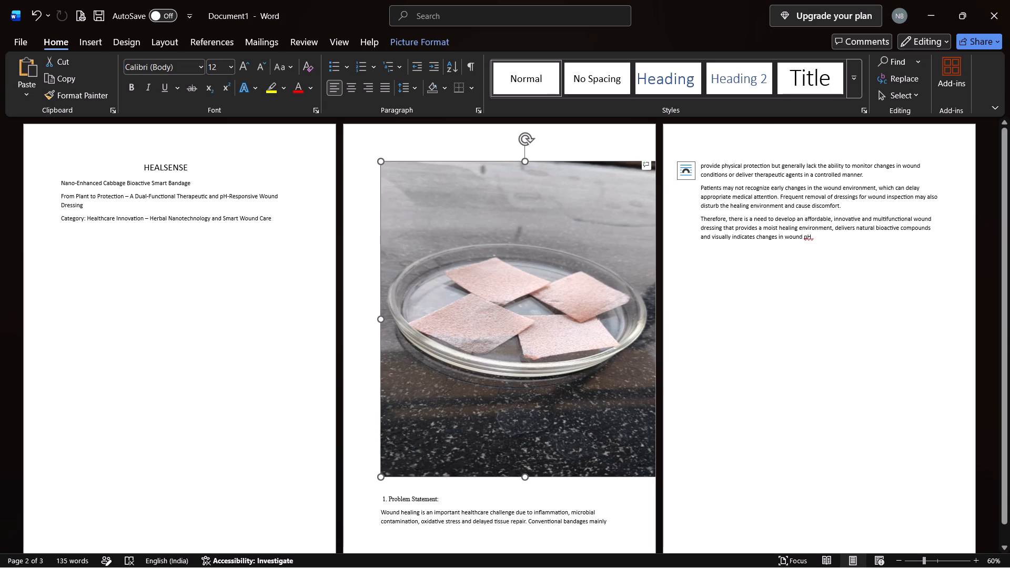
pyautogui.moveTo(380, 318); pyautogui.dragTo(419, 324)
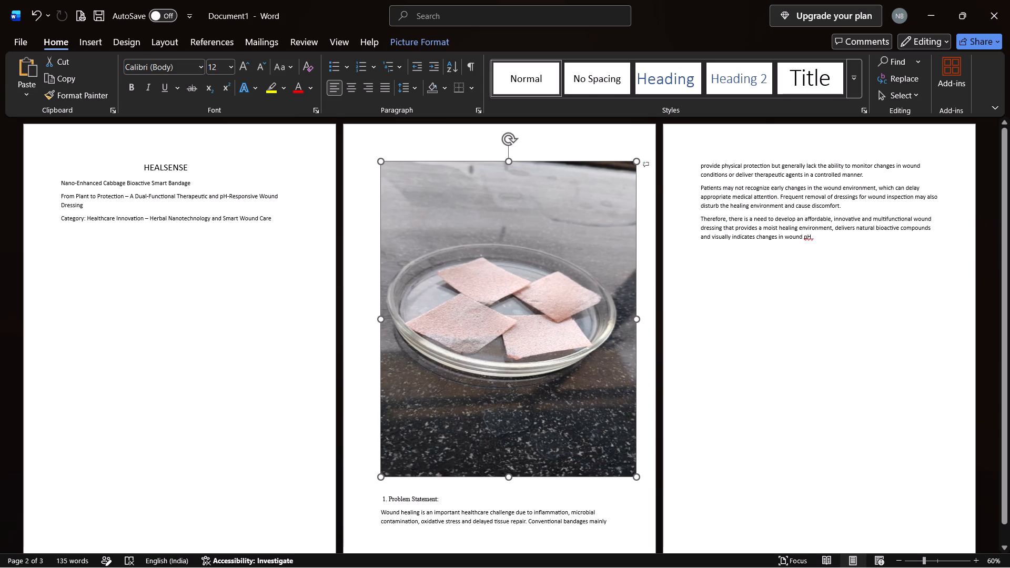
pyautogui.moveTo(419, 324); pyautogui.dragTo(499, 330)
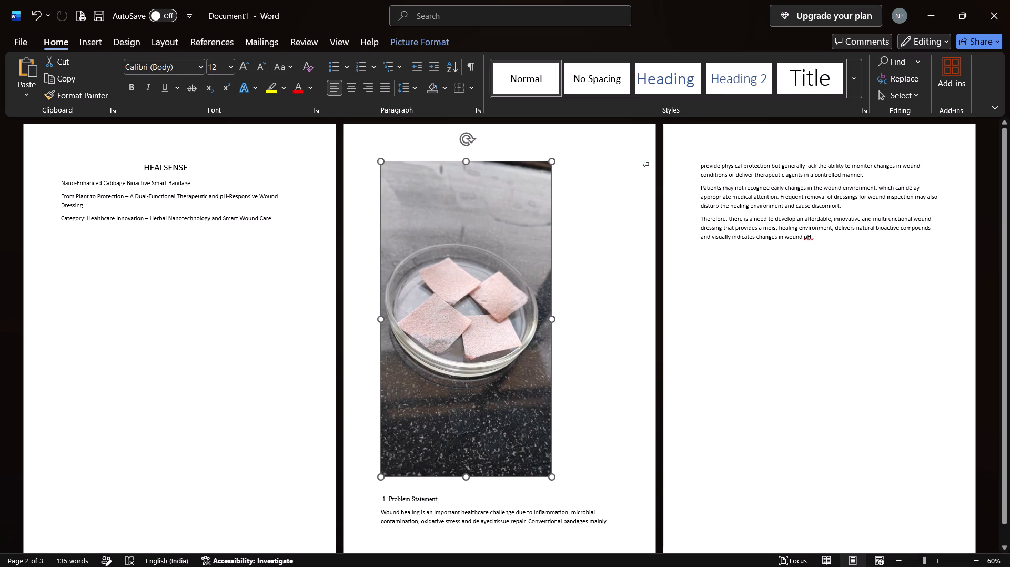
pyautogui.moveTo(499, 330); pyautogui.dragTo(505, 333)
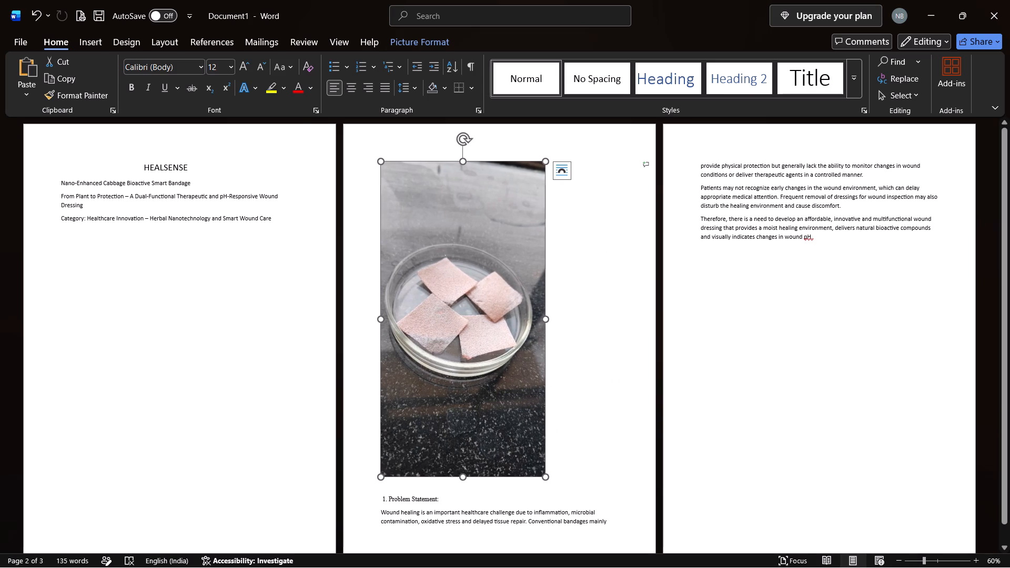
pyautogui.moveTo(462, 477); pyautogui.dragTo(497, 346)
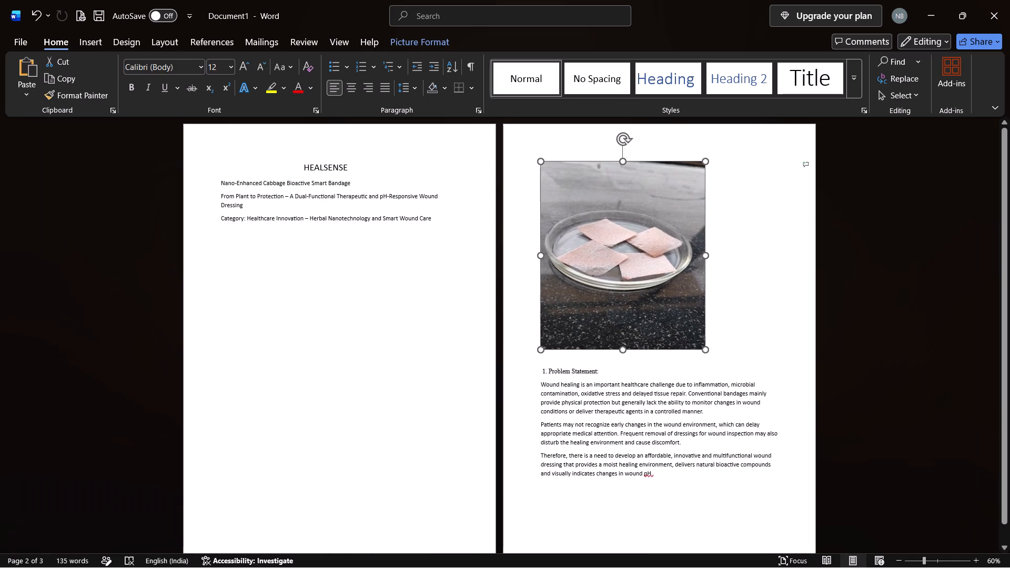
pyautogui.moveTo(497, 346); pyautogui.dragTo(520, 303)
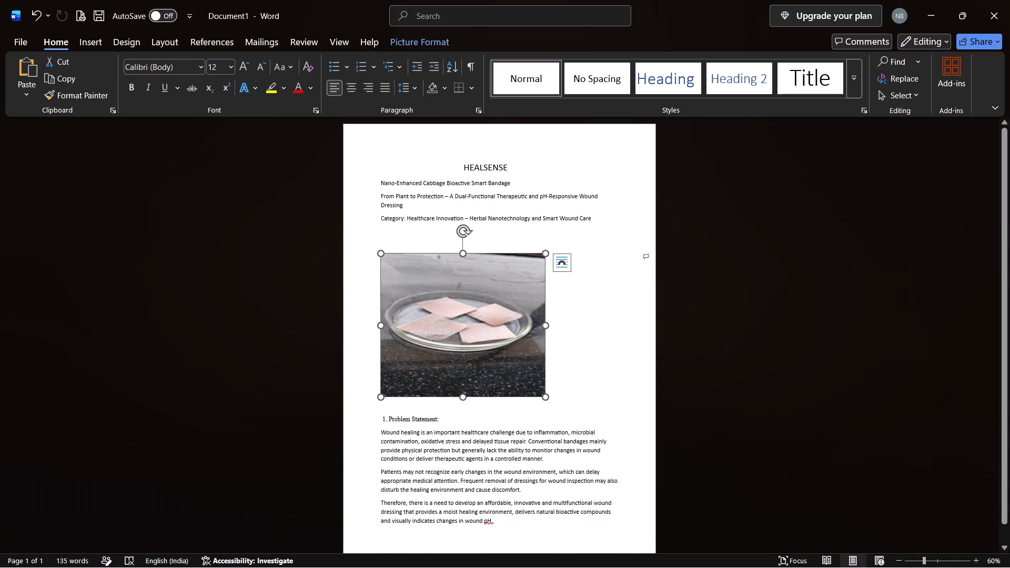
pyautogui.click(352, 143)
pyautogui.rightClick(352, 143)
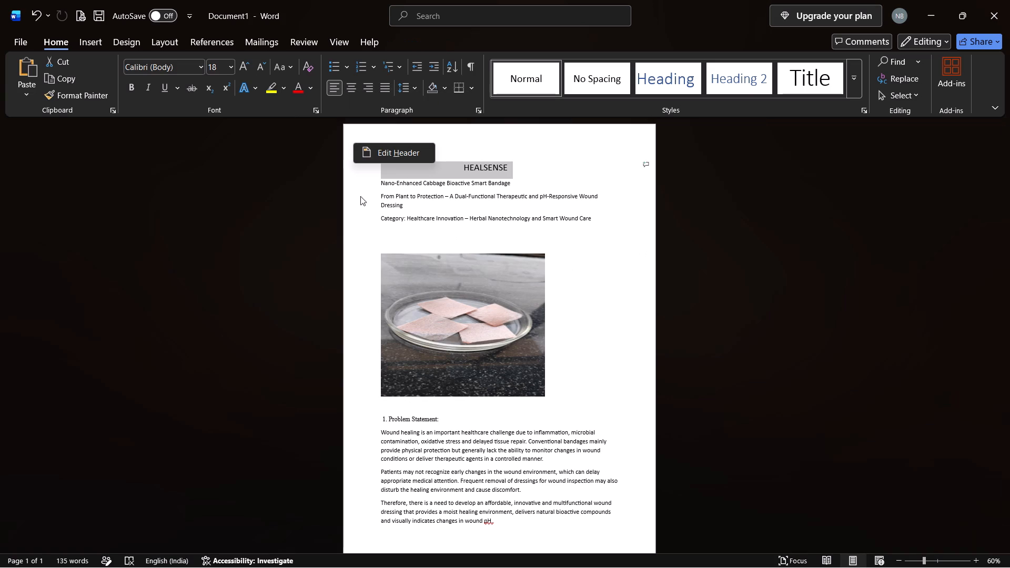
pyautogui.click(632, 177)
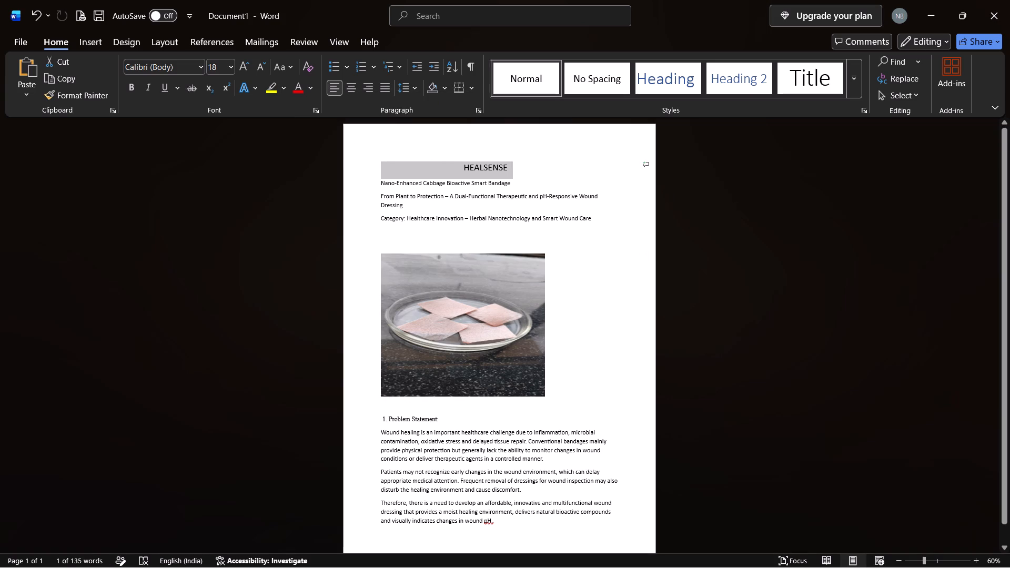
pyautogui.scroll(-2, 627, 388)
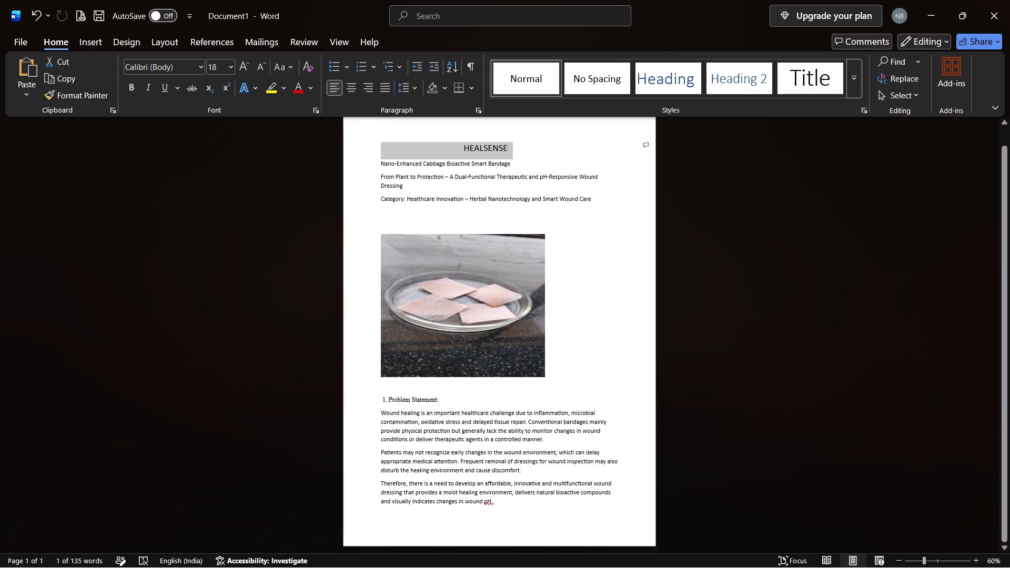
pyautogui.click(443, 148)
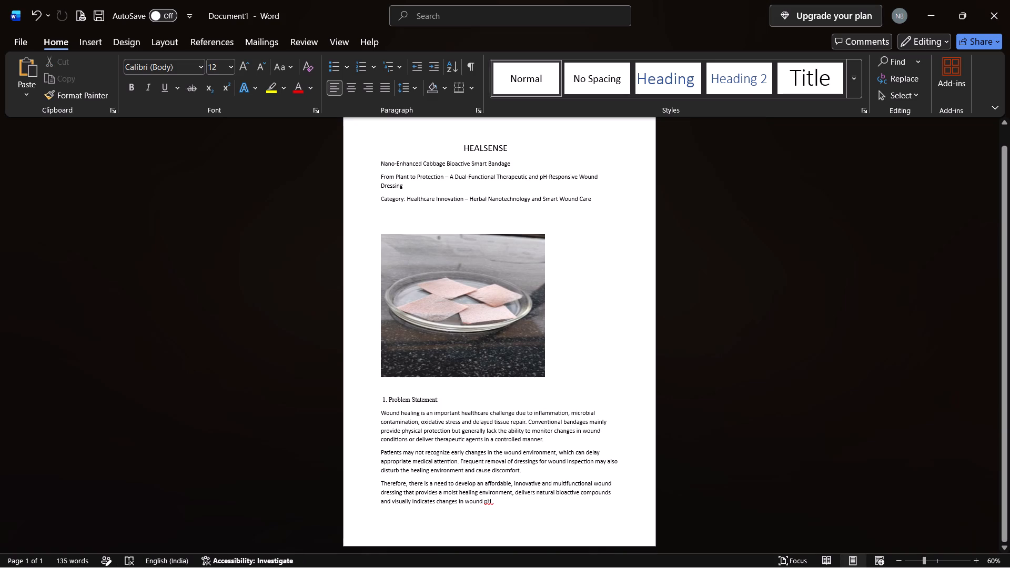
# Lower the photo's height and widen it to about four-fifths of the text width, roughly twice as wide as tall.
pyautogui.click(493, 369)
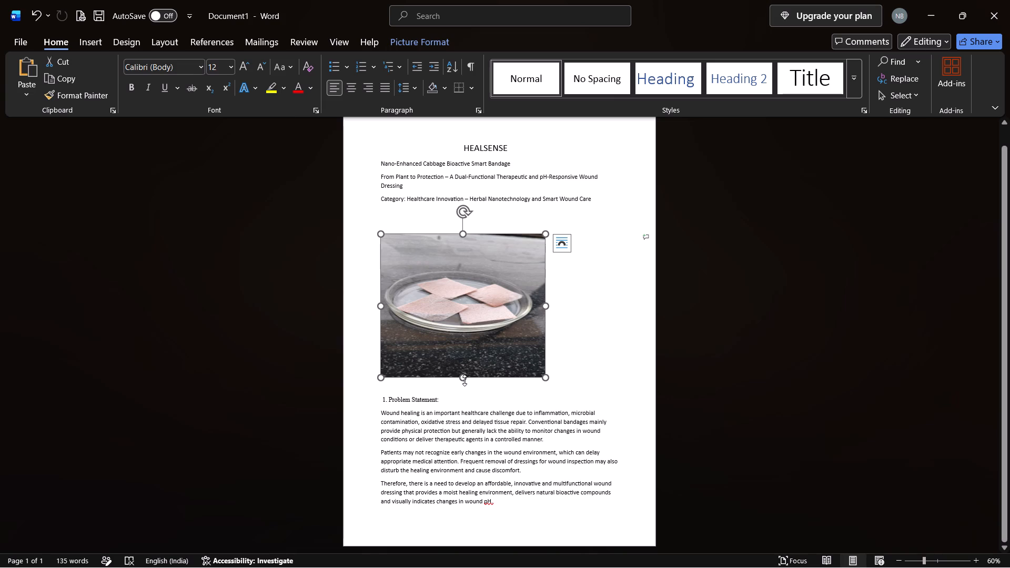
pyautogui.moveTo(461, 376); pyautogui.dragTo(461, 362)
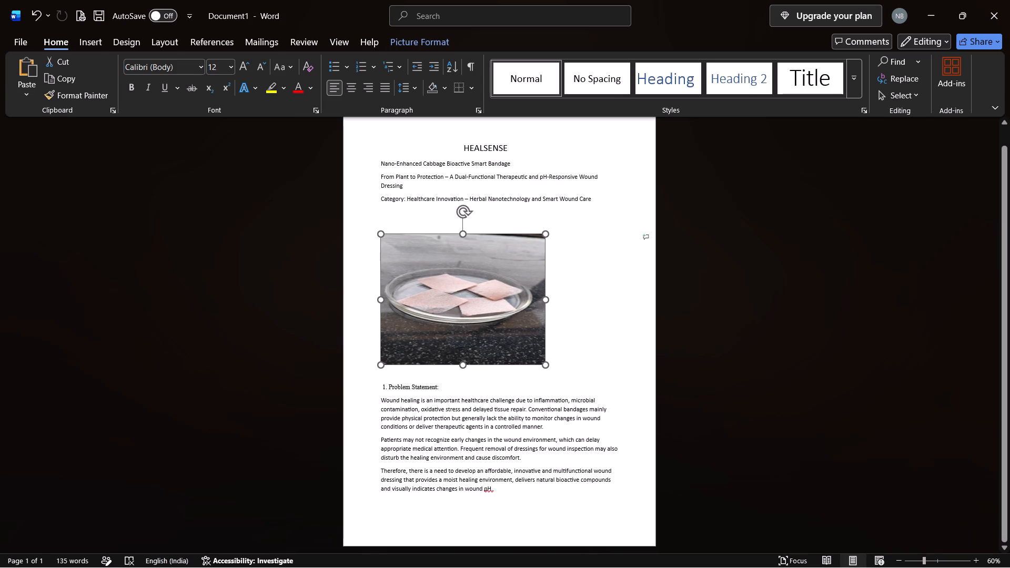
pyautogui.moveTo(461, 362); pyautogui.dragTo(462, 348)
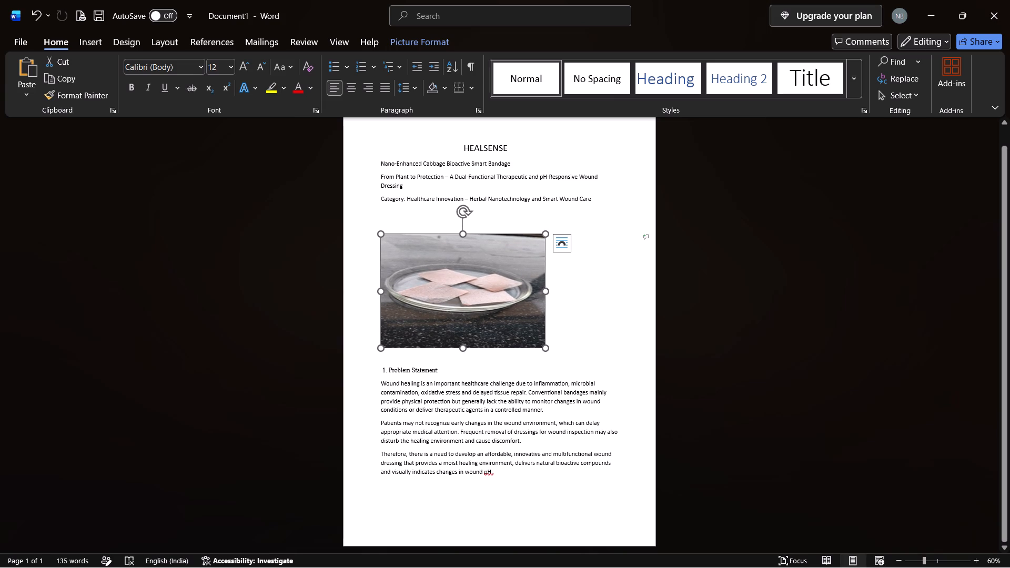
pyautogui.moveTo(548, 290); pyautogui.dragTo(535, 290)
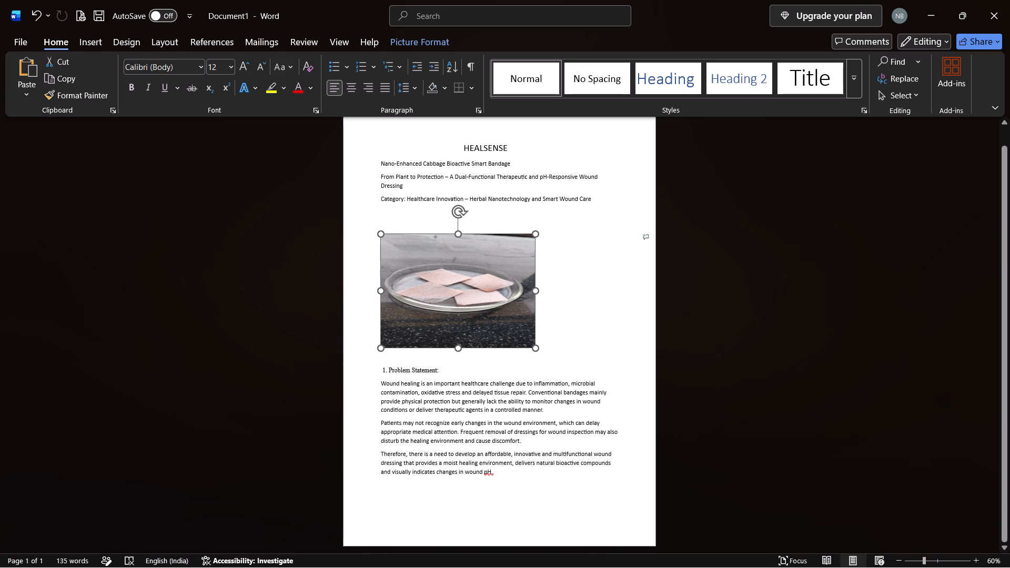
pyautogui.moveTo(535, 290); pyautogui.dragTo(529, 289)
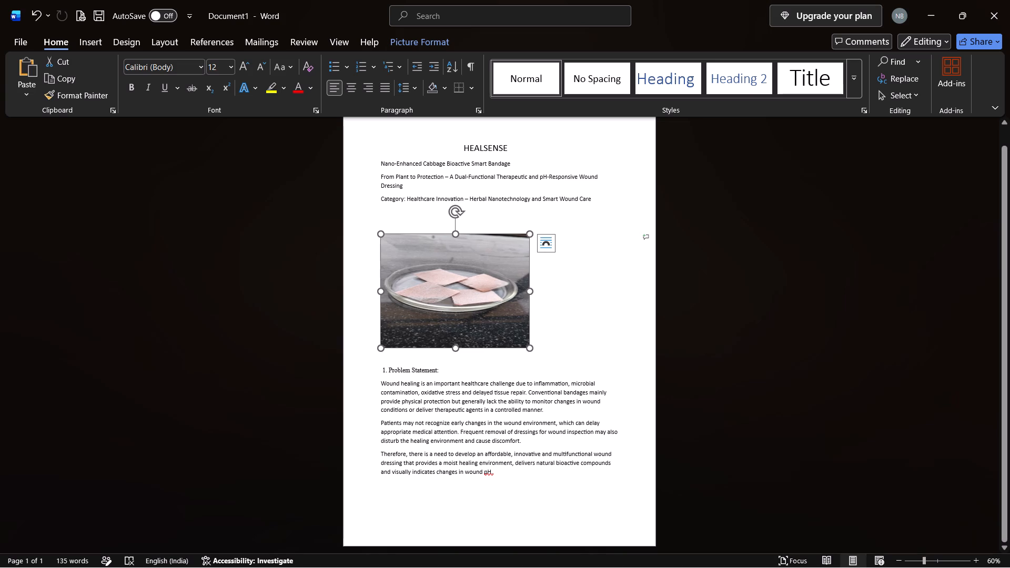
pyautogui.moveTo(531, 291); pyautogui.dragTo(542, 290)
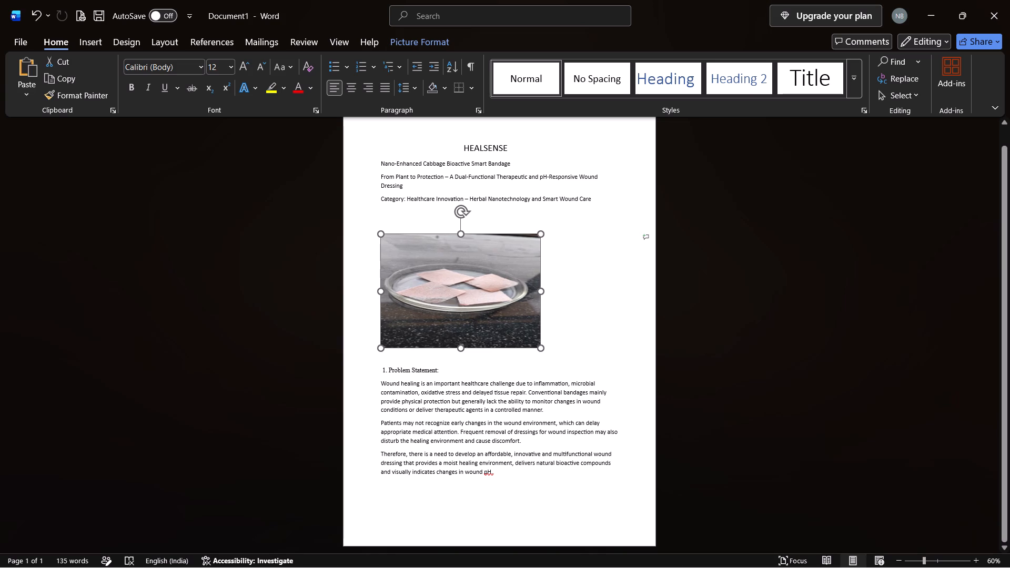
pyautogui.moveTo(542, 290); pyautogui.dragTo(575, 289)
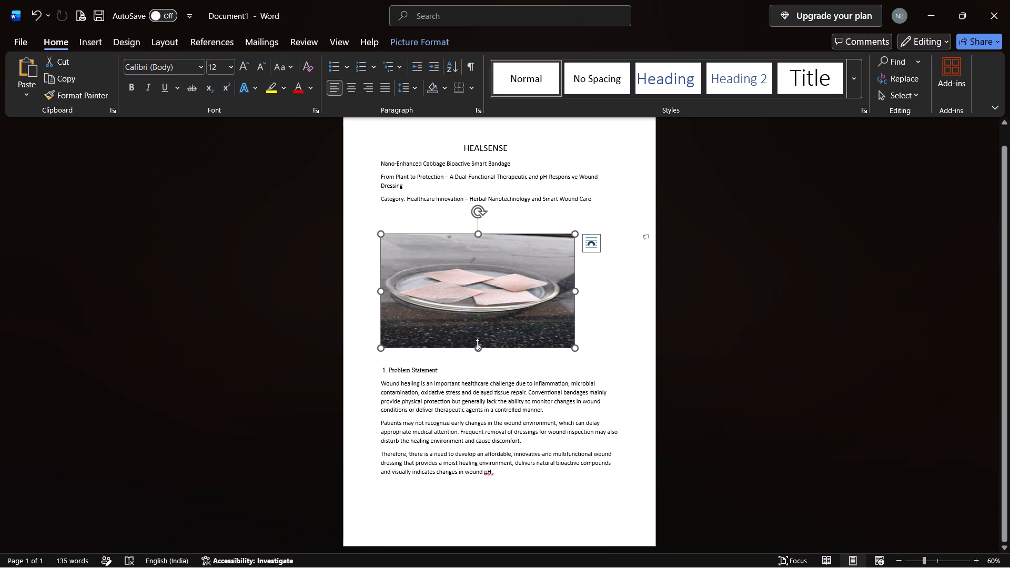
pyautogui.moveTo(477, 344); pyautogui.dragTo(477, 333)
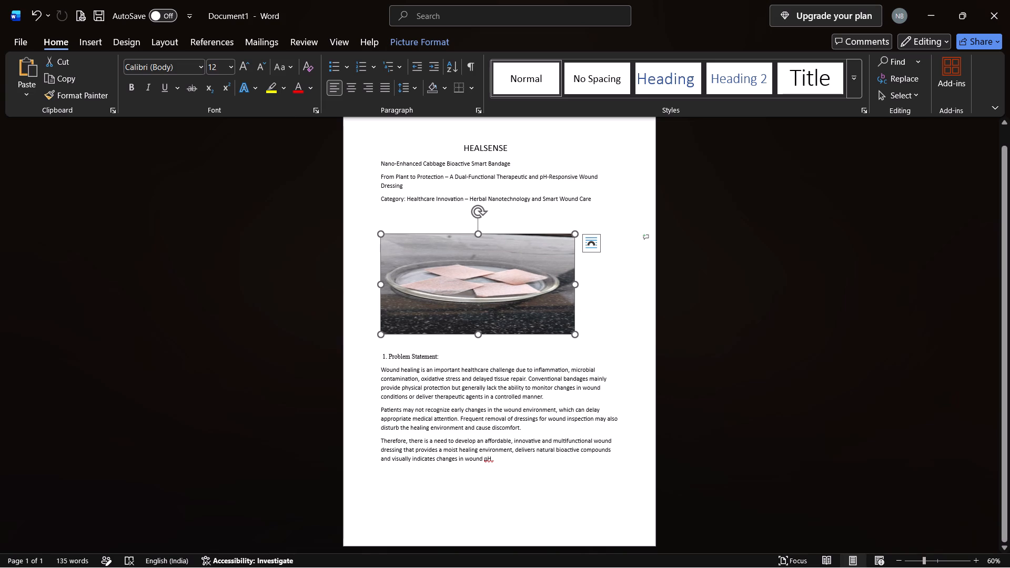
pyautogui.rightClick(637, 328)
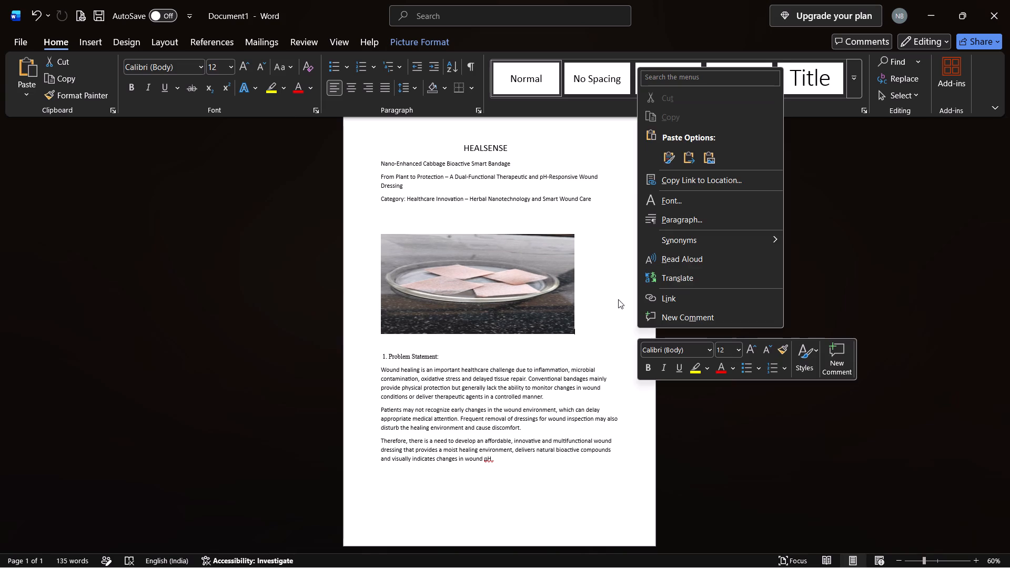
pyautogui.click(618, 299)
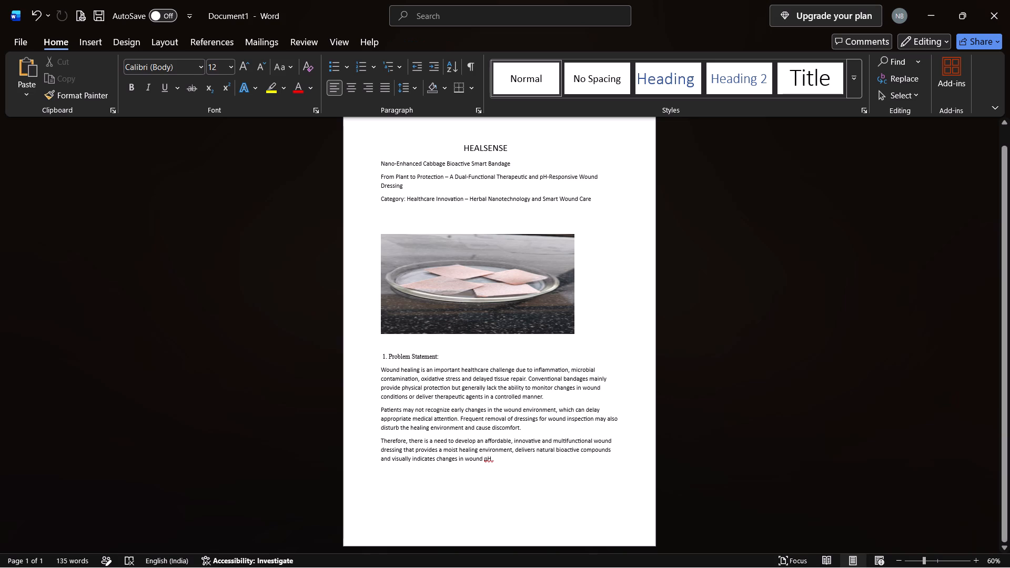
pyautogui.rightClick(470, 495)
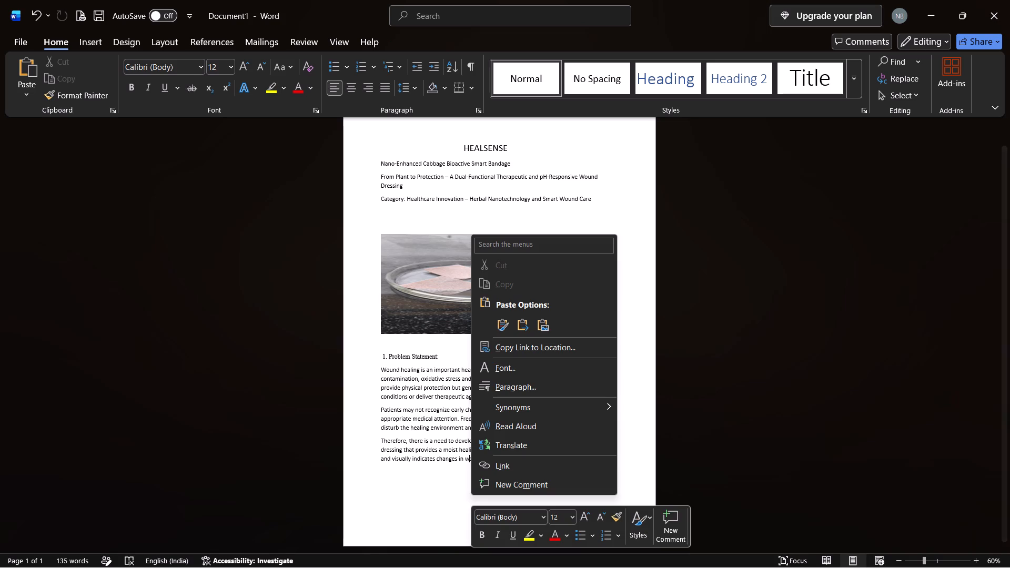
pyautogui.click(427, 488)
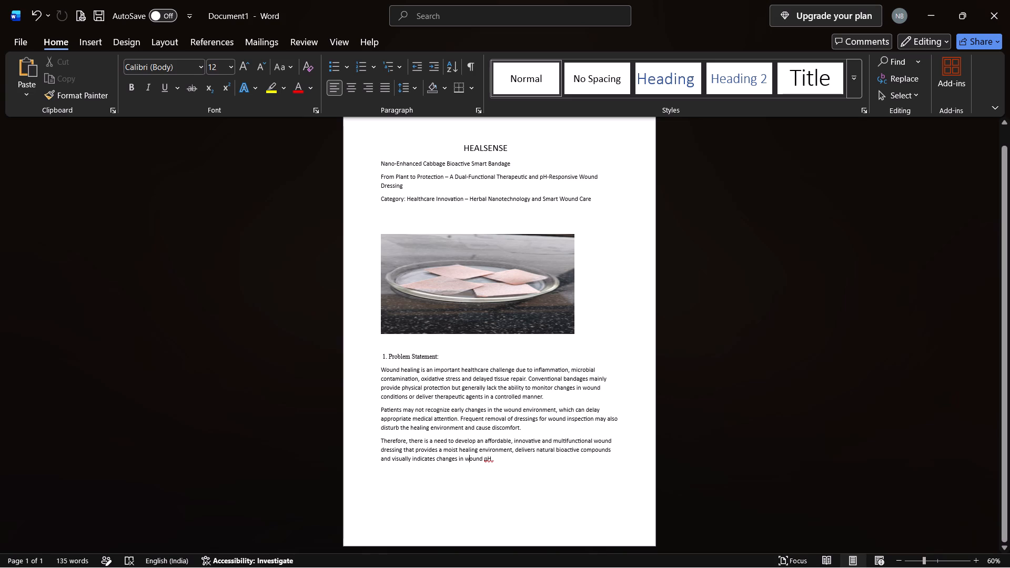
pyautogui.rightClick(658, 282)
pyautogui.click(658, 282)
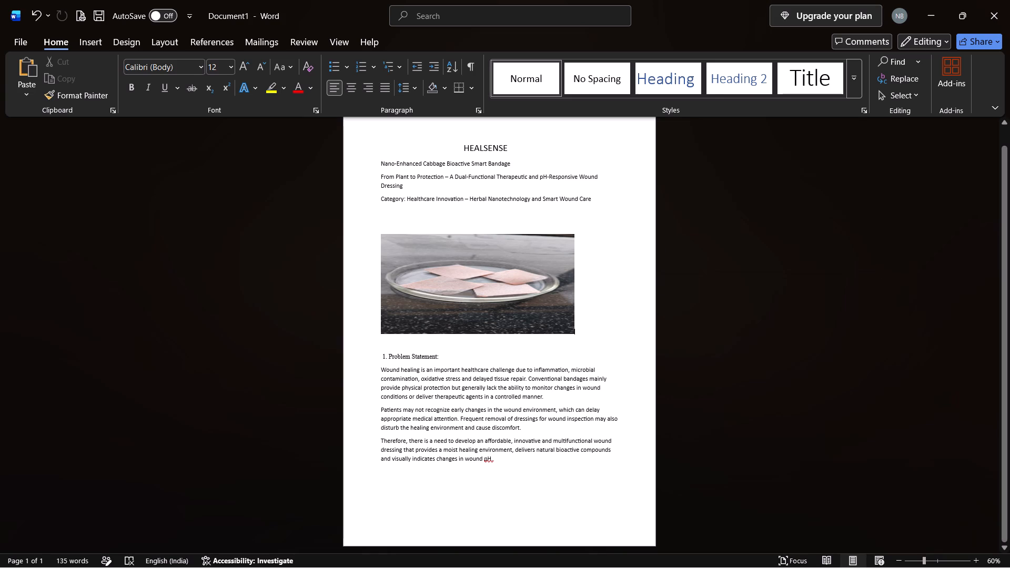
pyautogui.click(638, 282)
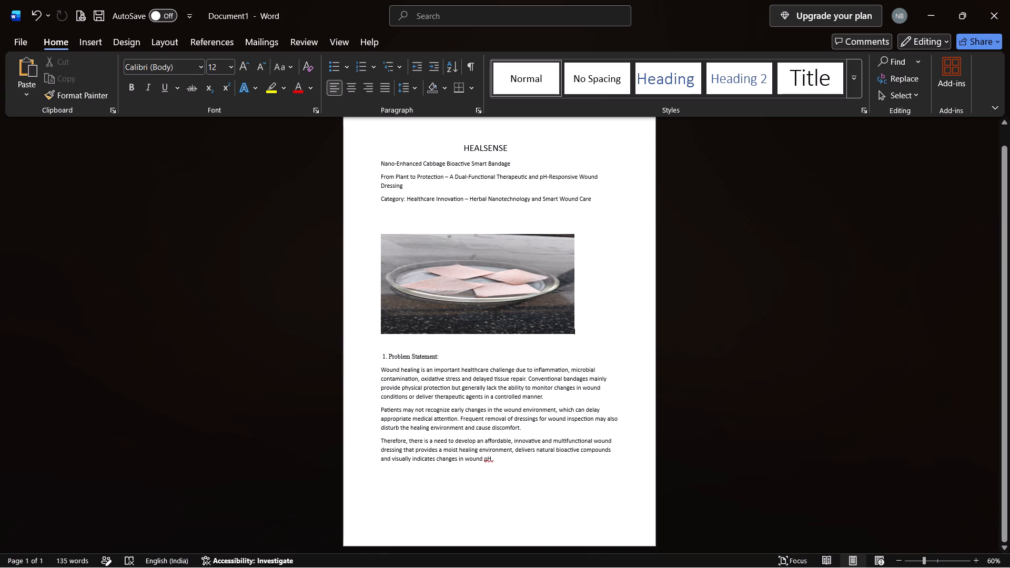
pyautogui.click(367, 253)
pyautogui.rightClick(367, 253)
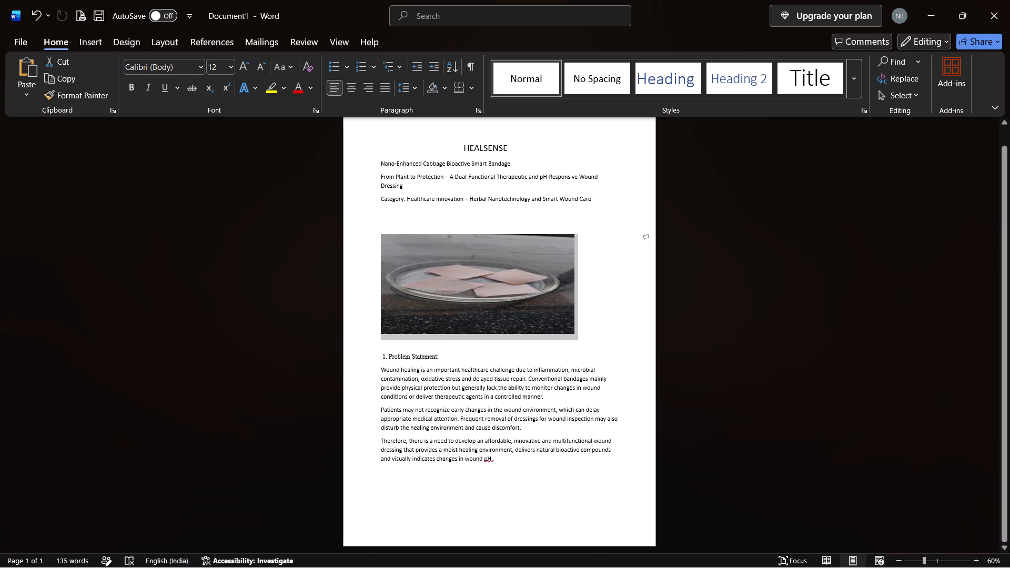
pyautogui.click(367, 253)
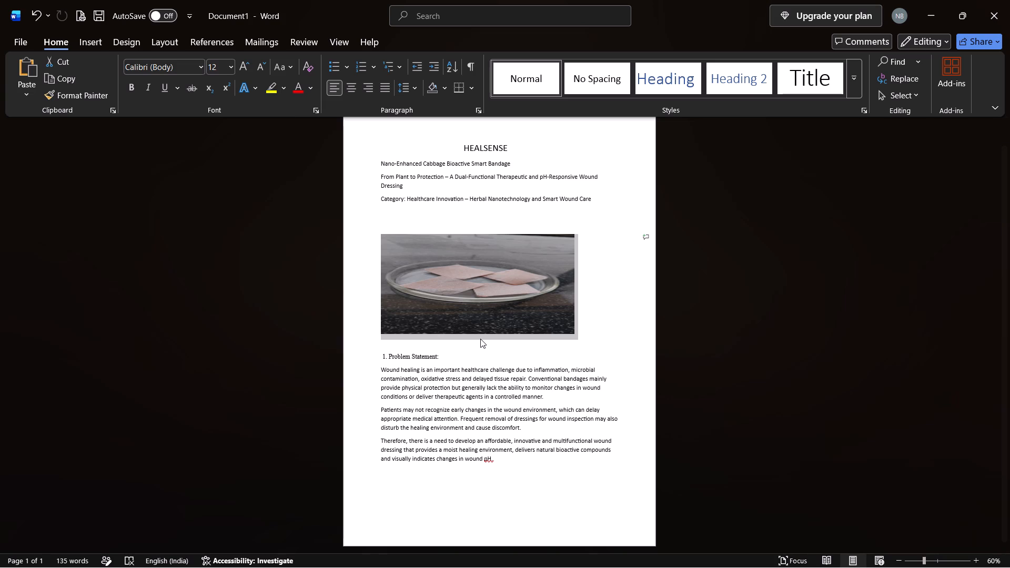
# Move the petri dish photo up to the blank line directly below the Category line.
pyautogui.keyDown('ctrl'); pyautogui.scroll(7, 480, 339); pyautogui.keyUp('ctrl')
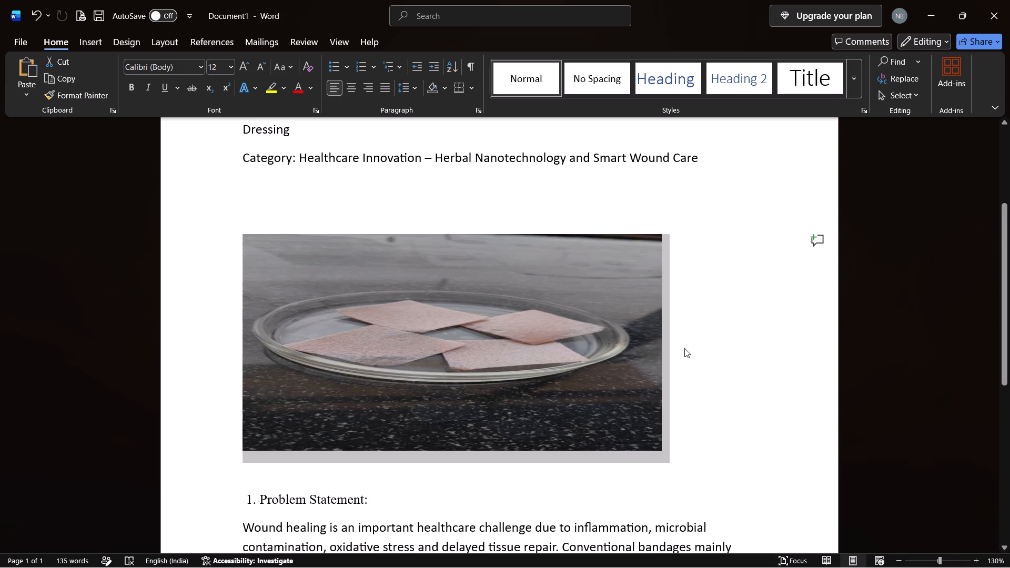
pyautogui.scroll(-1, 684, 348)
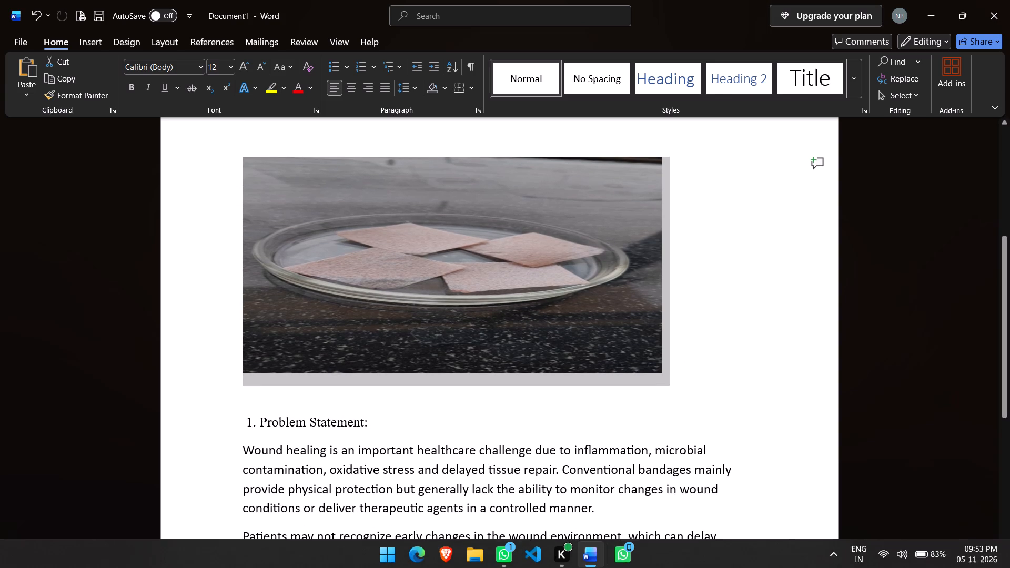
pyautogui.scroll(1, 738, 145)
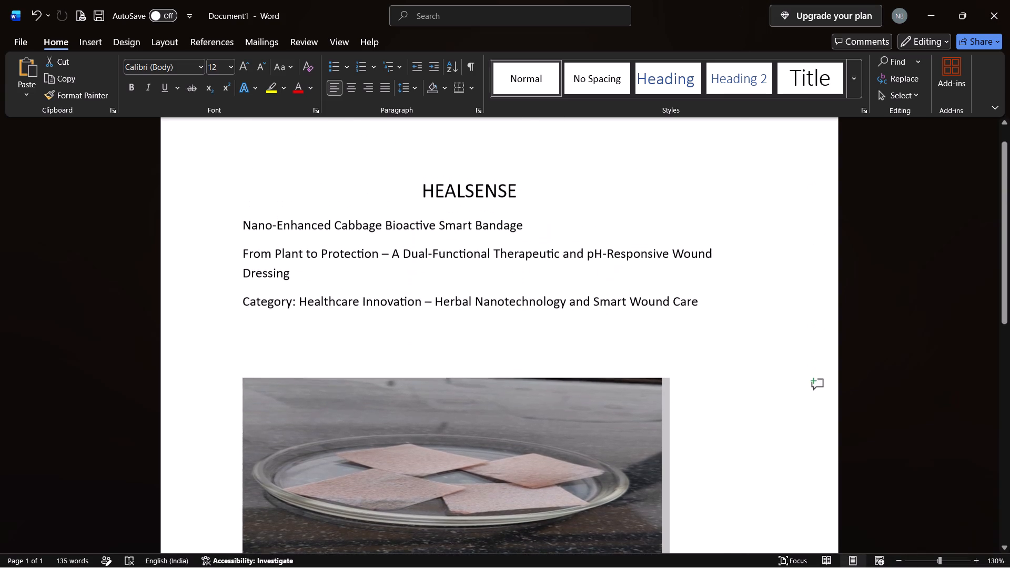
pyautogui.scroll(1, 738, 145)
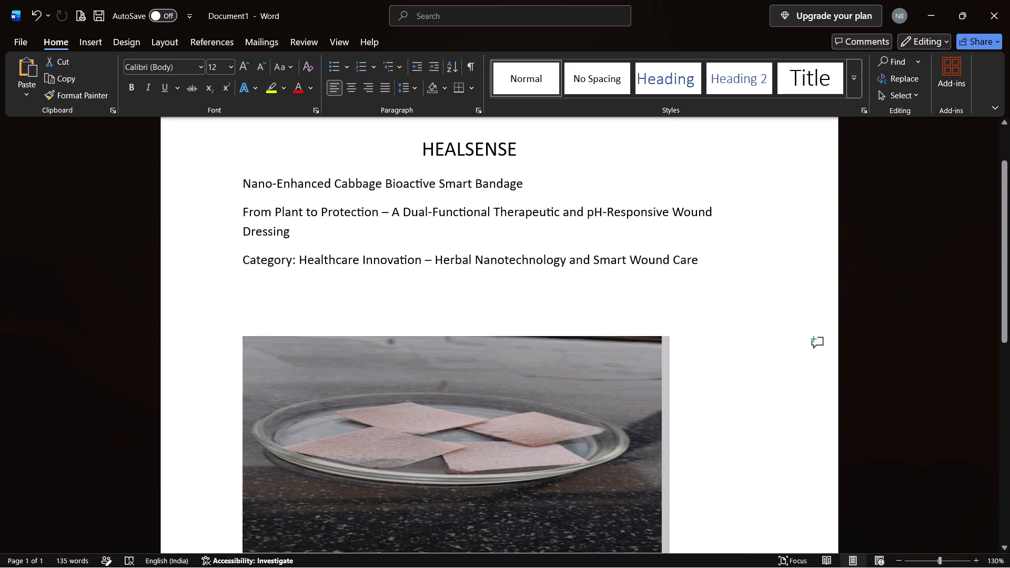
pyautogui.moveTo(473, 344); pyautogui.dragTo(479, 347)
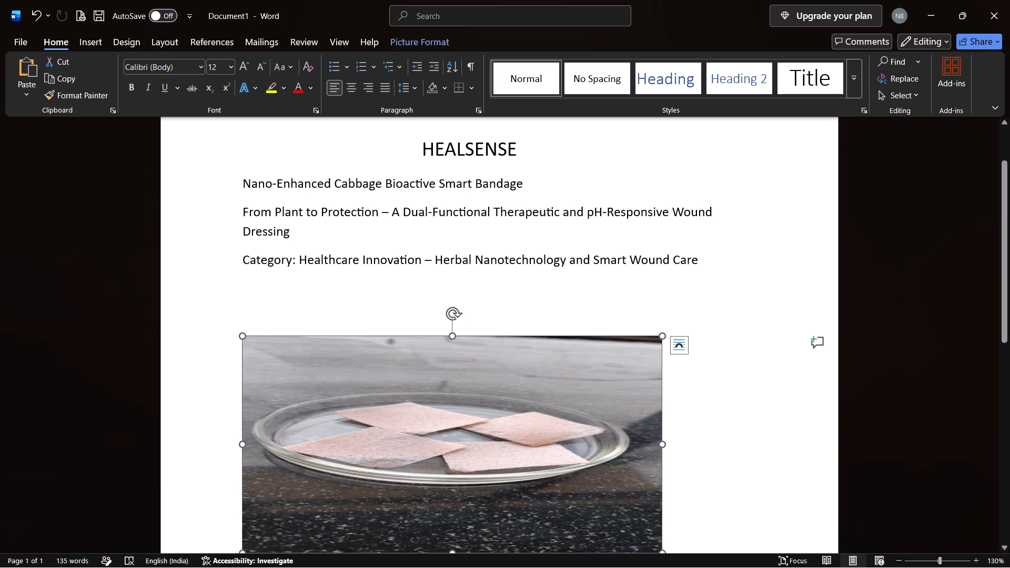
pyautogui.scroll(-1, 469, 337)
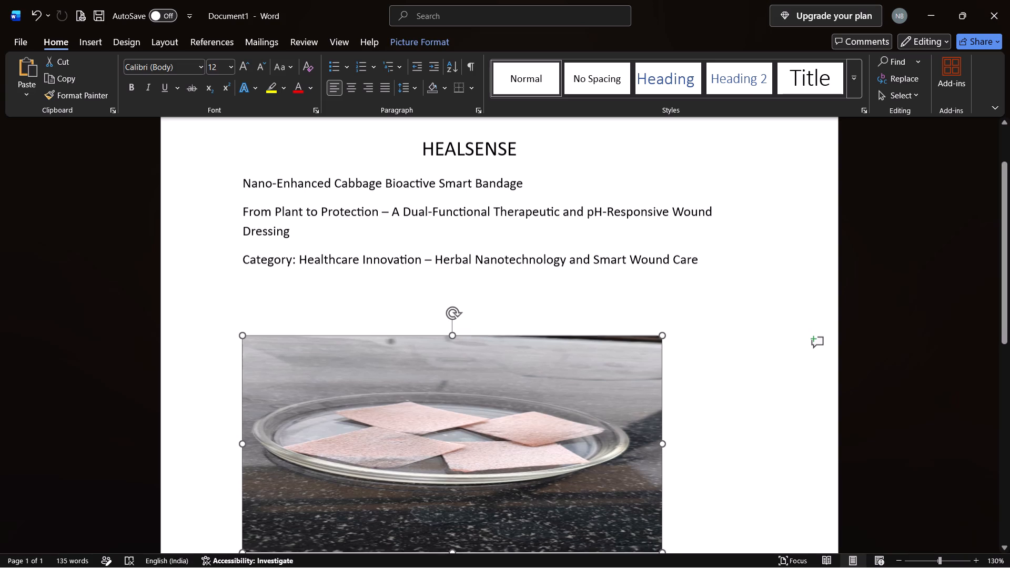
pyautogui.scroll(-1, 469, 337)
pyautogui.moveTo(469, 320); pyautogui.dragTo(470, 289)
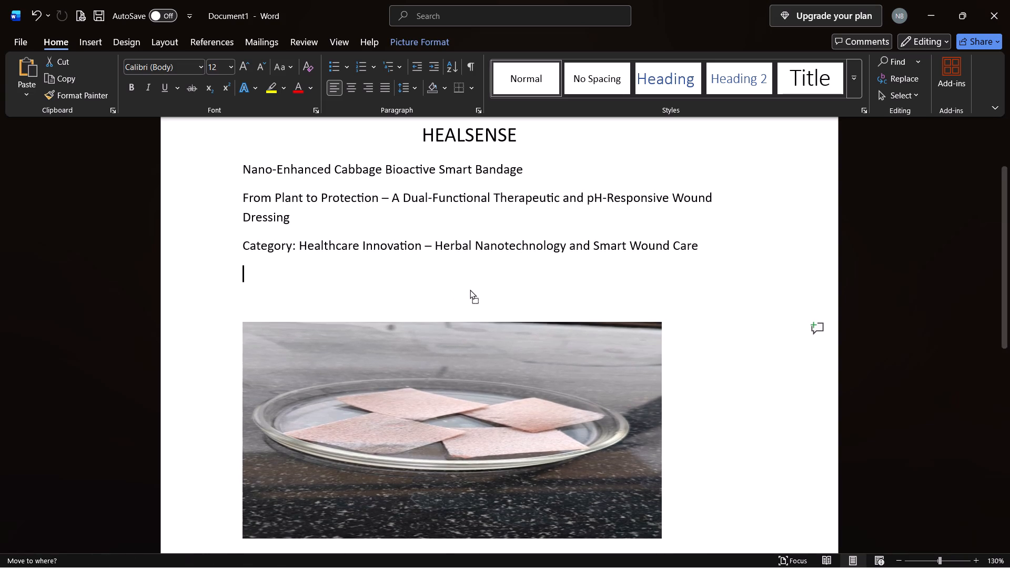
pyautogui.moveTo(470, 289); pyautogui.dragTo(470, 292)
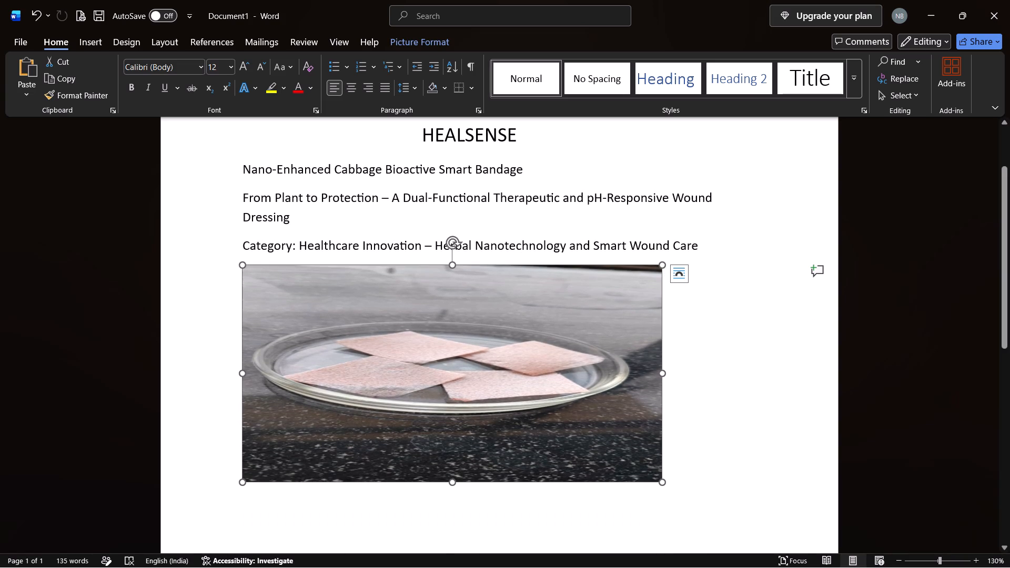
pyautogui.hscroll(-1, 740, 430)
pyautogui.click(740, 430)
pyautogui.click(761, 376)
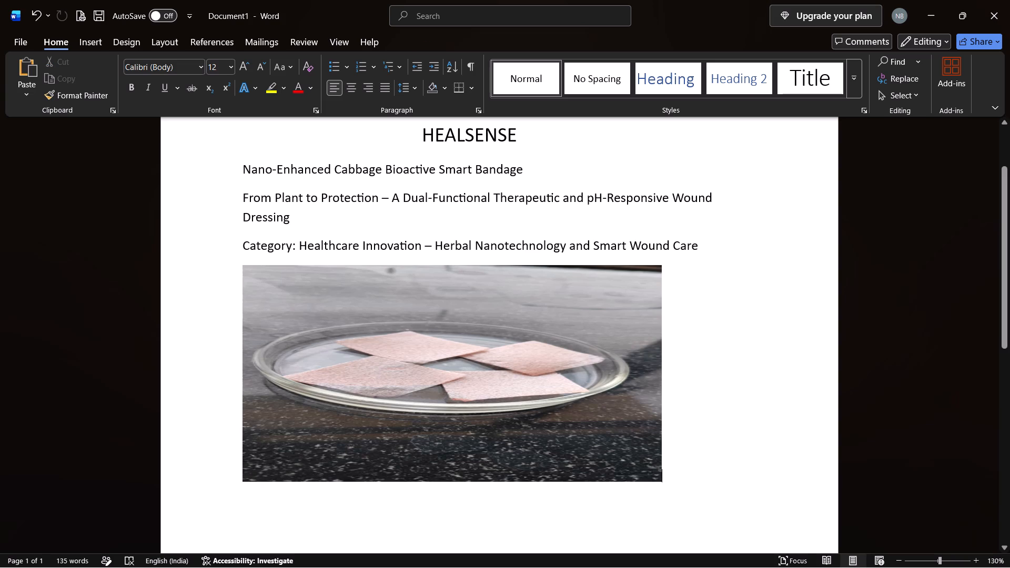
pyautogui.hscroll(-1, 789, 409)
# Insert three spaces before the HEALSENSE title to nudge it further toward the page centre.
pyautogui.scroll(1, 544, 205)
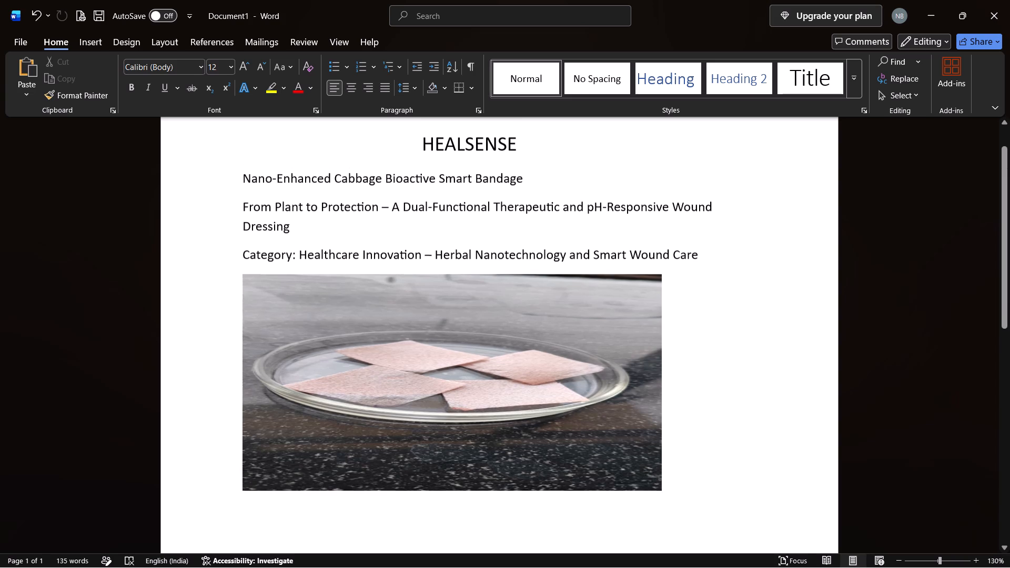
pyautogui.scroll(1, 544, 205)
pyautogui.click(420, 224)
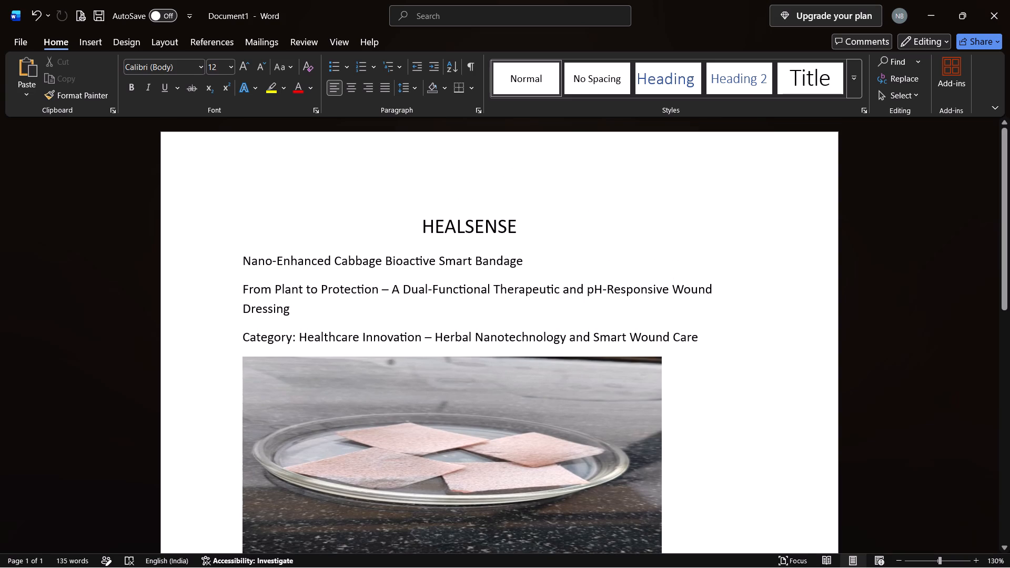
pyautogui.press('space')
pyautogui.press('space')
pyautogui.press('space')
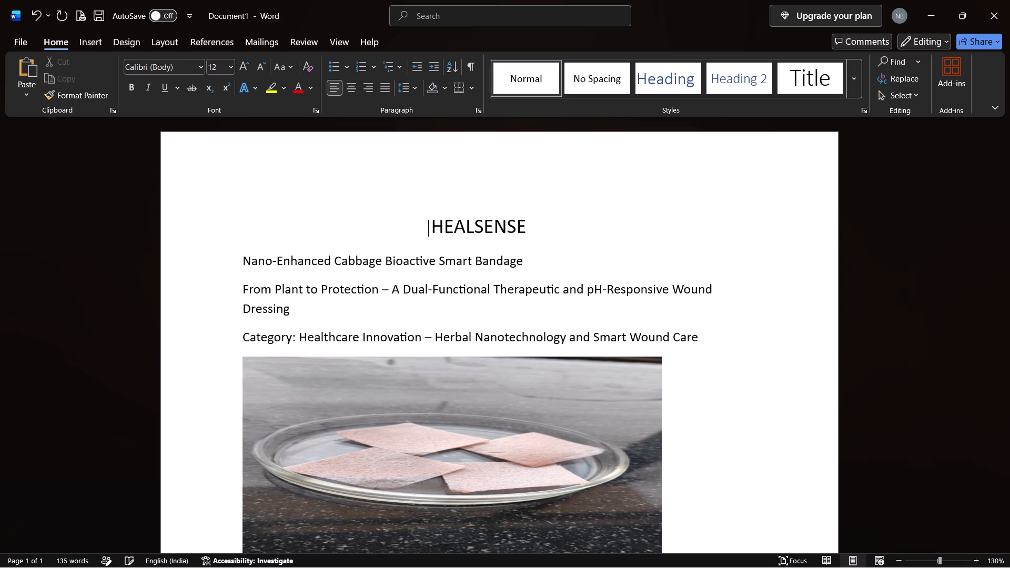
# Place the text cursor at the start of the "1. Problem Statement:" heading line.
pyautogui.scroll(-1, 744, 398)
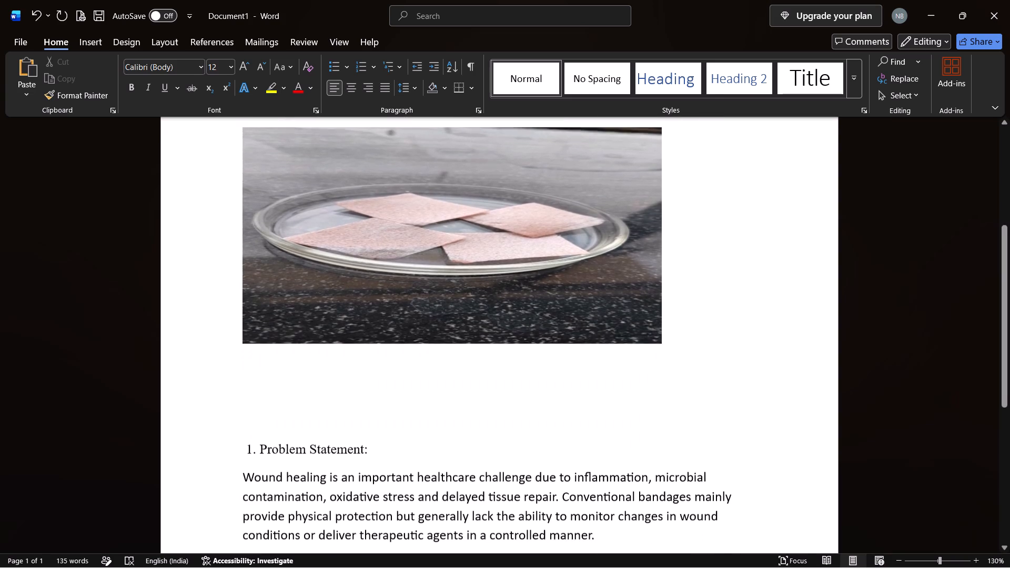
pyautogui.scroll(-1, 744, 398)
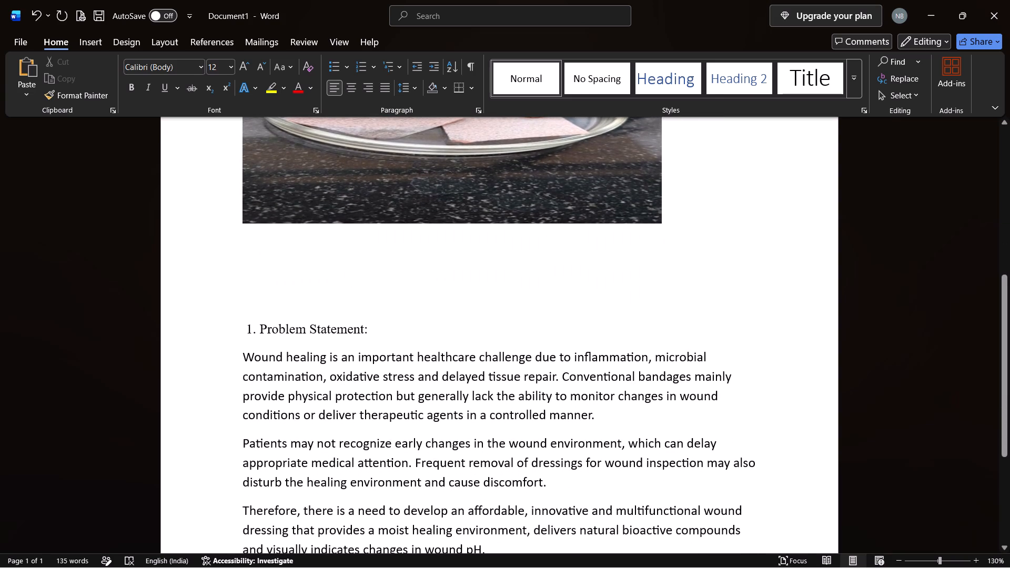
pyautogui.click(244, 329)
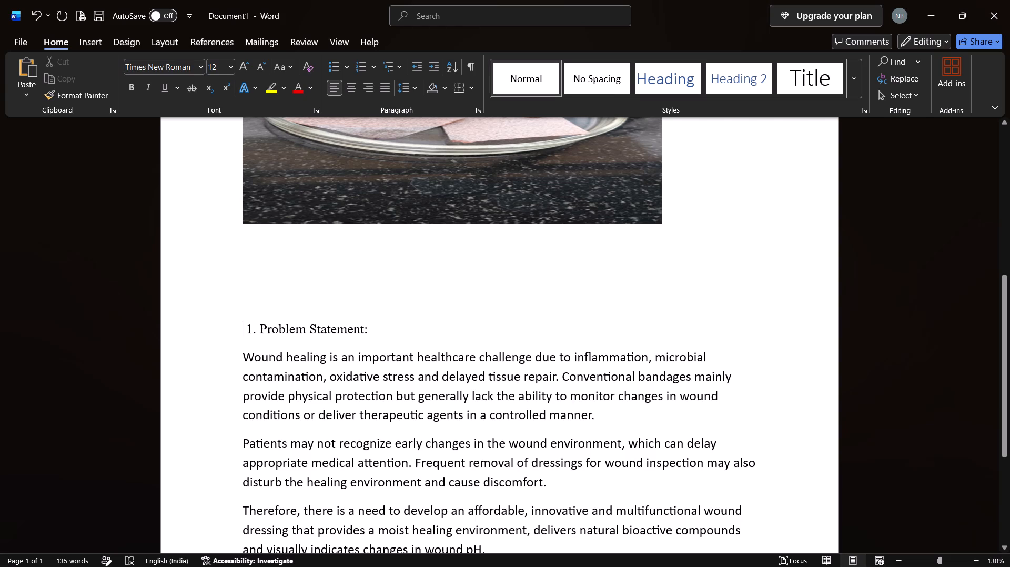
# Delete the three blank lines between the petri dish photo and the "1. Problem Statement:" heading.
pyautogui.press('BackSpace')
pyautogui.press('BackSpace')
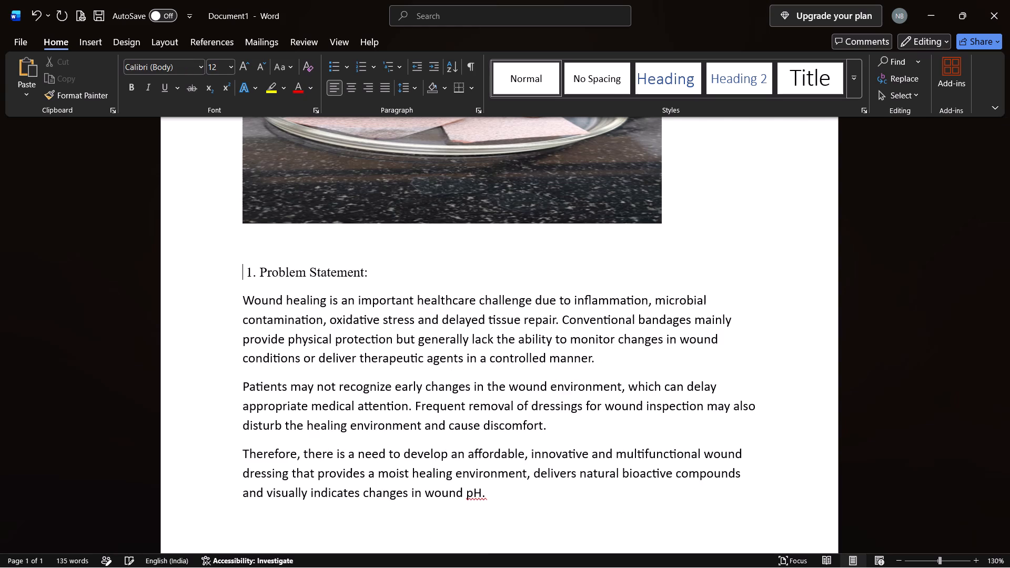
pyautogui.press('BackSpace')
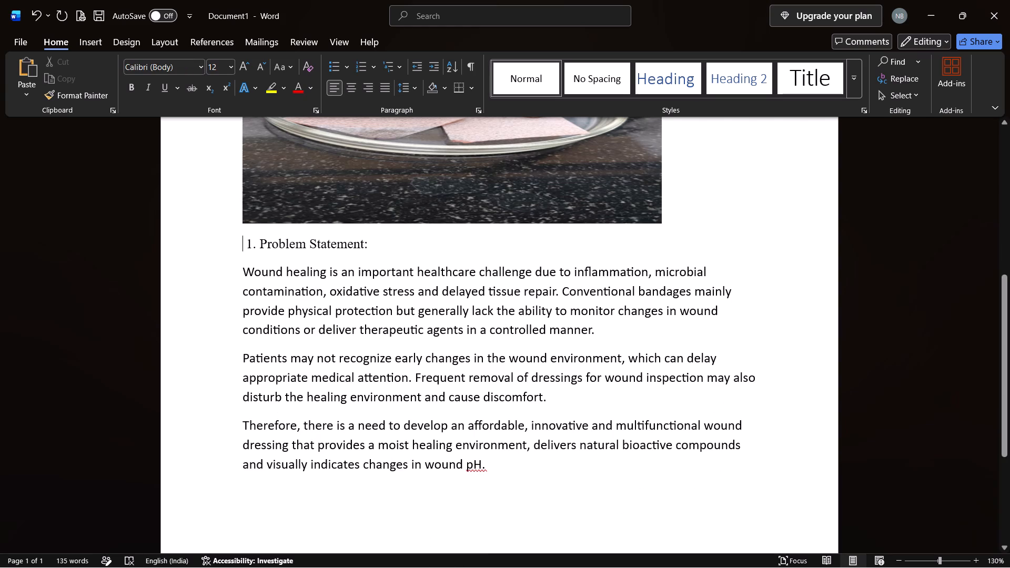
# Review the page layout from the HEALSENSE title through the photo to the end of the problem statement.
pyautogui.scroll(1, 664, 287)
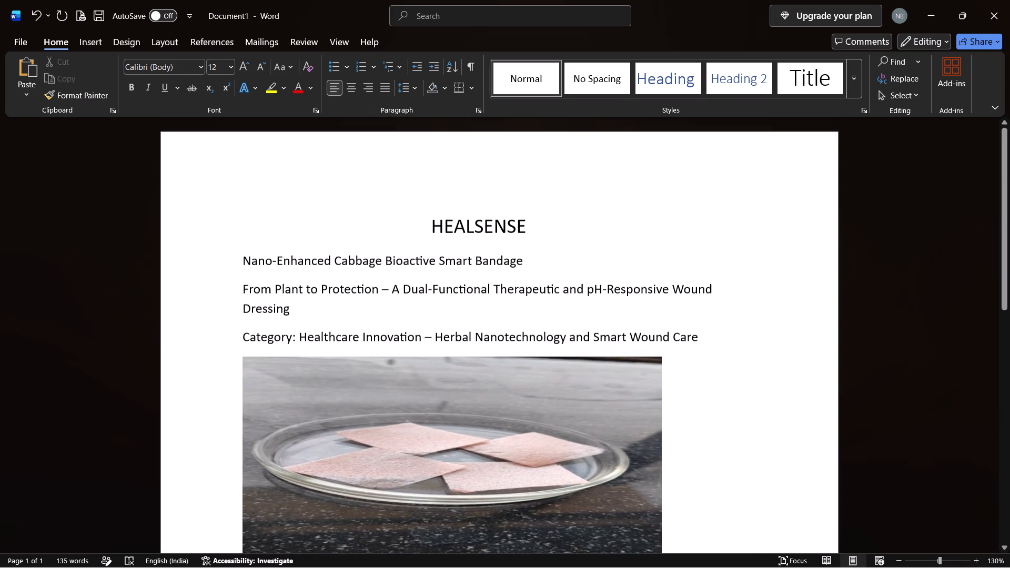
pyautogui.scroll(-2, 664, 287)
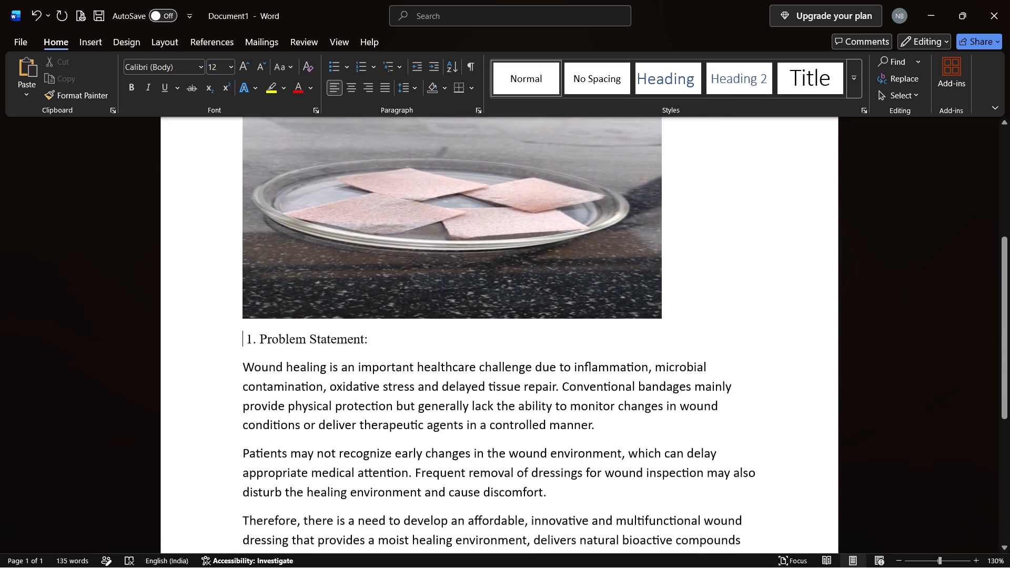
pyautogui.scroll(-1, 664, 287)
pyautogui.scroll(1, 664, 287)
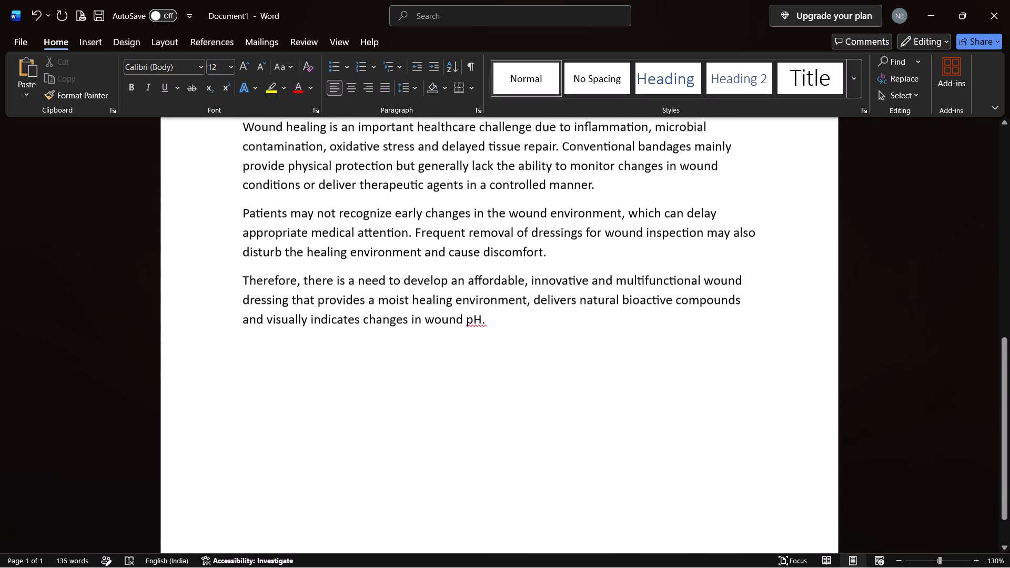
pyautogui.scroll(4, 664, 287)
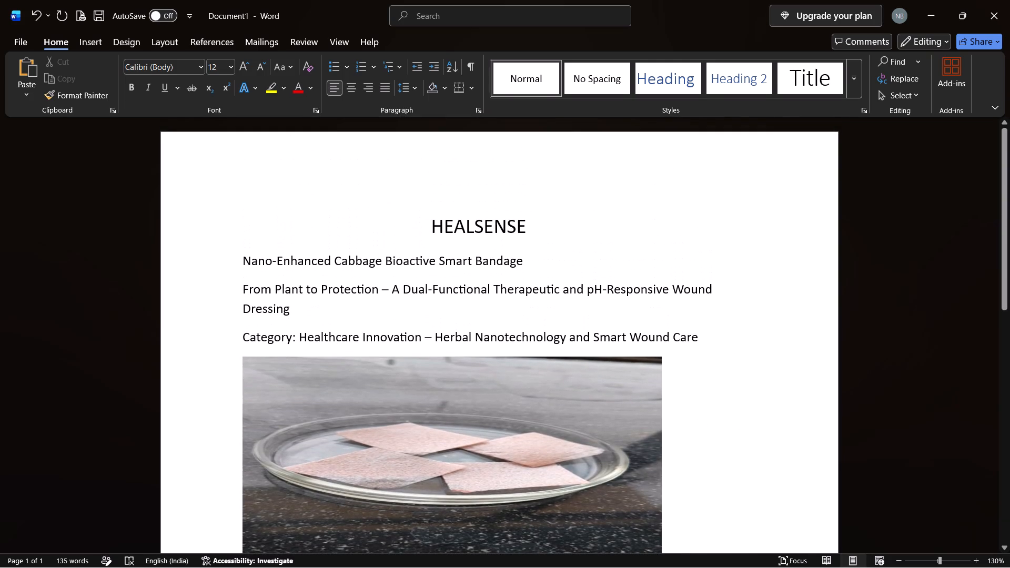
pyautogui.scroll(-4, 664, 287)
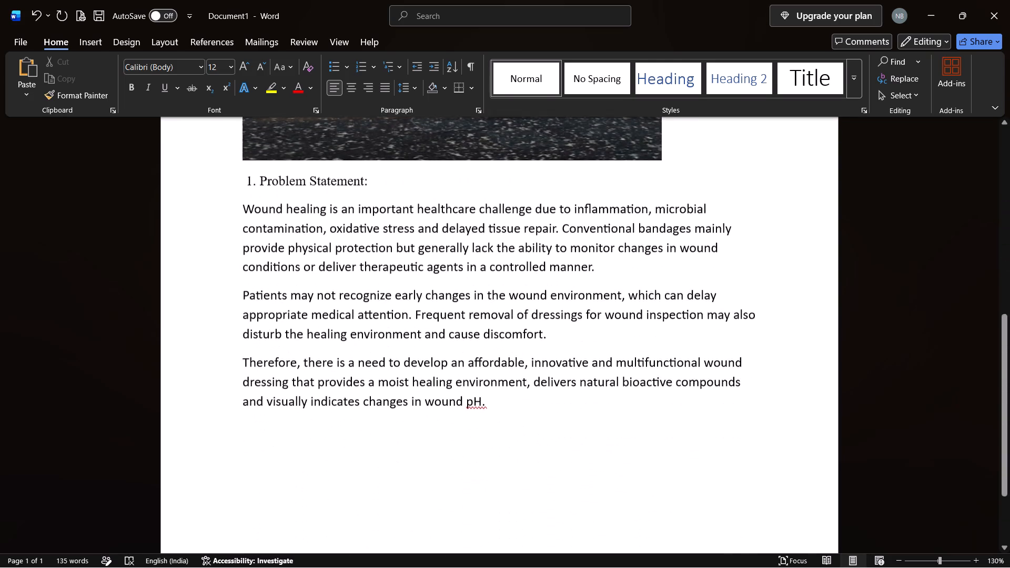
pyautogui.scroll(-2, 664, 287)
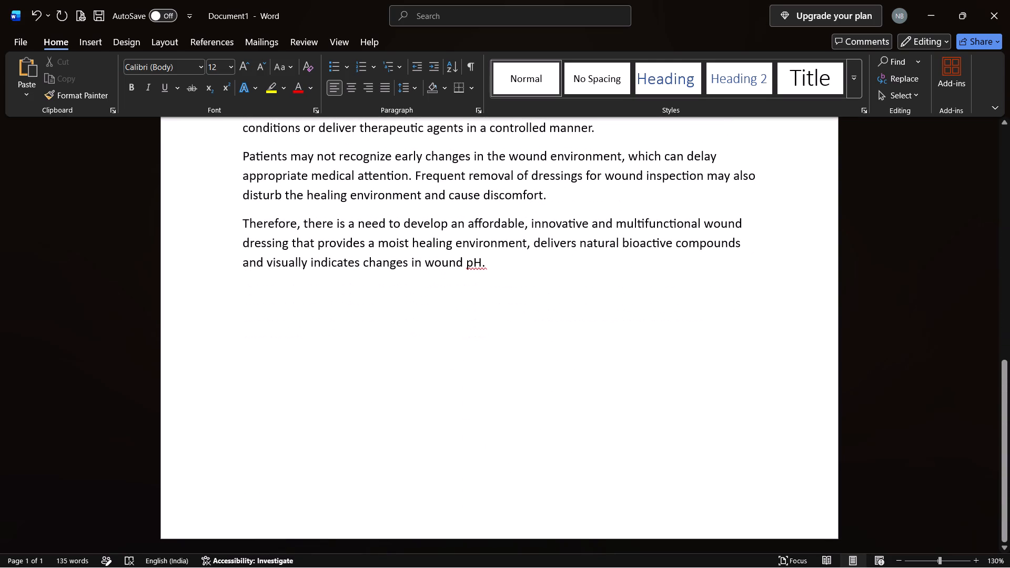
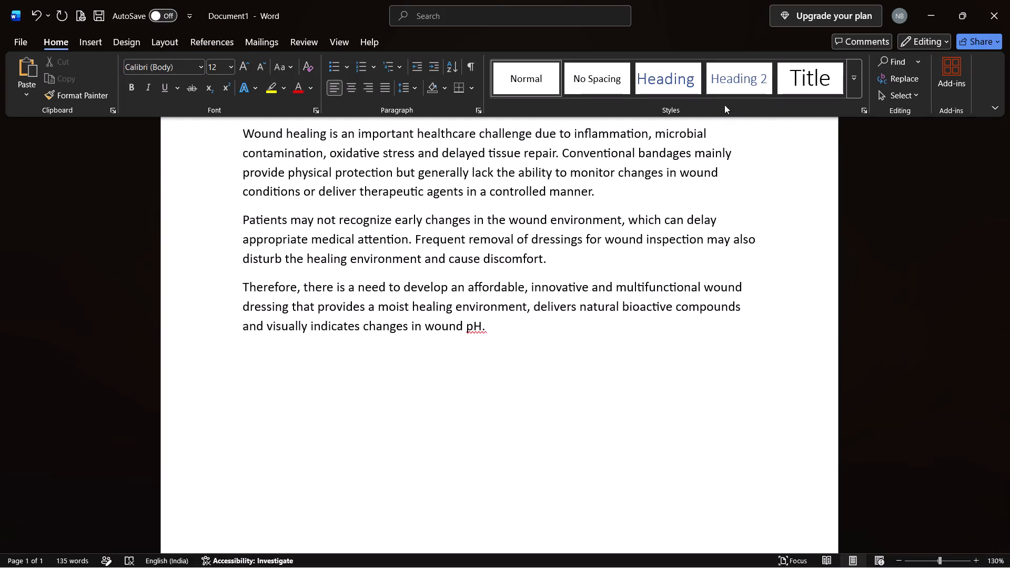
# Paste the copied passage on anthocyanins and the cabbage-derived hydrogel dressing challenge at the text cursor, before "1. Problem Statement:".
pyautogui.scroll(-3, 442, 419)
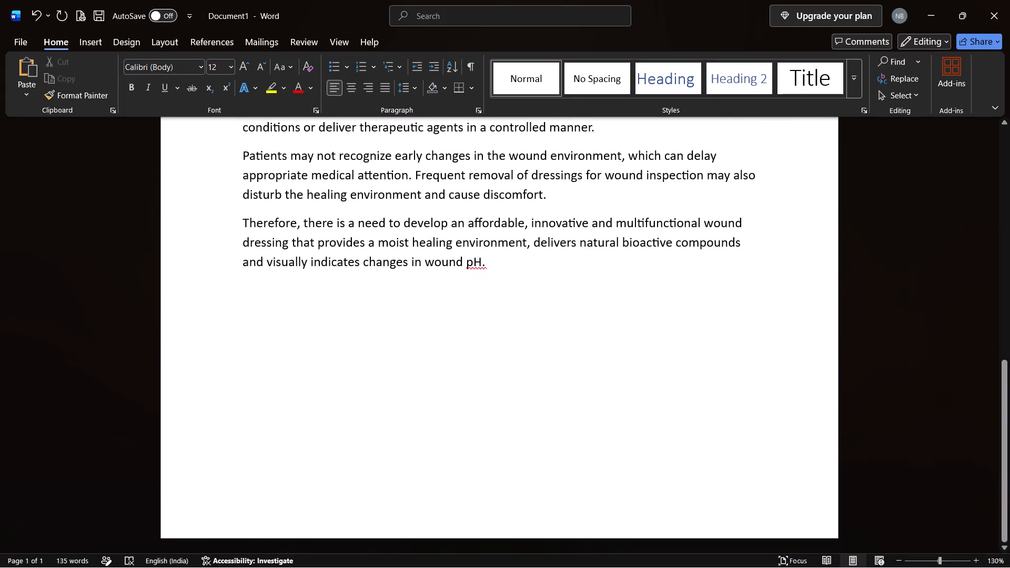
pyautogui.scroll(-11, 442, 419)
pyautogui.hotkey('ctrl', 'v')
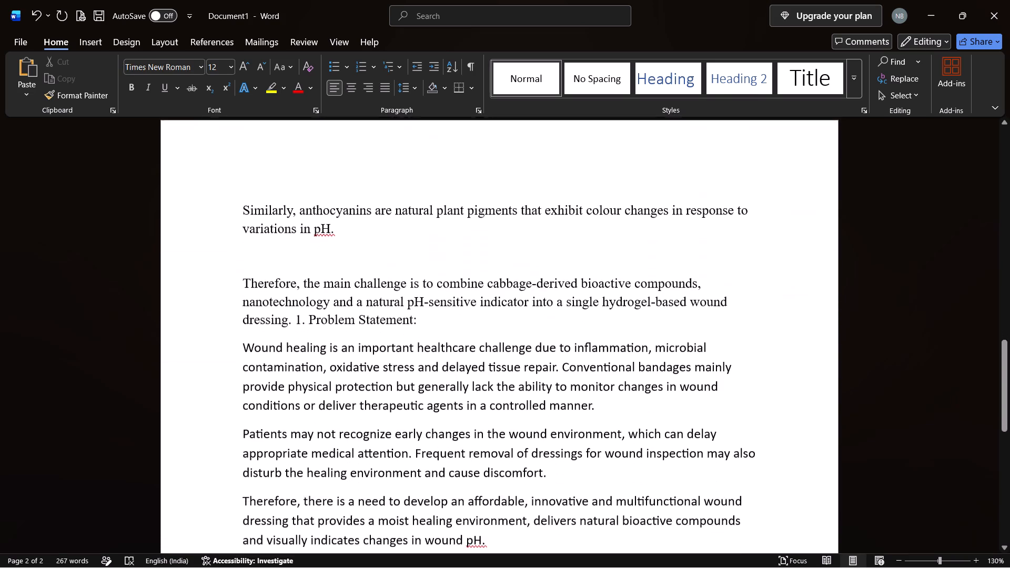
# Split the "1. Problem Statement:" heading onto its own line after the paragraph ending "hydrogel-based wound dressing.".
pyautogui.scroll(2, 442, 419)
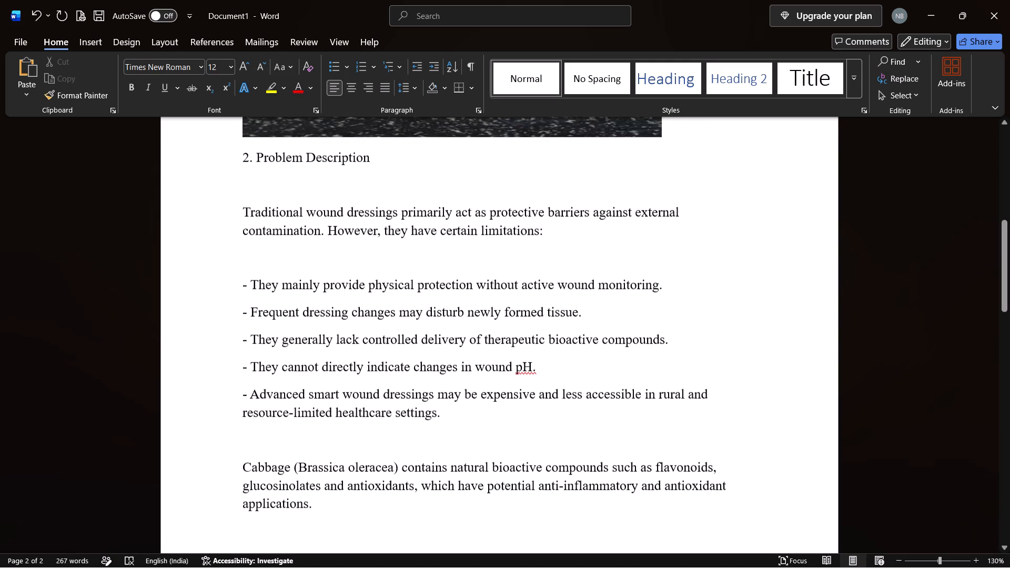
pyautogui.scroll(2, 442, 419)
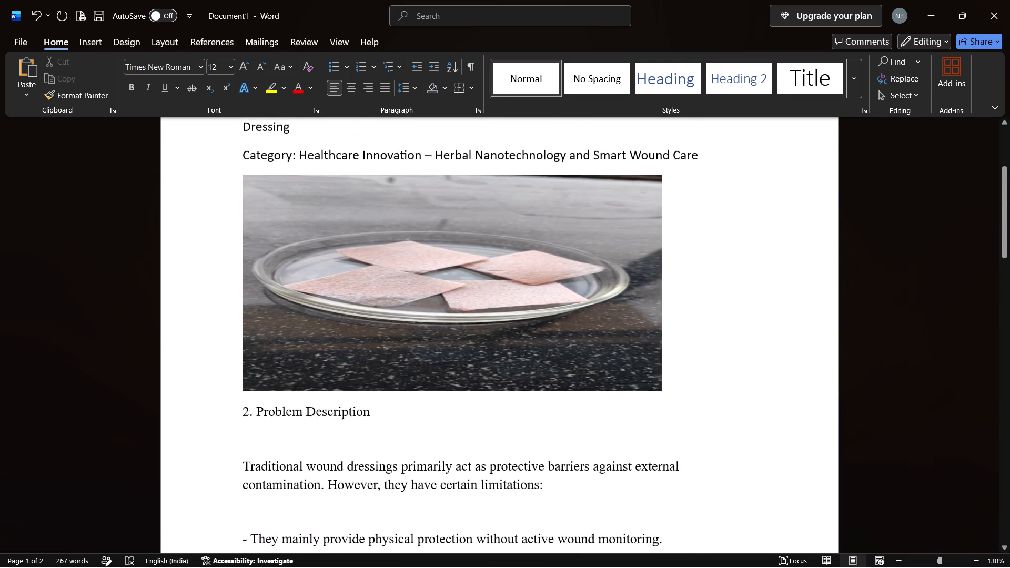
pyautogui.scroll(-1, 442, 419)
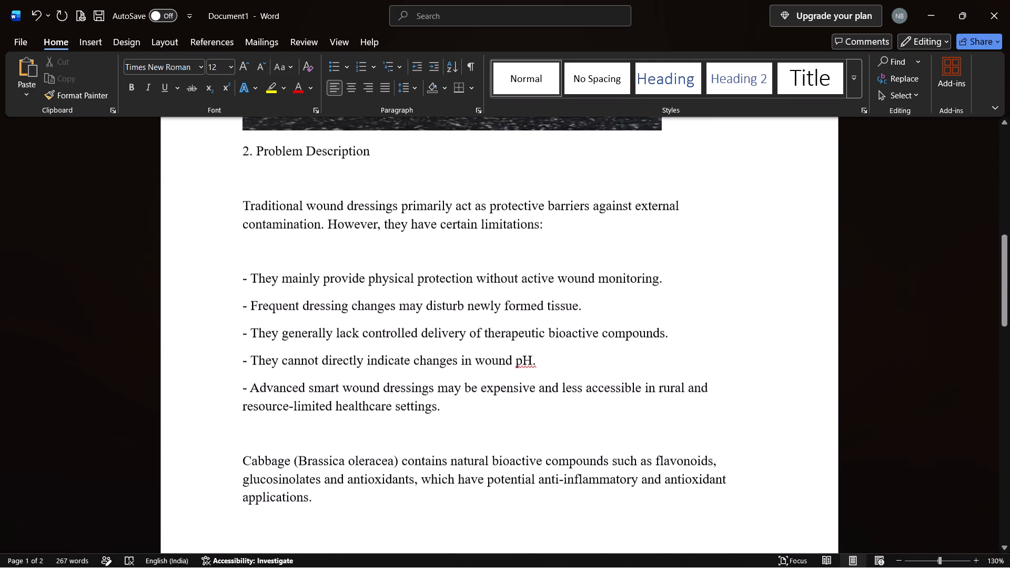
pyautogui.scroll(-3, 442, 419)
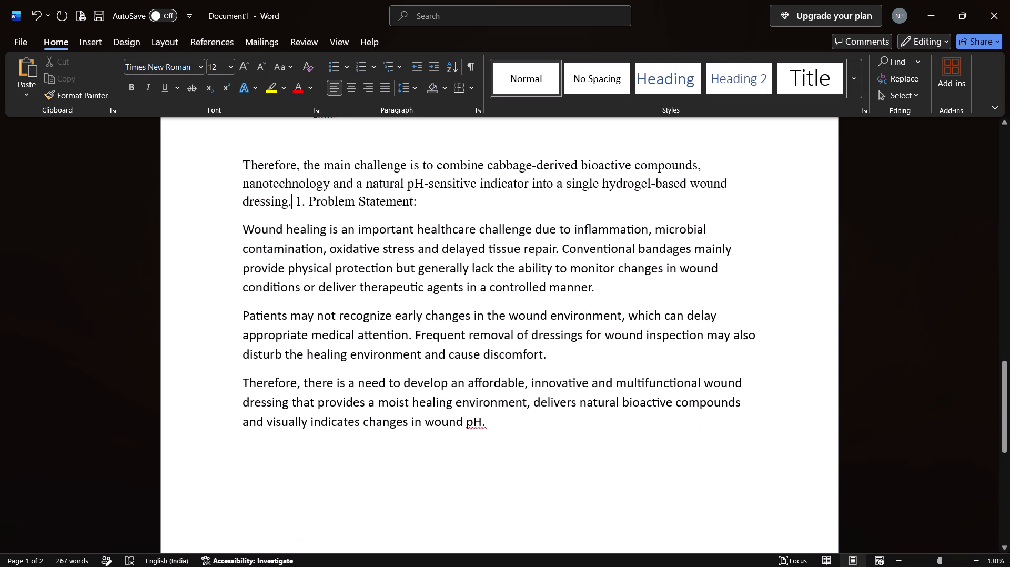
pyautogui.press('Return')
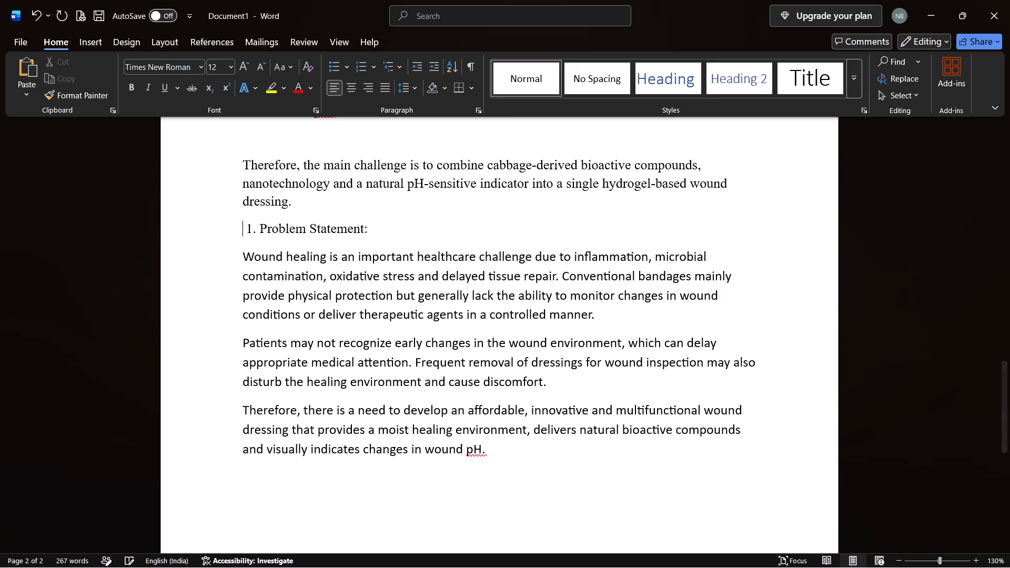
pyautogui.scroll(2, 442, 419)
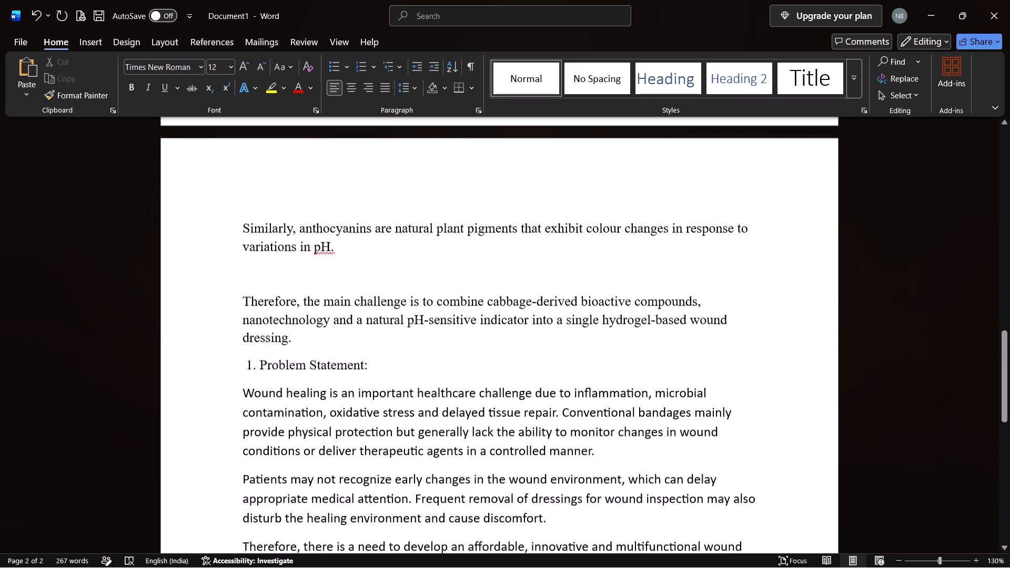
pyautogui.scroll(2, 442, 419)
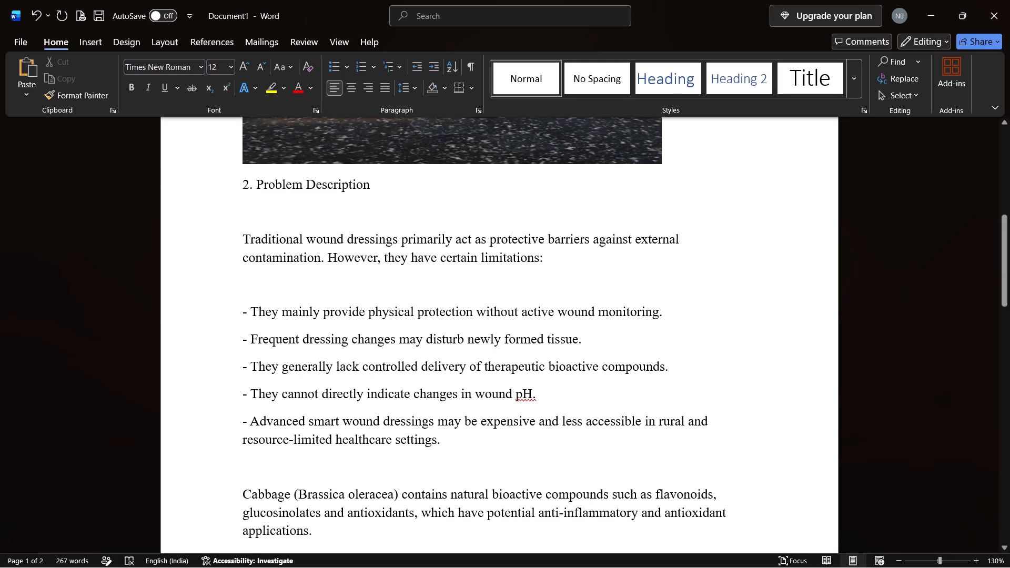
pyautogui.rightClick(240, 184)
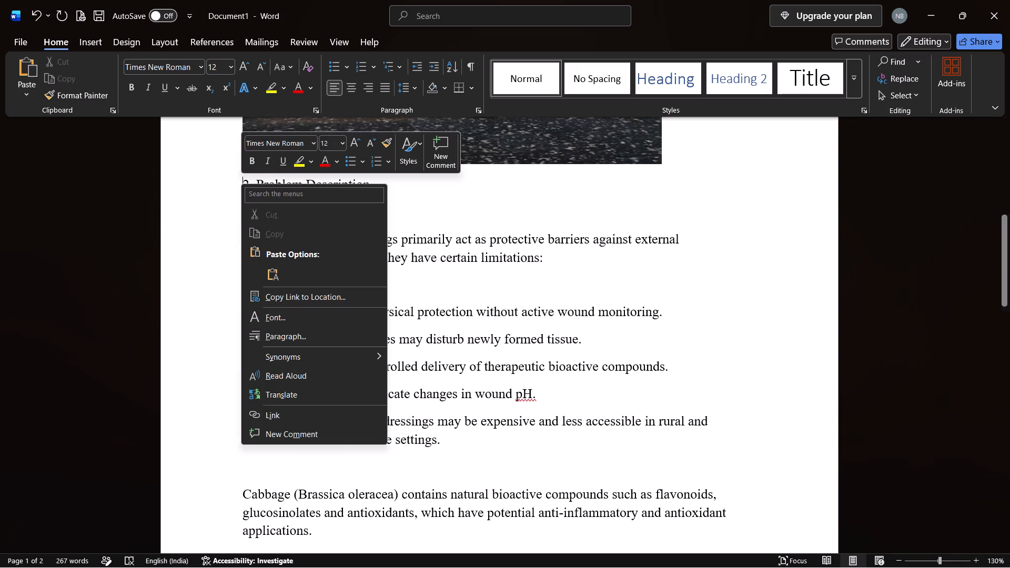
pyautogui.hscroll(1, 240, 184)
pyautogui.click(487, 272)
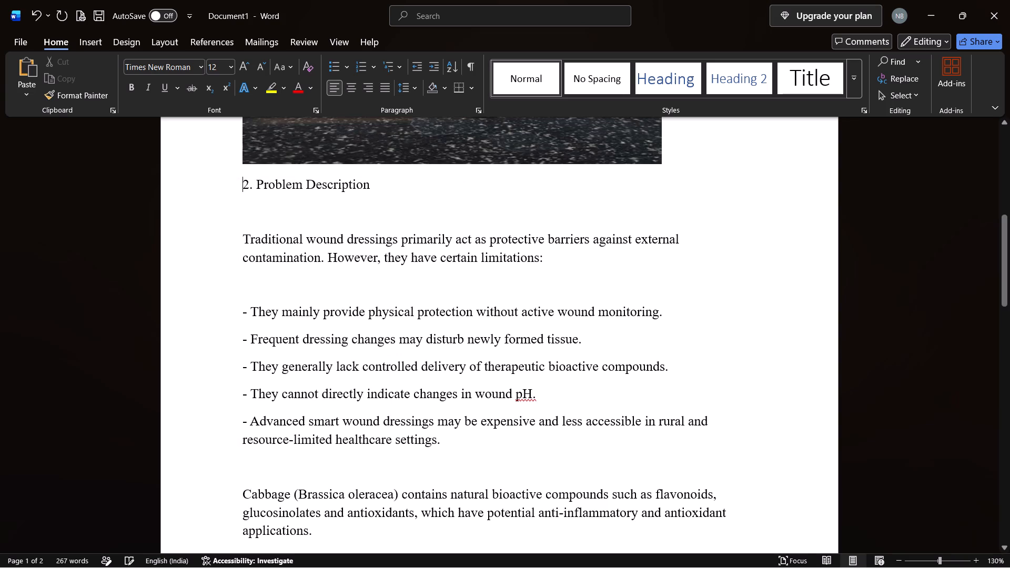
# Delete the "Therefore, the main challenge" and "Similarly, anthocyanins" paragraphs above the "1. Problem Statement:" heading.
pyautogui.scroll(-2, 429, 477)
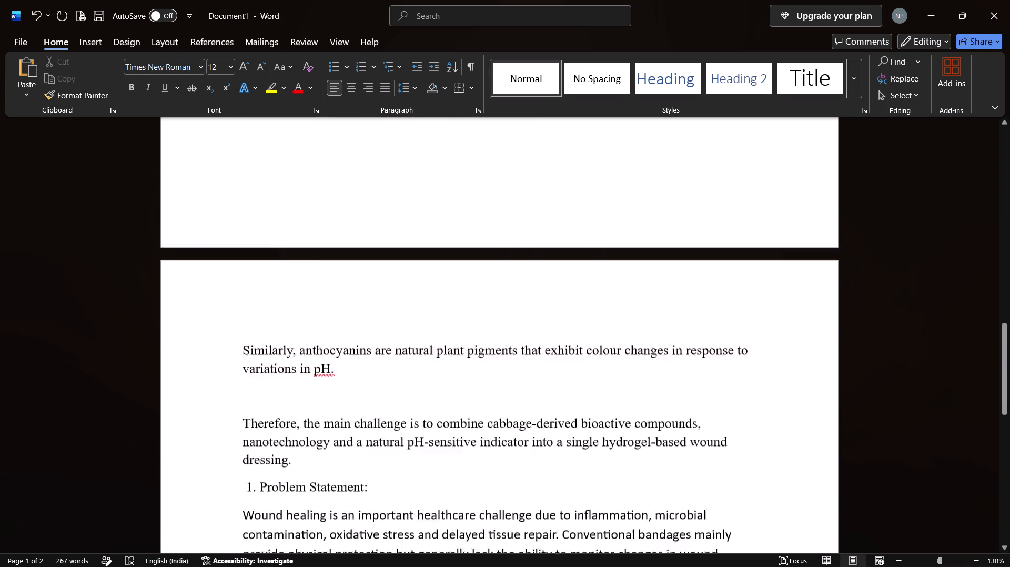
pyautogui.scroll(-1, 429, 477)
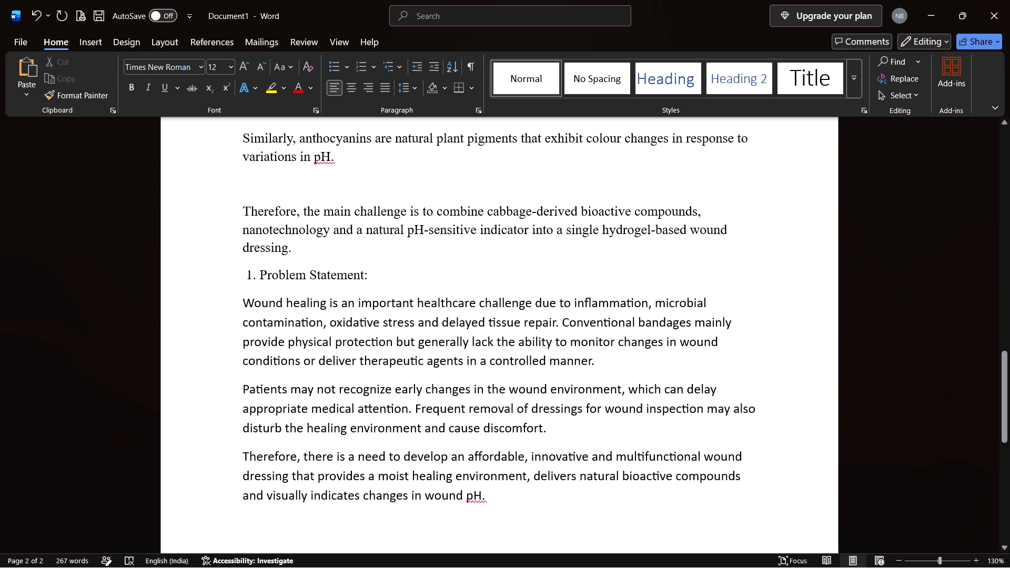
pyautogui.click(287, 250)
pyautogui.press('BackSpace')
pyautogui.press('BackSpace')
pyautogui.press('BackSpace')
pyautogui.press('BackSpace')
pyautogui.press('BackSpace')
pyautogui.press('BackSpace')
pyautogui.press('BackSpace')
pyautogui.press('BackSpace')
pyautogui.press('BackSpace')
pyautogui.press('BackSpace')
pyautogui.press('BackSpace')
pyautogui.press('BackSpace')
pyautogui.press('BackSpace')
pyautogui.press('BackSpace')
pyautogui.press('BackSpace')
pyautogui.press('BackSpace')
pyautogui.press('BackSpace')
pyautogui.press('BackSpace')
pyautogui.press('BackSpace')
pyautogui.press('BackSpace')
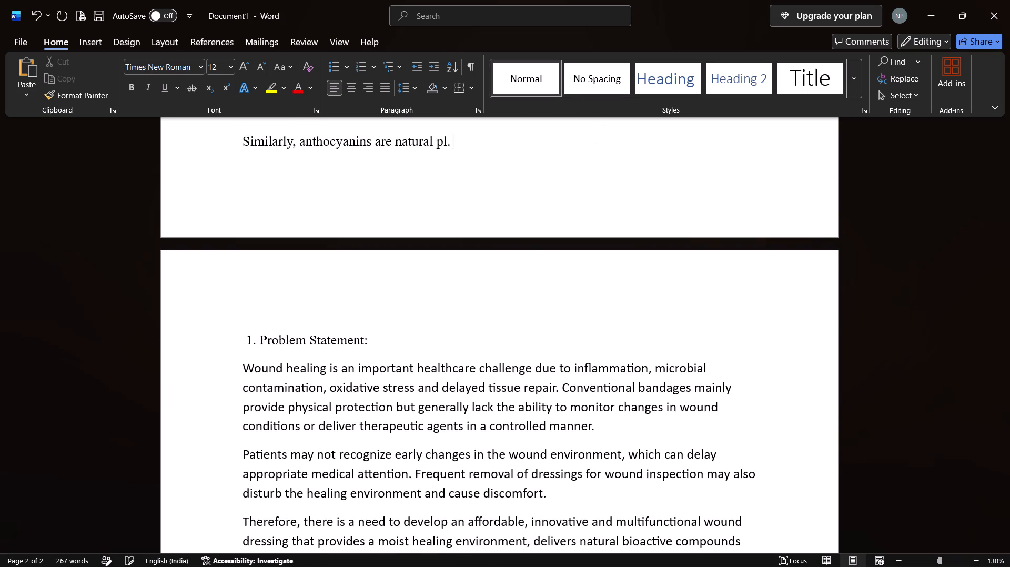
# Delete the Cabbage (Brassica oleracea) paragraph and the dashed list of wound dressing limitations, back to "they have certain li".
pyautogui.scroll(1, 287, 250)
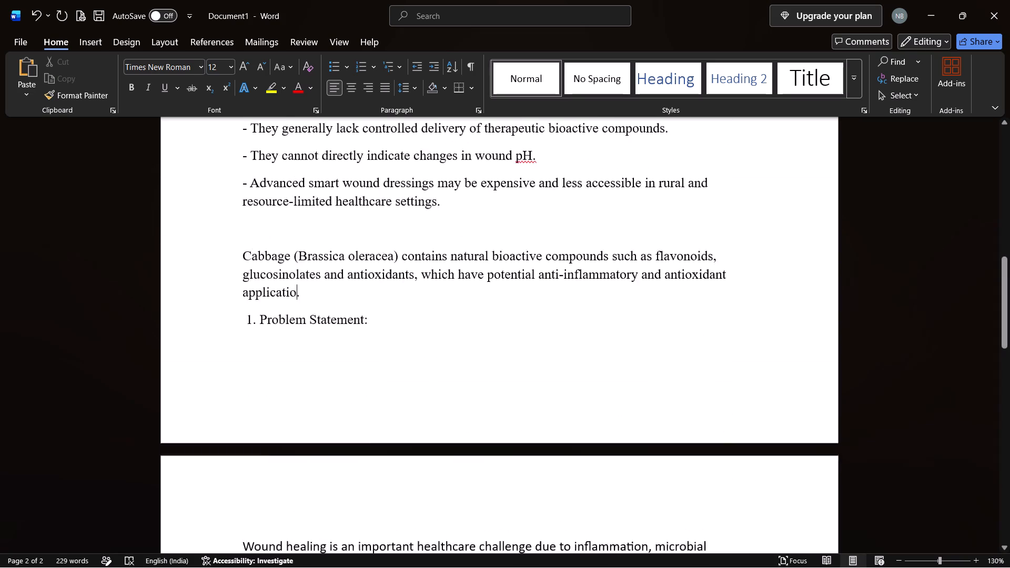
pyautogui.scroll(2, 287, 250)
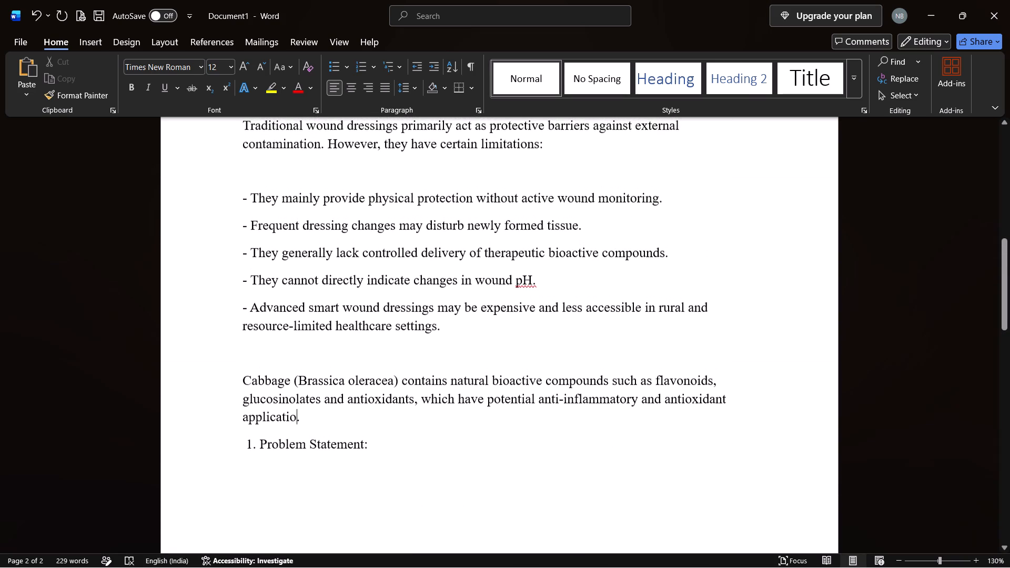
pyautogui.press('BackSpace')
pyautogui.press('BackSpace')
pyautogui.press('BackSpace')
pyautogui.press('BackSpace')
pyautogui.press('BackSpace')
pyautogui.press('BackSpace')
pyautogui.press('BackSpace')
pyautogui.press('BackSpace')
pyautogui.press('BackSpace')
pyautogui.press('BackSpace')
pyautogui.press('BackSpace')
pyautogui.press('BackSpace')
pyautogui.press('BackSpace')
pyautogui.press('BackSpace')
pyautogui.press('BackSpace')
pyautogui.press('BackSpace')
pyautogui.press('BackSpace')
pyautogui.press('BackSpace')
pyautogui.press('BackSpace')
pyautogui.press('BackSpace')
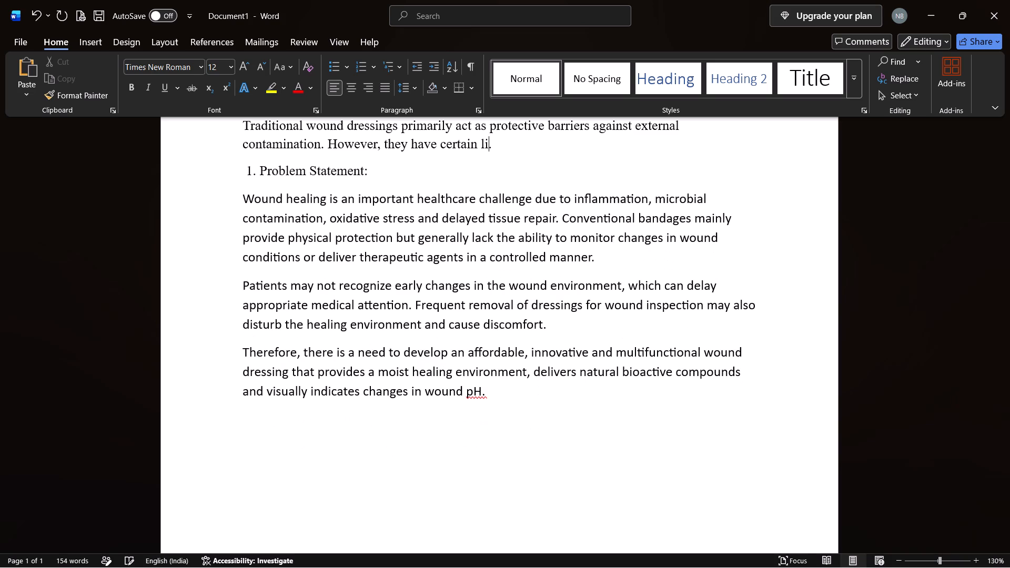
# Delete the remaining "Traditional wound dressings" paragraph and the blank line above it, back to "2. Problem De".
pyautogui.scroll(2, 276, 327)
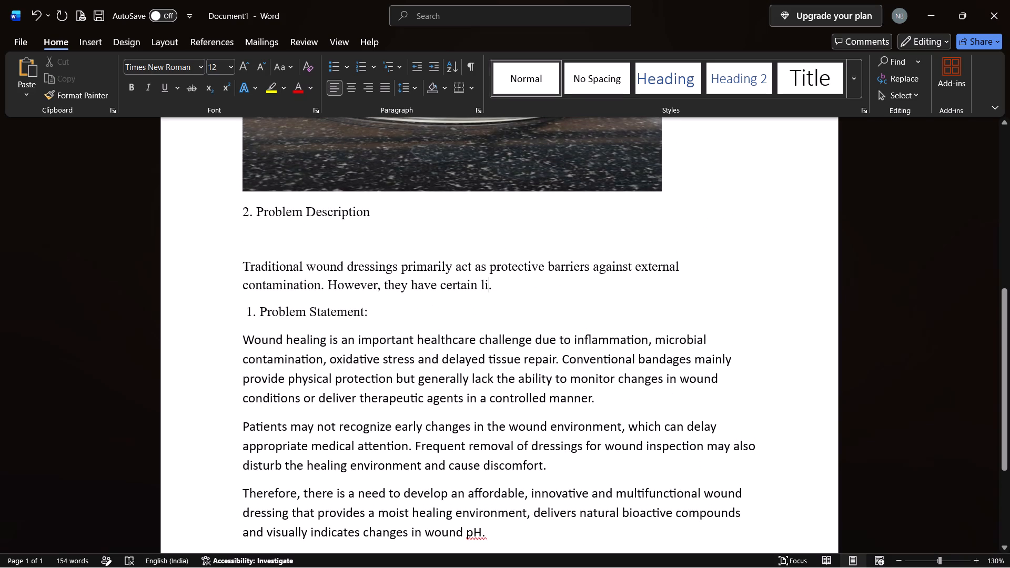
pyautogui.press('BackSpace')
pyautogui.press('BackSpace')
pyautogui.press('BackSpace')
pyautogui.press('BackSpace')
pyautogui.press('BackSpace')
pyautogui.press('BackSpace')
pyautogui.press('BackSpace')
pyautogui.press('BackSpace')
pyautogui.press('BackSpace')
pyautogui.press('BackSpace')
pyautogui.press('BackSpace')
pyautogui.press('BackSpace')
pyautogui.press('BackSpace')
pyautogui.press('BackSpace')
pyautogui.press('BackSpace')
pyautogui.press('BackSpace')
pyautogui.press('BackSpace')
pyautogui.press('BackSpace')
pyautogui.press('BackSpace')
pyautogui.press('BackSpace')
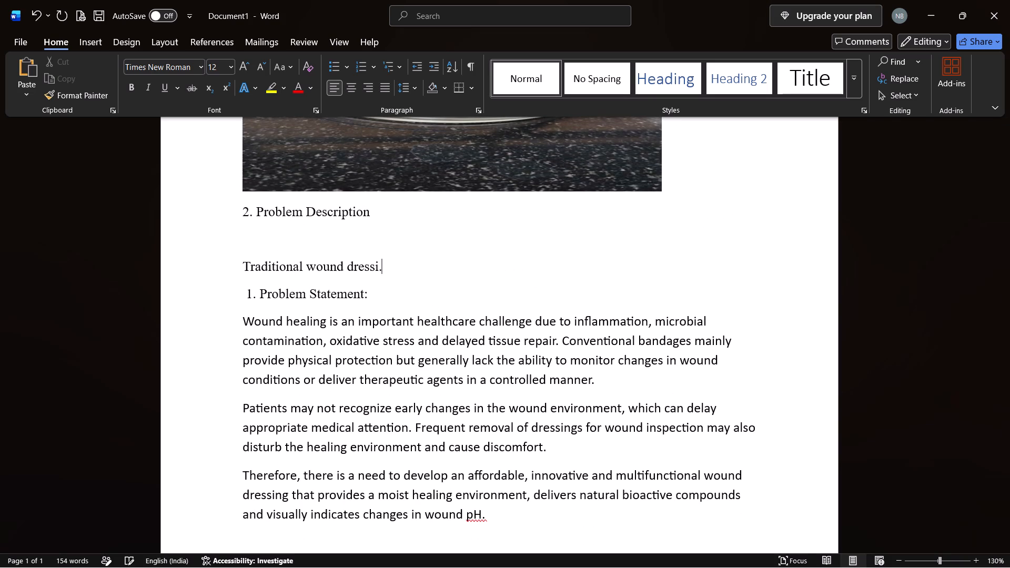
pyautogui.press('BackSpace')
pyautogui.press('BackSpace')
pyautogui.press('BackSpace')
pyautogui.press('BackSpace')
pyautogui.press('BackSpace')
pyautogui.press('BackSpace')
pyautogui.press('BackSpace')
pyautogui.press('BackSpace')
pyautogui.press('BackSpace')
pyautogui.press('BackSpace')
pyautogui.press('BackSpace')
pyautogui.press('BackSpace')
pyautogui.press('BackSpace')
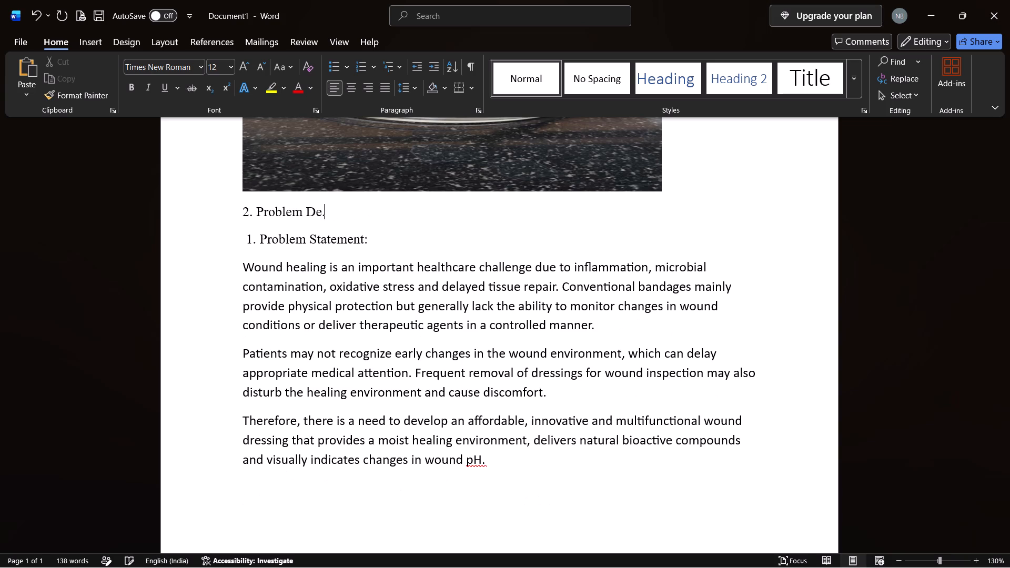
# Delete the remaining words of the "2. Problem Description" heading, back to its number.
pyautogui.press('BackSpace')
pyautogui.press('BackSpace')
pyautogui.press('BackSpace')
pyautogui.press('BackSpace')
pyautogui.press('BackSpace')
pyautogui.press('BackSpace')
pyautogui.press('BackSpace')
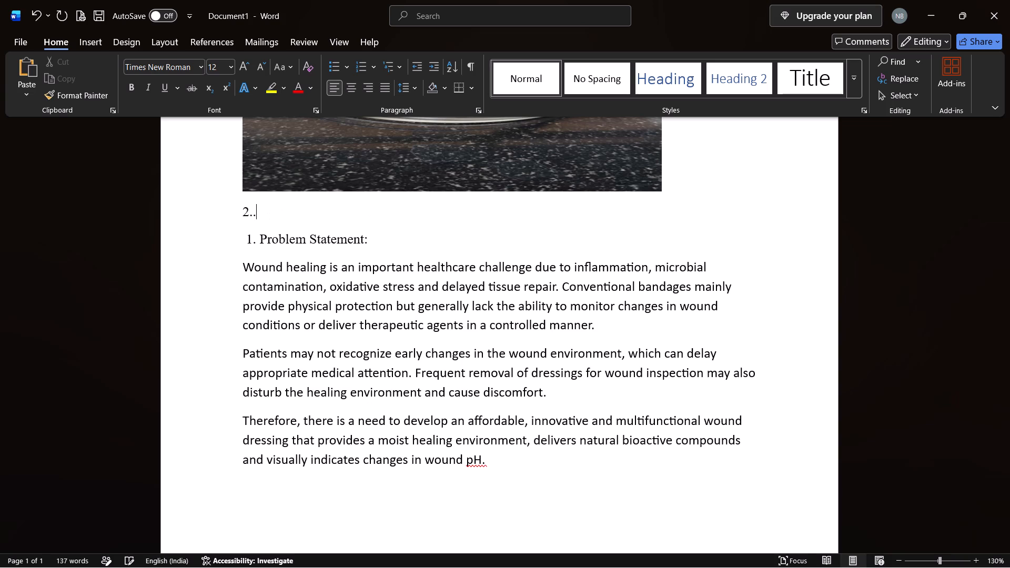
# Remove the leftover "2.." line and the leading space before "1. Problem Statement:" so the heading directly follows the photo.
pyautogui.press('BackSpace')
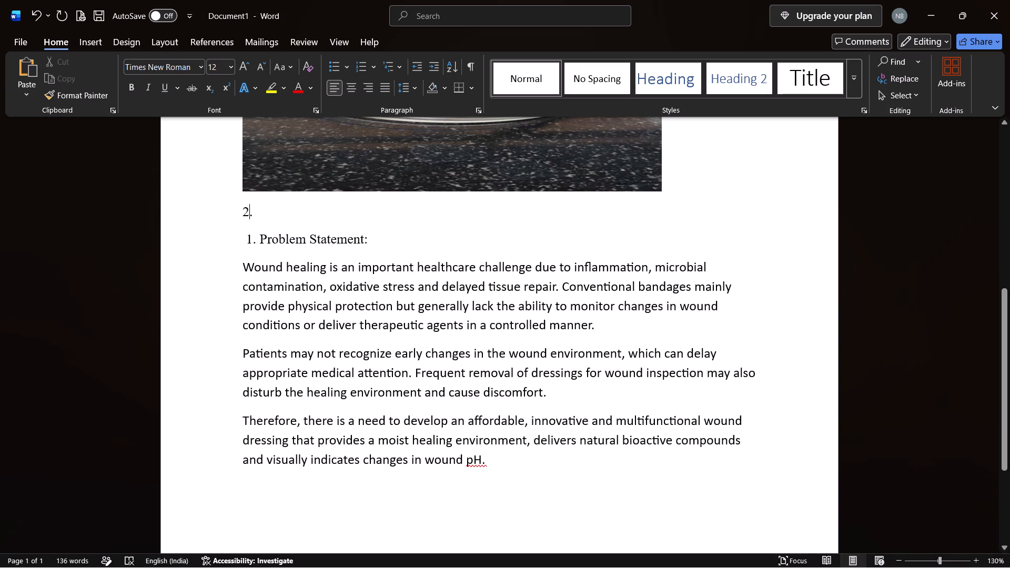
pyautogui.click(254, 216)
pyautogui.press('BackSpace')
pyautogui.press('BackSpace')
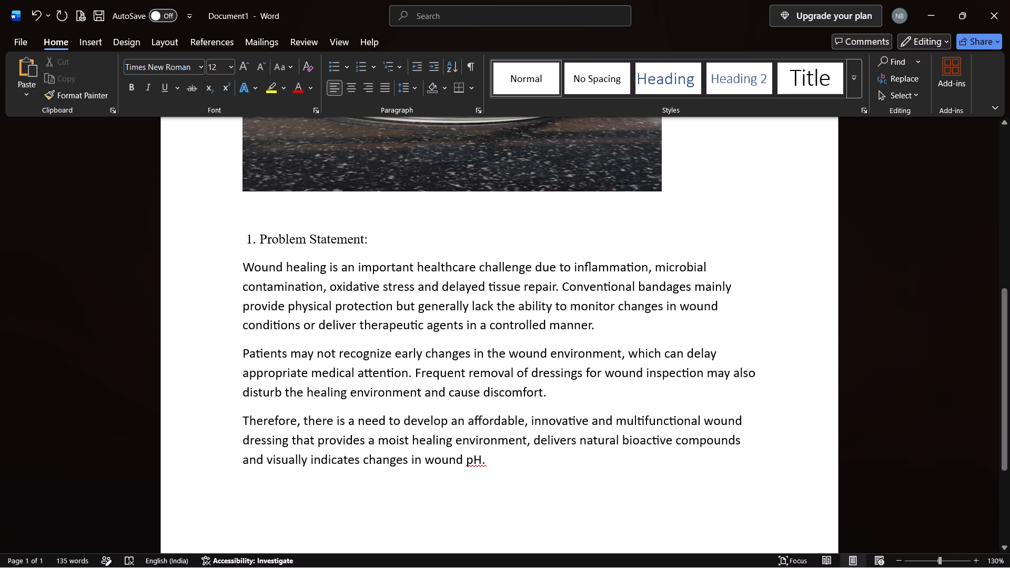
pyautogui.click(248, 236)
pyautogui.click(248, 236)
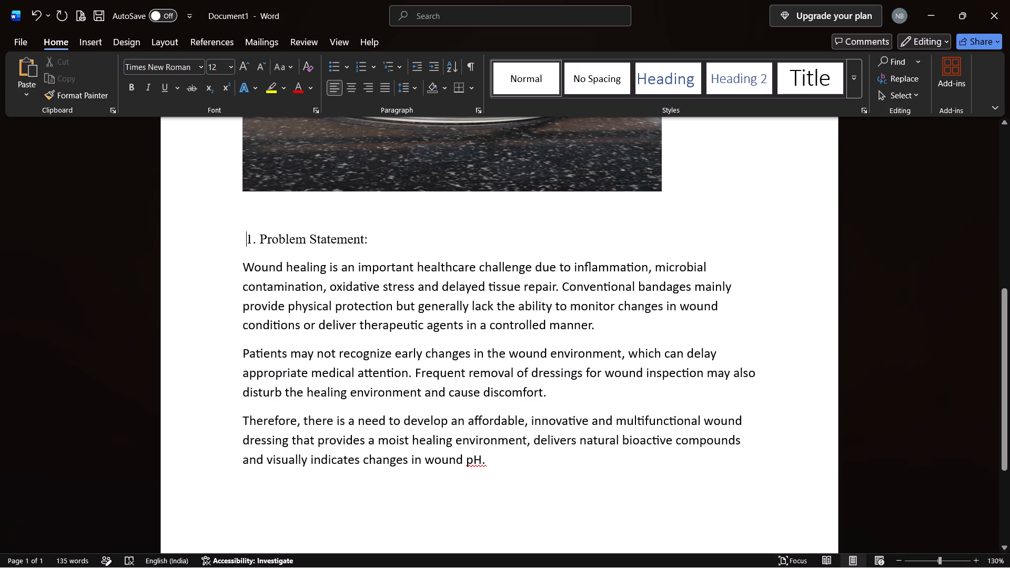
pyautogui.press('BackSpace')
pyautogui.press('BackSpace')
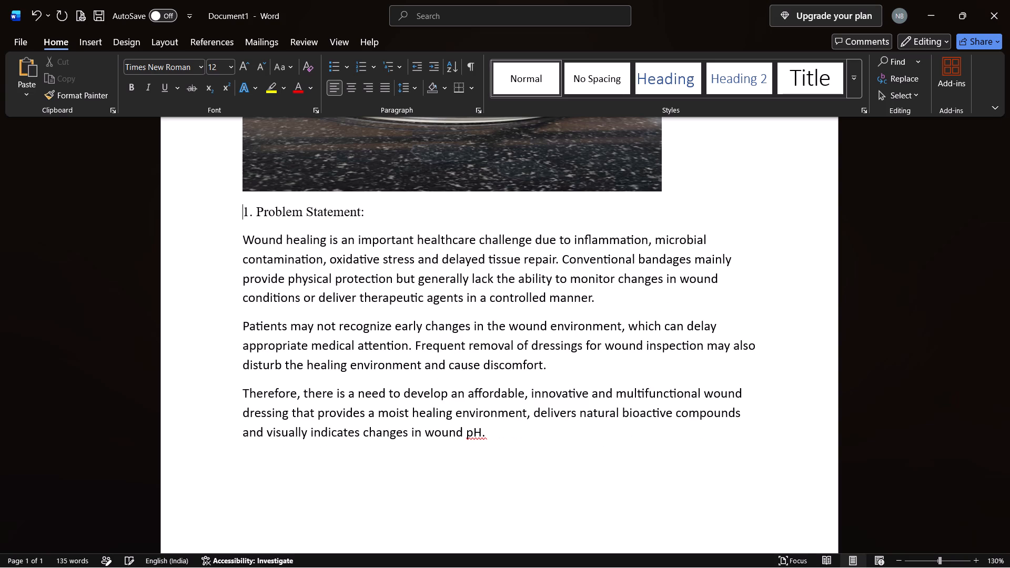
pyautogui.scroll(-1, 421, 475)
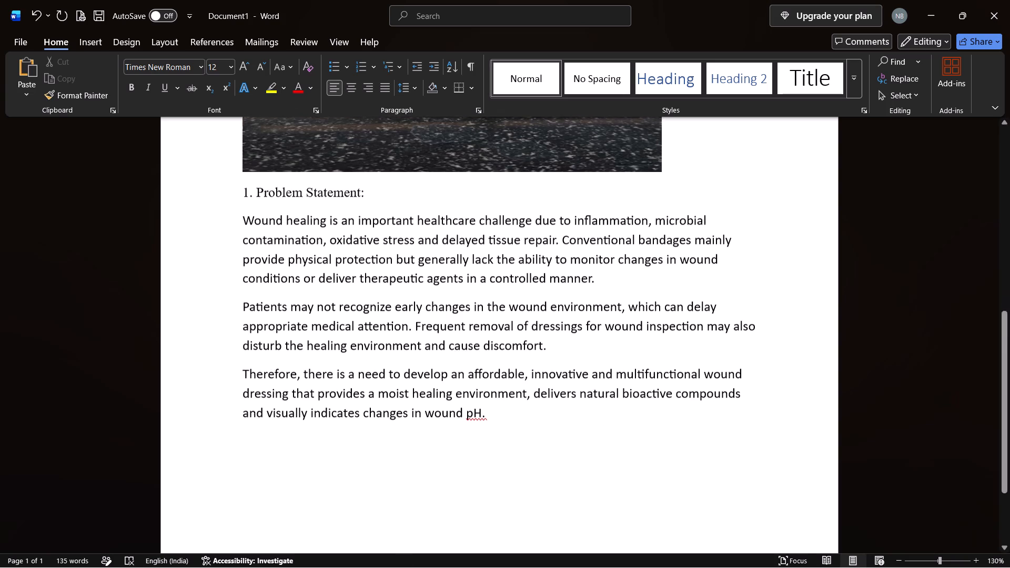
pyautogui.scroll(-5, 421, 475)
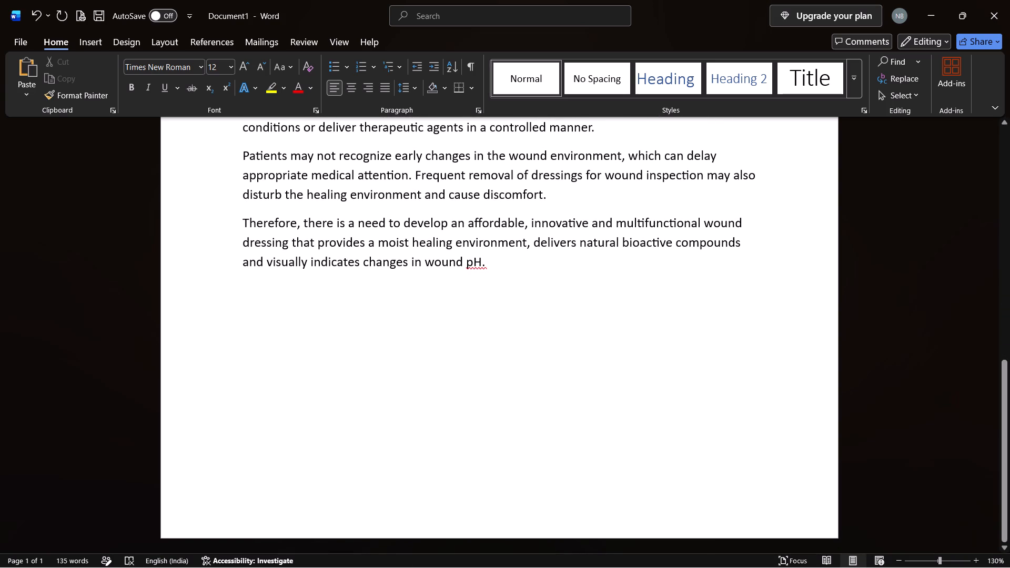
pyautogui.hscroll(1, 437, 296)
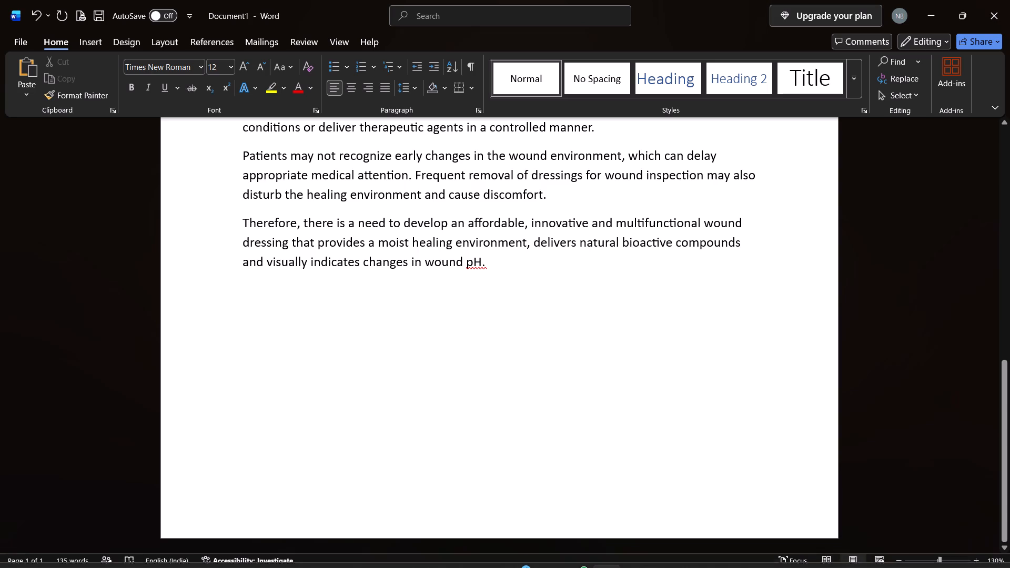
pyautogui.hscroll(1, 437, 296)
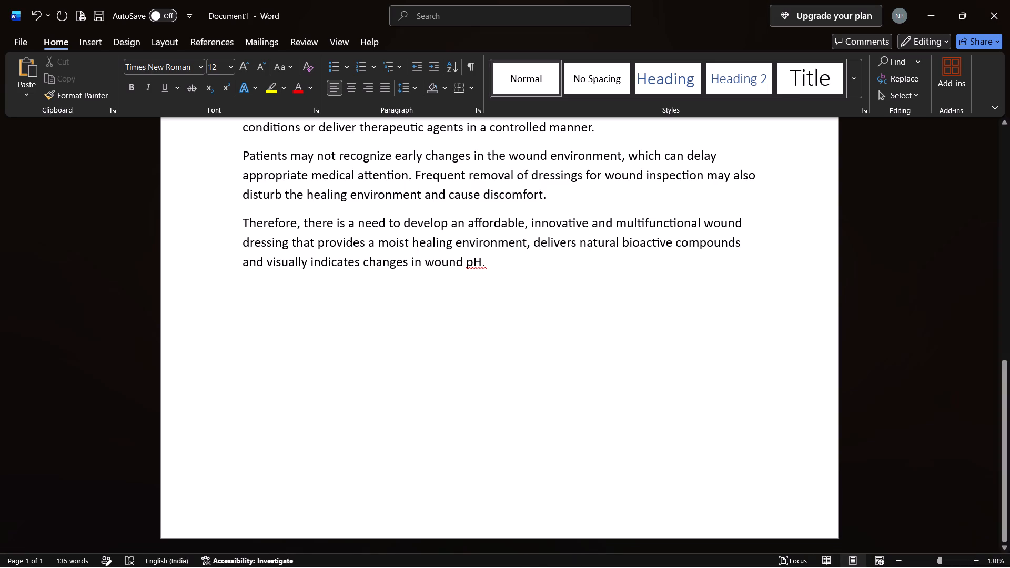
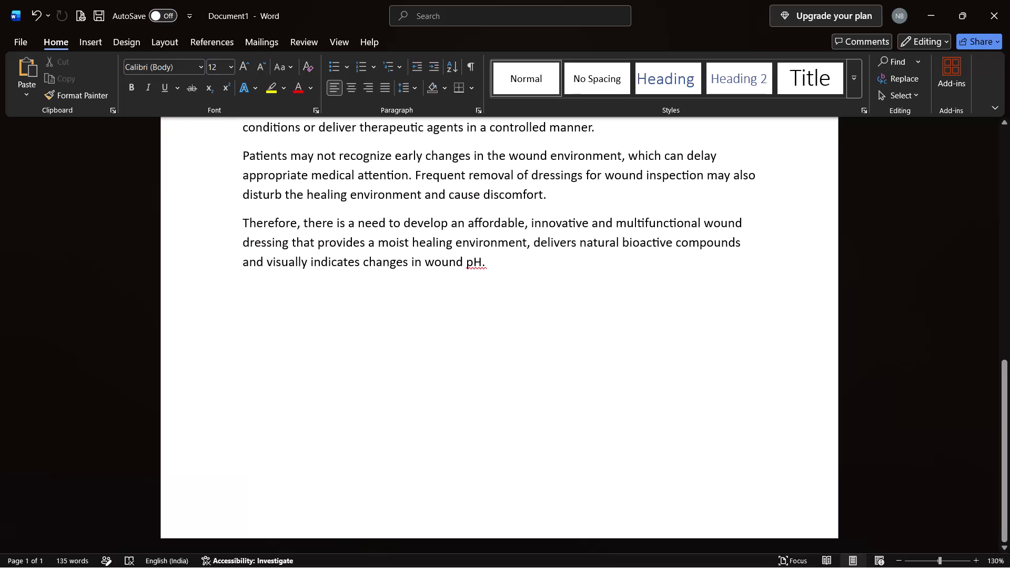
# Place the insertion point at the end of the final "Therefore, there is a need" paragraph, after "wound pH.".
pyautogui.click(485, 258)
pyautogui.click(268, 297)
# Add a new empty paragraph after the Problem Statement's closing paragraph, which ends with "changes in wound pH.".
pyautogui.click(490, 264)
pyautogui.scroll(-1, 490, 264)
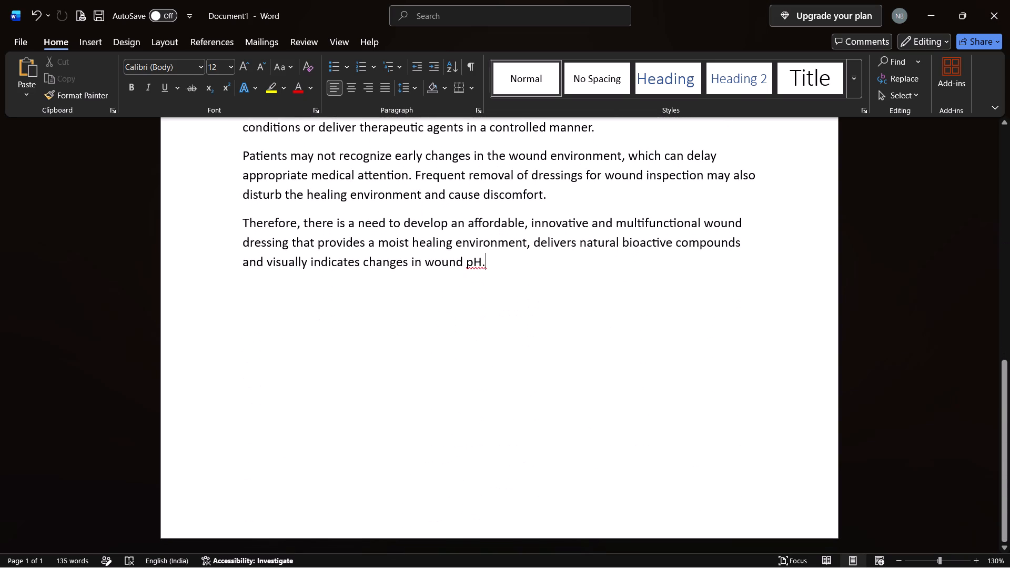
pyautogui.scroll(-1, 490, 264)
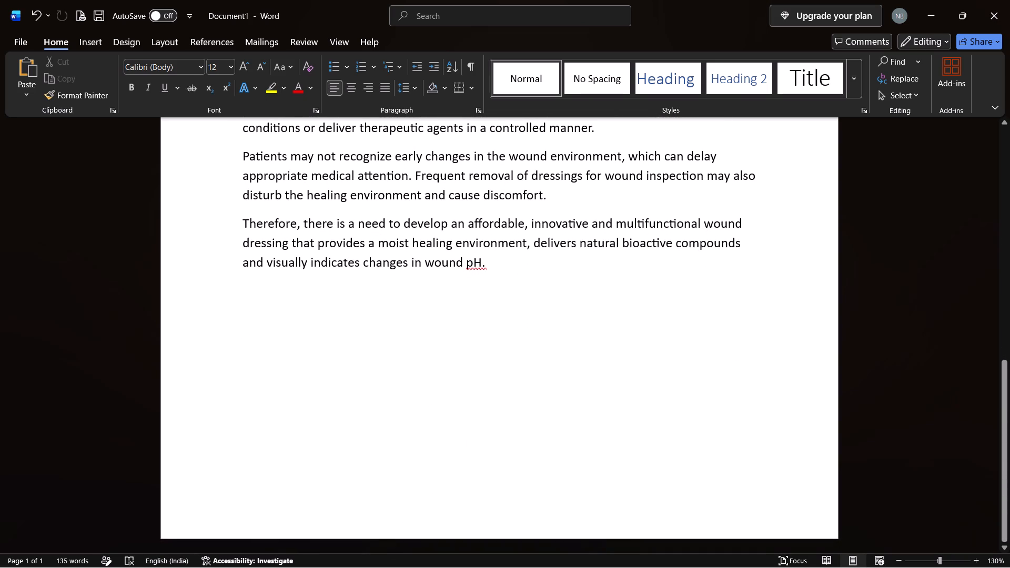
pyautogui.keyDown('ctrl'); pyautogui.scroll(4, 490, 264); pyautogui.keyUp('ctrl')
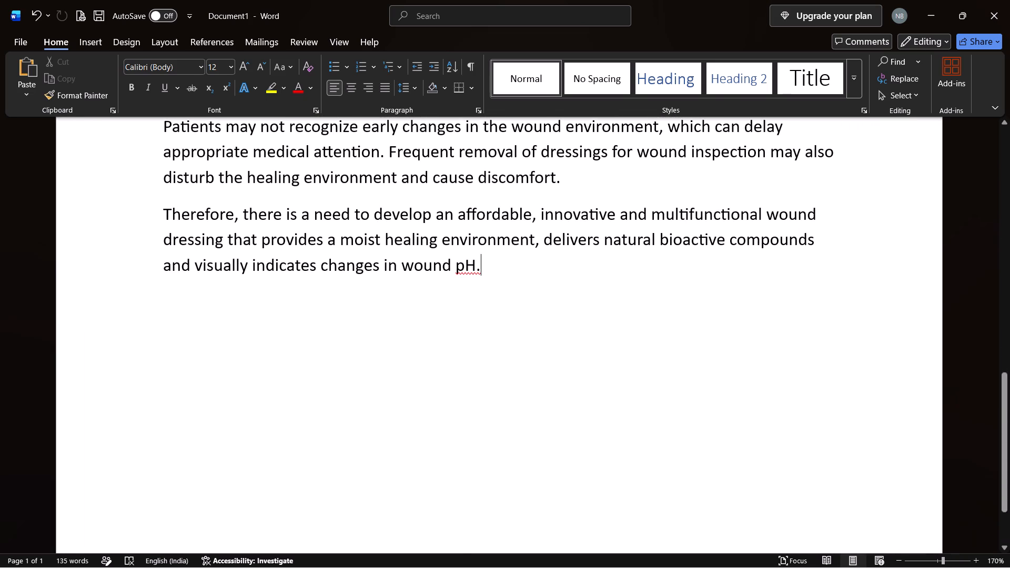
pyautogui.scroll(-1, 537, 336)
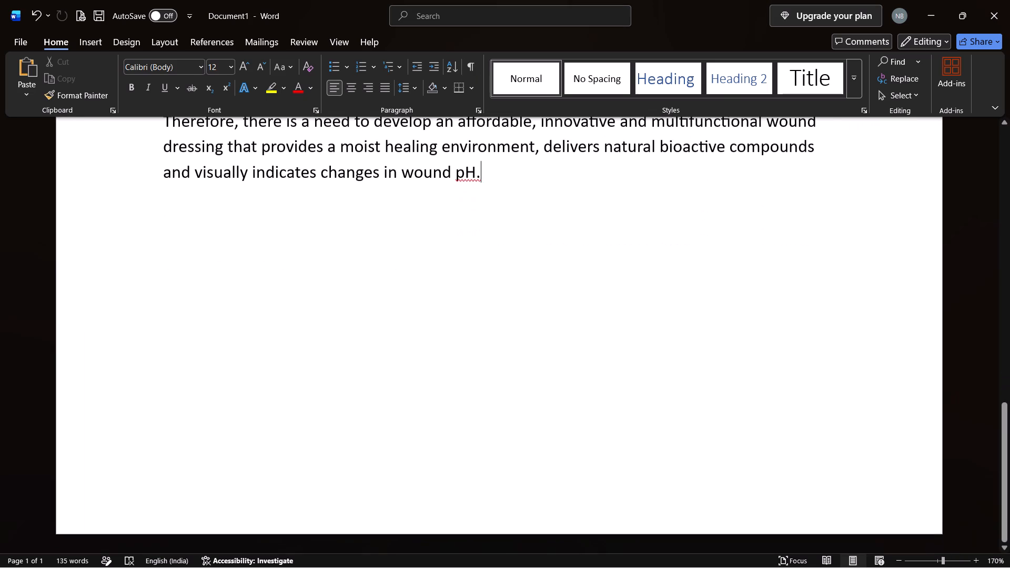
pyautogui.scroll(-1, 537, 336)
pyautogui.keyDown('ctrl'); pyautogui.scroll(2, 537, 336); pyautogui.keyUp('ctrl')
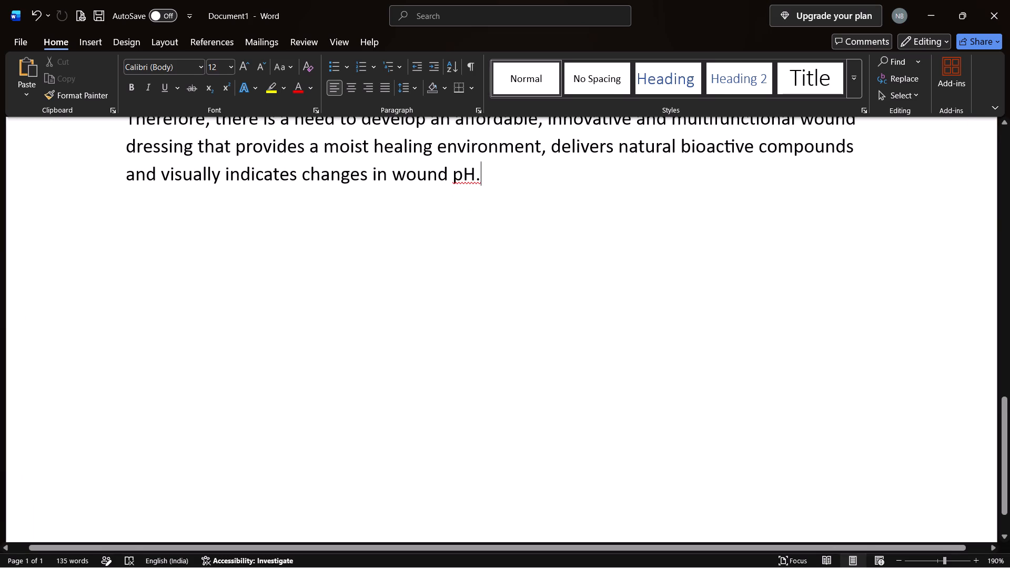
pyautogui.press('Return')
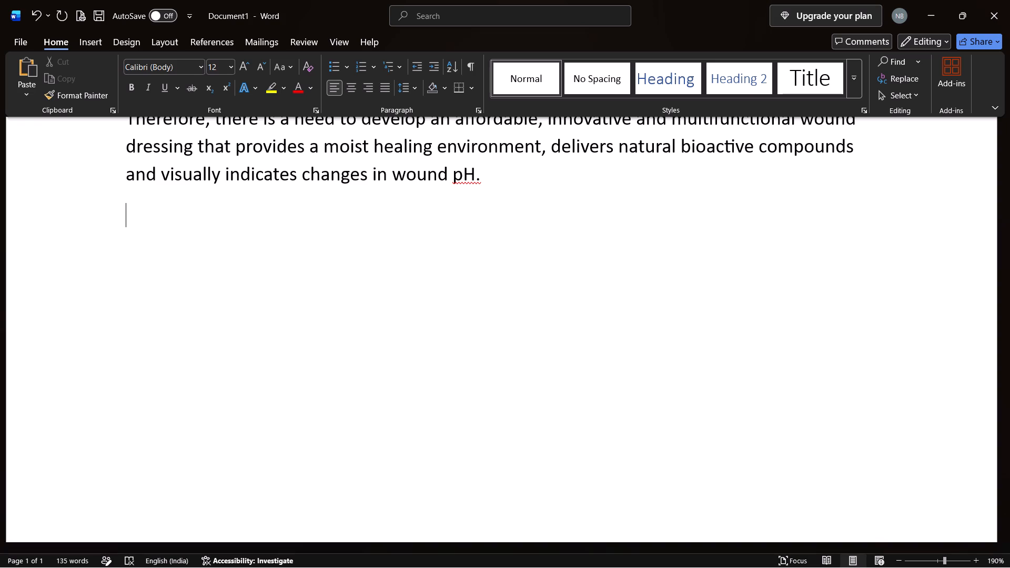
pyautogui.scroll(-1, 484, 198)
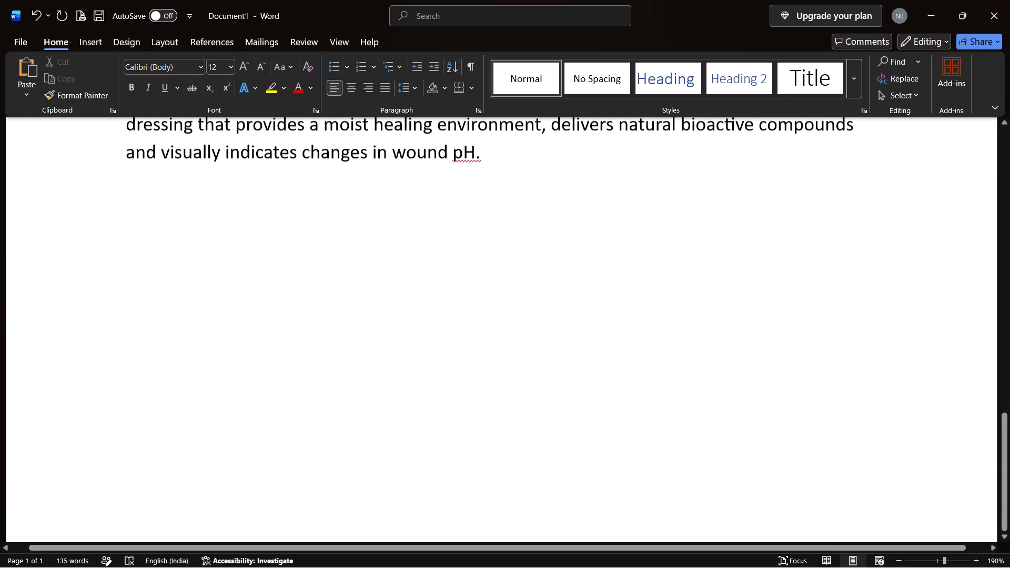
pyautogui.scroll(-2, 484, 198)
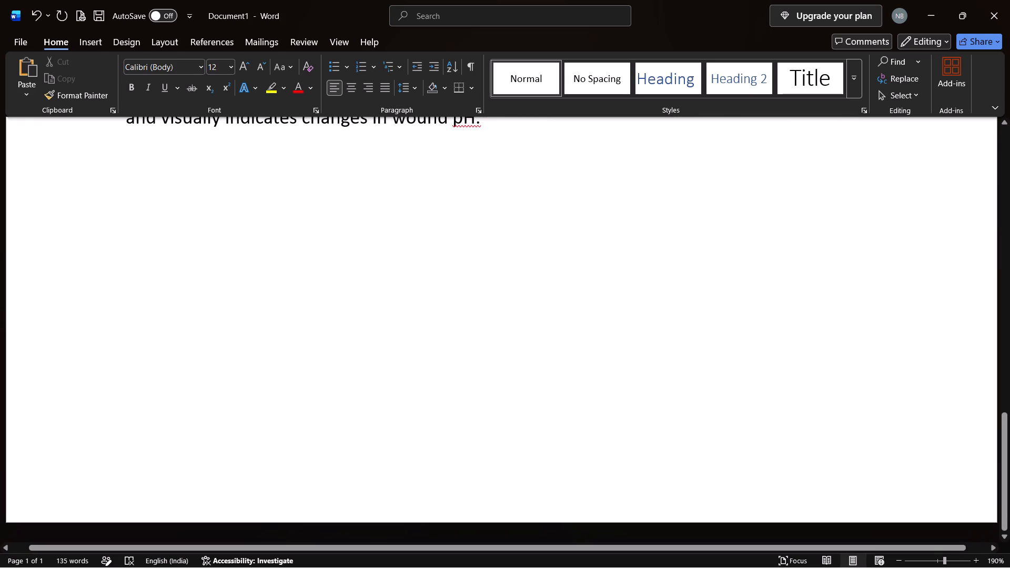
pyautogui.click(471, 239)
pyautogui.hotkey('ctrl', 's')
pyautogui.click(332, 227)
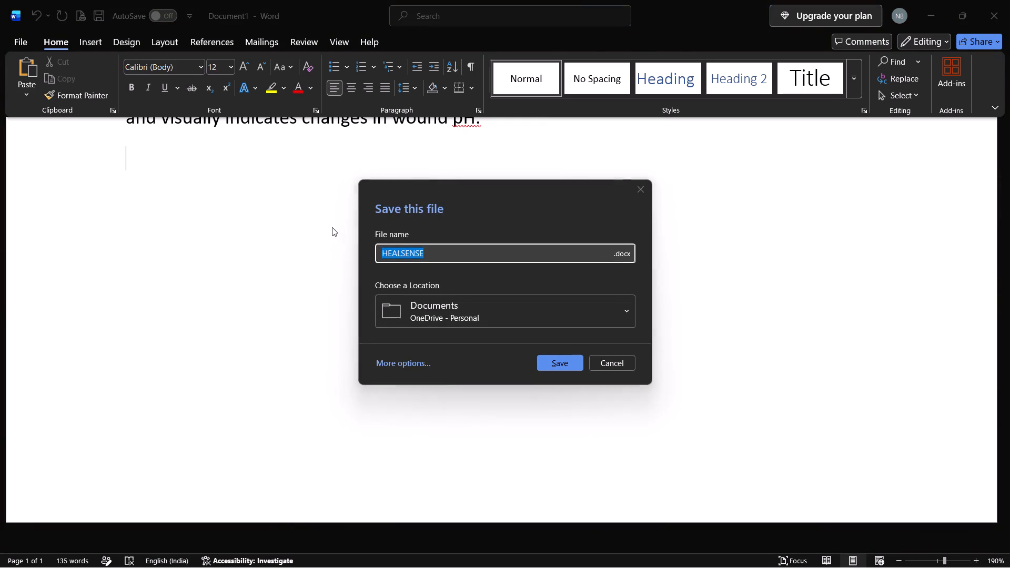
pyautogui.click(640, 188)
# Paste the copied "2. Problem Description" section into the empty paragraph below the Problem Statement text.
pyautogui.hotkey('ctrl', 'c')
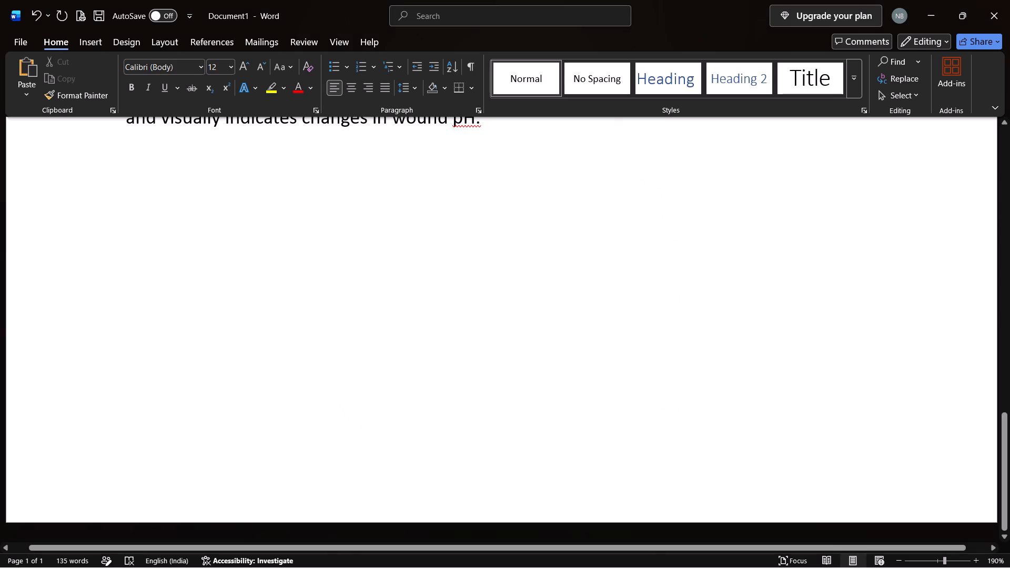
pyautogui.hotkey('ctrl', 'v')
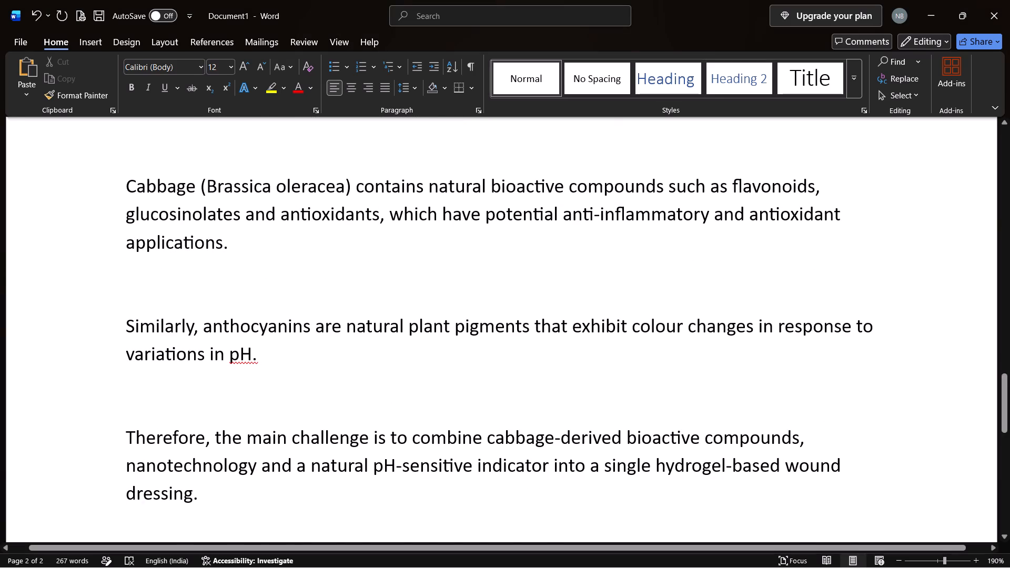
# Remove the blank lines above and below the "Traditional wound dressings" paragraph under the "2. Problem Description" heading.
pyautogui.scroll(3, 517, 265)
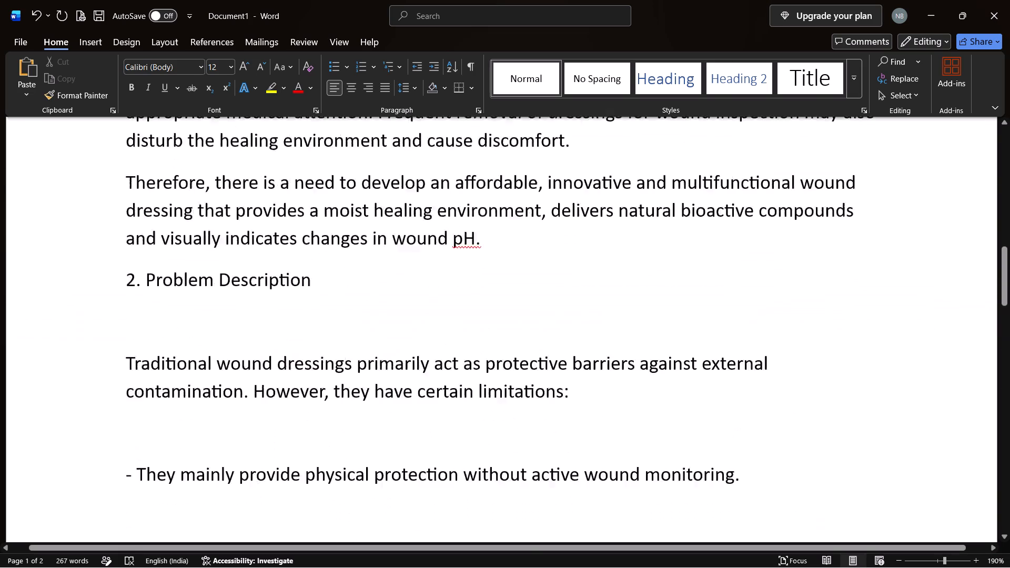
pyautogui.scroll(3, 517, 265)
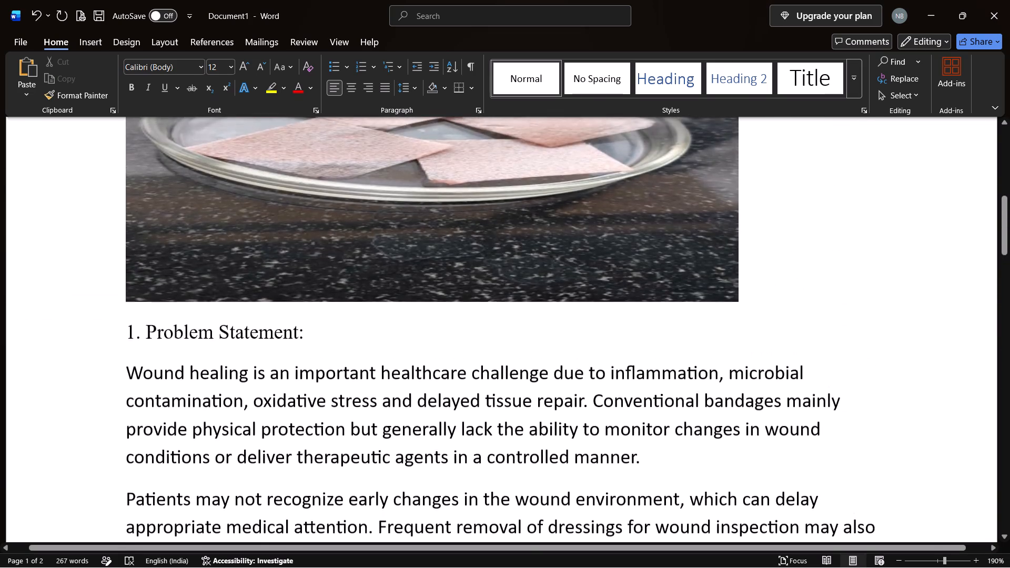
pyautogui.scroll(-2, 517, 265)
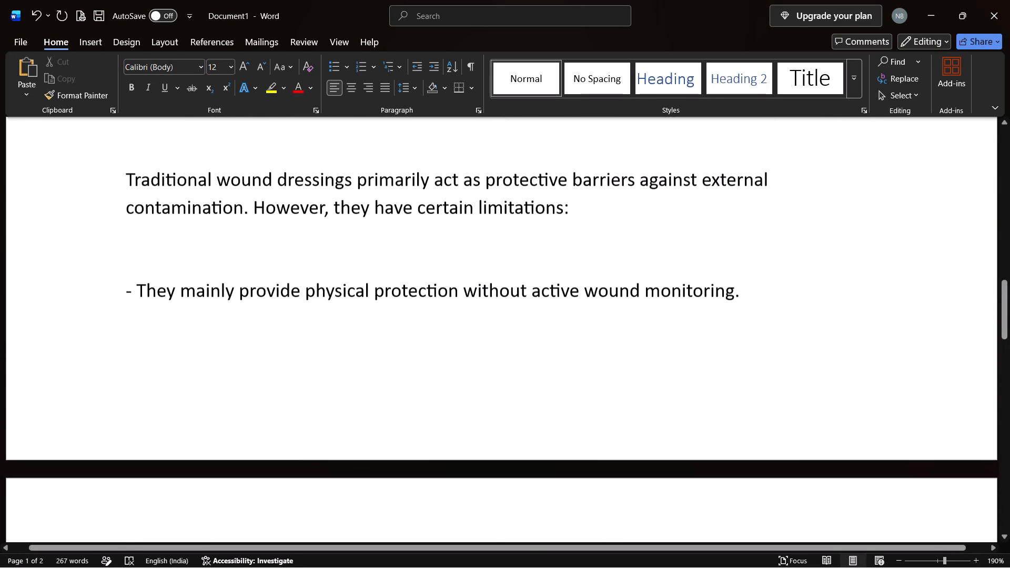
pyautogui.hscroll(-2, 517, 274)
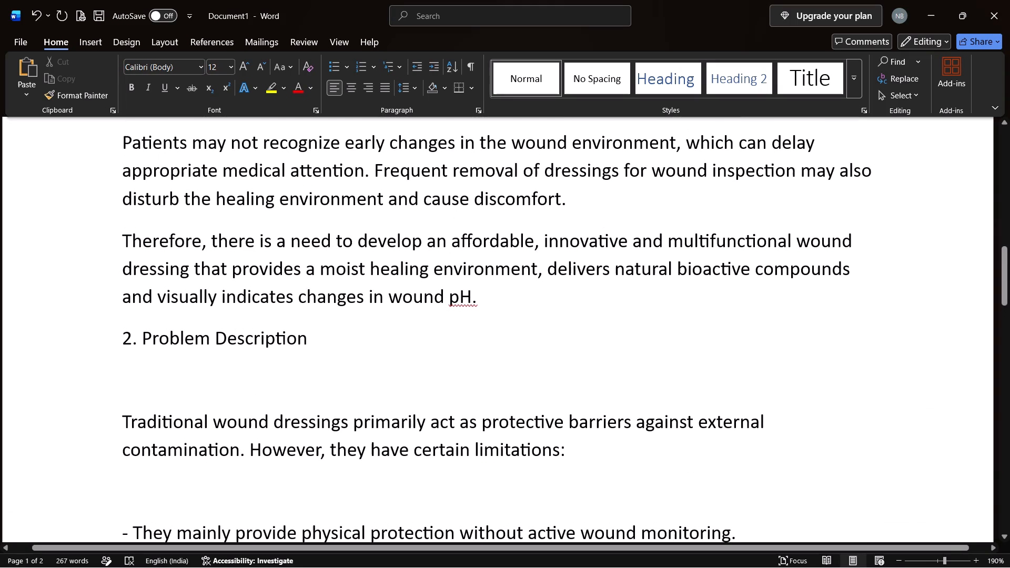
pyautogui.click(123, 423)
pyautogui.press('BackSpace')
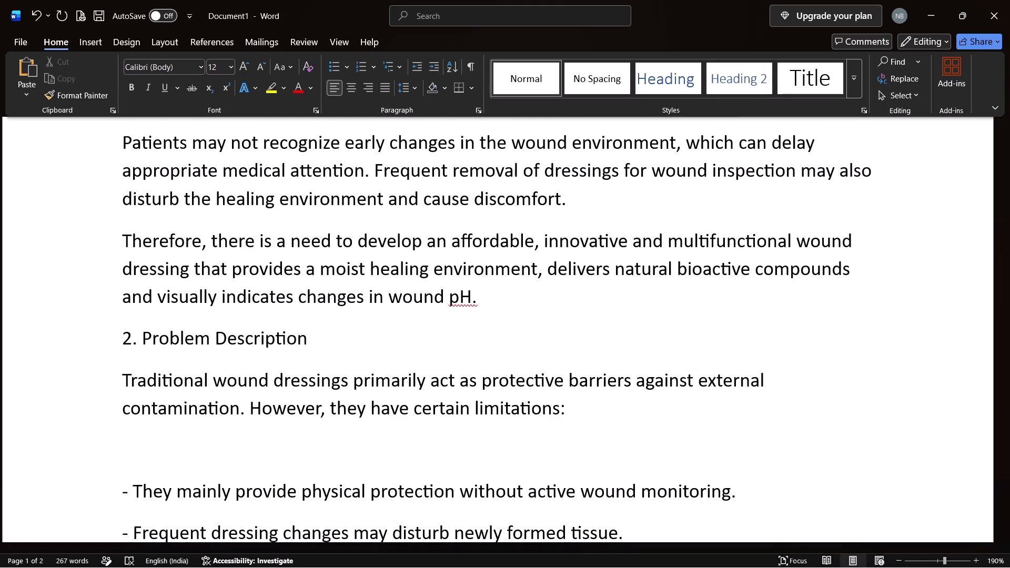
pyautogui.click(122, 492)
pyautogui.press('BackSpace')
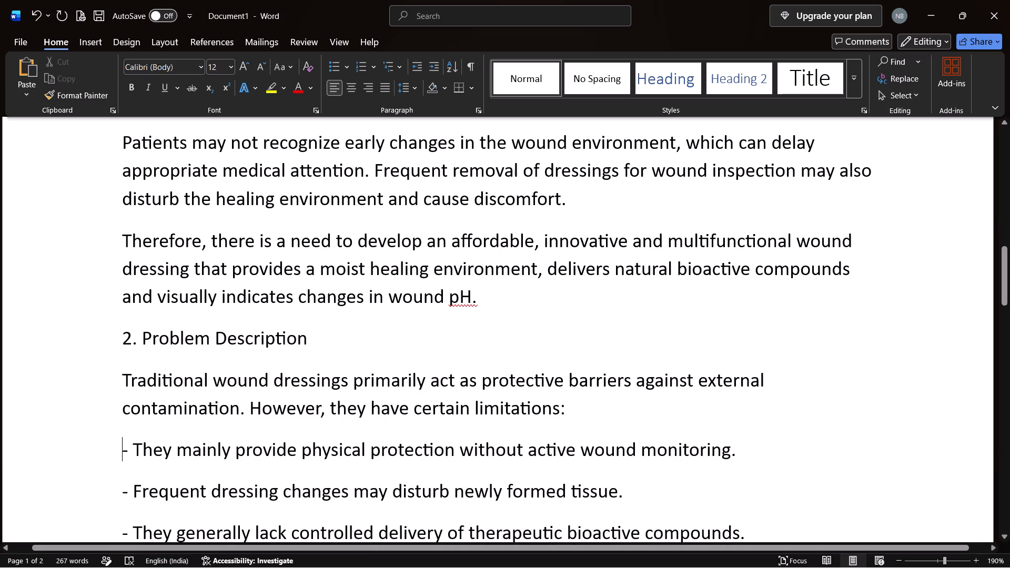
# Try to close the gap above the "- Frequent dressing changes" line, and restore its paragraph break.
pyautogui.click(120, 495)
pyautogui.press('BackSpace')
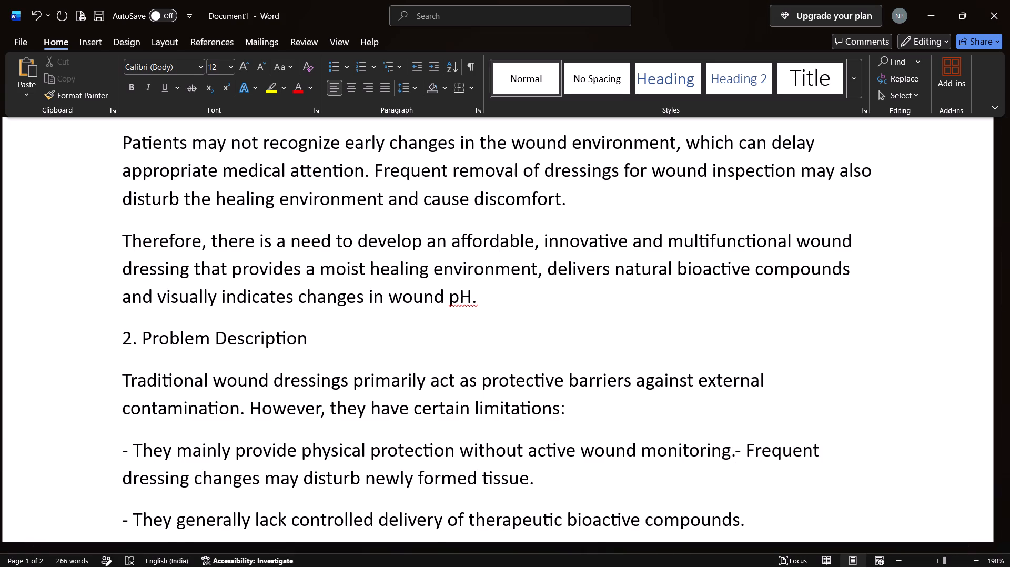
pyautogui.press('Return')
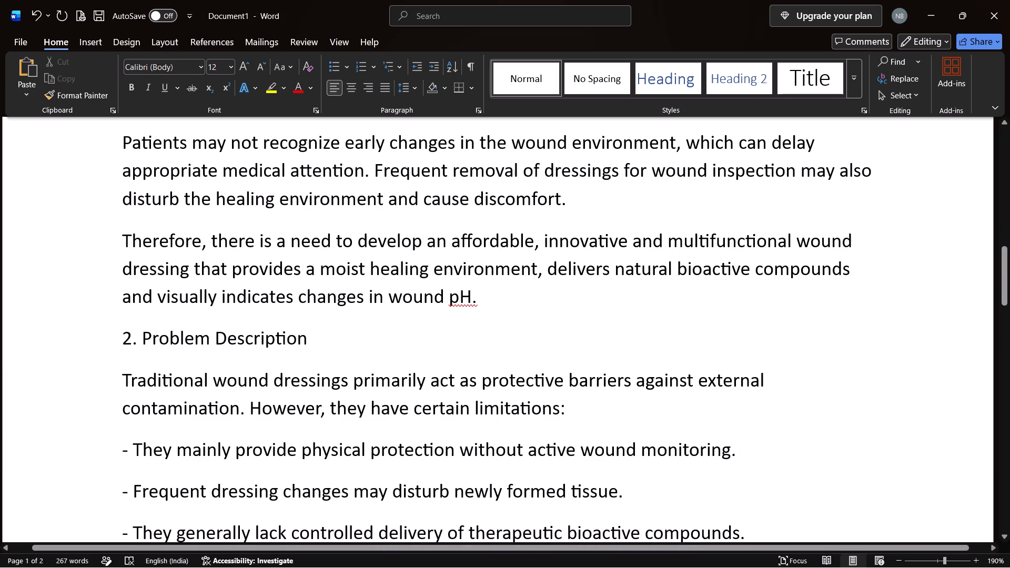
# Review the document's layout from the HEALSENSE title and product photo through the Problem Description text on the second page.
pyautogui.scroll(-1, 131, 522)
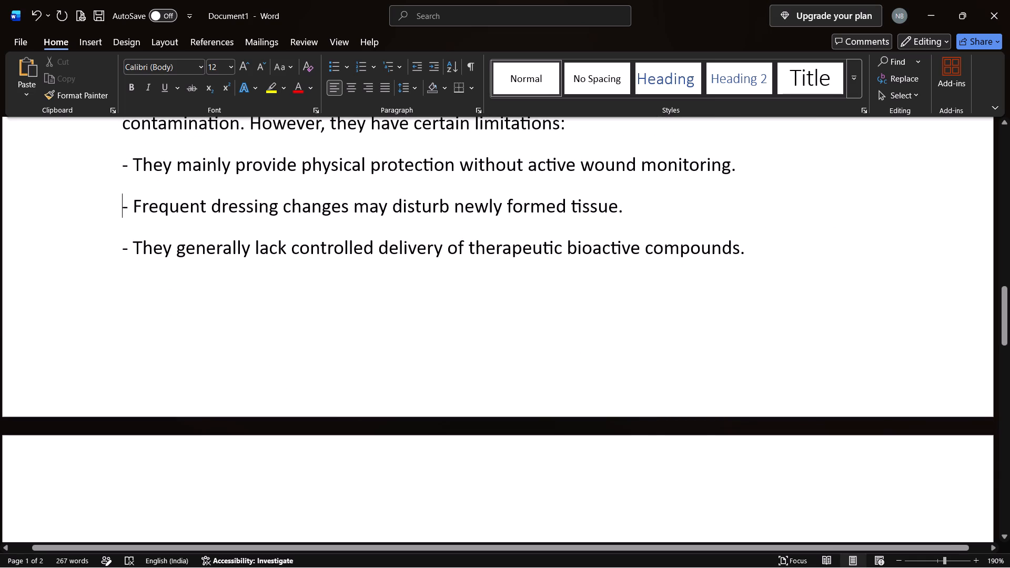
pyautogui.scroll(1, 120, 247)
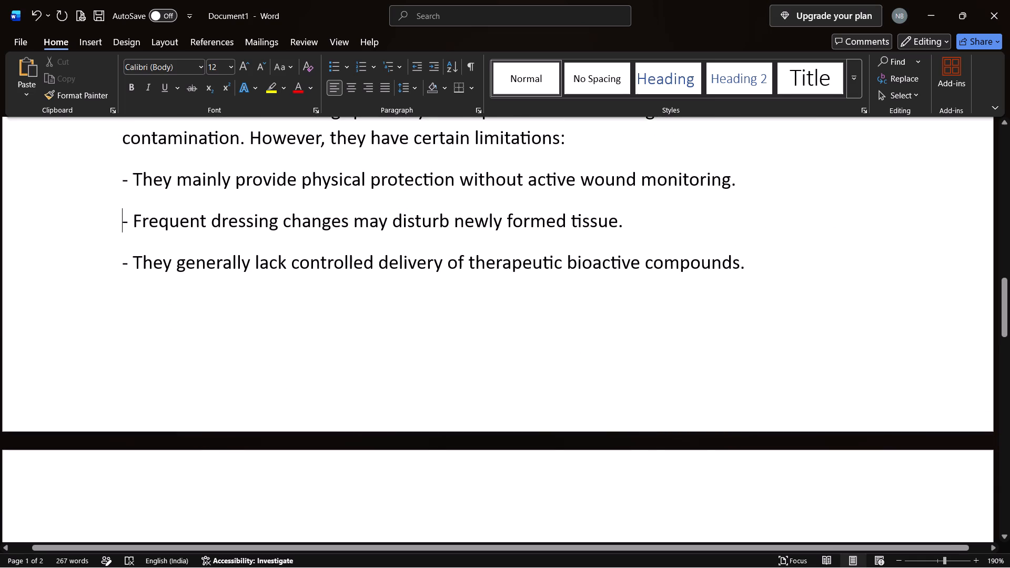
pyautogui.scroll(1, 120, 247)
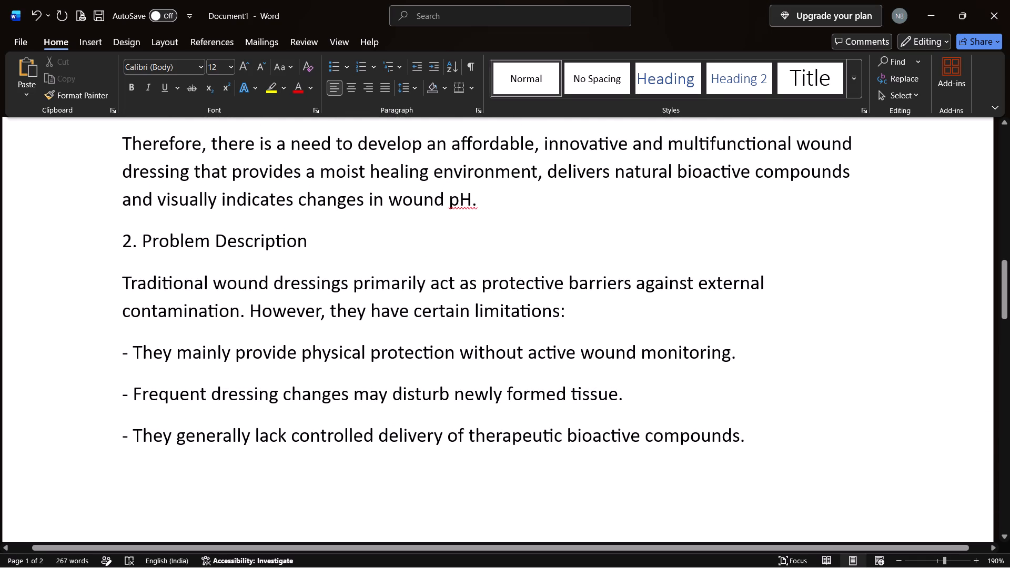
pyautogui.click(123, 272)
pyautogui.hscroll(1, 124, 239)
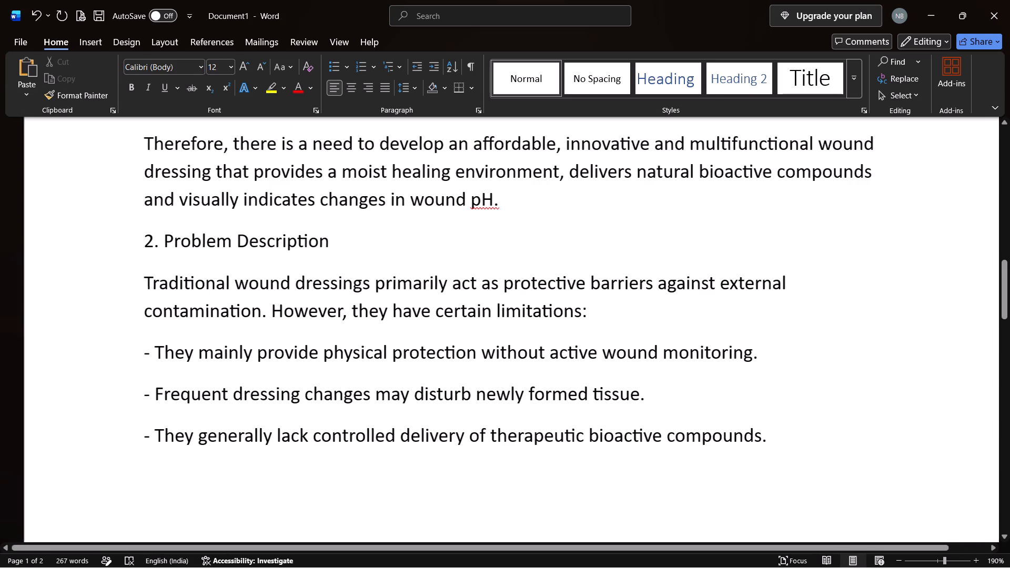
pyautogui.hscroll(1, 124, 239)
pyautogui.keyDown('ctrl'); pyautogui.scroll(-1, 271, 227); pyautogui.keyUp('ctrl')
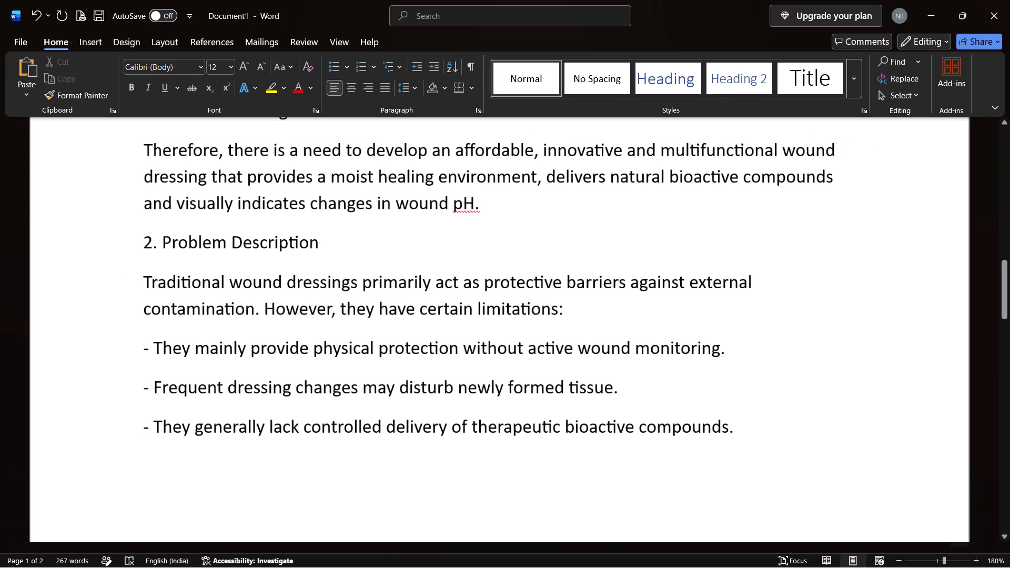
pyautogui.scroll(3, 271, 227)
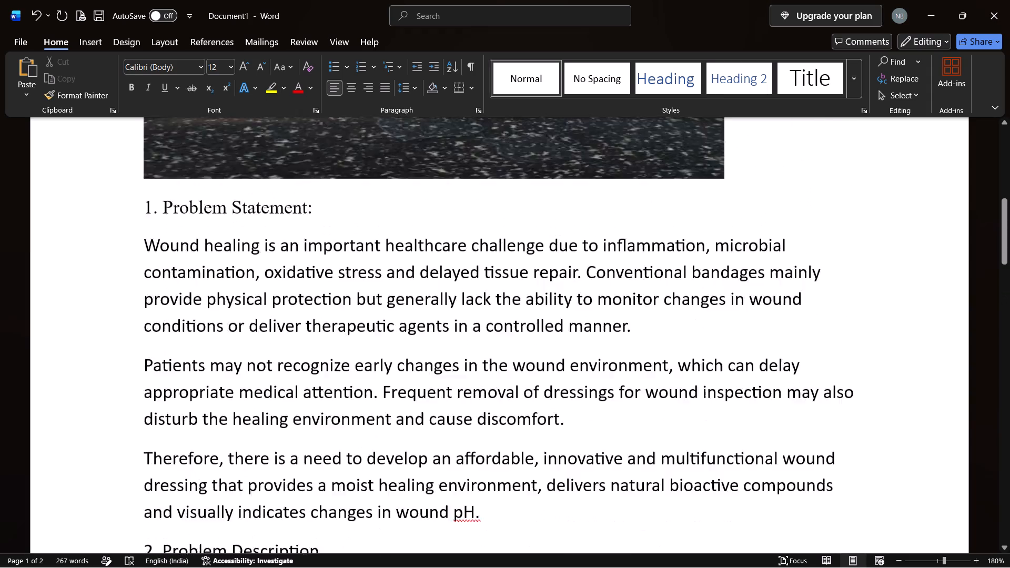
pyautogui.scroll(2, 271, 227)
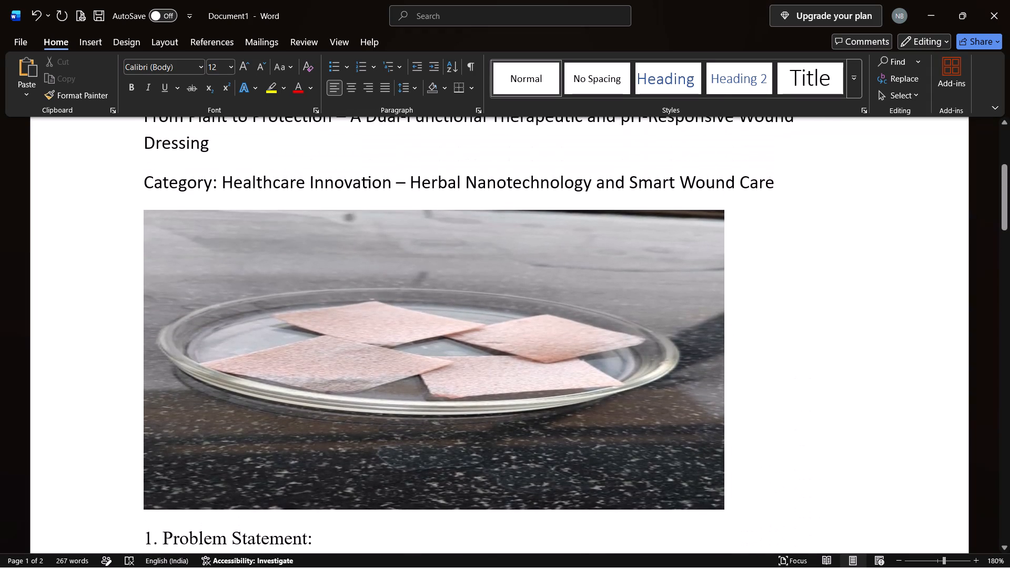
pyautogui.click(271, 227)
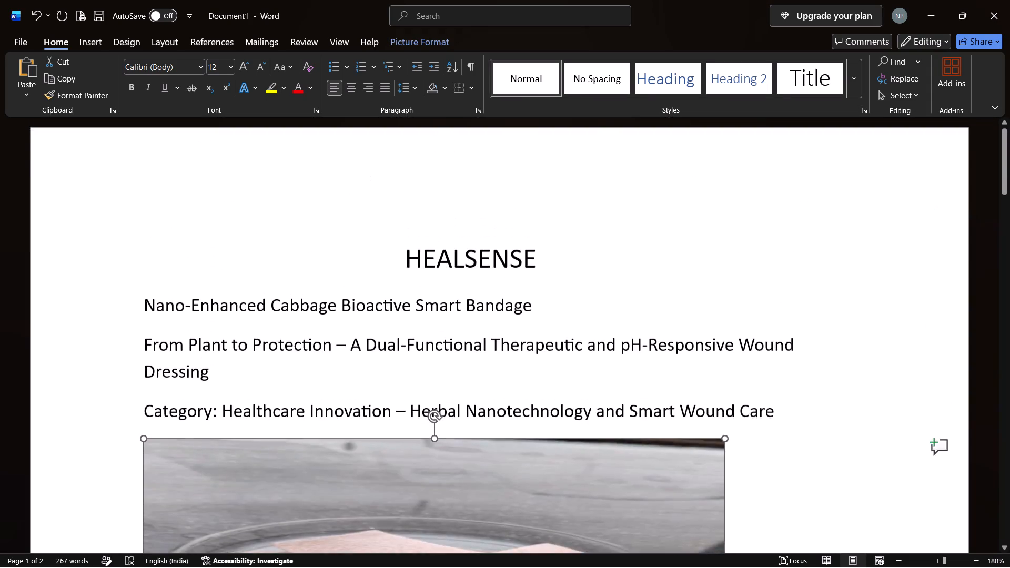
pyautogui.scroll(-2, 271, 227)
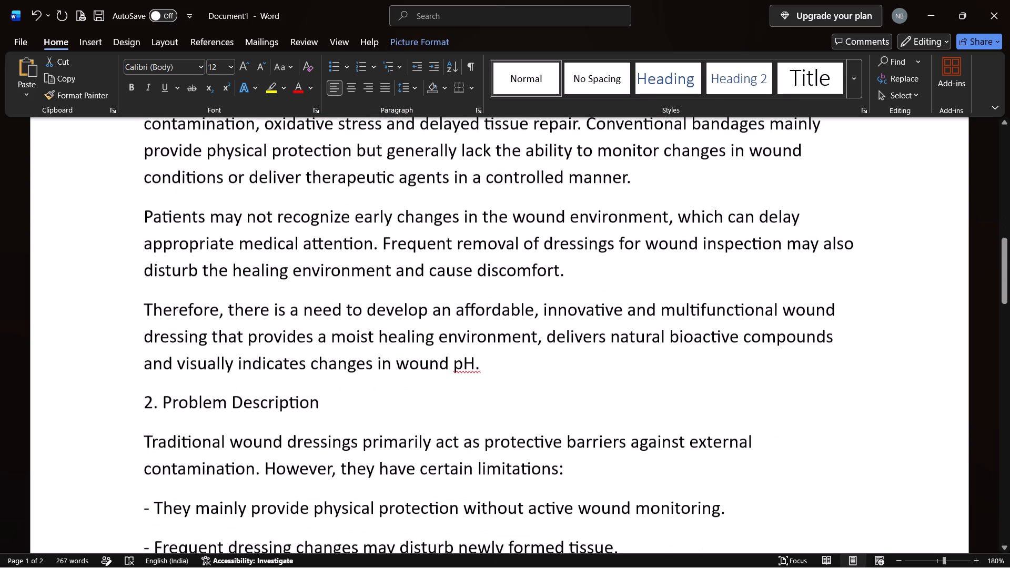
pyautogui.scroll(-2, 271, 227)
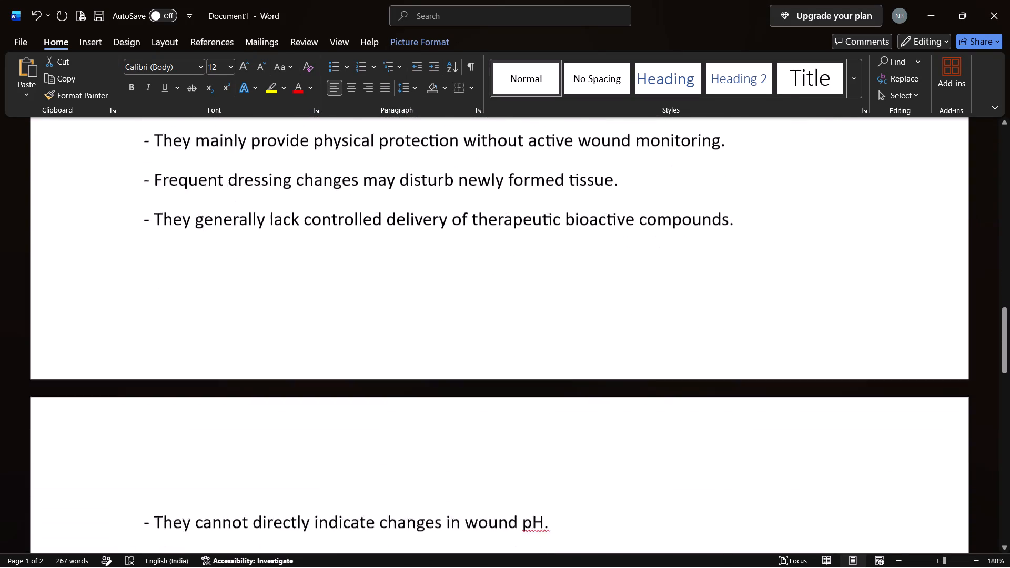
pyautogui.scroll(-2, 271, 227)
pyautogui.scroll(1, 271, 227)
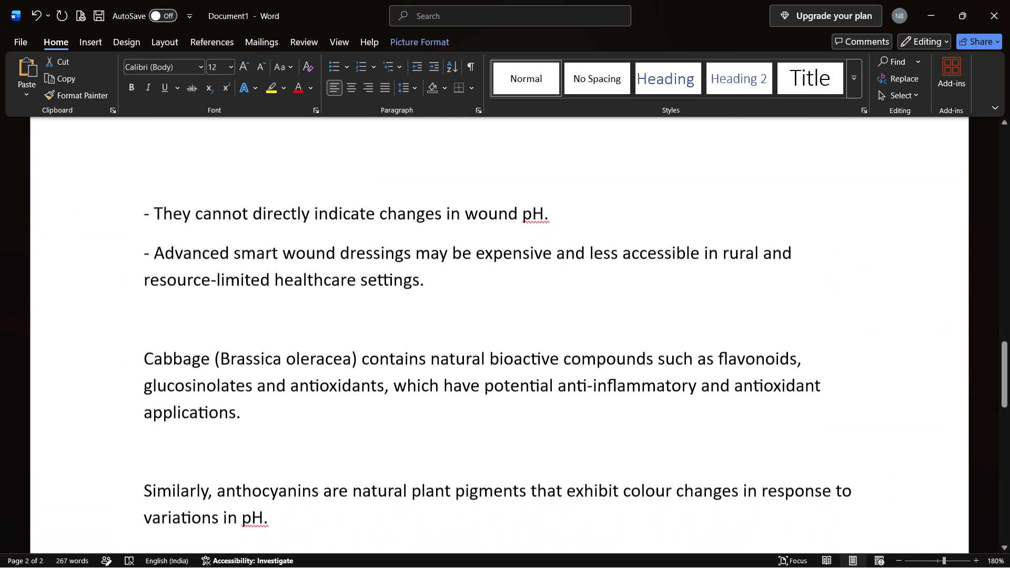
pyautogui.scroll(1, 271, 227)
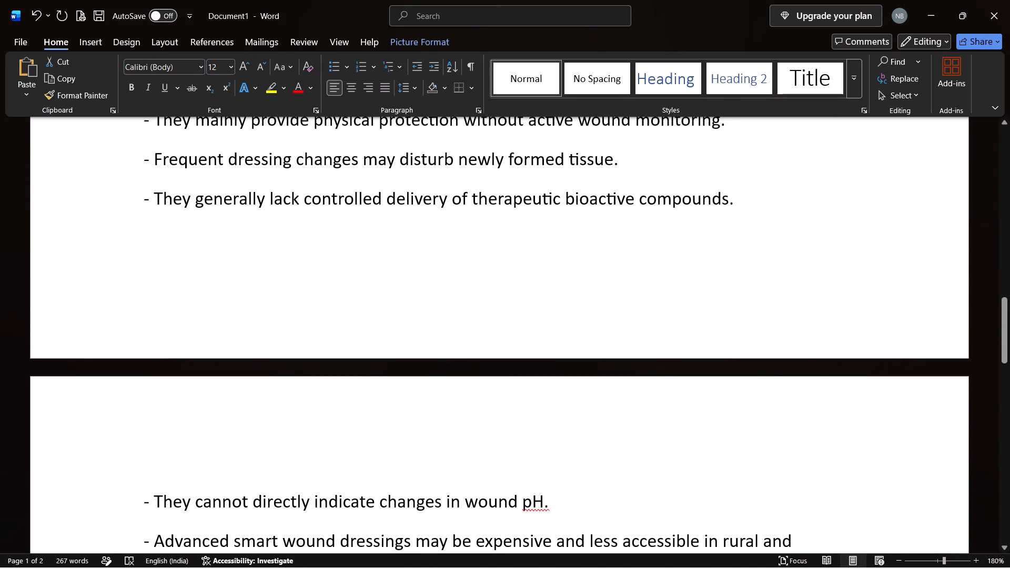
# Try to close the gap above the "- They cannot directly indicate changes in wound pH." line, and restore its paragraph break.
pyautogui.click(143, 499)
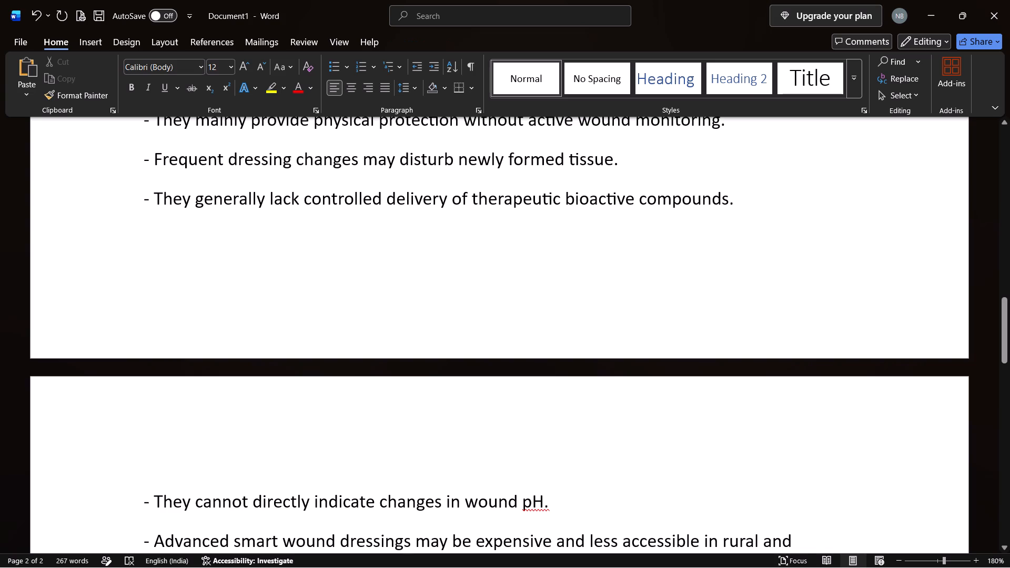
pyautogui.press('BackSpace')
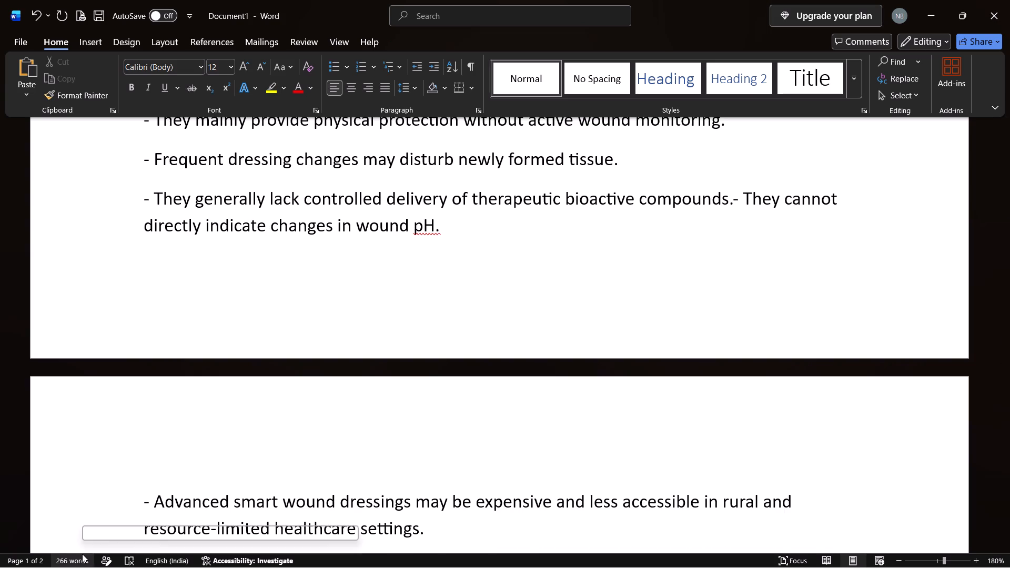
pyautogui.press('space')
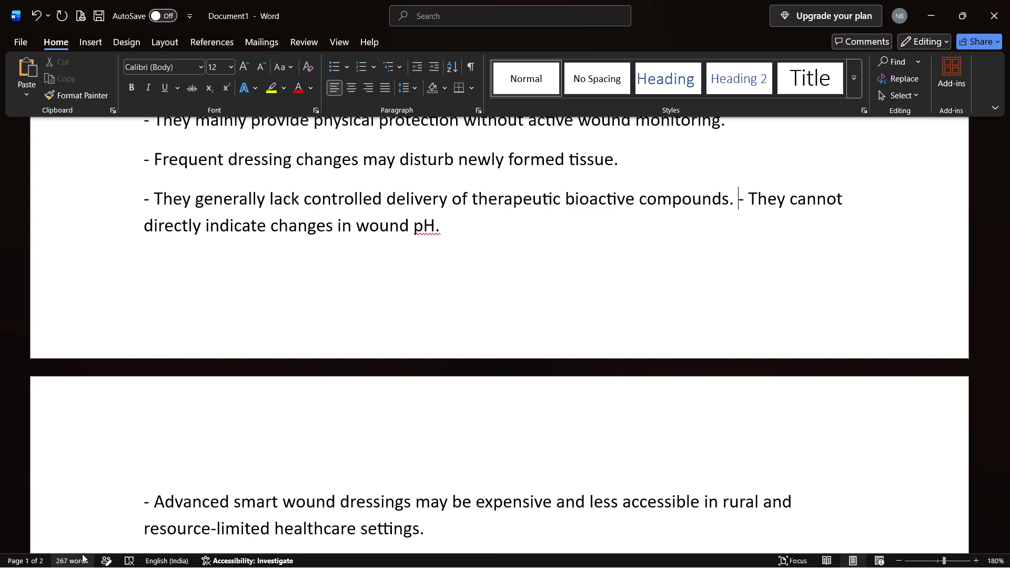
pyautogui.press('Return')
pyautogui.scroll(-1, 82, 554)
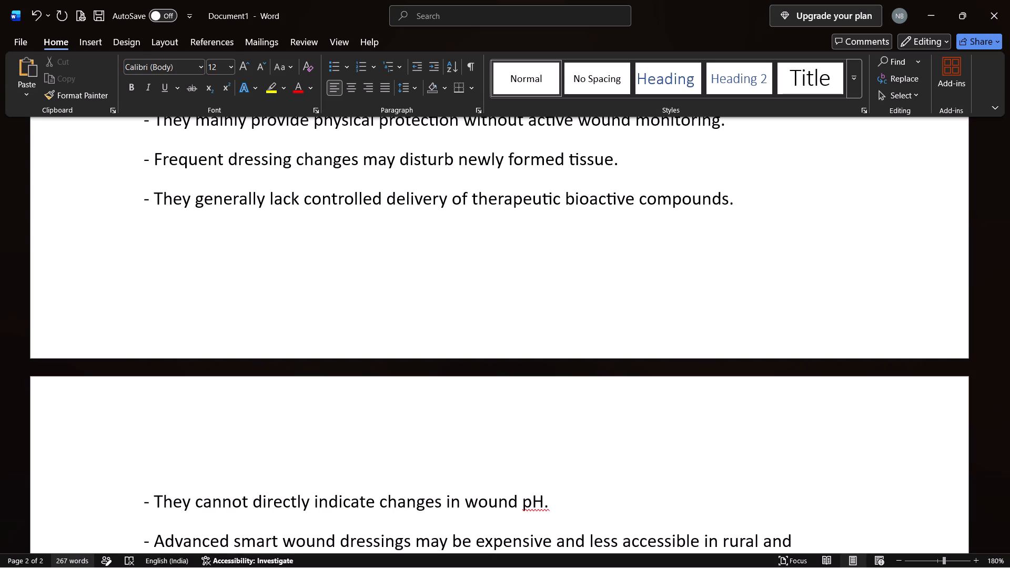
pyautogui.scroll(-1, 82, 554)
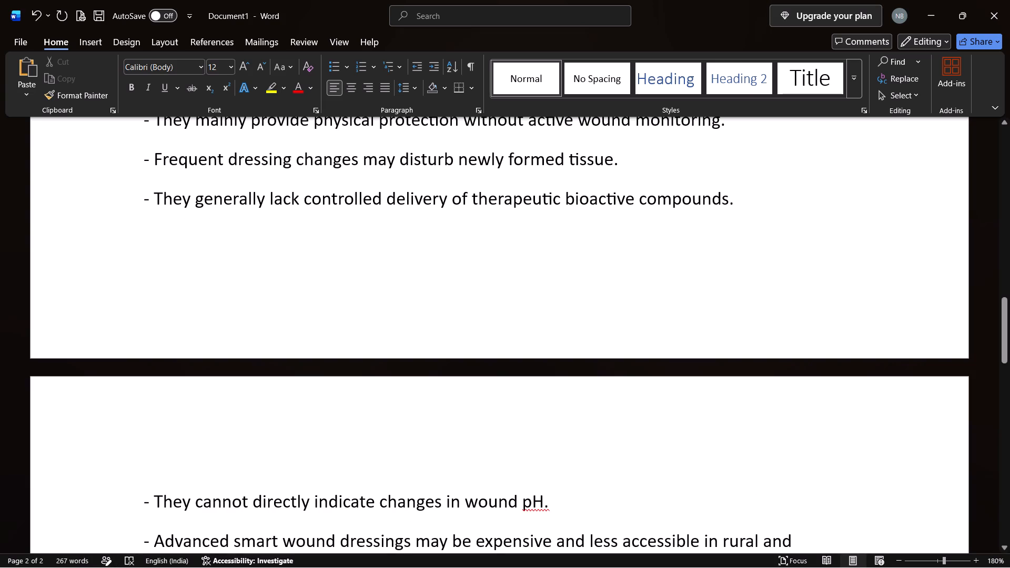
# Paste a copy of "They cannot directly indicate changes in wound pH." after "- They g" in the "They generally lack" line, and add a paragraph break.
pyautogui.click(219, 266)
pyautogui.click(151, 262)
pyautogui.moveTo(152, 502); pyautogui.dragTo(561, 494)
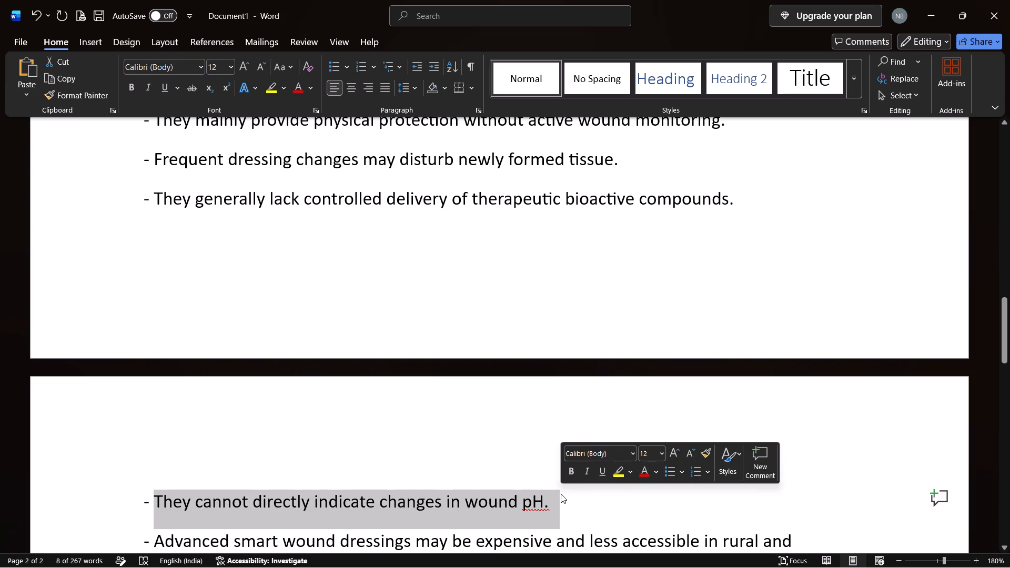
pyautogui.hotkey('ctrl', 'c')
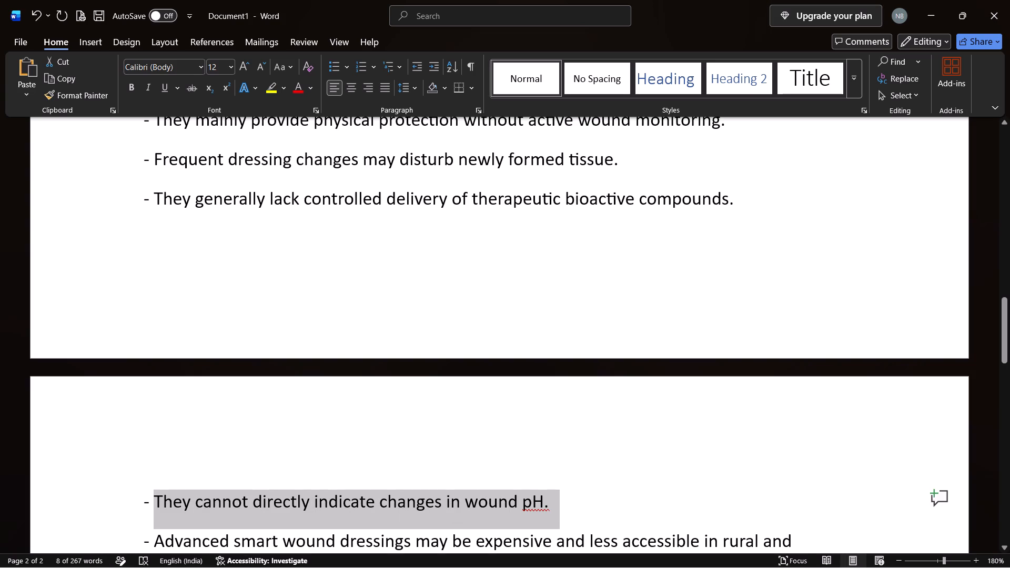
pyautogui.click(205, 262)
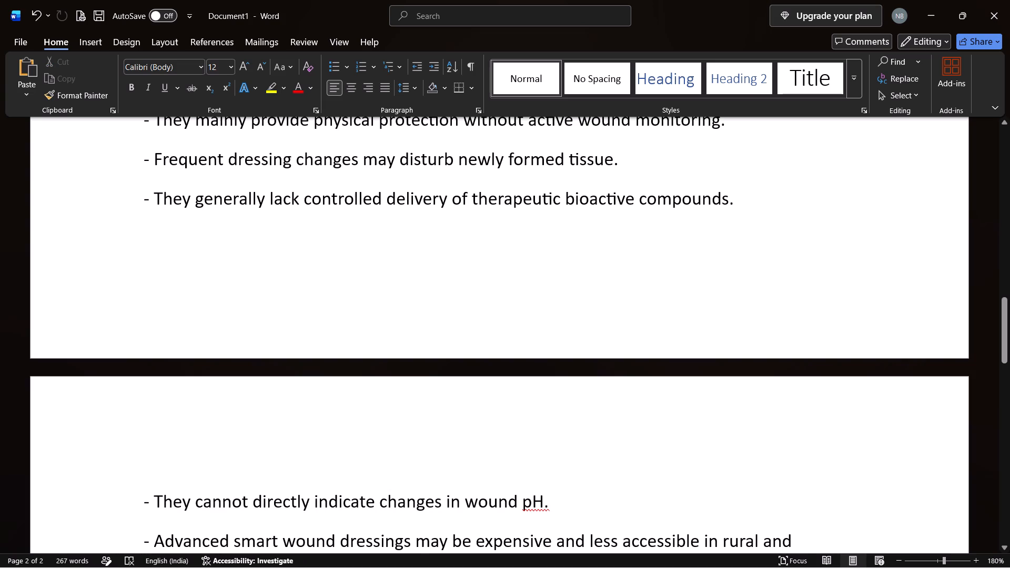
pyautogui.hotkey('ctrl', 'v')
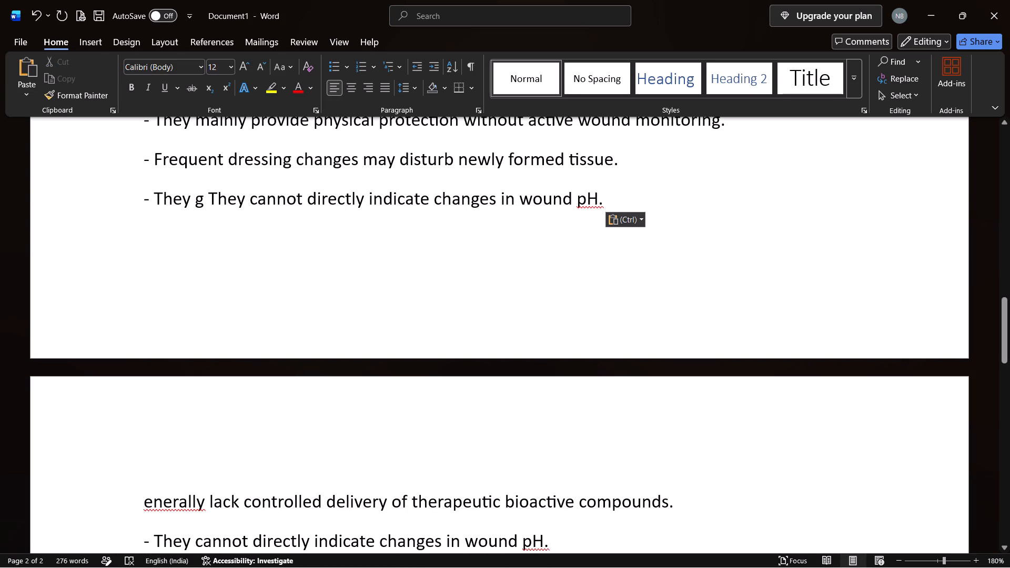
pyautogui.press('Return')
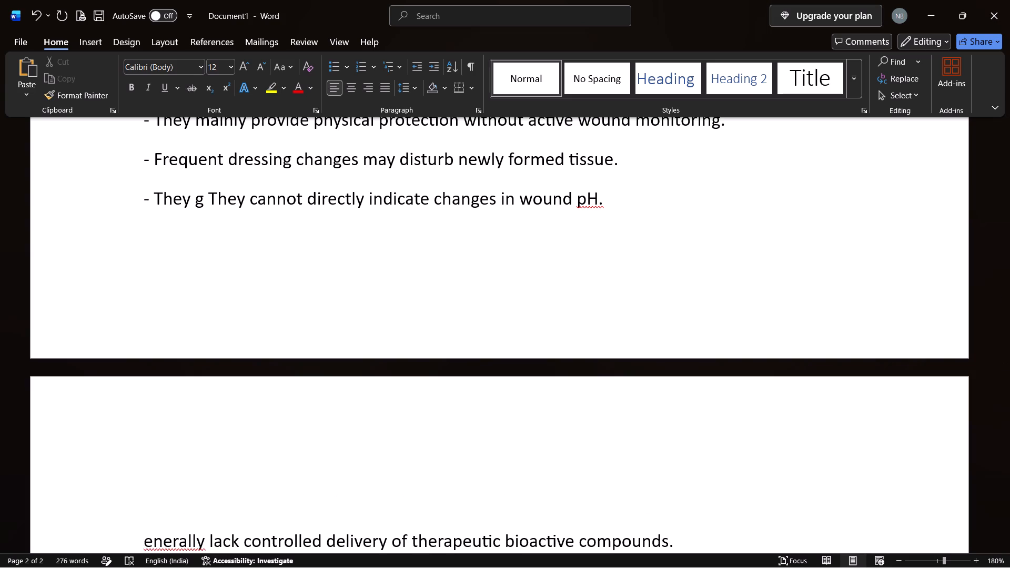
# Delete the stray "They g" before the pasted "They cannot directly indicate changes in wound pH." at the end of the first page.
pyautogui.scroll(-1, 449, 261)
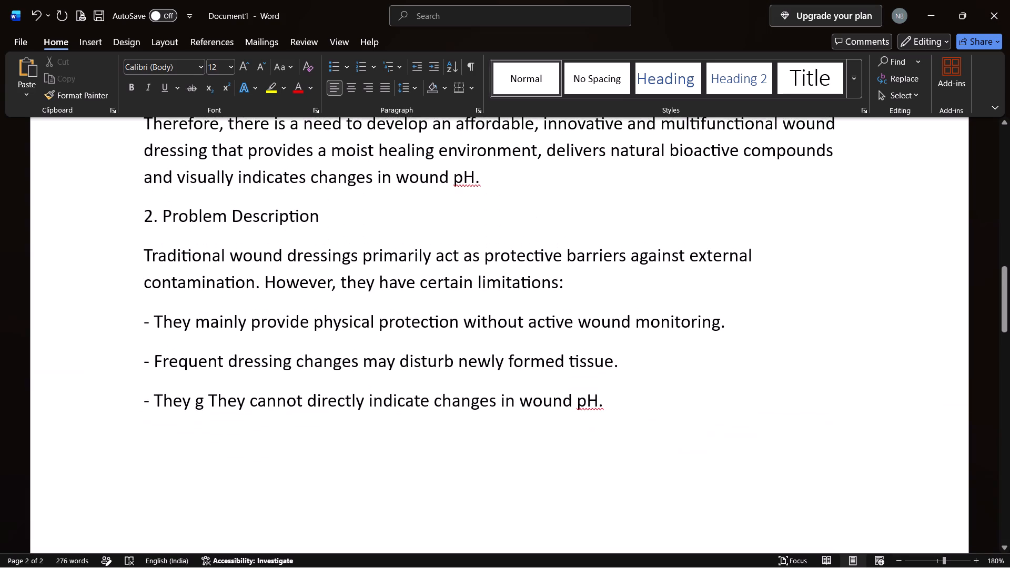
pyautogui.scroll(-2, 449, 261)
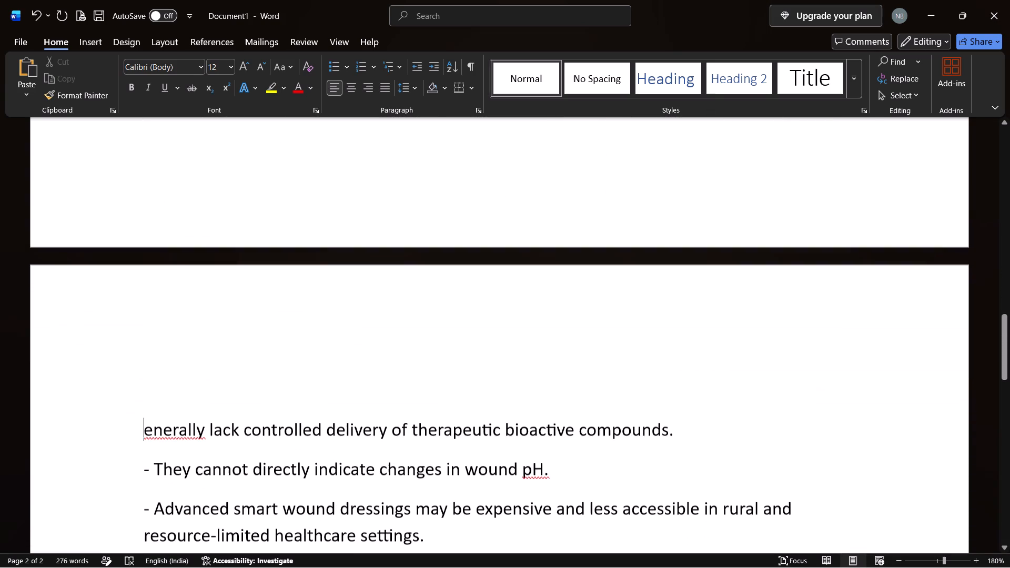
pyautogui.scroll(-1, 449, 261)
pyautogui.scroll(1, 449, 261)
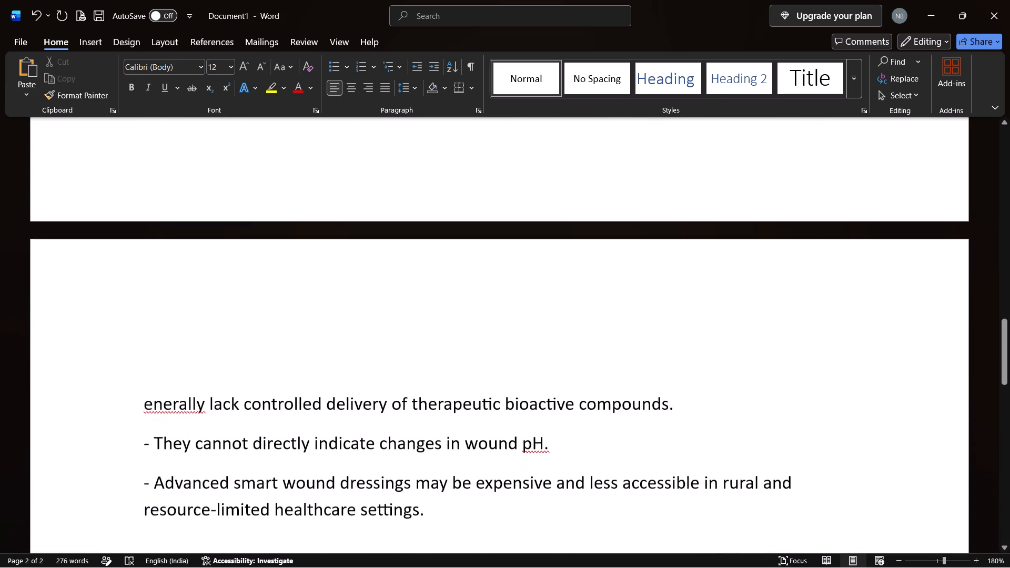
pyautogui.scroll(3, 449, 261)
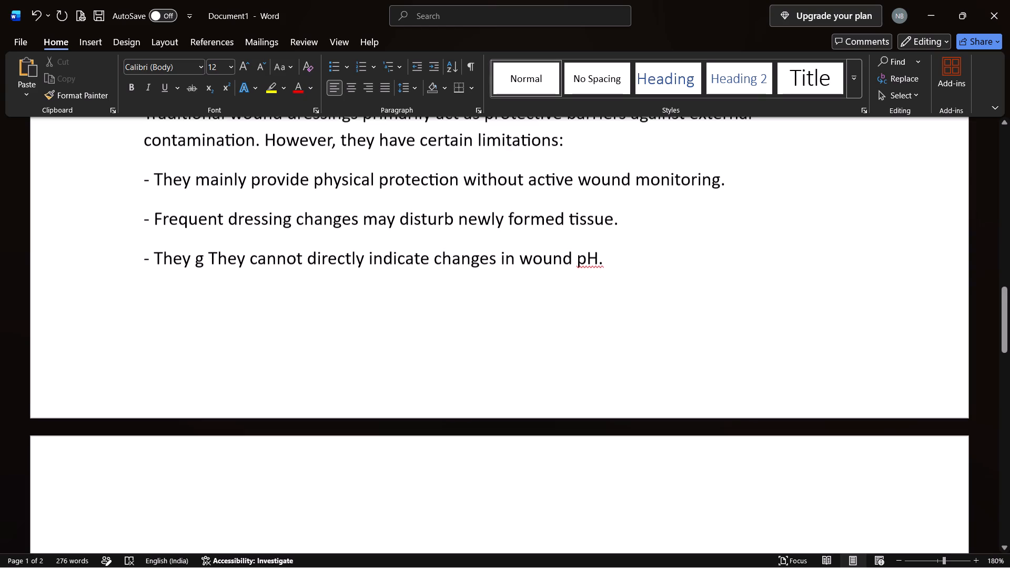
pyautogui.scroll(1, 449, 261)
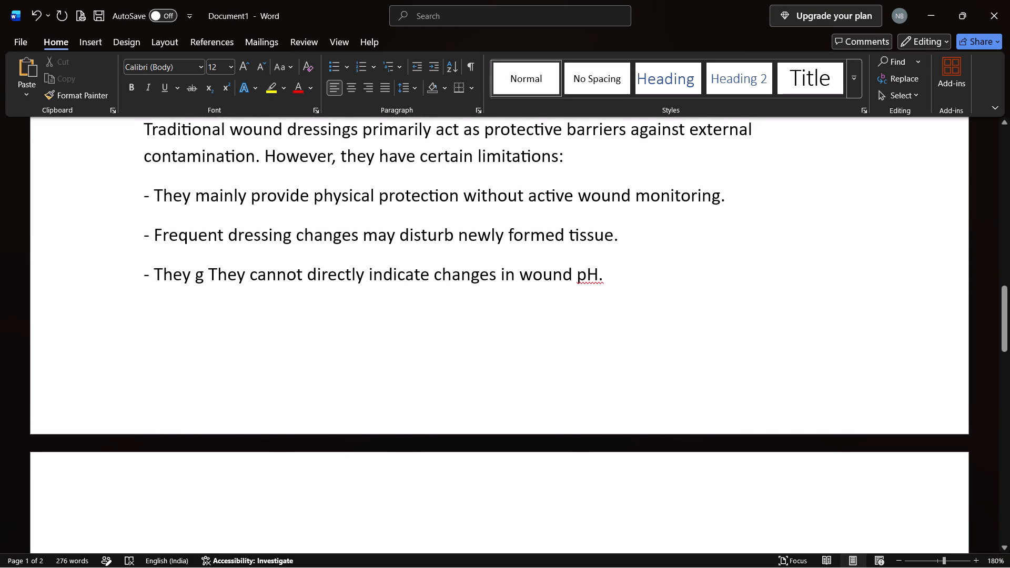
pyautogui.click(206, 276)
pyautogui.press('BackSpace')
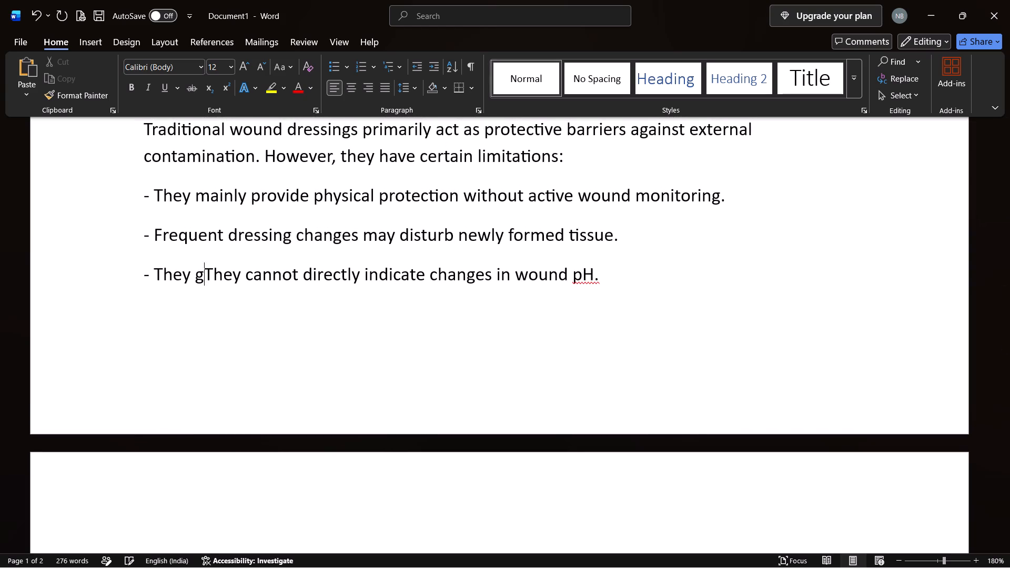
pyautogui.press('BackSpace')
pyautogui.press('BackSpace')
pyautogui.press('BackSpace')
pyautogui.press('BackSpace')
pyautogui.press('BackSpace')
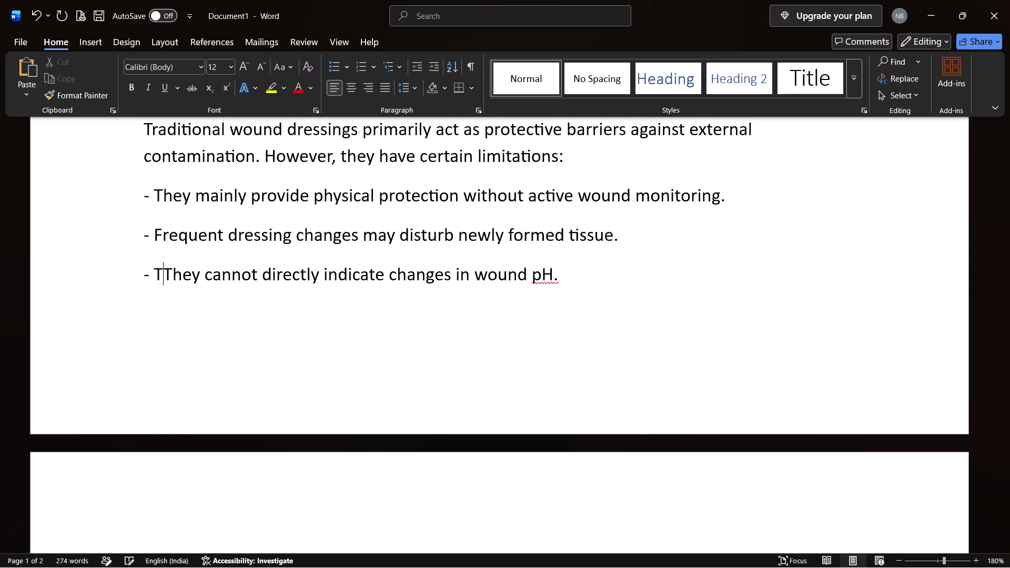
pyautogui.press('BackSpace')
# Complete the cut-off line on the second page so it reads "-They generally lack controlled delivery of therapeutic bioactive compounds.".
pyautogui.scroll(-1, 231, 393)
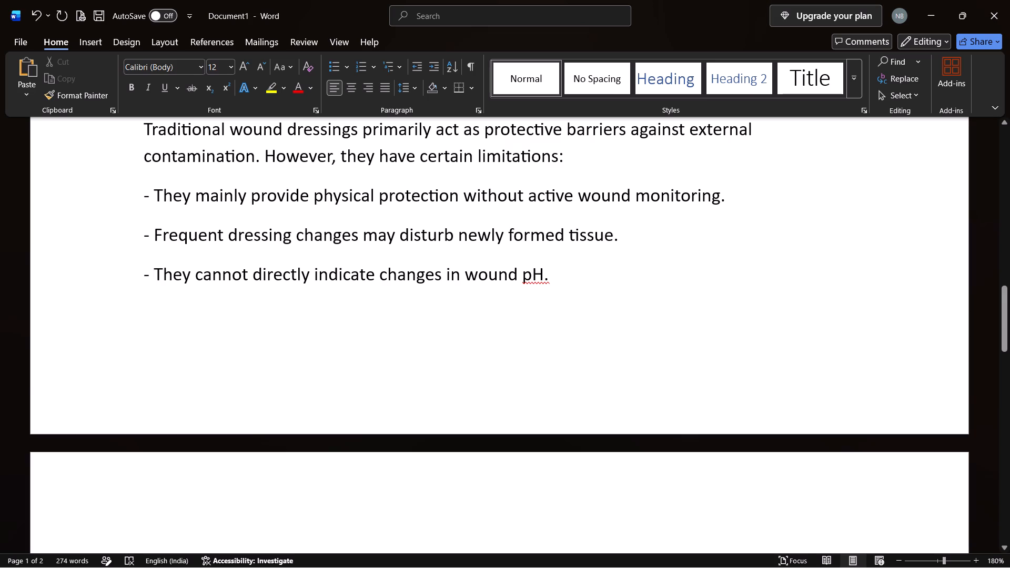
pyautogui.scroll(-1, 231, 393)
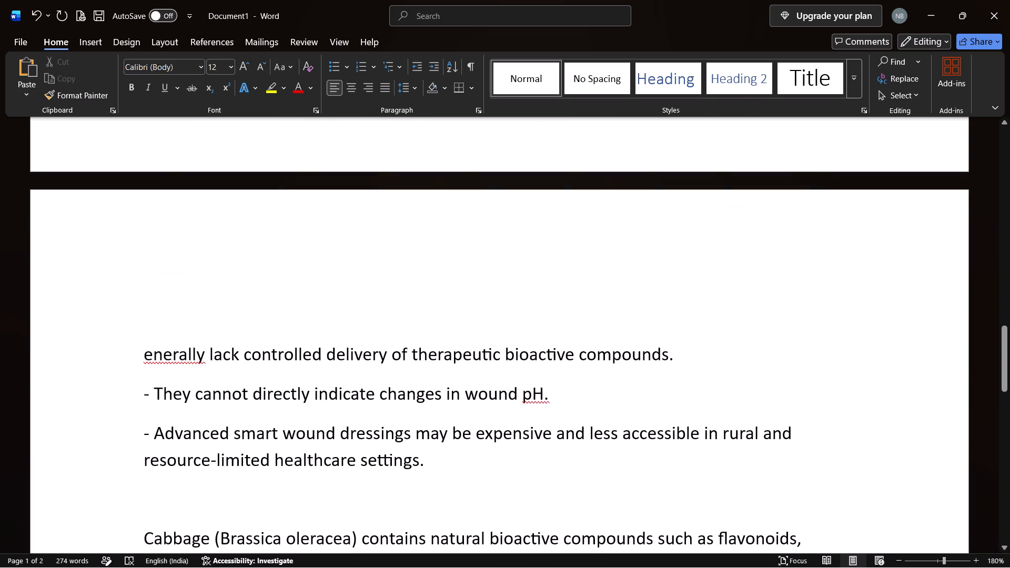
pyautogui.click(146, 351)
pyautogui.press('g')
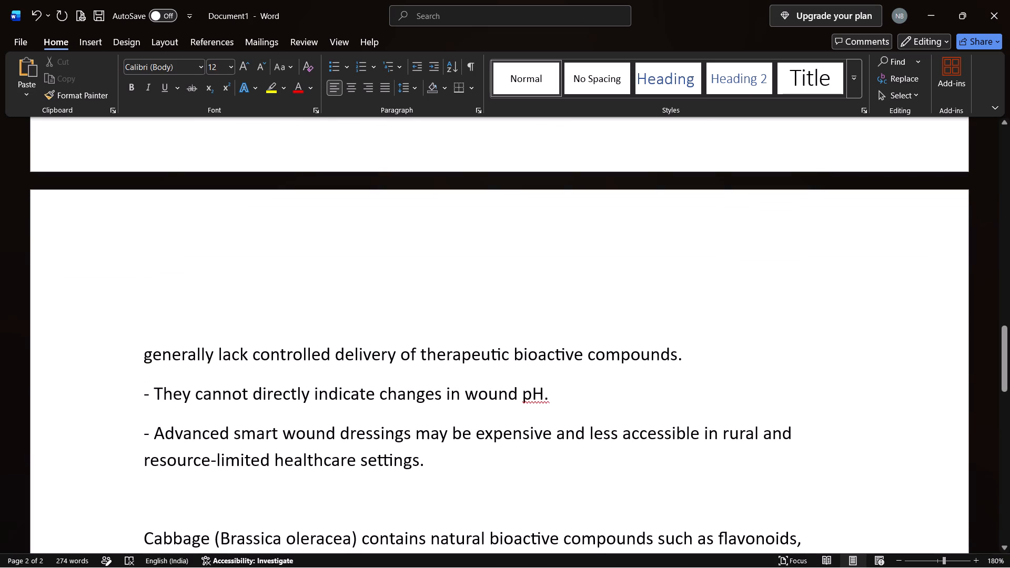
pyautogui.click(142, 354)
pyautogui.write('they')
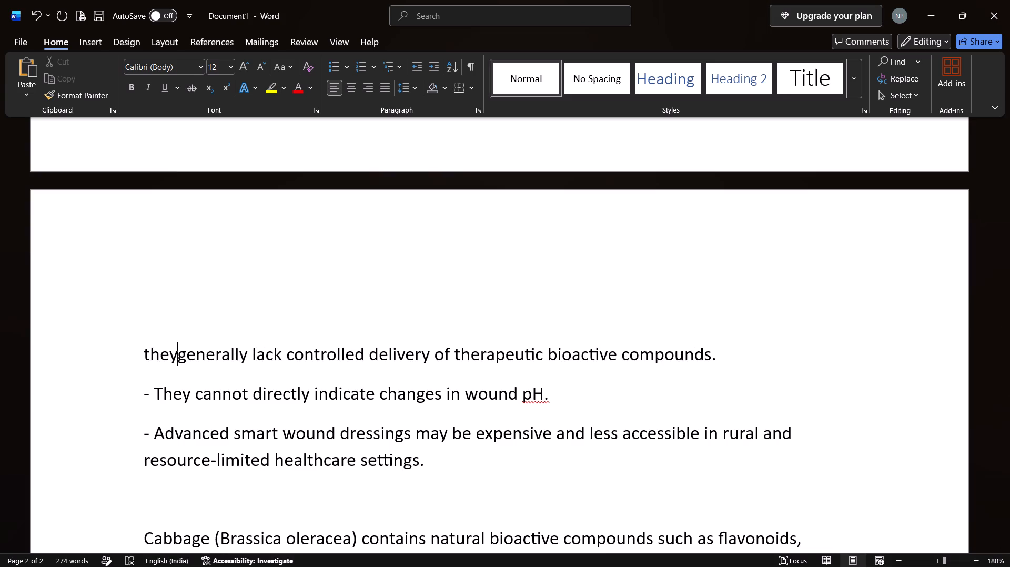
pyautogui.press('space')
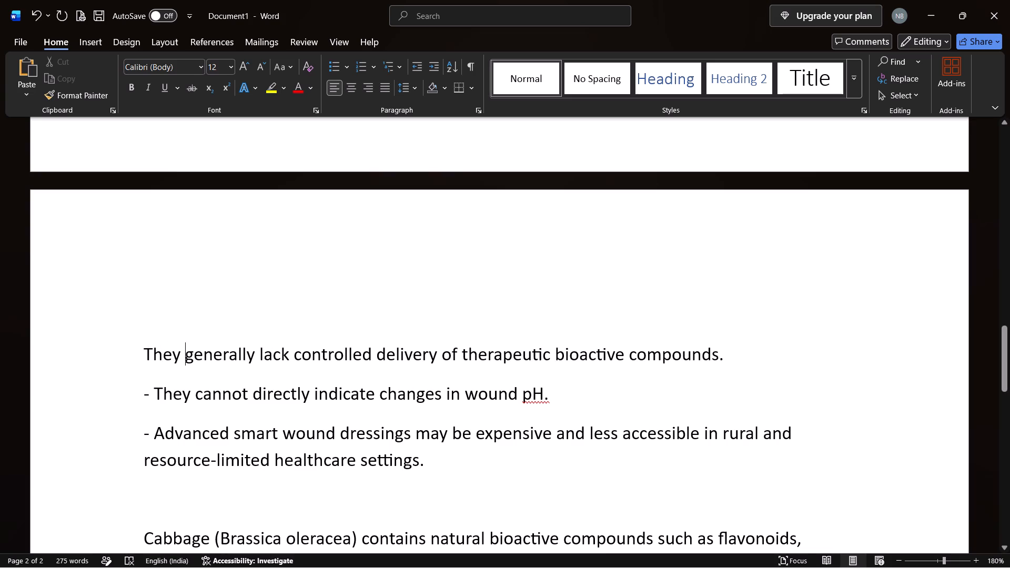
pyautogui.click(141, 352)
pyautogui.click(141, 352)
pyautogui.press('-')
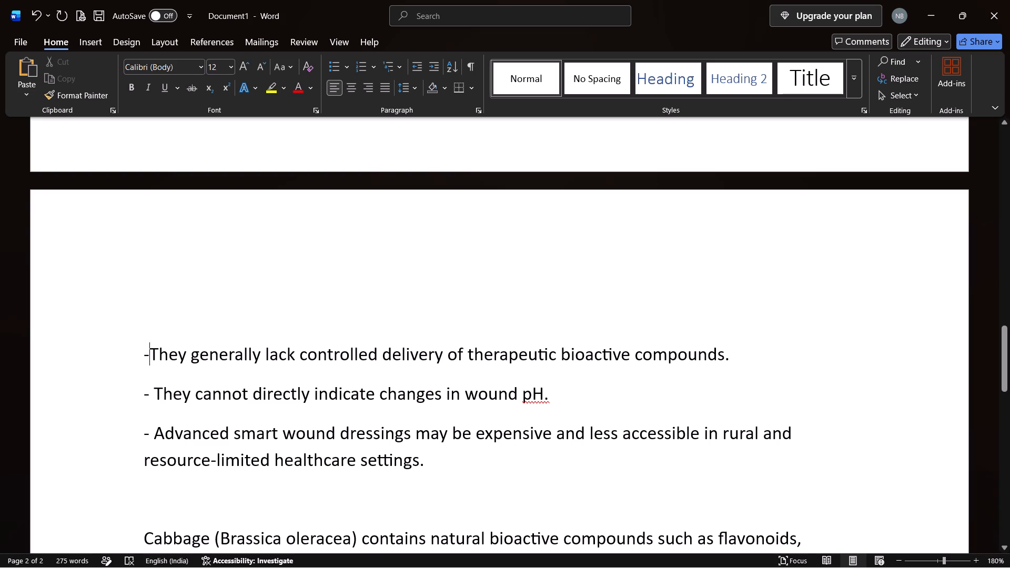
# Remove the blank line above the "Therefore, the main challenge is to combine cabbage-derived bioactive compounds" paragraph.
pyautogui.scroll(2, 808, 257)
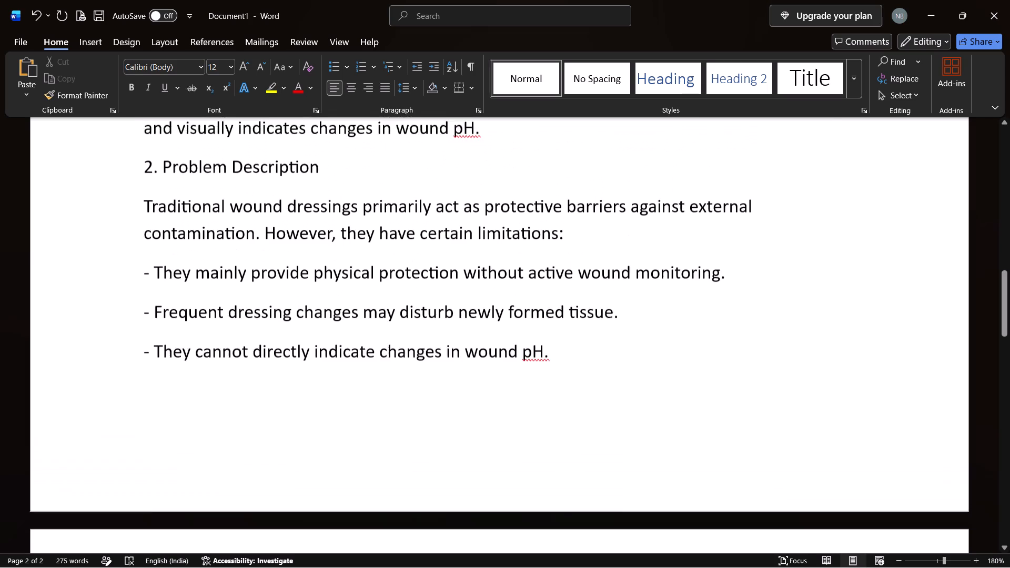
pyautogui.scroll(1, 808, 257)
pyautogui.scroll(-2, 808, 257)
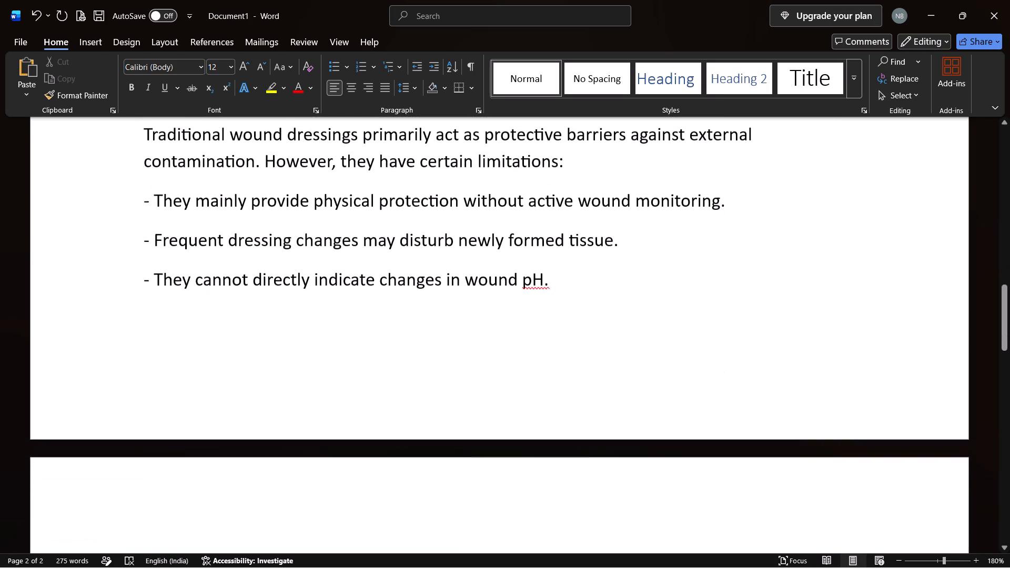
pyautogui.scroll(-2, 808, 257)
pyautogui.scroll(1, 808, 257)
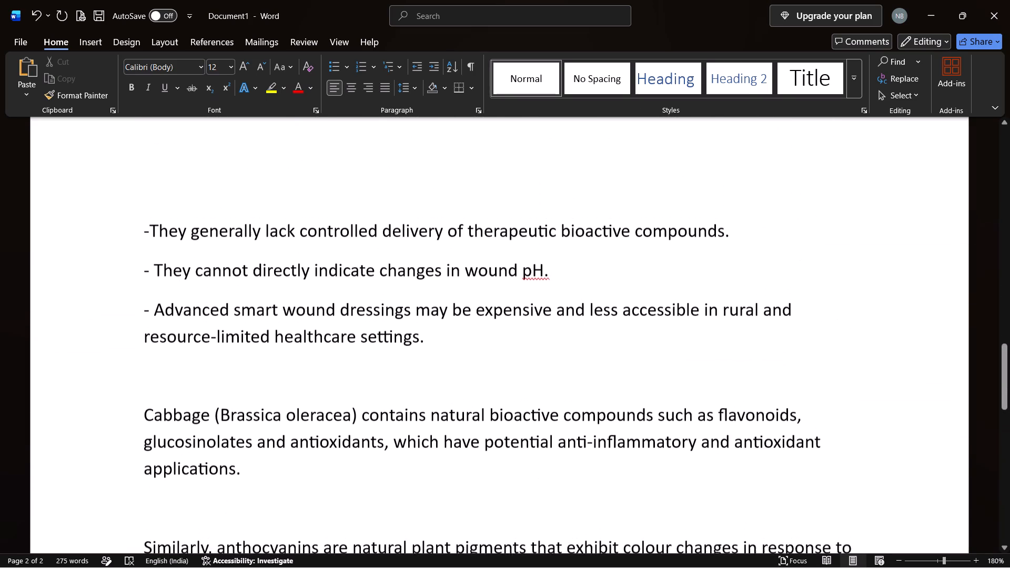
pyautogui.click(592, 239)
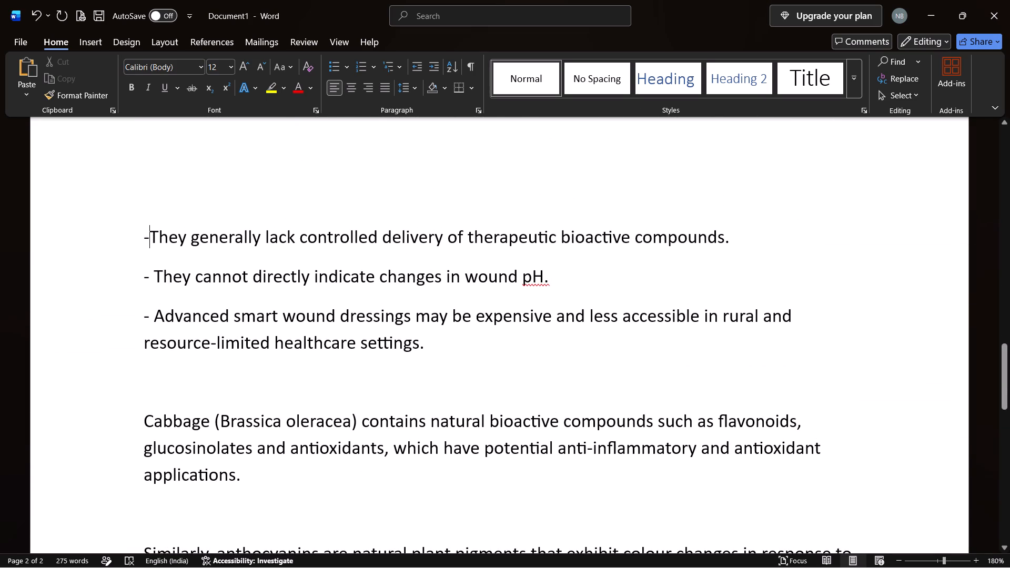
pyautogui.scroll(-2, 768, 278)
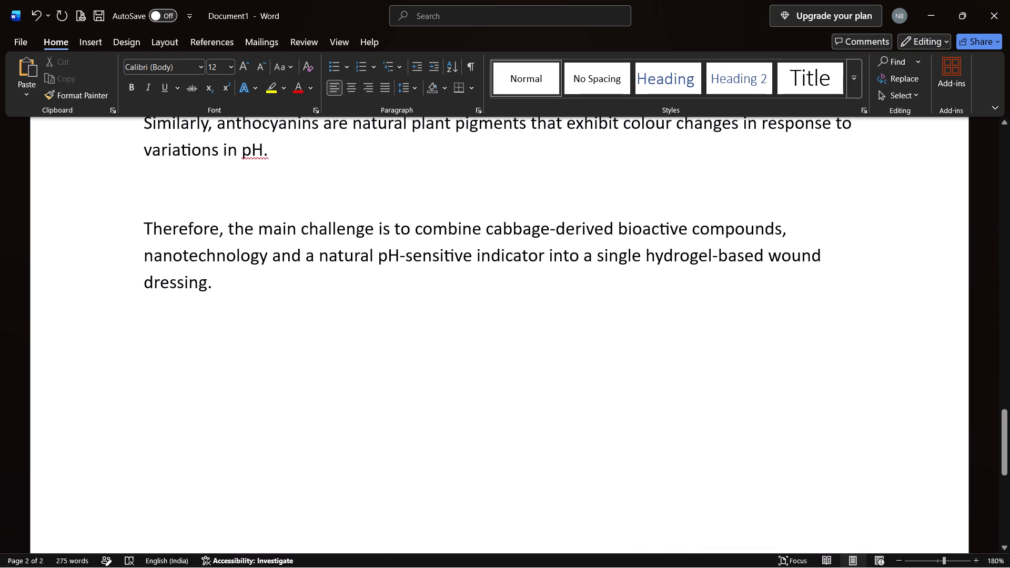
pyautogui.click(145, 224)
pyautogui.press('BackSpace')
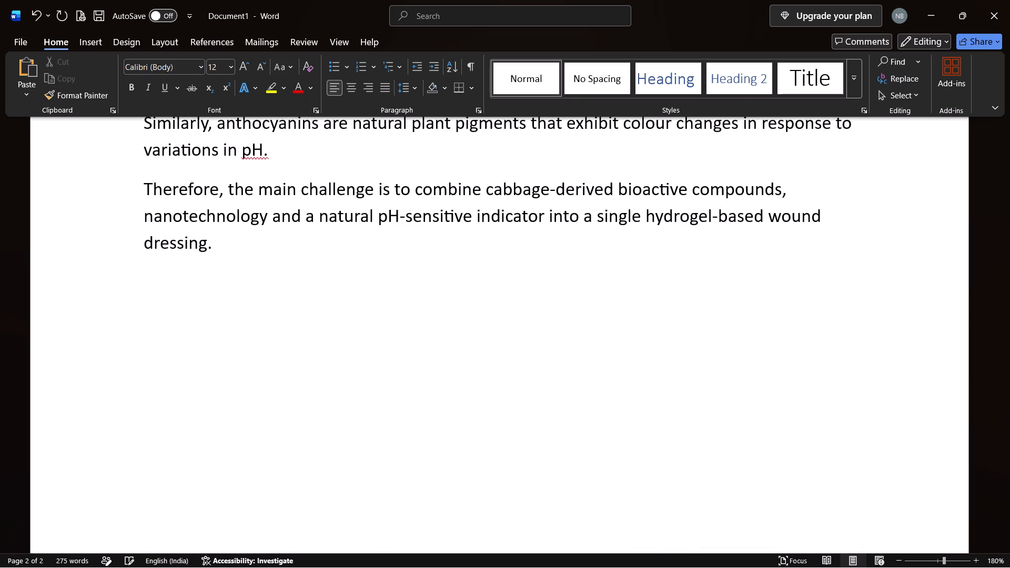
# Remove the blank lines above the "Similarly, anthocyanins" paragraph and the "Cabbage (Brassica oleracea)" paragraph.
pyautogui.scroll(1, 140, 335)
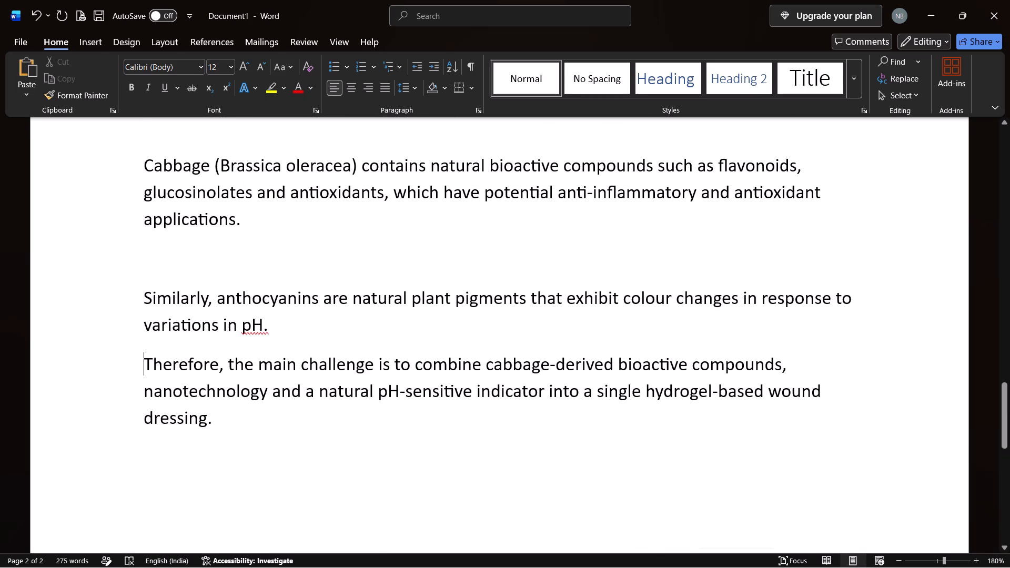
pyautogui.click(143, 291)
pyautogui.press('BackSpace')
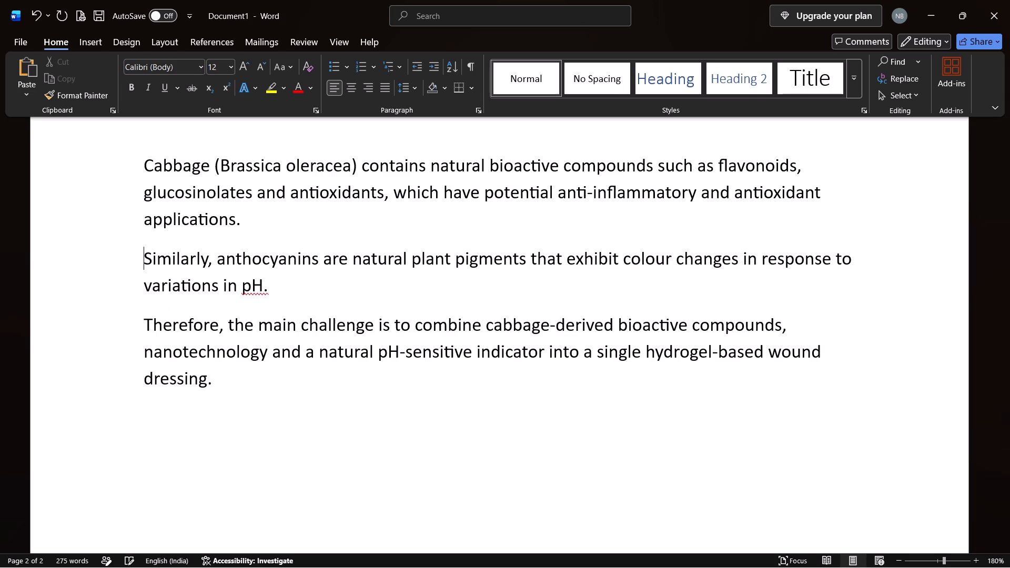
pyautogui.scroll(1, 168, 427)
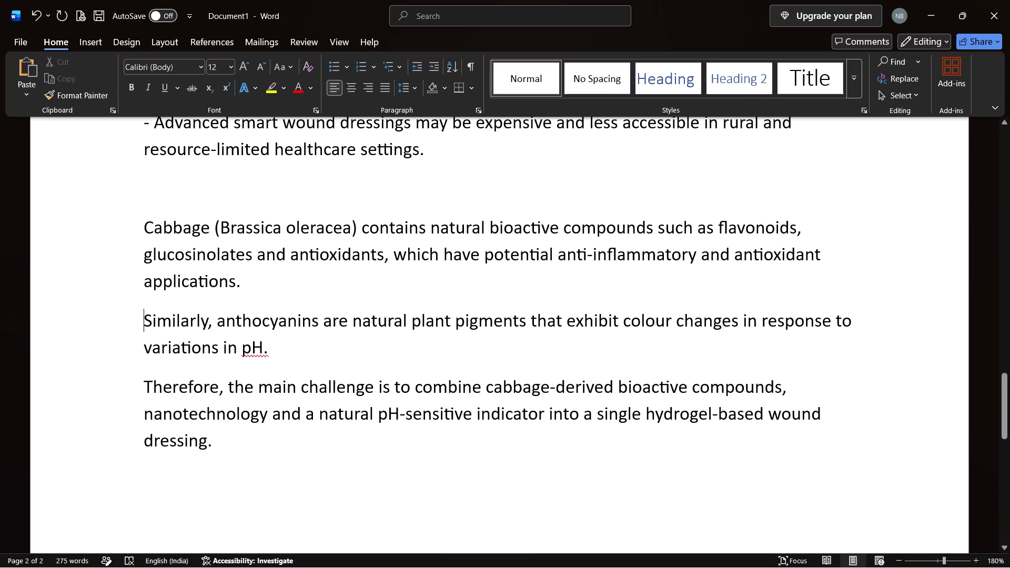
pyautogui.click(140, 226)
pyautogui.press('BackSpace')
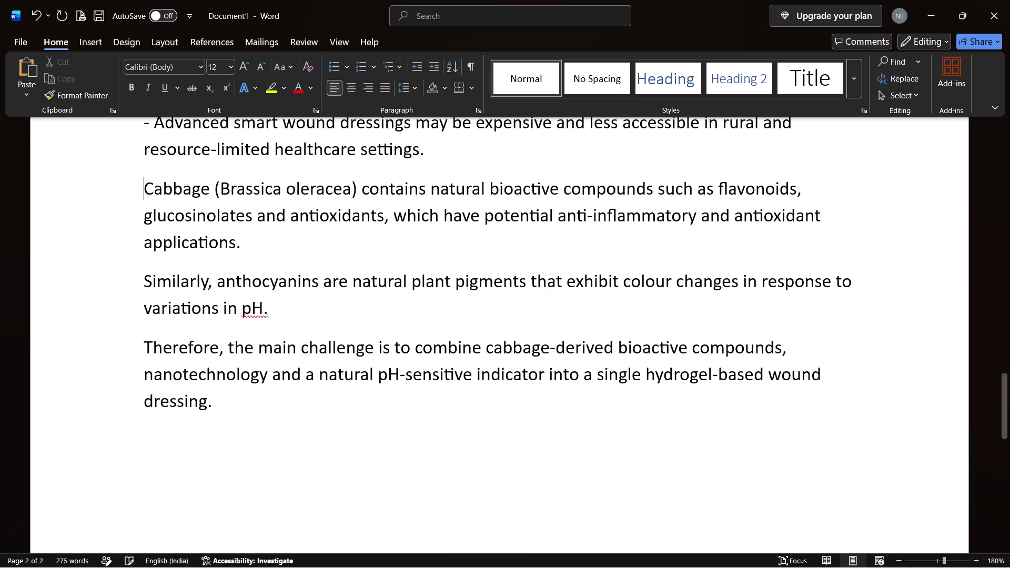
# Delete the hyphen before "They generally lack controlled delivery", join that line to the first page's last bullet, and delete the full stop after "pH".
pyautogui.scroll(1, 148, 498)
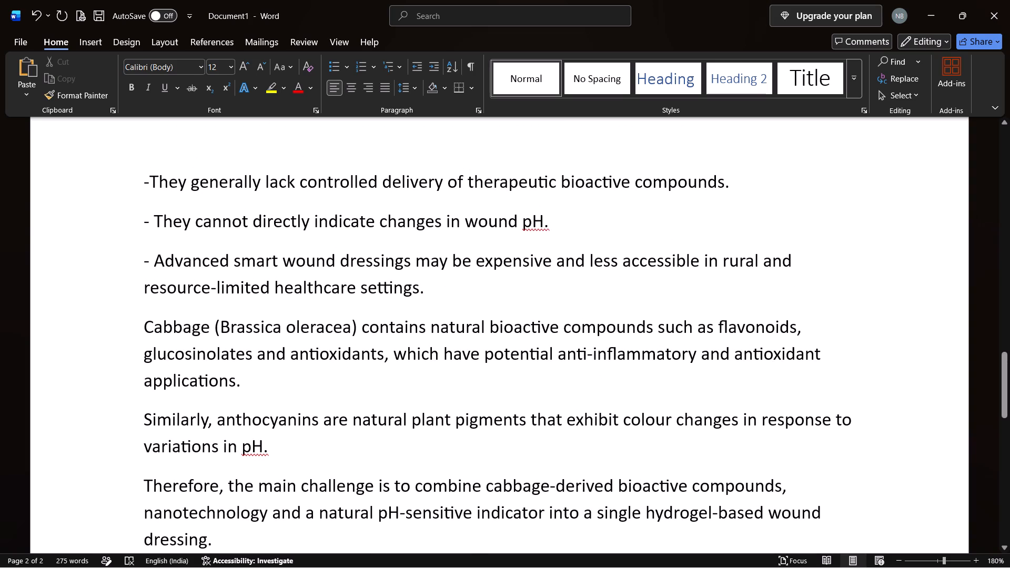
pyautogui.scroll(2, 229, 377)
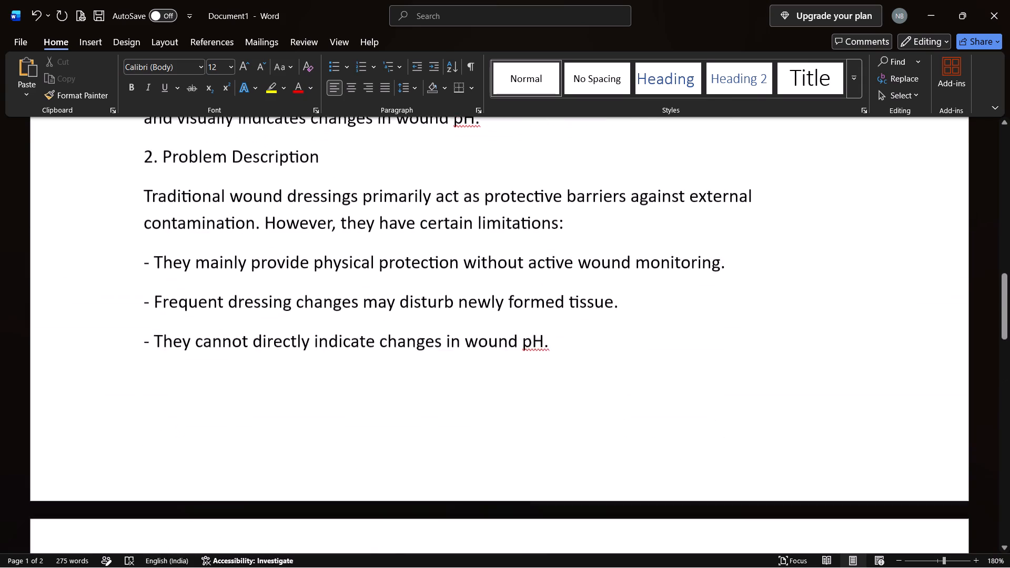
pyautogui.scroll(-1, 229, 377)
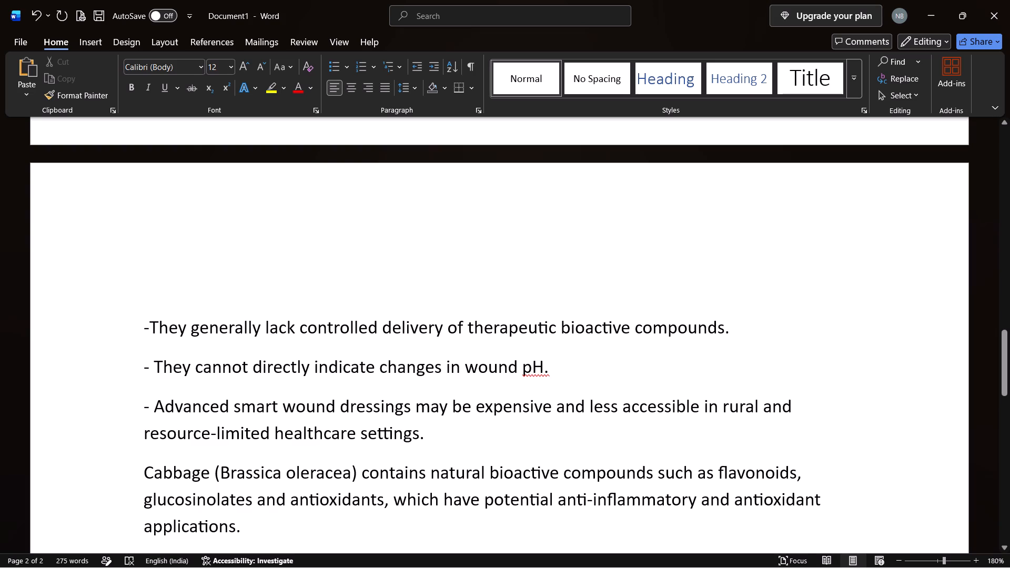
pyautogui.moveTo(139, 321); pyautogui.dragTo(147, 328)
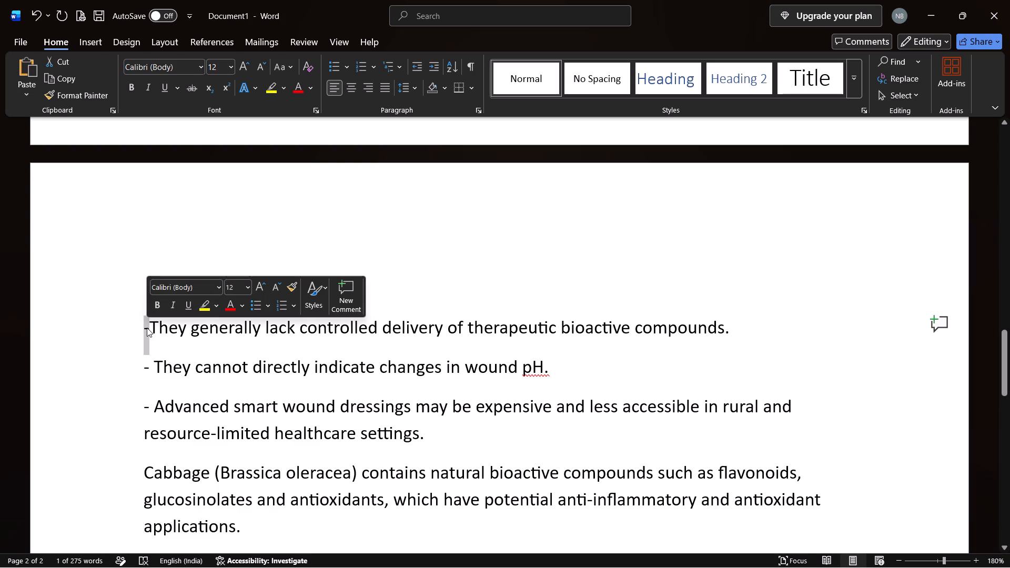
pyautogui.press('BackSpace')
pyautogui.press('BackSpace')
pyautogui.press('BackSpace')
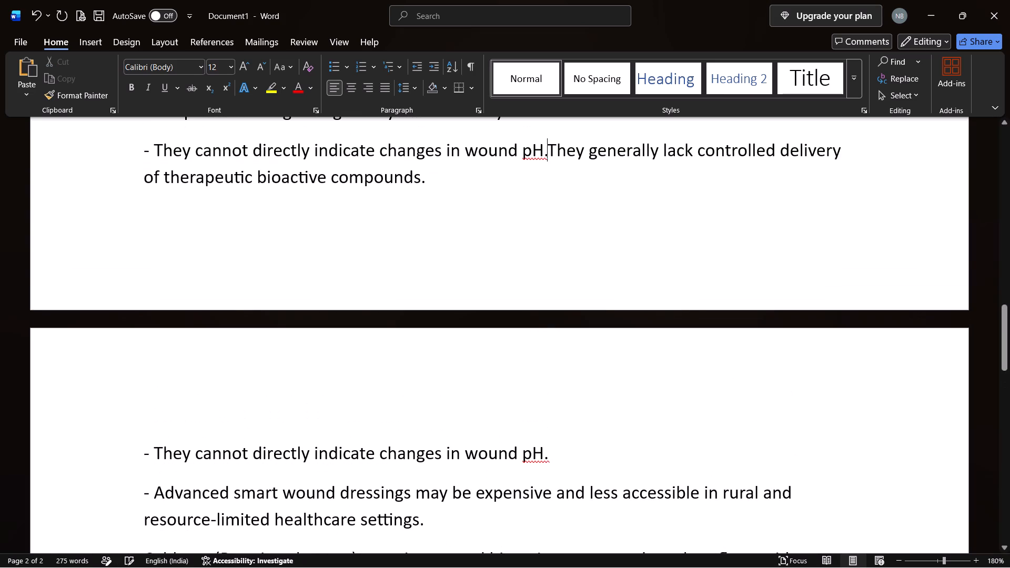
pyautogui.press('BackSpace')
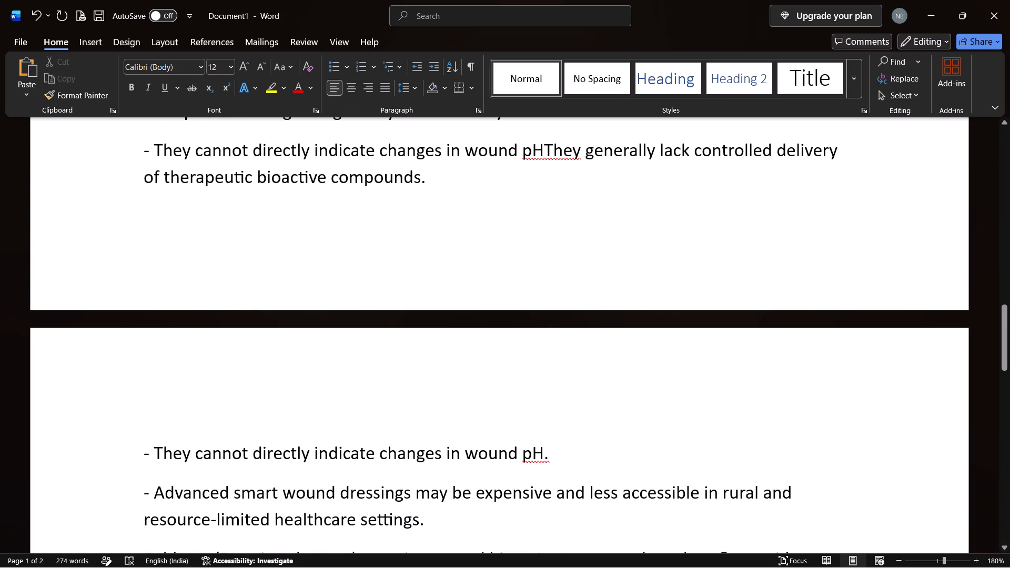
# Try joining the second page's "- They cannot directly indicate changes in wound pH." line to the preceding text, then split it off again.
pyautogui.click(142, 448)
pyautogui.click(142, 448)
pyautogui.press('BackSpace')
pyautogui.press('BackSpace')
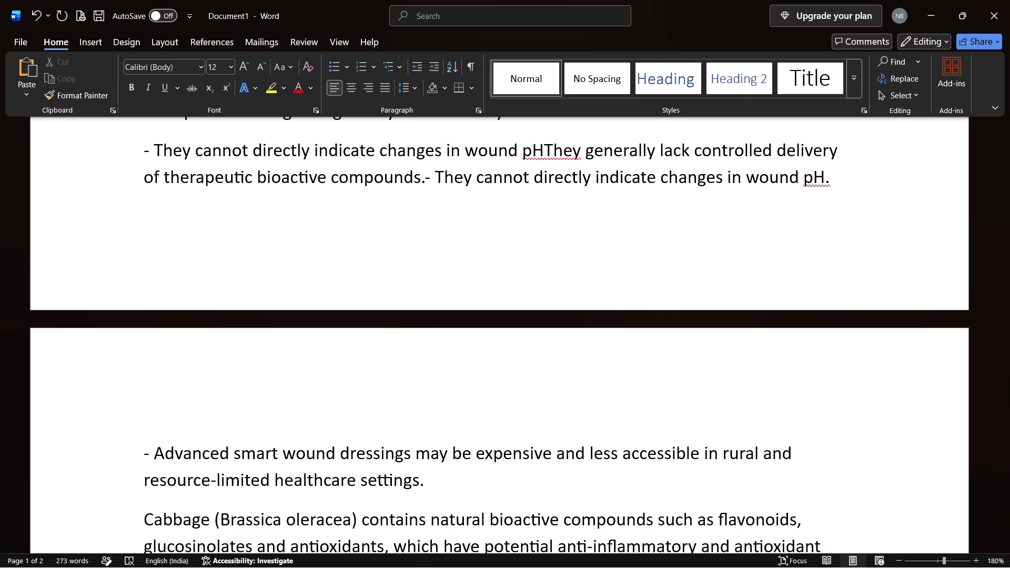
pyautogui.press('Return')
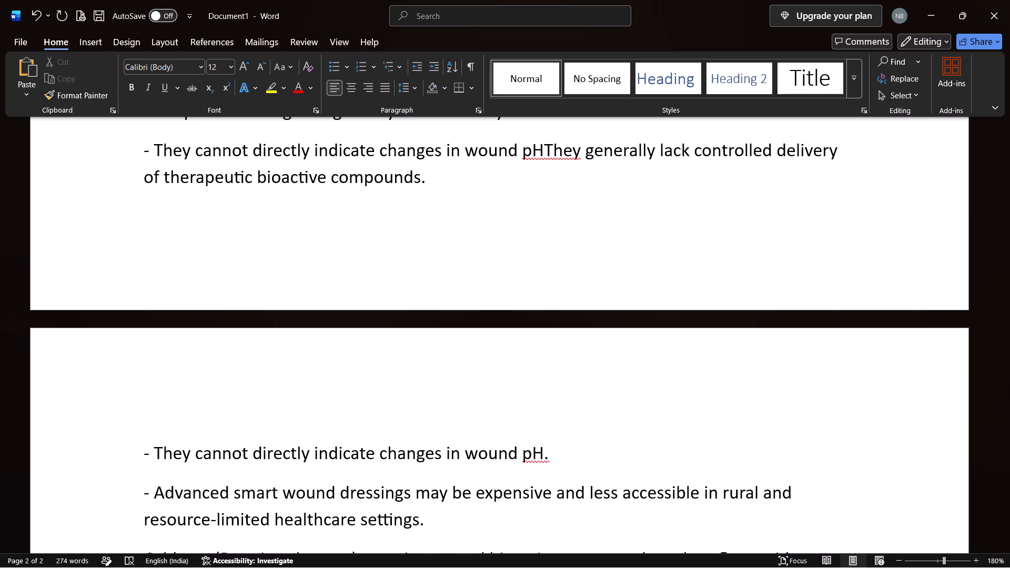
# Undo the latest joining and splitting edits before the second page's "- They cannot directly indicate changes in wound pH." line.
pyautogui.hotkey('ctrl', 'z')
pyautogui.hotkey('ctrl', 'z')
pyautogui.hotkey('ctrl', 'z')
# Restore the full stop after "pH" in the first page's last bullet, keeping "They generally lack controlled delivery" joined to that line.
pyautogui.hotkey('ctrl', 'z')
pyautogui.hotkey('ctrl', 'z')
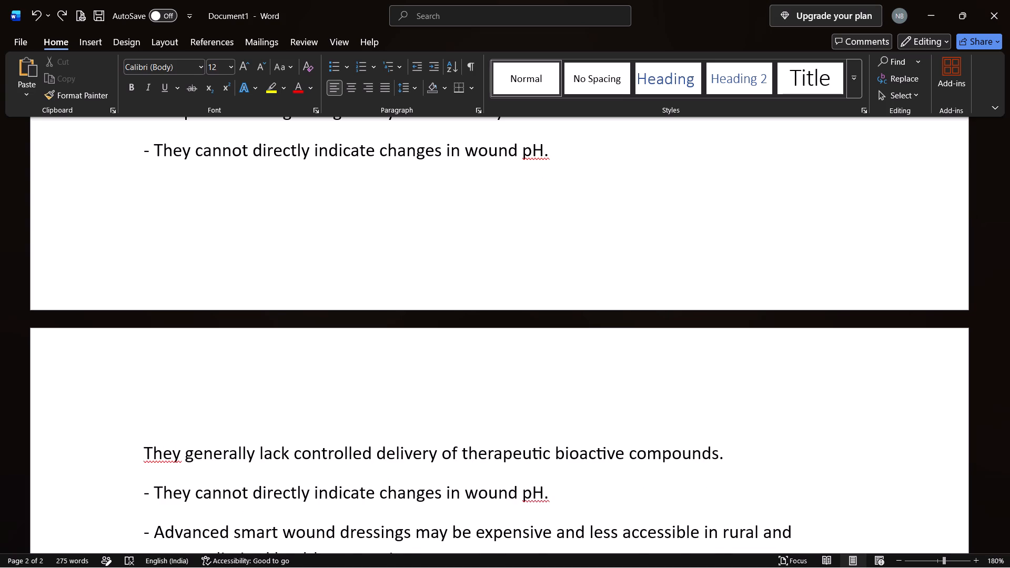
pyautogui.hotkey('ctrl', 'y')
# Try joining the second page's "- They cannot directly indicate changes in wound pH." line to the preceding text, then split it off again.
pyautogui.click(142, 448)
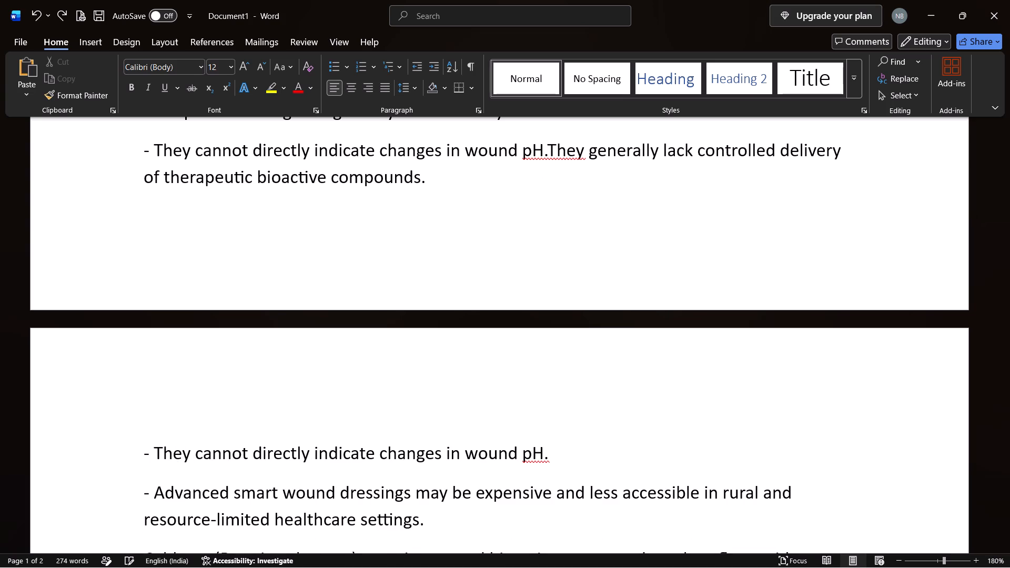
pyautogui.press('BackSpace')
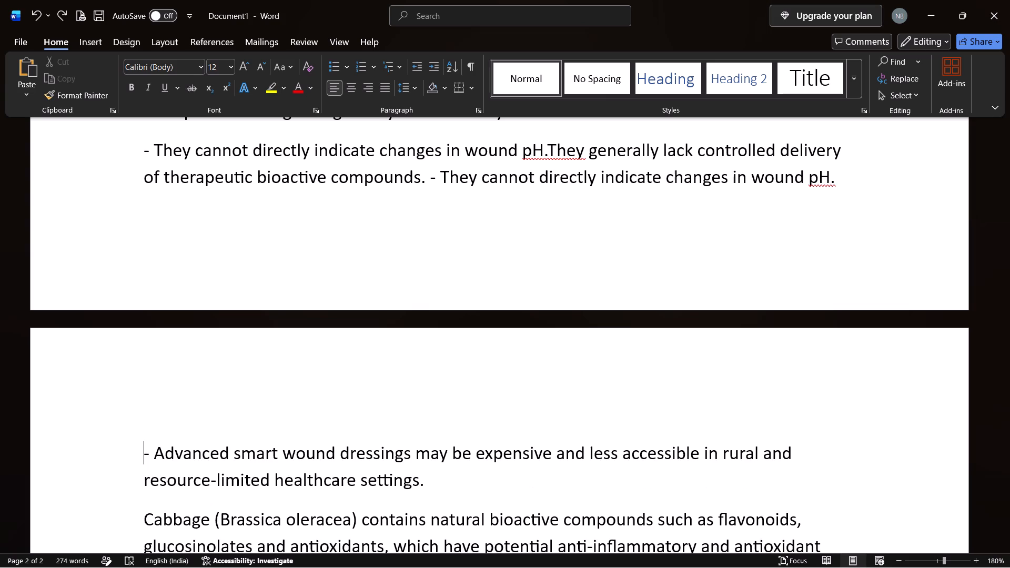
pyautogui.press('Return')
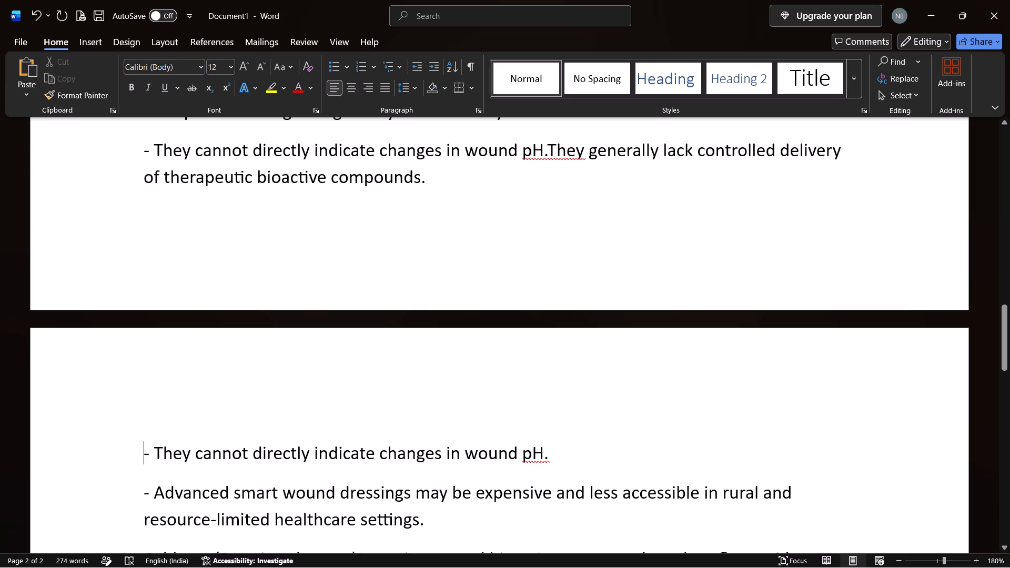
# Review the document from the Problem Description limitations through the closing "Therefore, the main challenge" paragraph and the space below it.
pyautogui.scroll(-1, 346, 414)
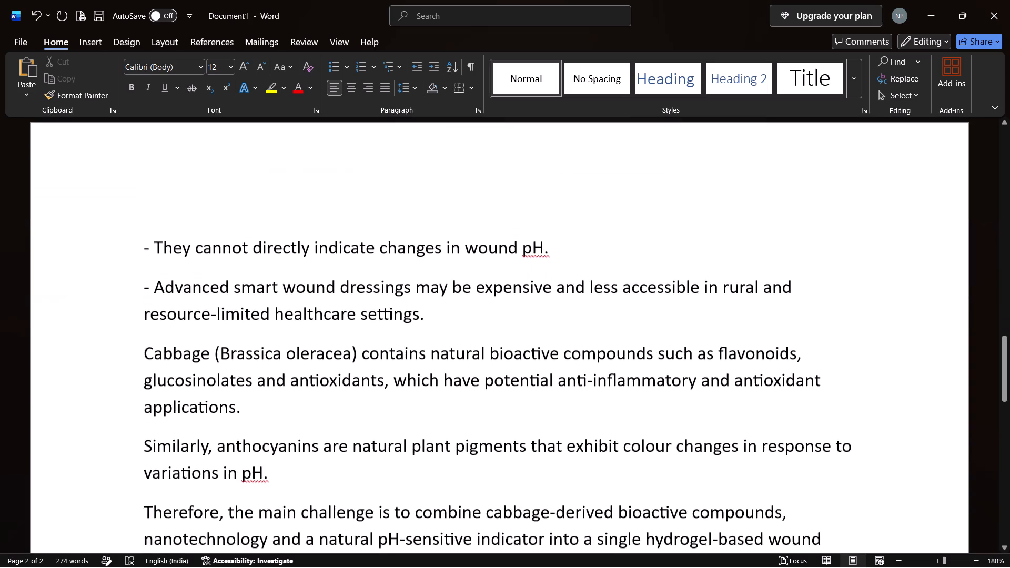
pyautogui.scroll(-2, 346, 414)
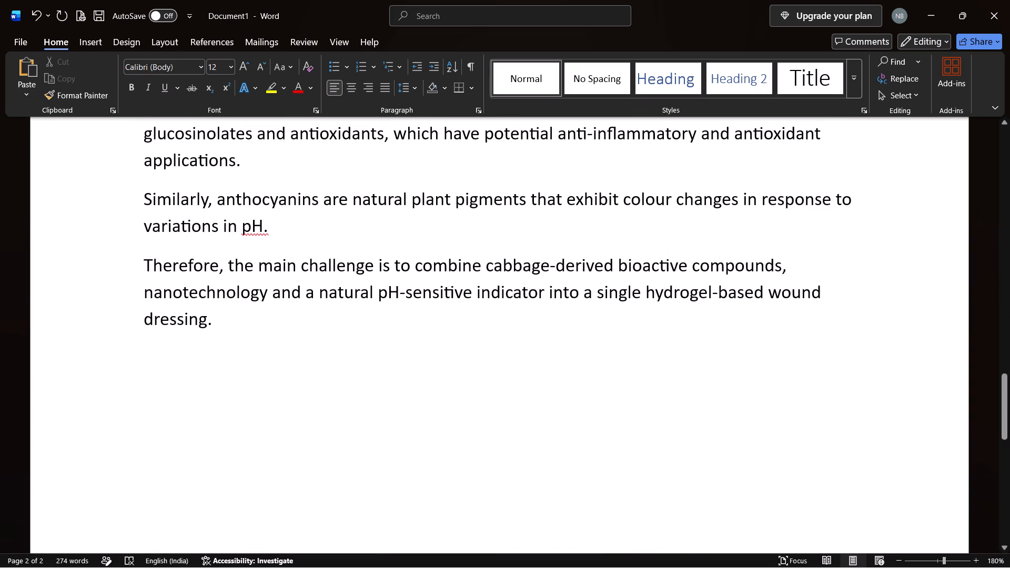
pyautogui.scroll(-1, 361, 300)
pyautogui.scroll(3, 361, 300)
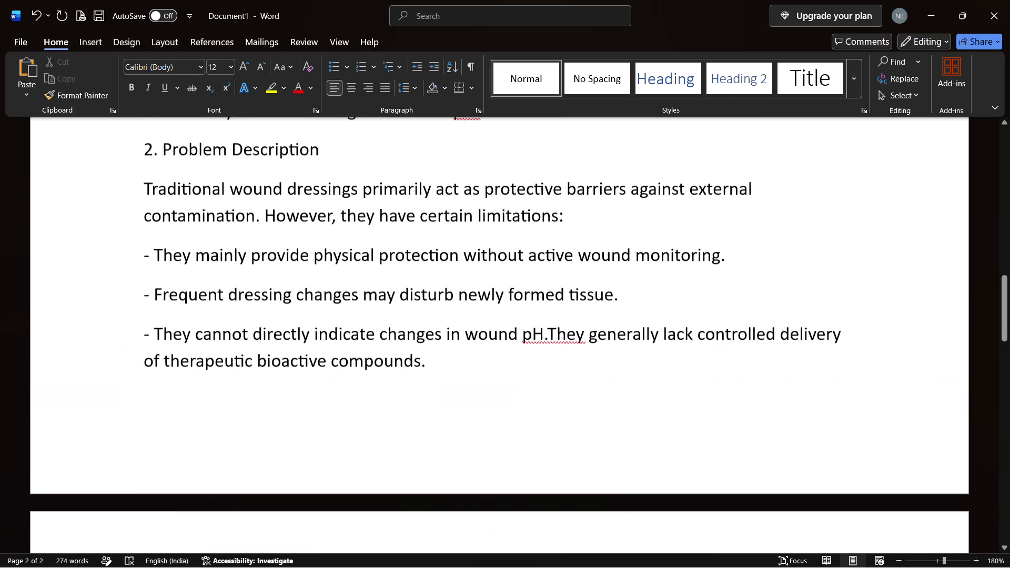
pyautogui.scroll(-2, 361, 300)
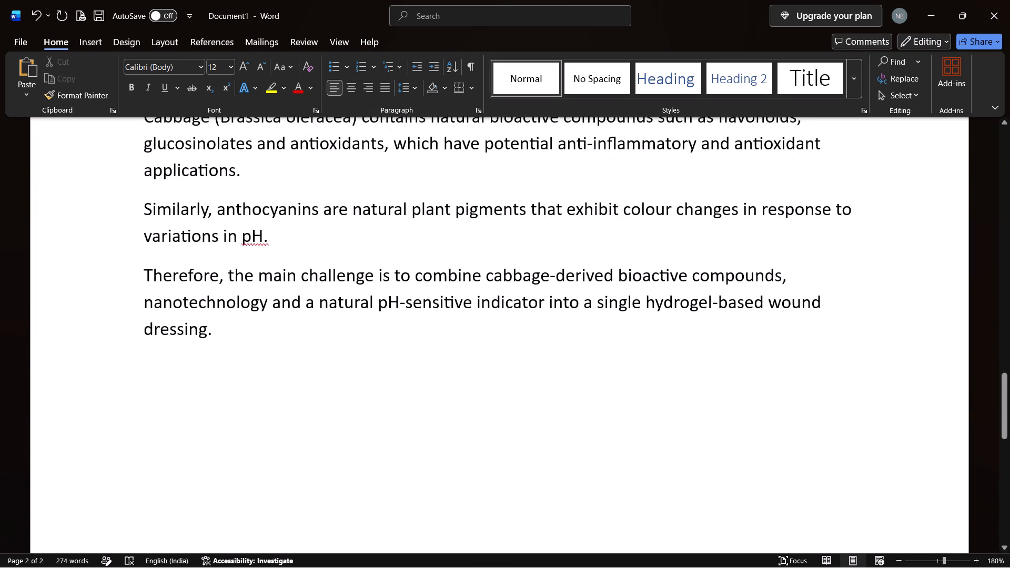
pyautogui.scroll(-1, 361, 300)
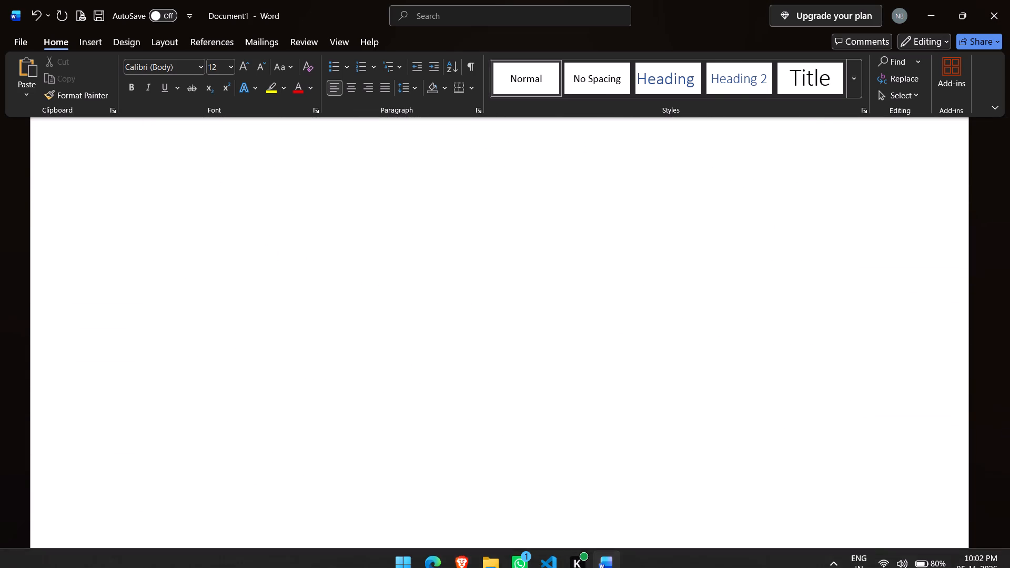
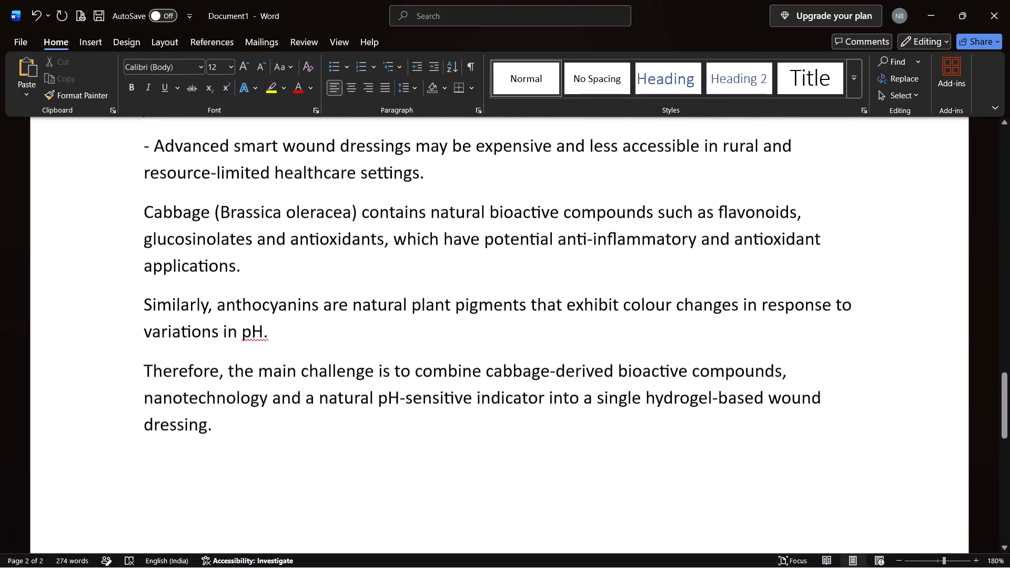
# Paste the copied "3. Idea / Solution Description" section on a new line after the paragraph ending "single hydrogel-based wound dressing.".
pyautogui.scroll(-1, 462, 316)
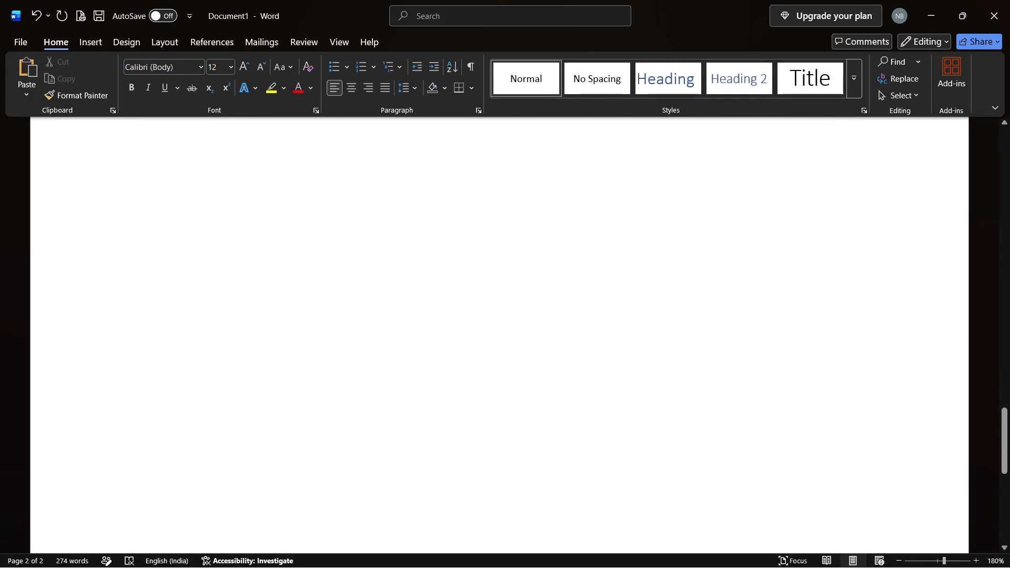
pyautogui.scroll(1, 292, 222)
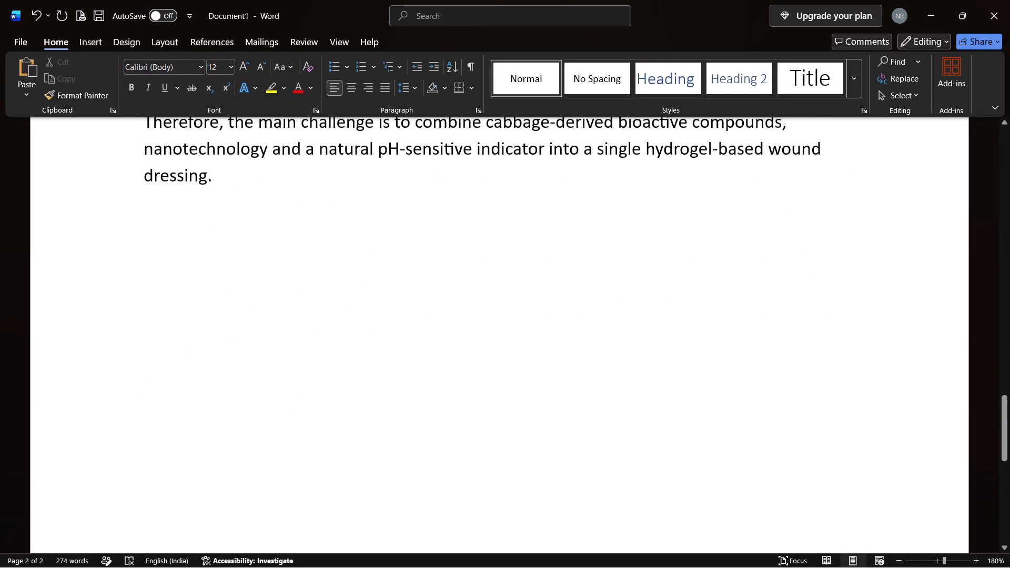
pyautogui.click(216, 179)
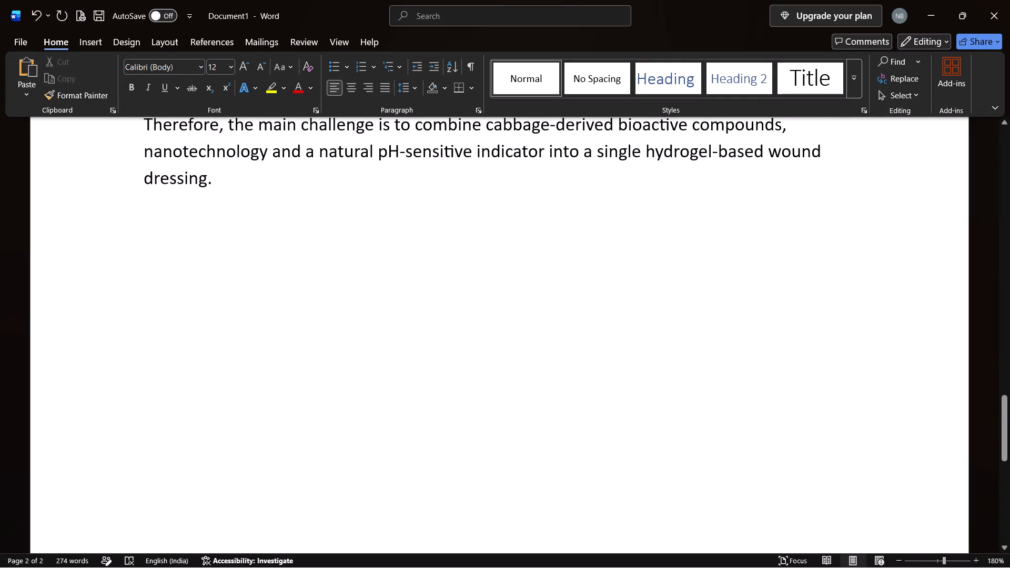
pyautogui.press('Return')
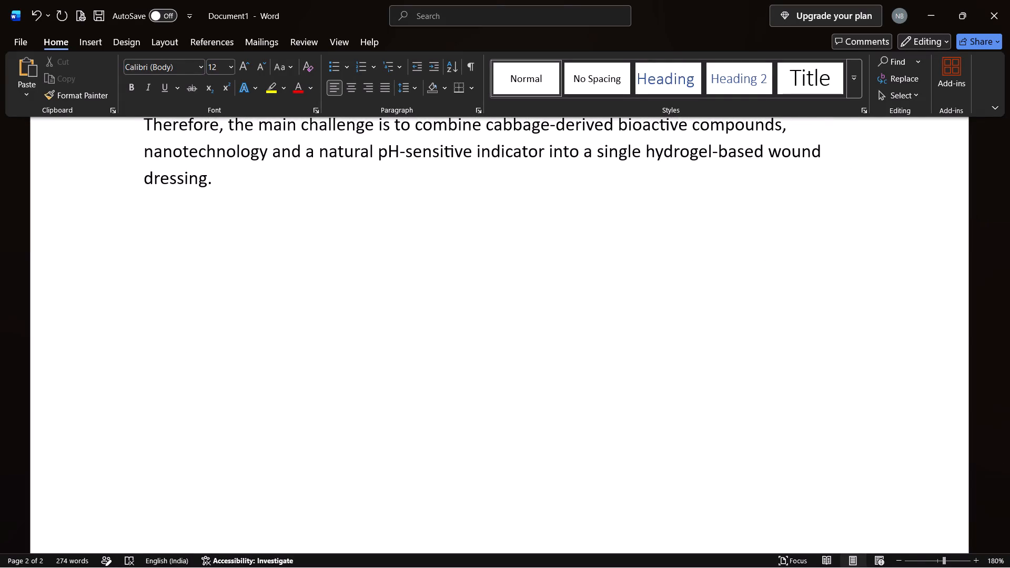
pyautogui.hotkey('ctrl', 'v')
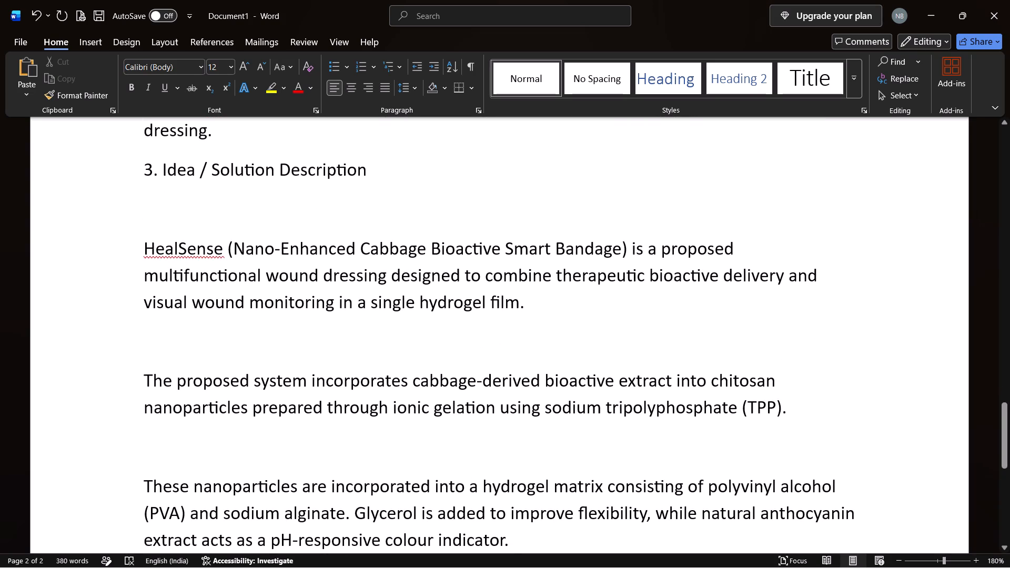
# Remove the blank lines above the four paragraphs under "3. Idea / Solution Description", from "HealSense" through "The bandage is designed".
pyautogui.click(145, 248)
pyautogui.press('BackSpace')
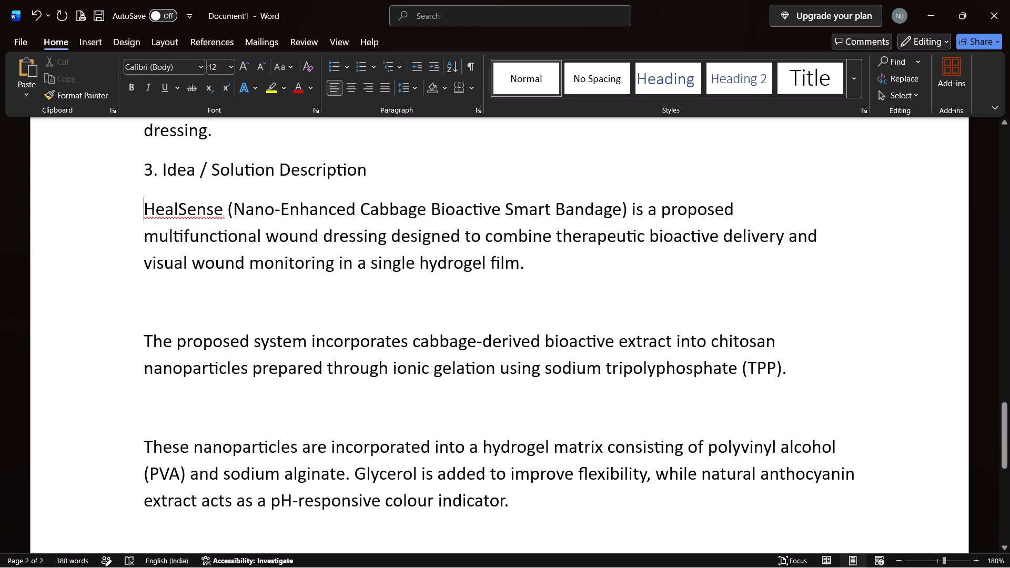
pyautogui.click(147, 337)
pyautogui.press('BackSpace')
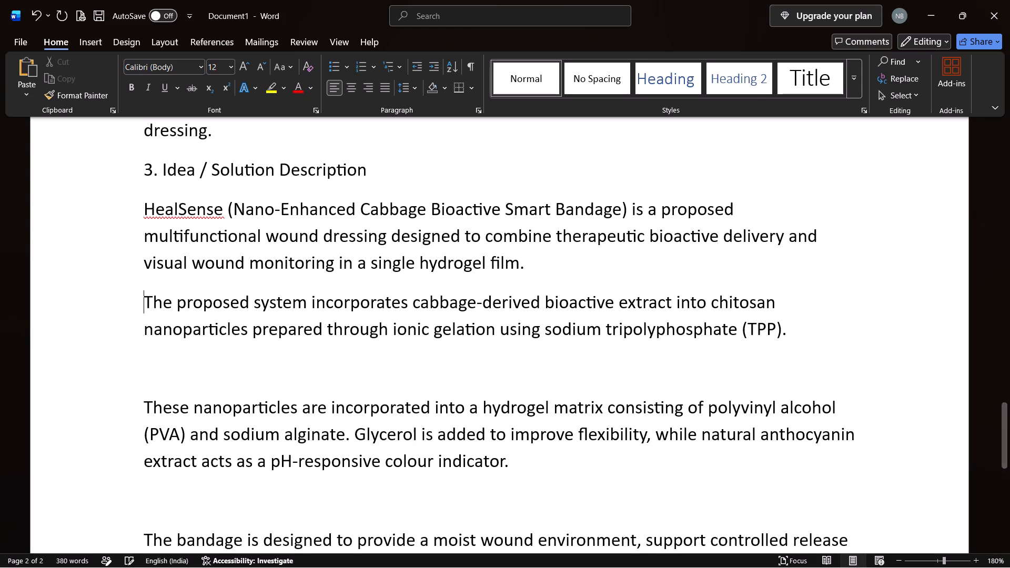
pyautogui.click(144, 404)
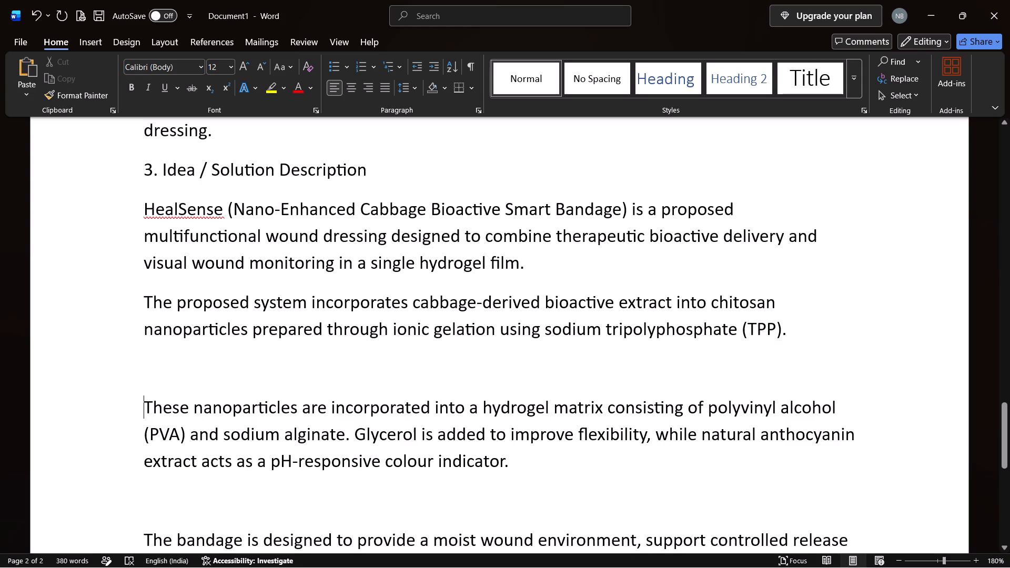
pyautogui.press('BackSpace')
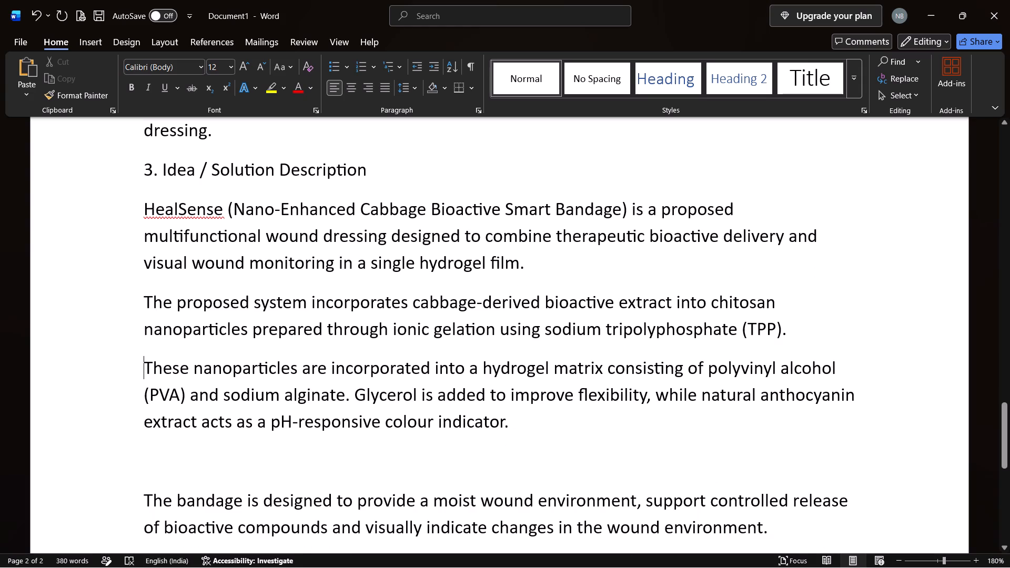
pyautogui.click(144, 496)
pyautogui.press('BackSpace')
# Add a colon at the end of the "3. Idea / Solution Description" heading.
pyautogui.scroll(-1, 144, 496)
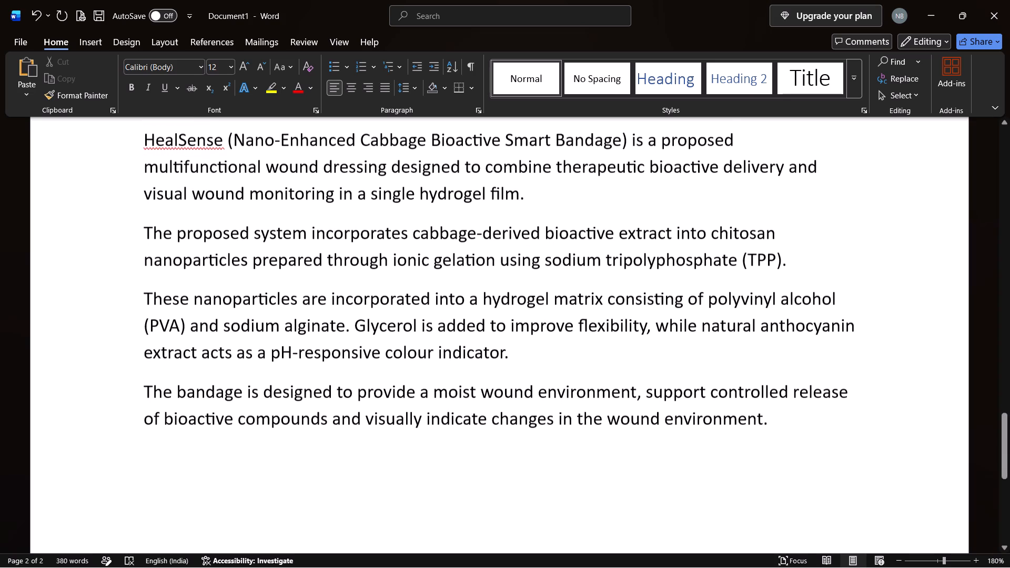
pyautogui.scroll(1, 144, 496)
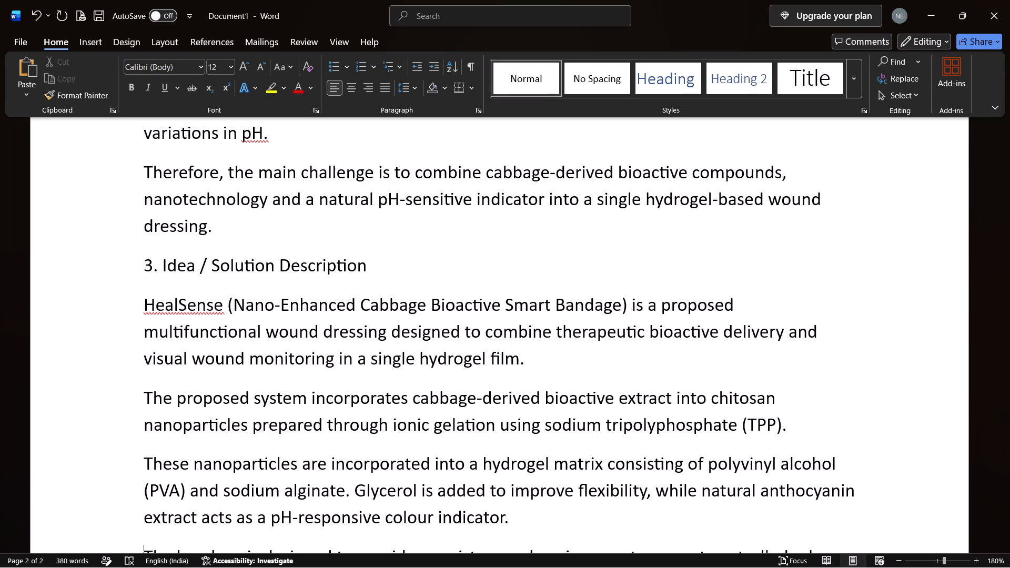
pyautogui.scroll(-1, 144, 496)
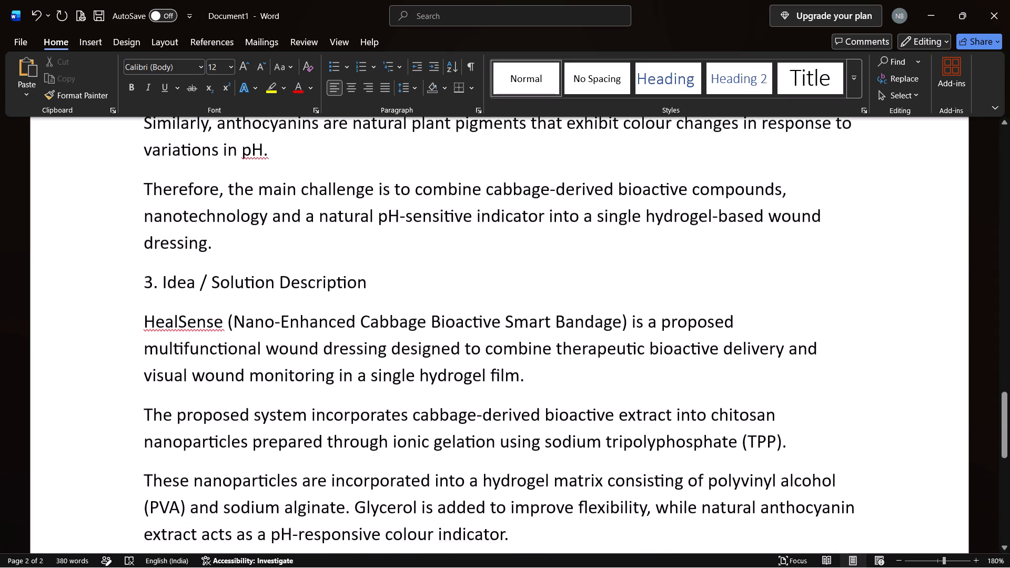
pyautogui.scroll(-1, 144, 496)
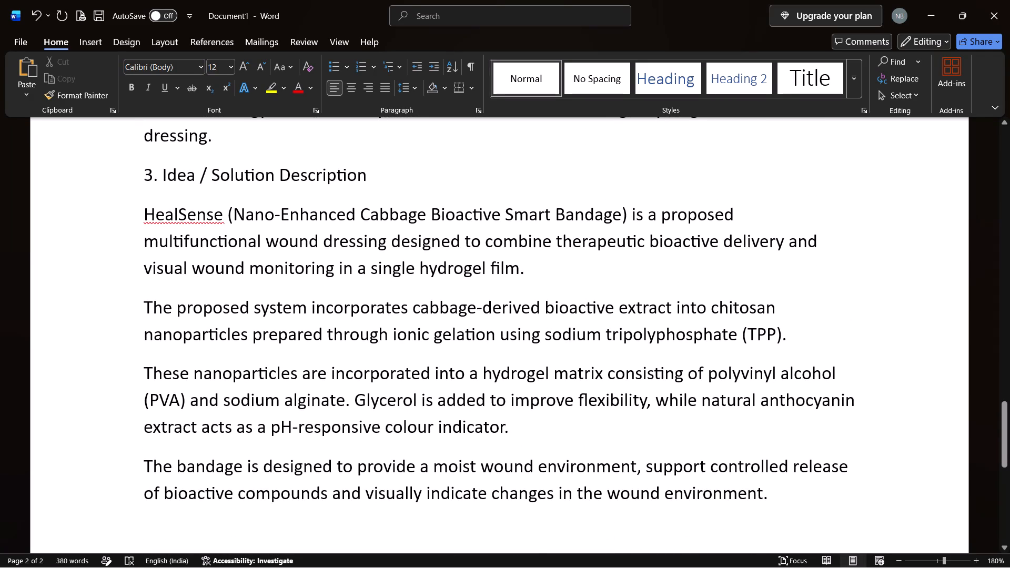
pyautogui.click(366, 177)
pyautogui.hotkey('shift', ':')
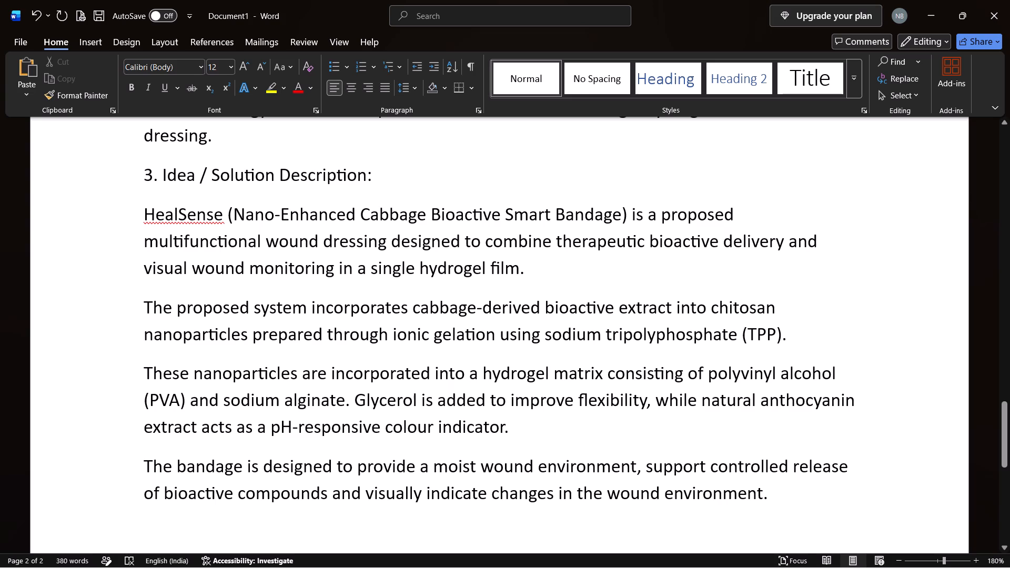
# Change the font of the "3. Idea / Solution Description" heading text to Times New Roman.
pyautogui.moveTo(143, 171); pyautogui.dragTo(359, 174)
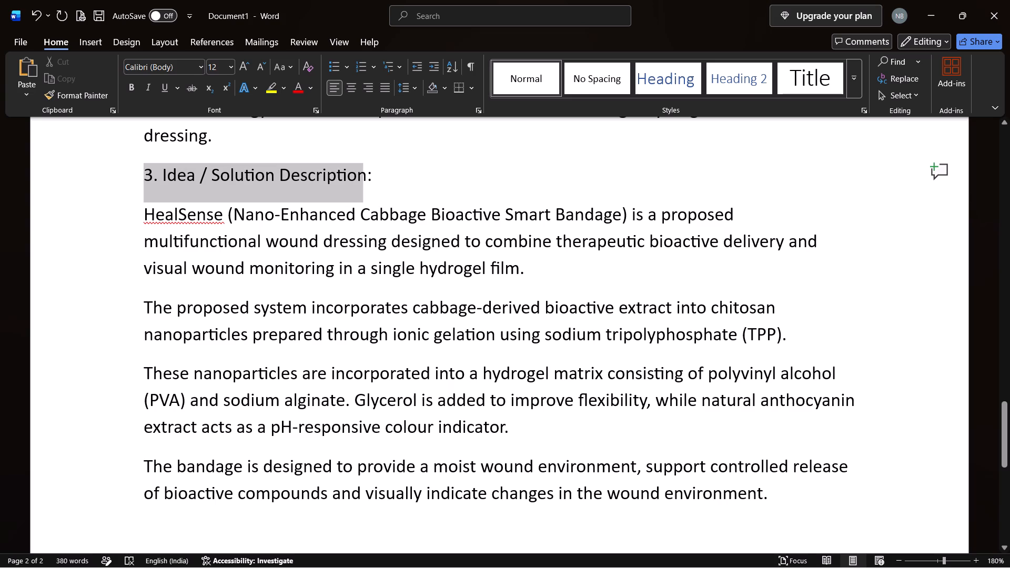
pyautogui.moveTo(359, 174); pyautogui.dragTo(357, 174)
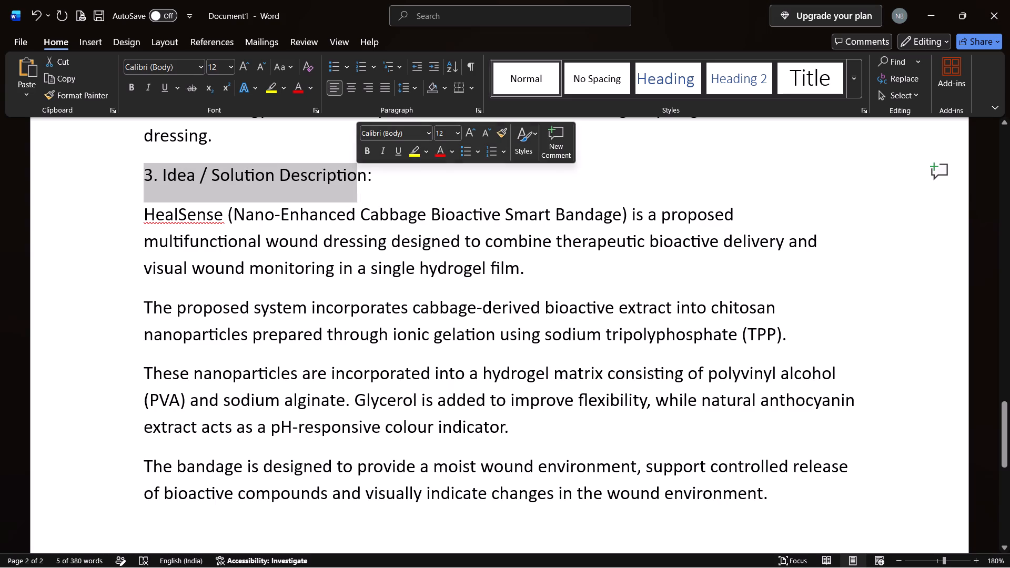
pyautogui.click(428, 127)
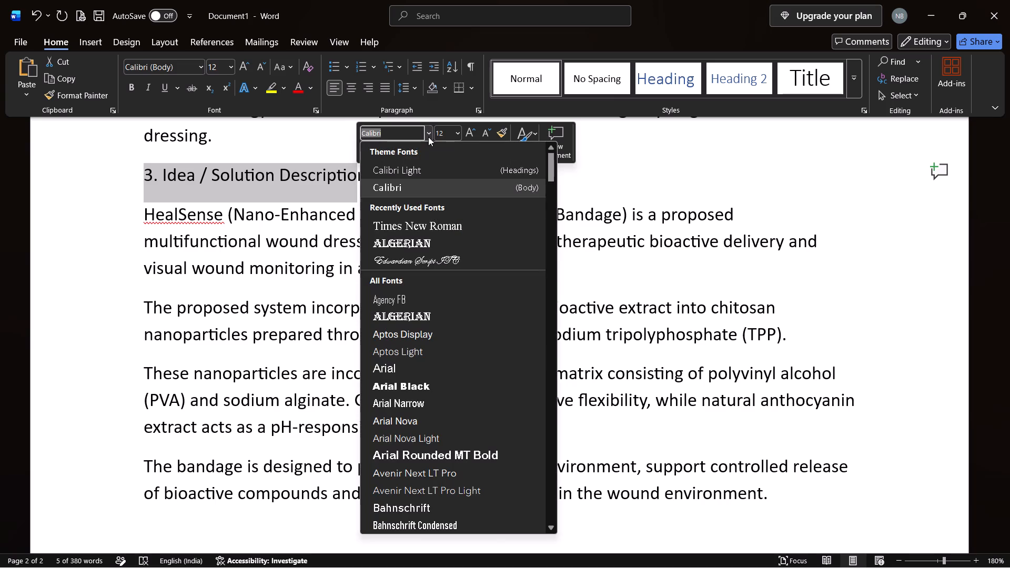
pyautogui.click(432, 230)
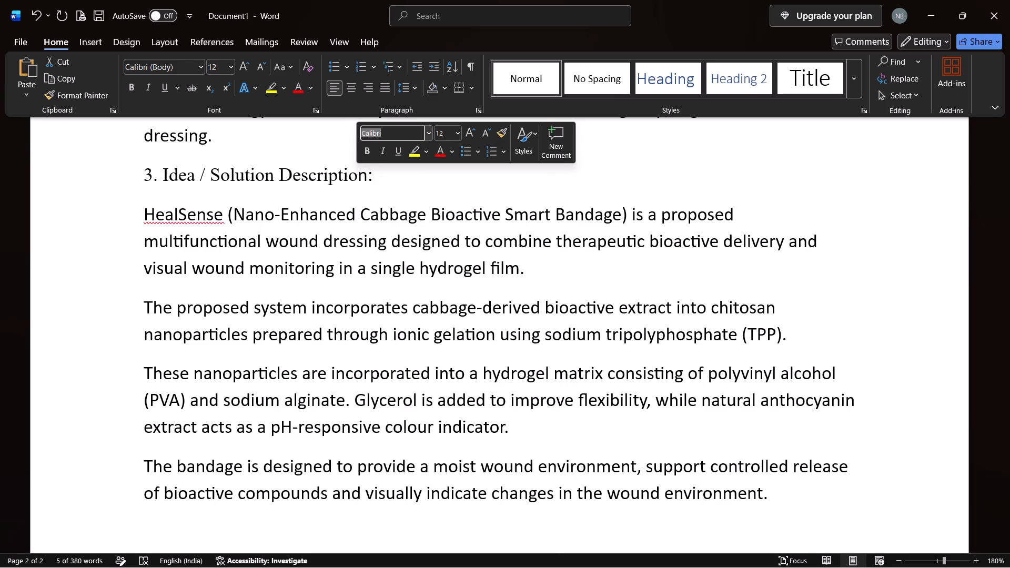
pyautogui.click(432, 194)
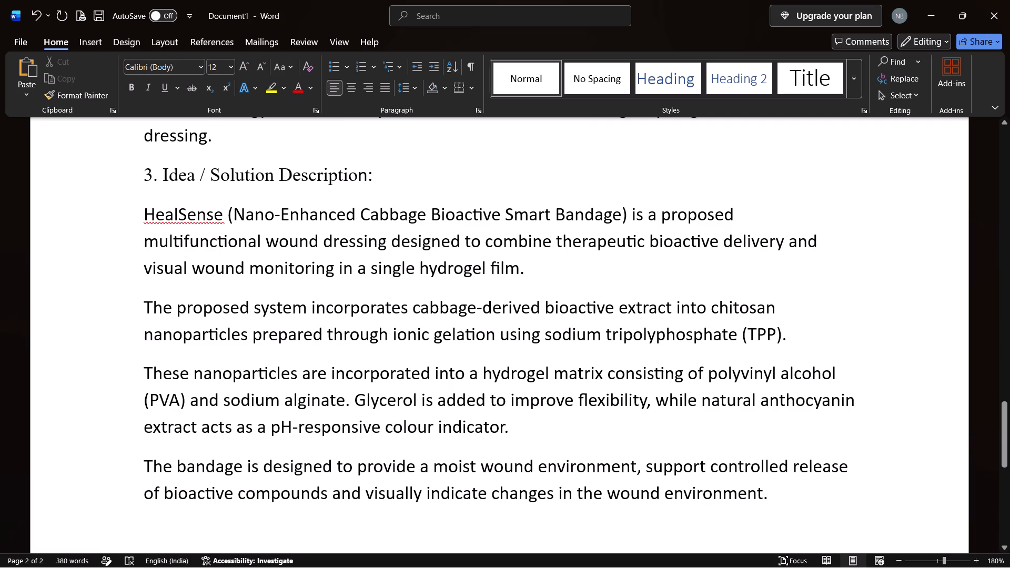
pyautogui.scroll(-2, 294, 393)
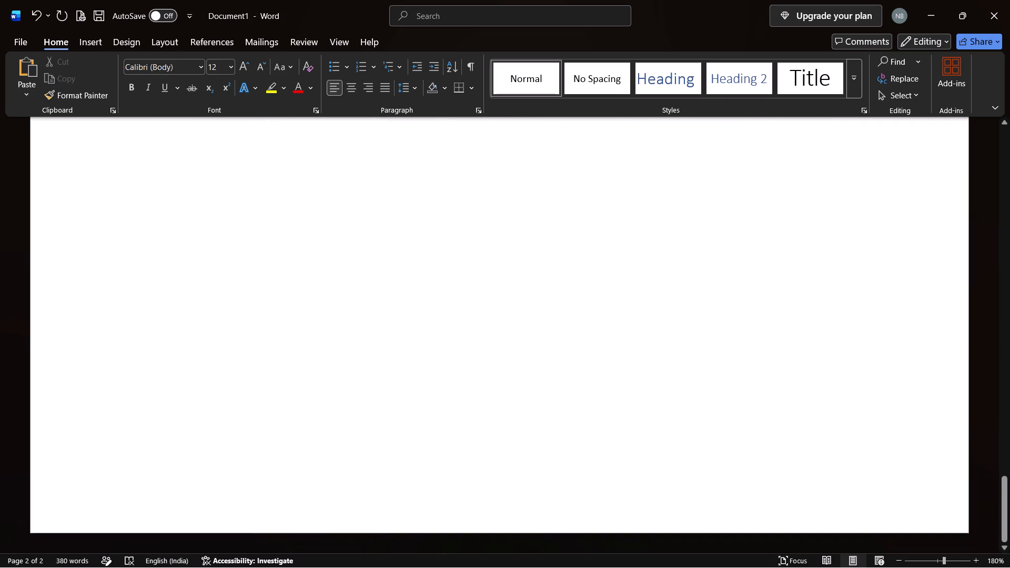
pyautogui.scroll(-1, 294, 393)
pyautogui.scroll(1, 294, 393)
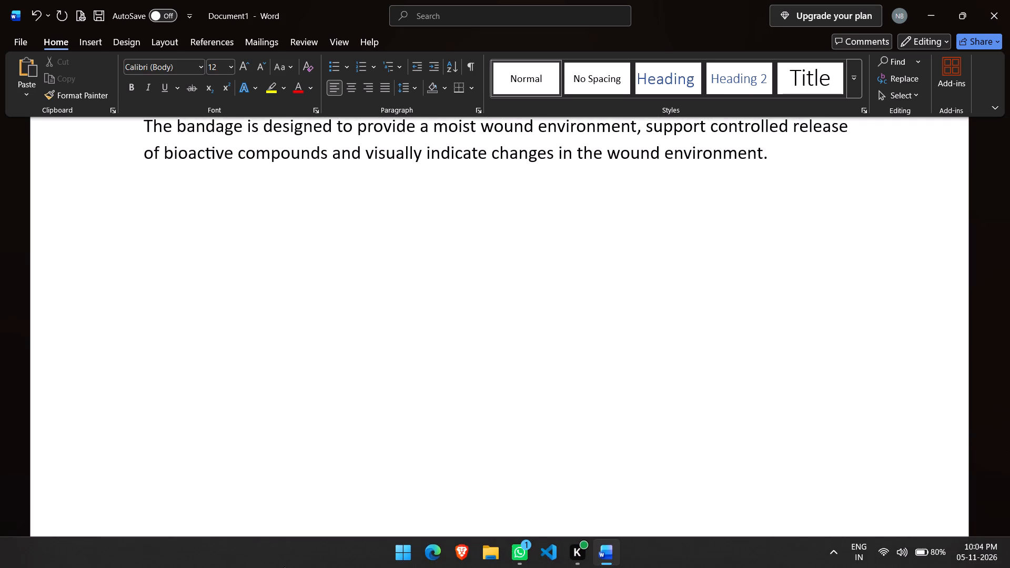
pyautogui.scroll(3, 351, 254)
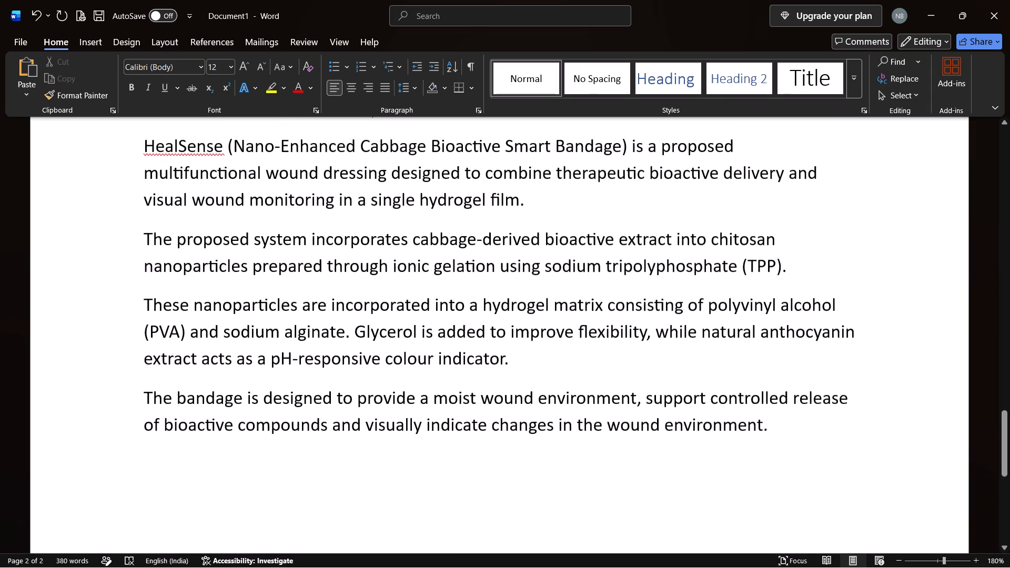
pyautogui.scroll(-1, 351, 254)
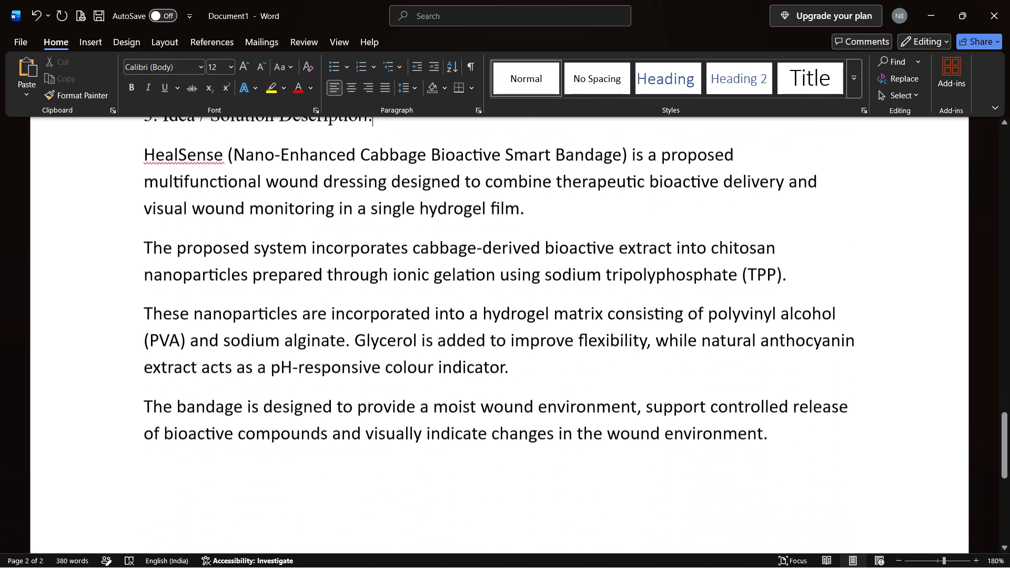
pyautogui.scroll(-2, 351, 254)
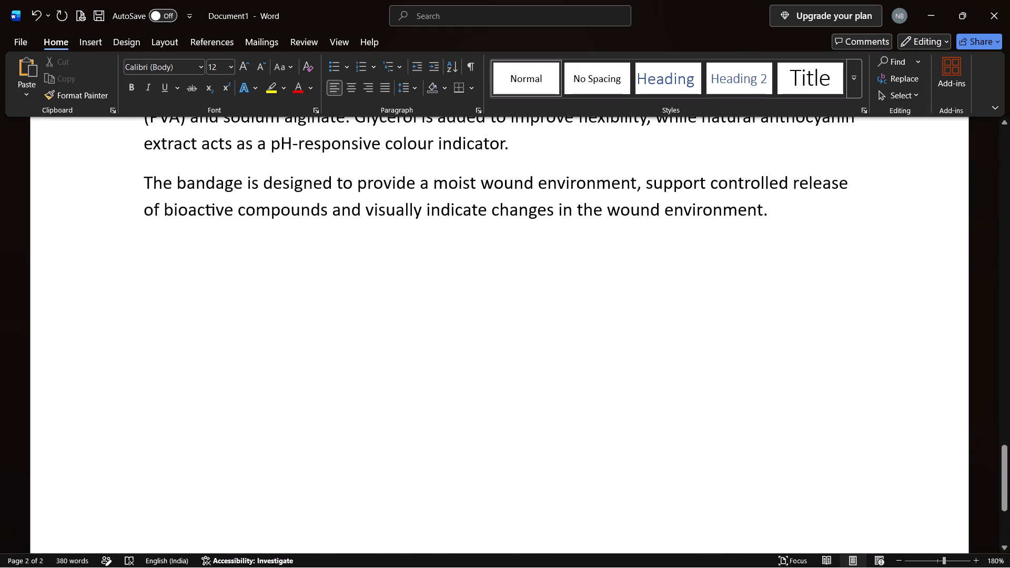
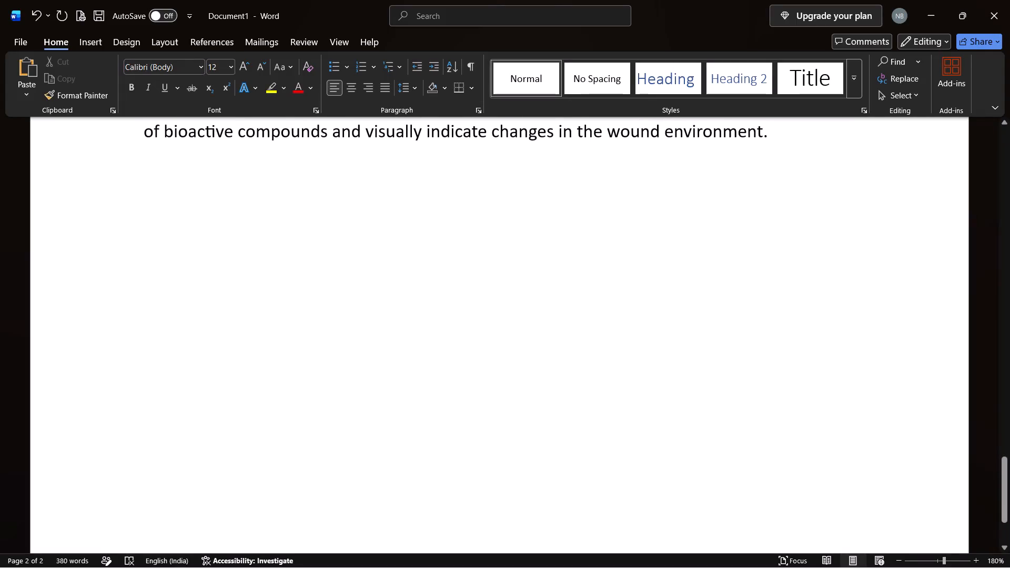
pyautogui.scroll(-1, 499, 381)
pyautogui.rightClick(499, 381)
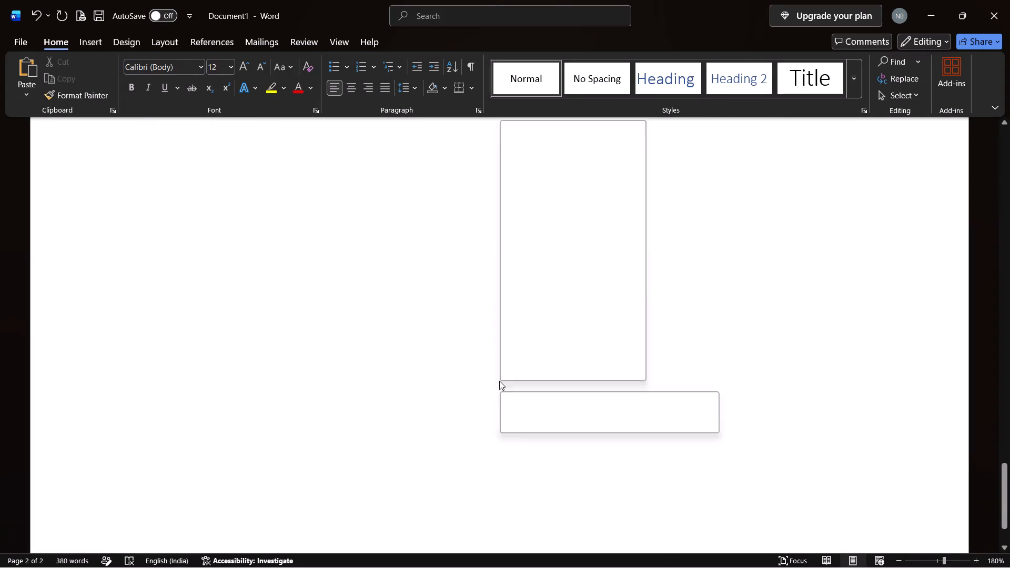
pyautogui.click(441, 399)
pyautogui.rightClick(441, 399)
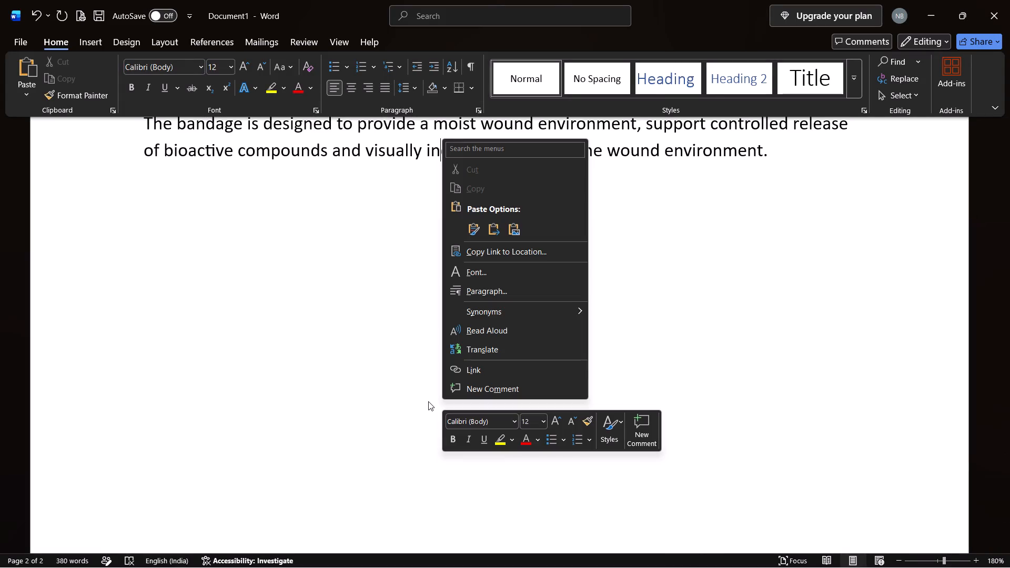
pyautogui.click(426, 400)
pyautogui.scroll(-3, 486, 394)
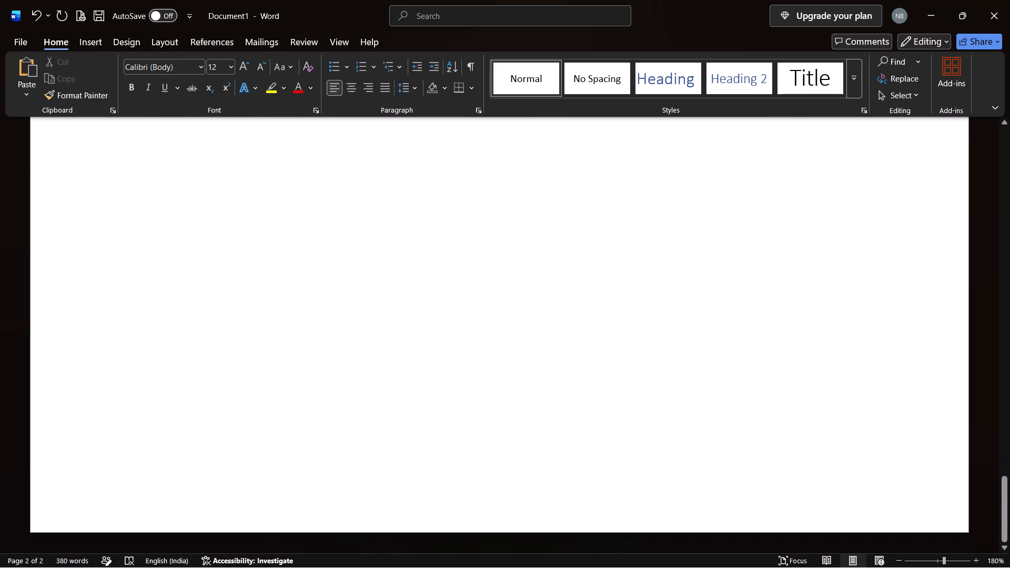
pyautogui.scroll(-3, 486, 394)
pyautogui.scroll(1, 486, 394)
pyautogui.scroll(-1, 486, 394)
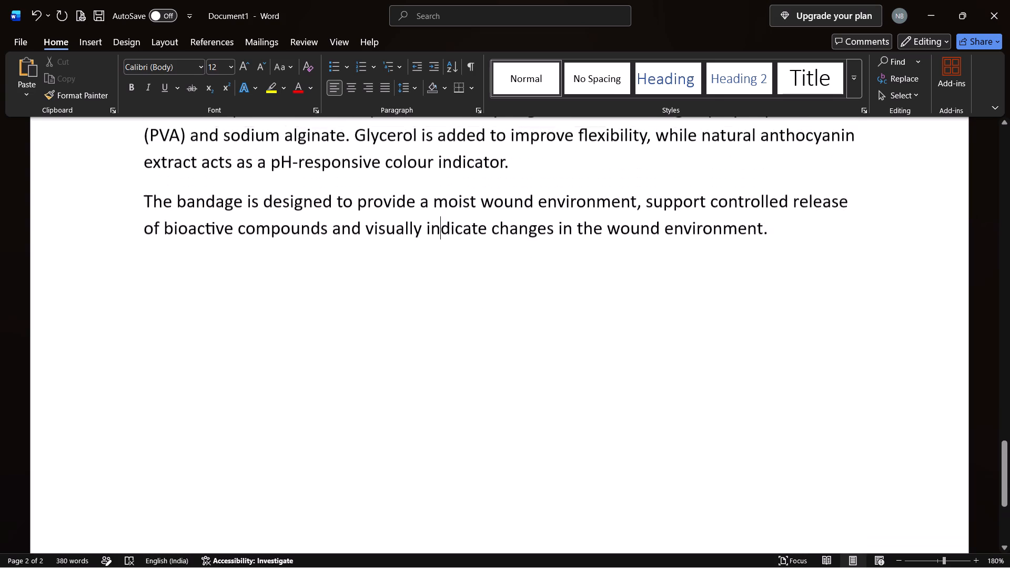
# Paste the copied content as a picture after the word "indicate" in the last paragraph, "The bandage is designed".
pyautogui.scroll(-1, 486, 394)
pyautogui.rightClick(486, 394)
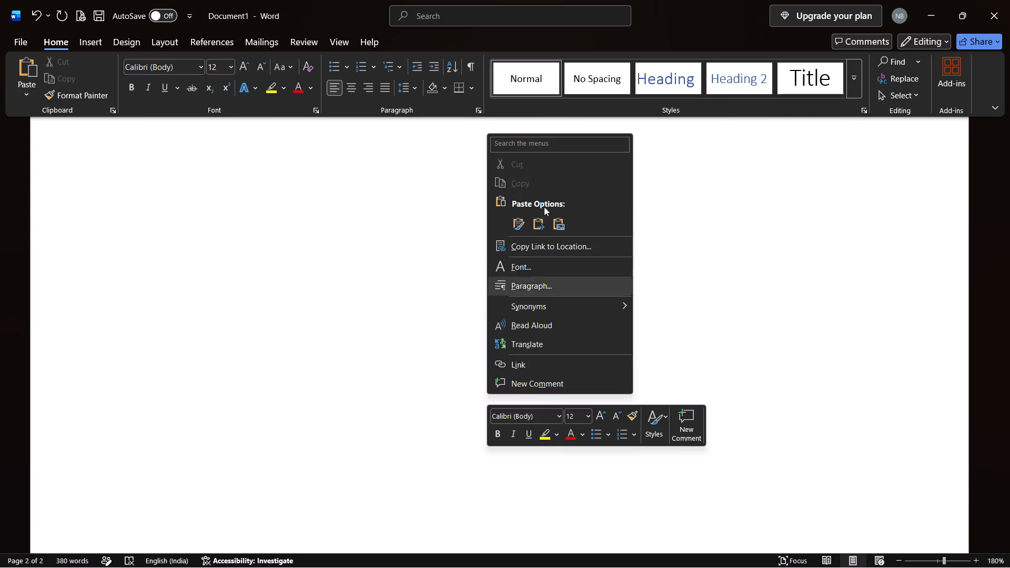
pyautogui.click(528, 180)
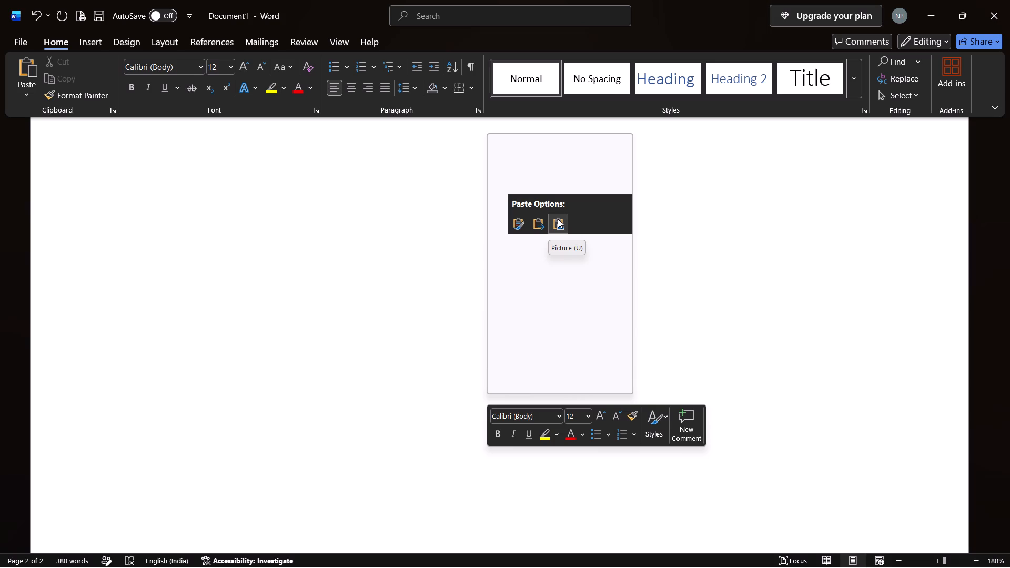
pyautogui.click(558, 219)
pyautogui.click(450, 288)
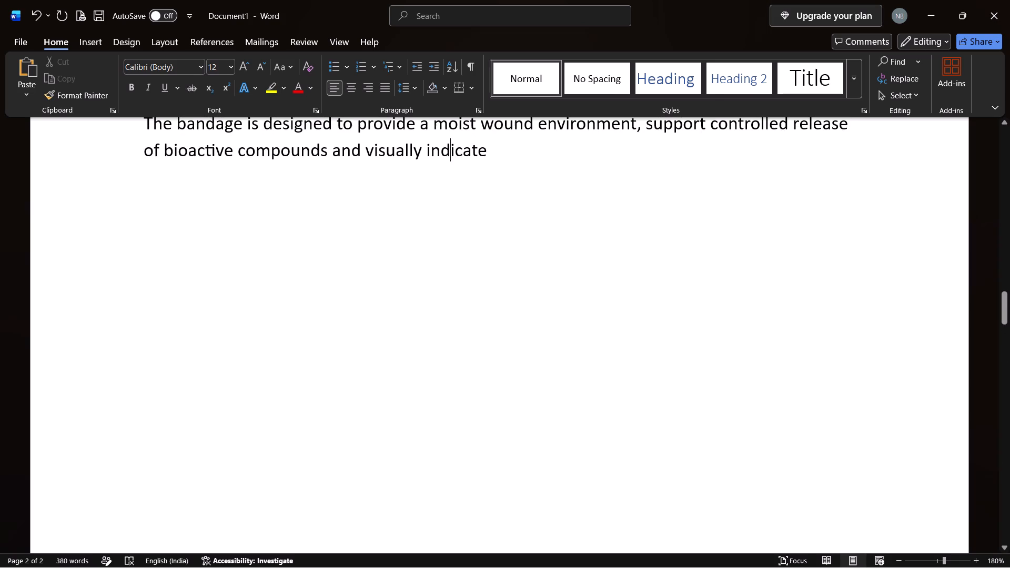
# Paste the copied content as a picture again, after "visu" in the word "visually" of the last paragraph.
pyautogui.click(491, 154)
pyautogui.rightClick(397, 401)
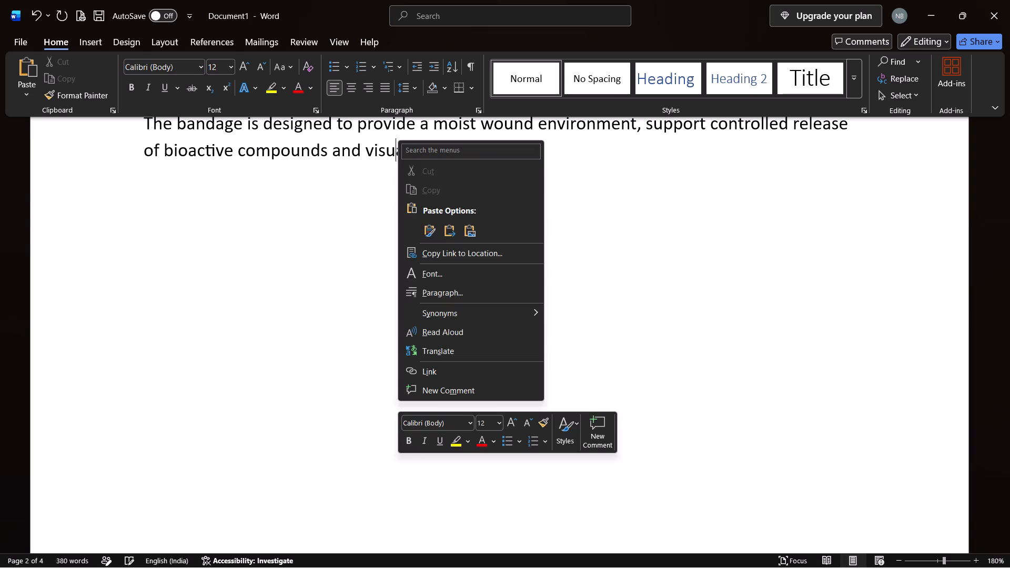
pyautogui.click(477, 229)
# Bring up the paste options for the last paragraph, after the text "compounds and visu".
pyautogui.rightClick(483, 357)
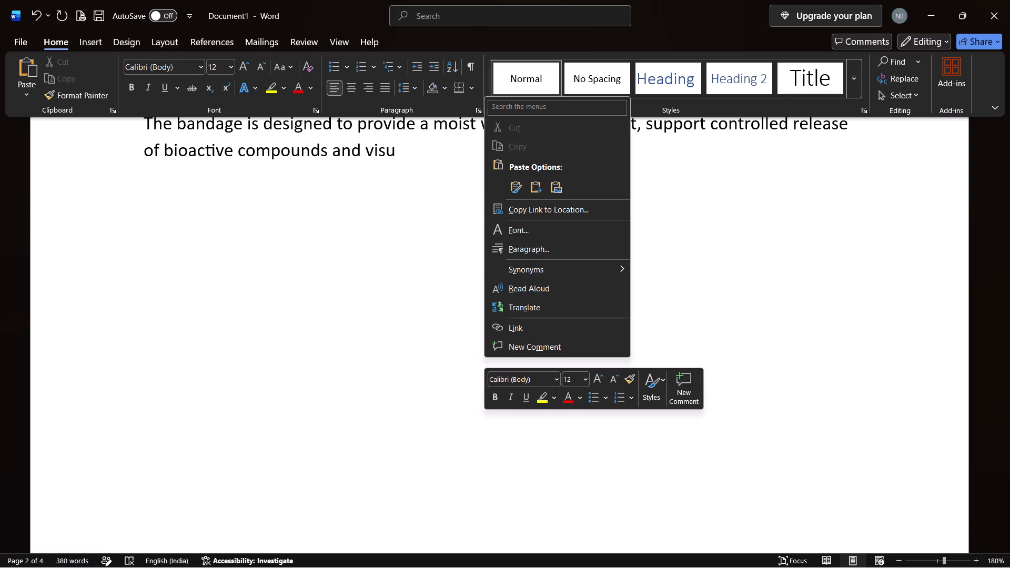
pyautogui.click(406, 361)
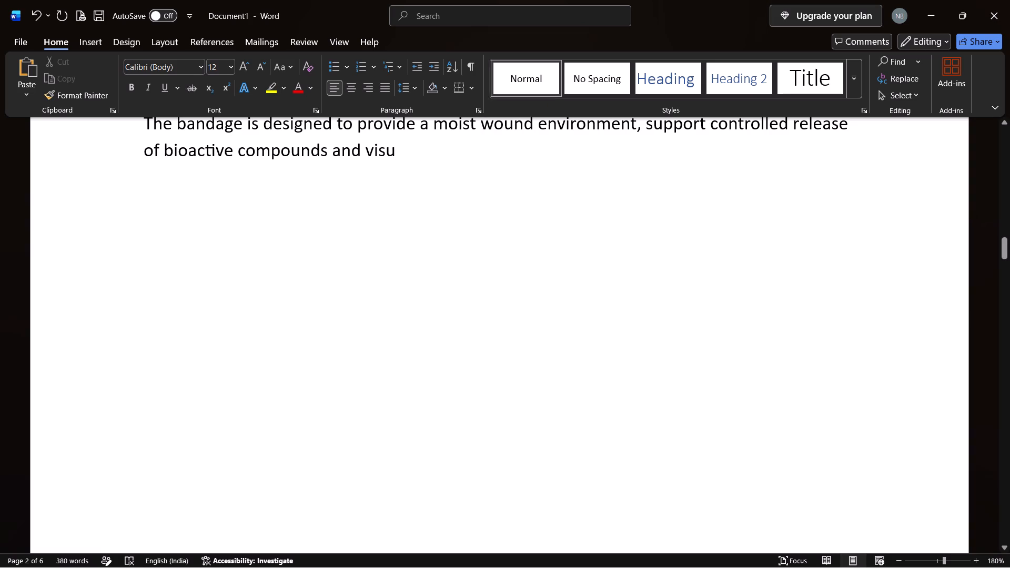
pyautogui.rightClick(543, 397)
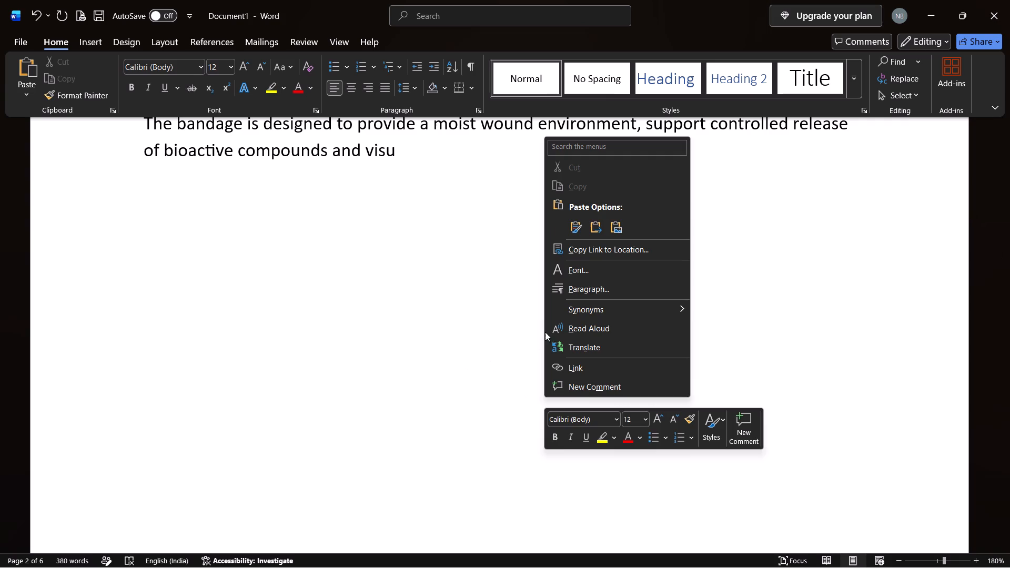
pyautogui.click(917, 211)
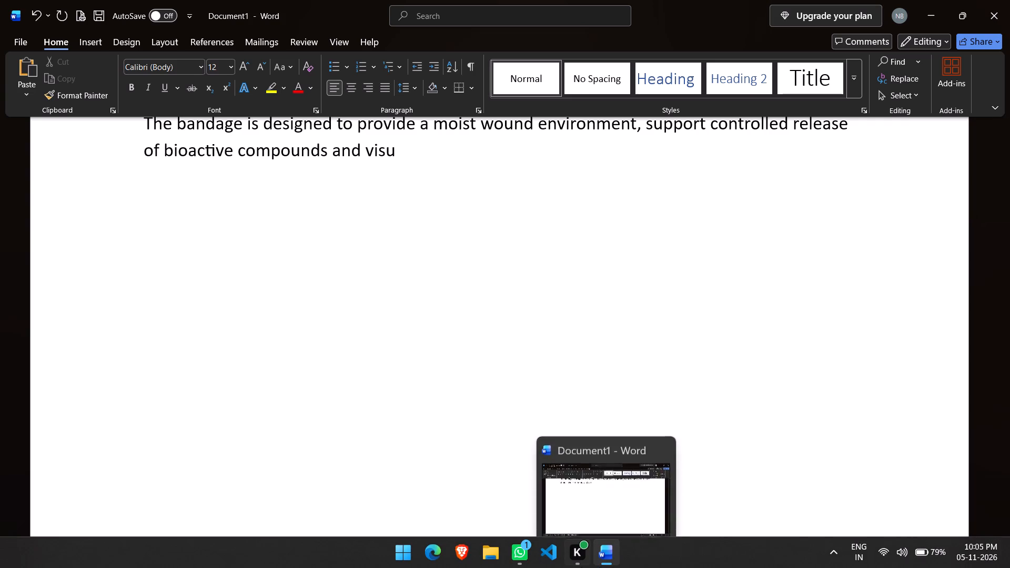
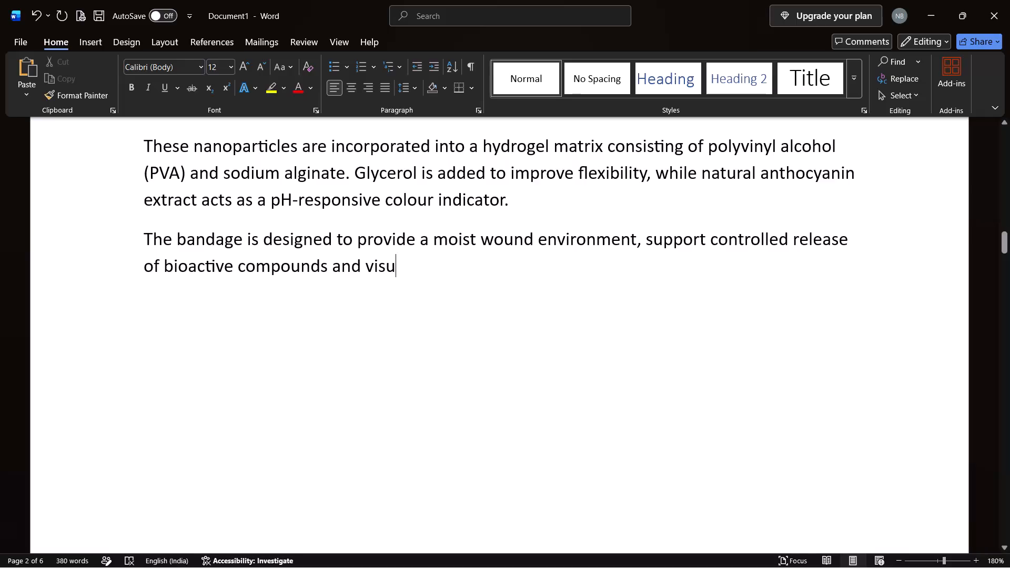
# Insert a paragraph break after "compounds and visu" in the paragraph beginning "The bandage is designed".
pyautogui.press('Return')
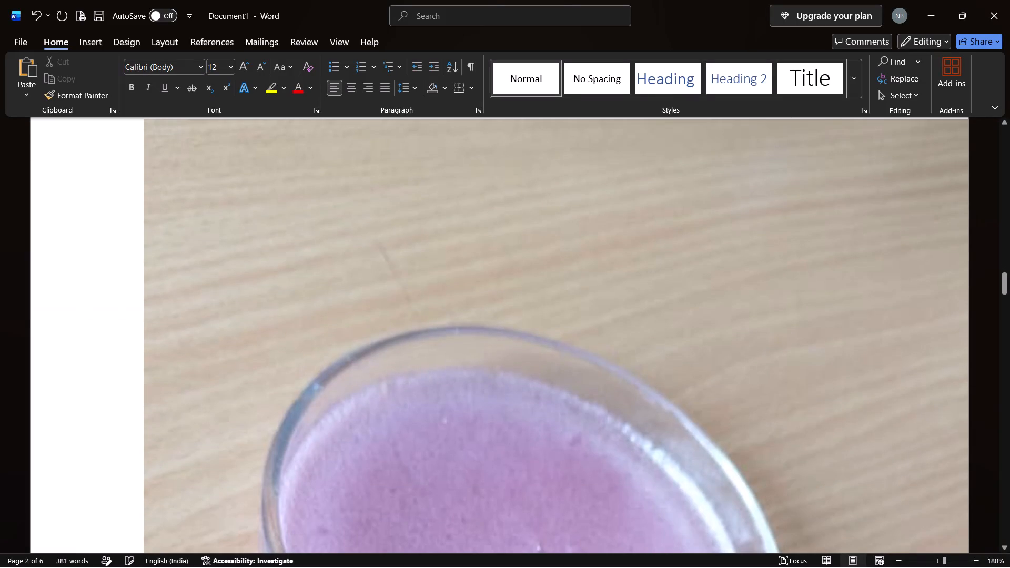
# Look over the text from the background section through the solution description to the paragraph ending in "visu".
pyautogui.scroll(5, 292, 378)
pyautogui.scroll(-1, 360, 76)
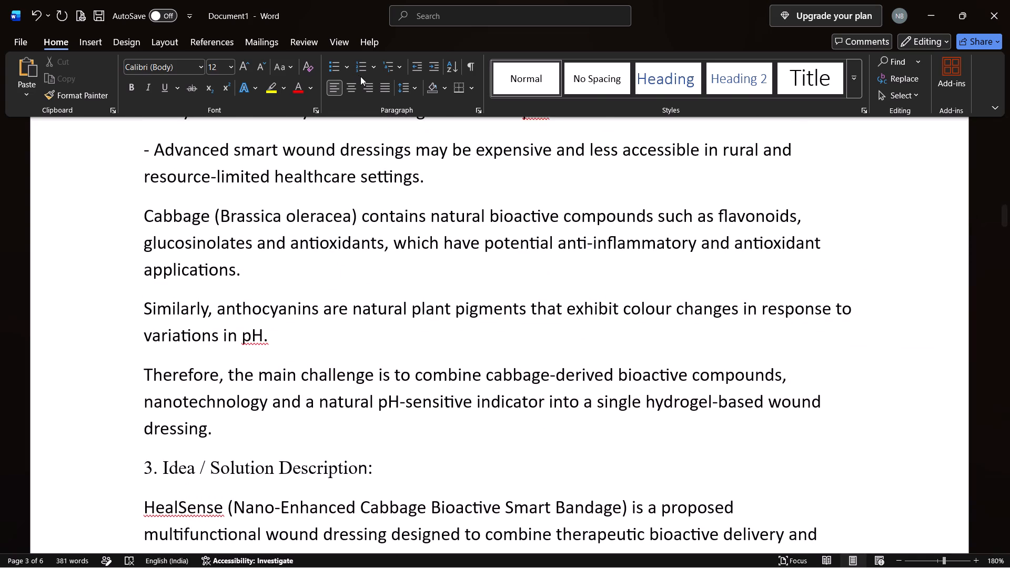
pyautogui.scroll(-1, 360, 76)
pyautogui.scroll(-1, 382, 287)
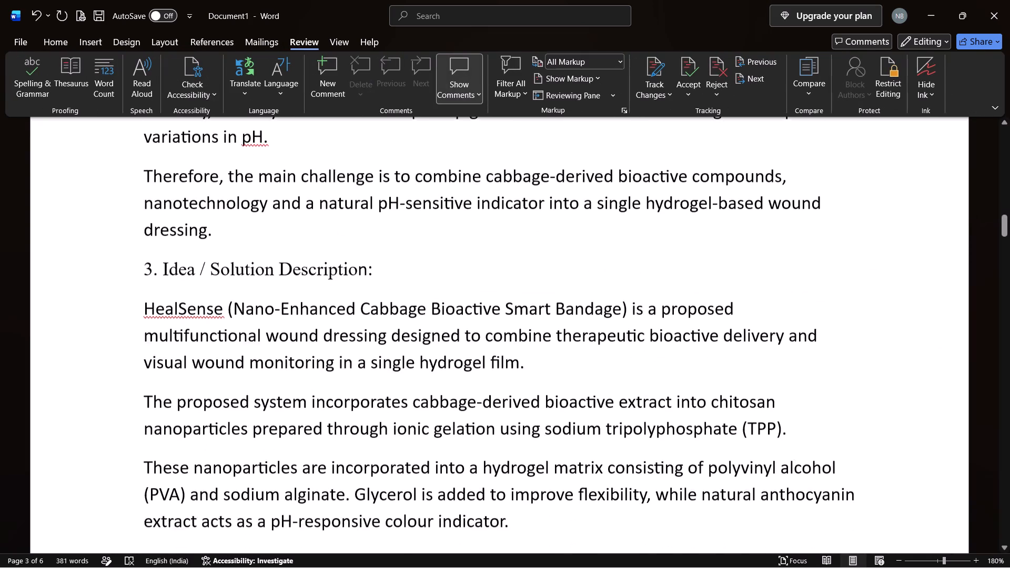
pyautogui.scroll(-1, 382, 287)
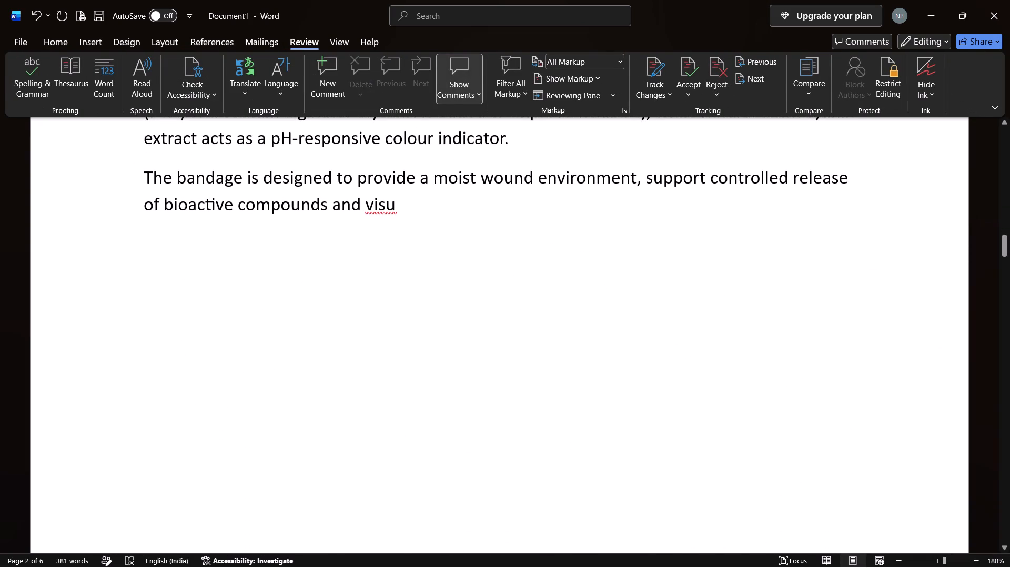
# Paste the copied sentence ending "ndicate changes in the wound environment." after "visu" in the last paragraph, "The bandage is designed".
pyautogui.doubleClick(399, 199)
pyautogui.press('Return')
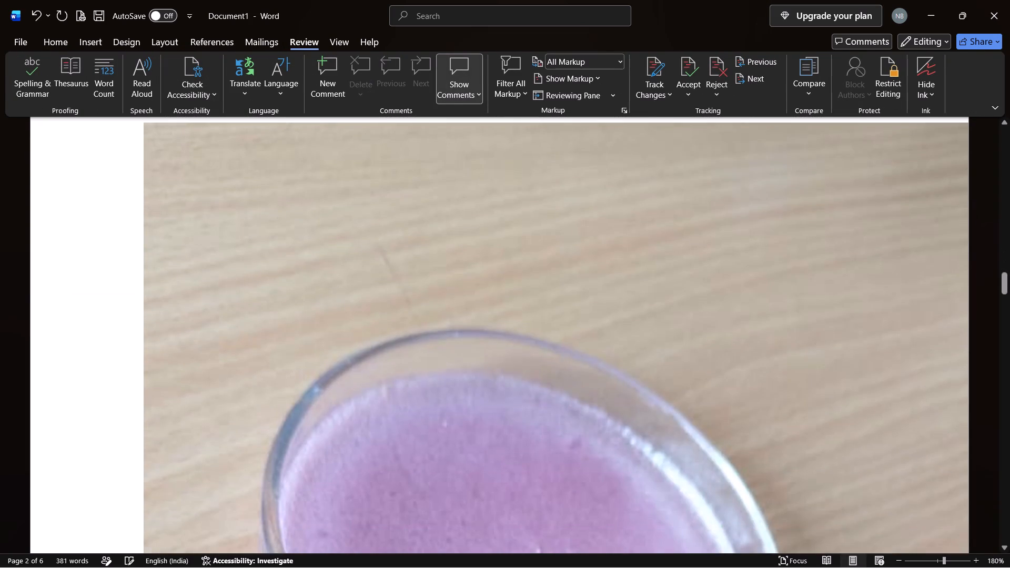
pyautogui.scroll(4, 399, 199)
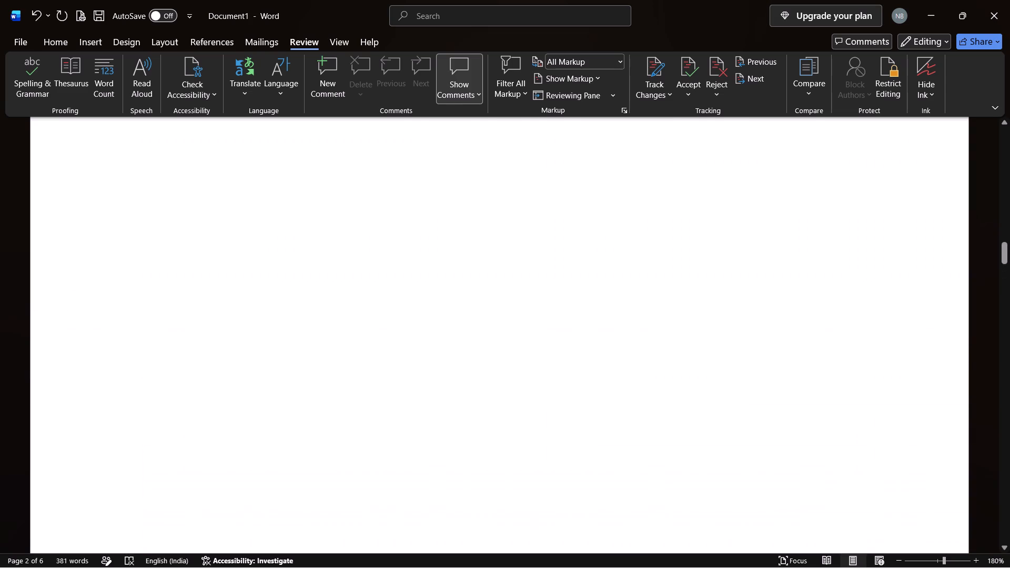
pyautogui.scroll(1, 399, 199)
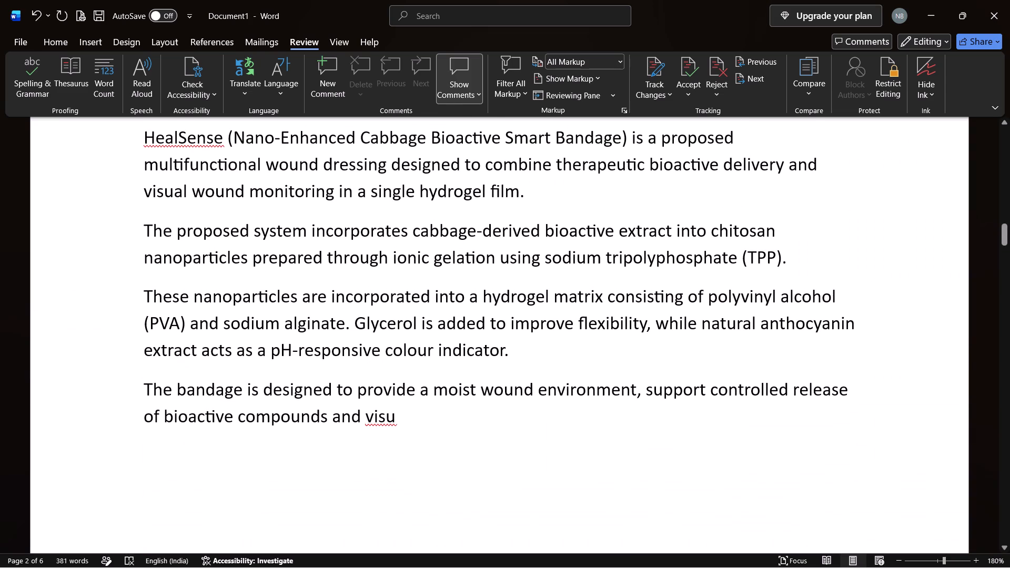
pyautogui.click(396, 414)
pyautogui.hotkey('ctrl', 'v')
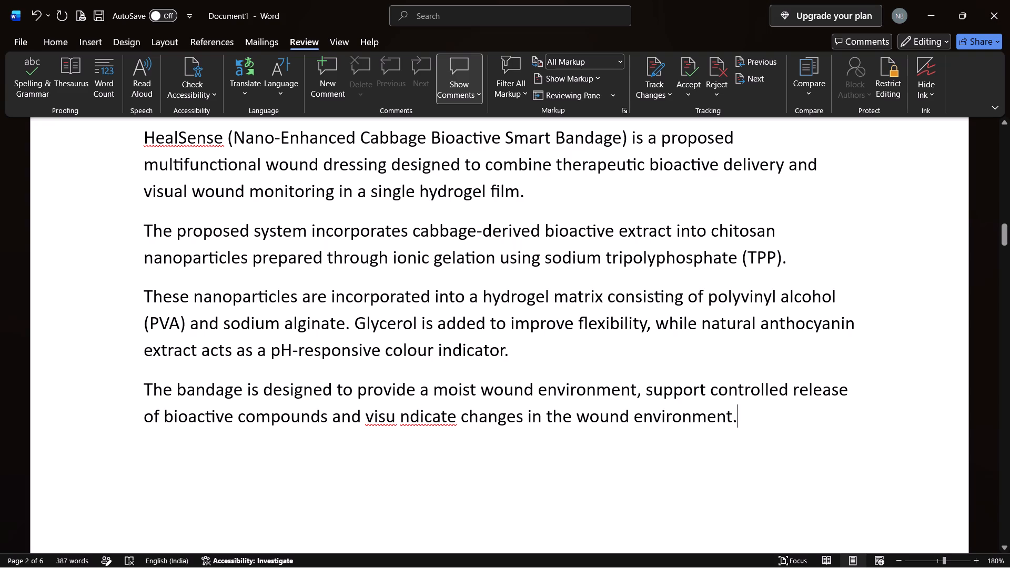
# Complete the broken words in the last paragraph so that they read "visually" and "indicate".
pyautogui.press('a')
pyautogui.press('BackSpace')
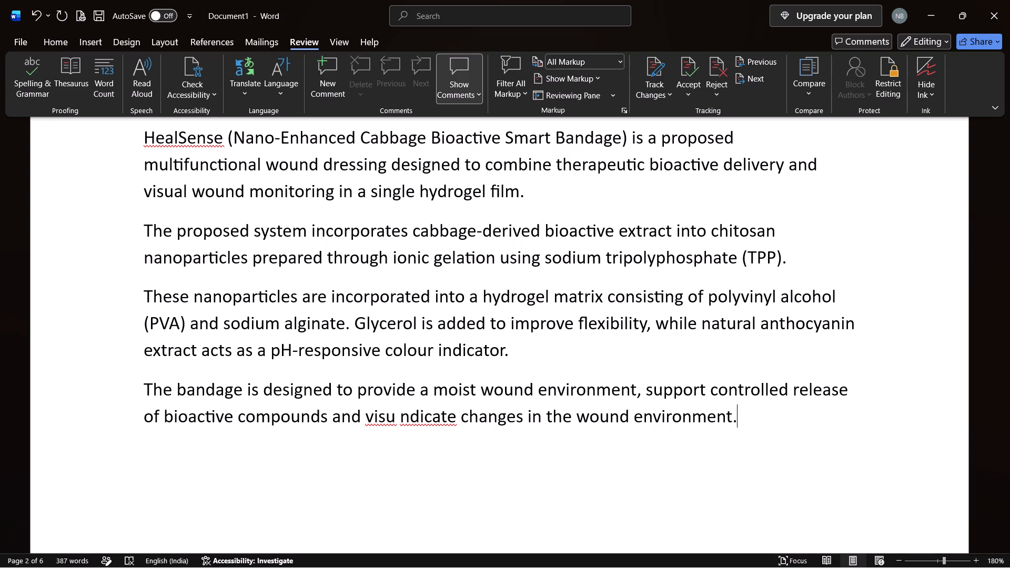
pyautogui.click(391, 417)
pyautogui.press('a')
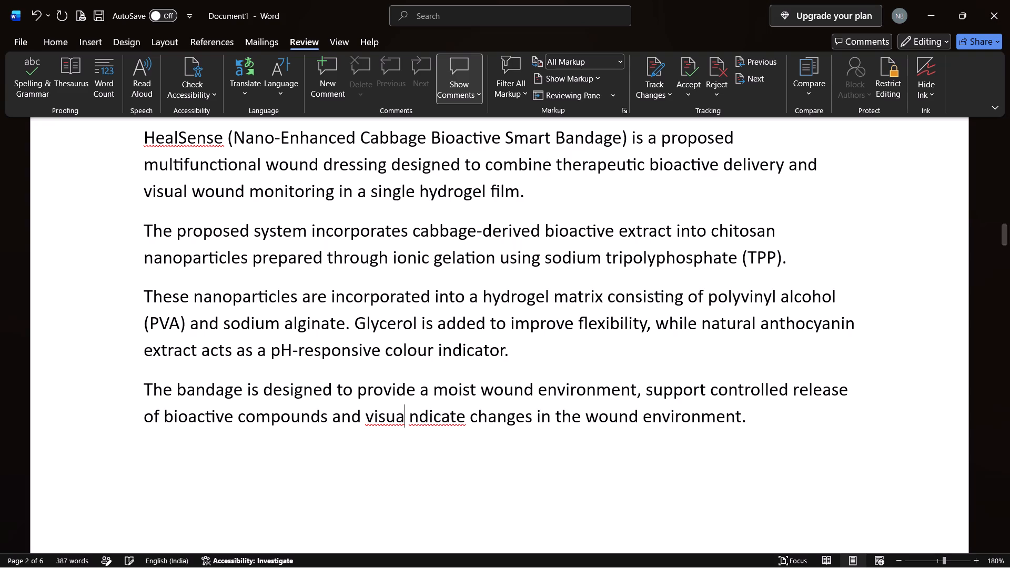
pyautogui.write('lly')
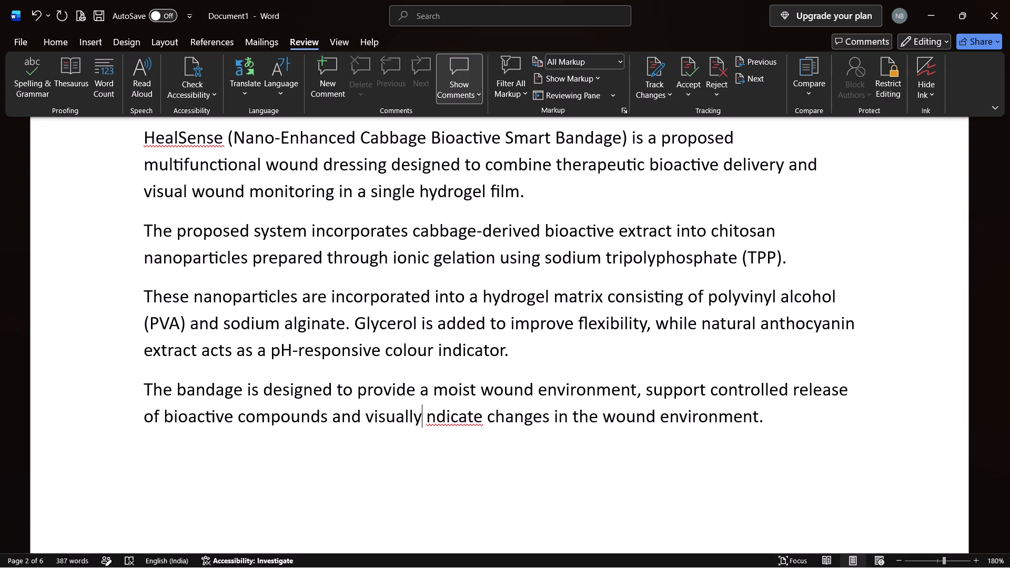
pyautogui.click(426, 418)
pyautogui.press('i')
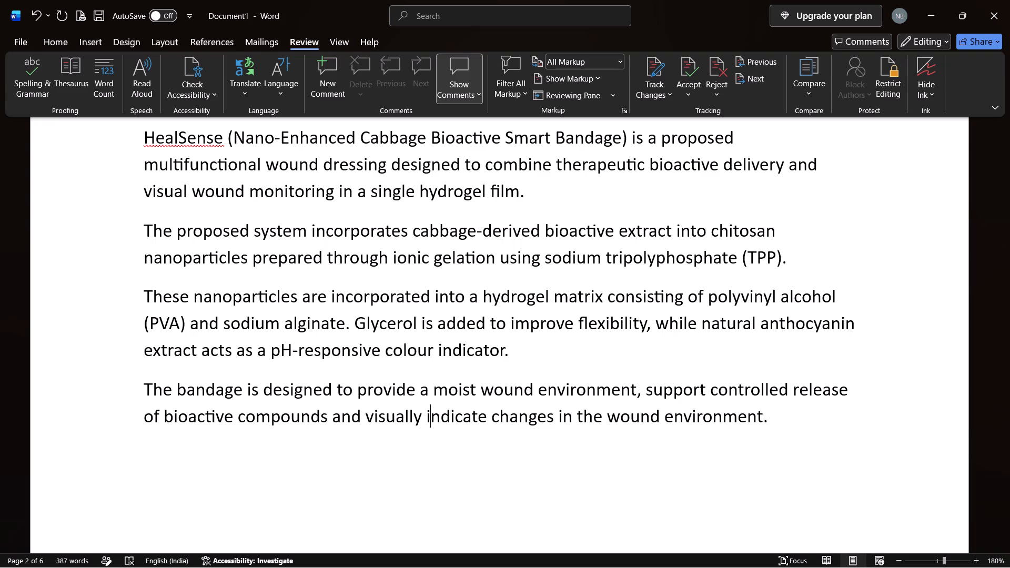
# Select the picture of the purple hydrogel in a glass dish on page 3.
pyautogui.scroll(-2, 426, 443)
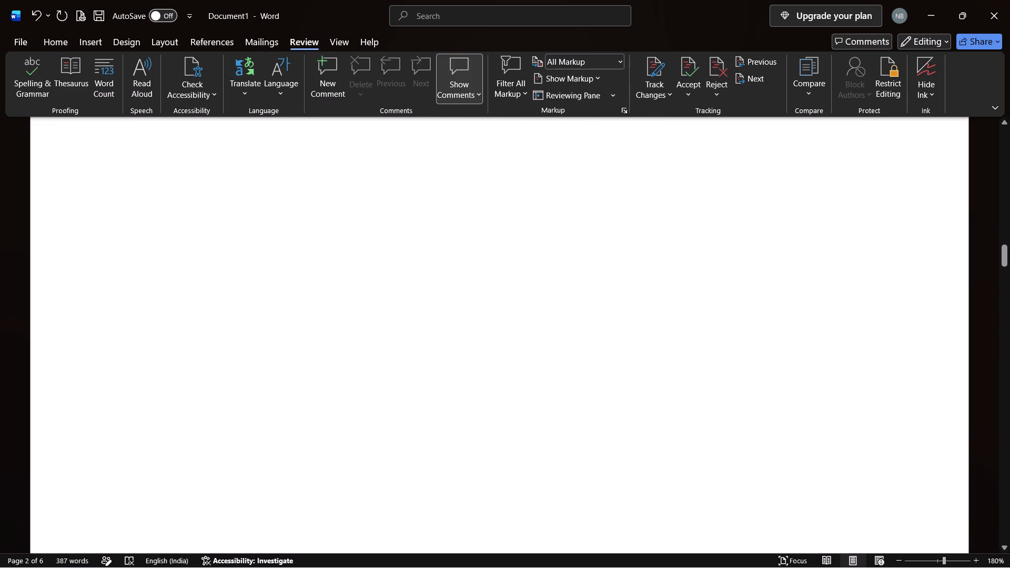
pyautogui.scroll(-3, 426, 443)
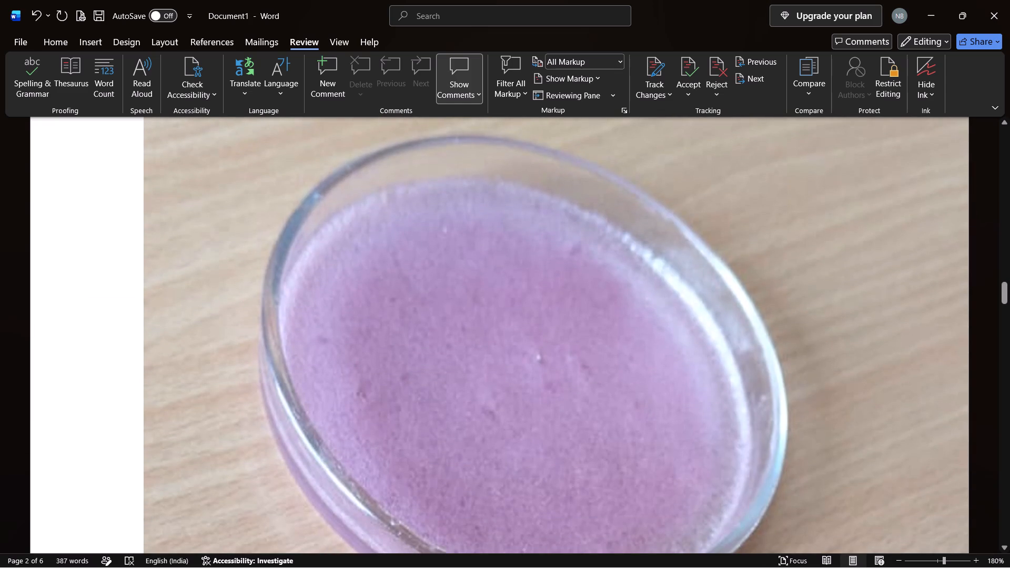
pyautogui.click(337, 433)
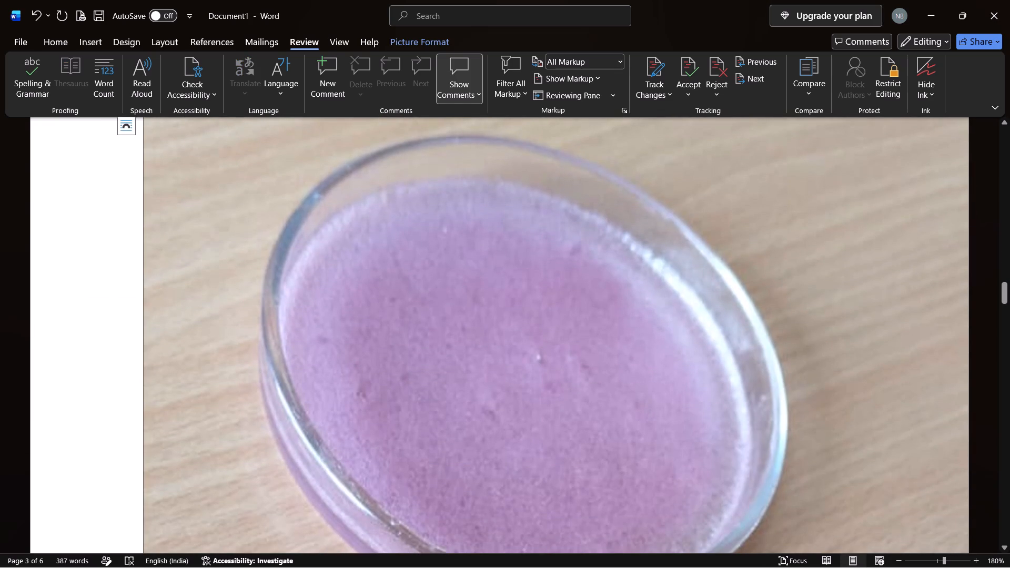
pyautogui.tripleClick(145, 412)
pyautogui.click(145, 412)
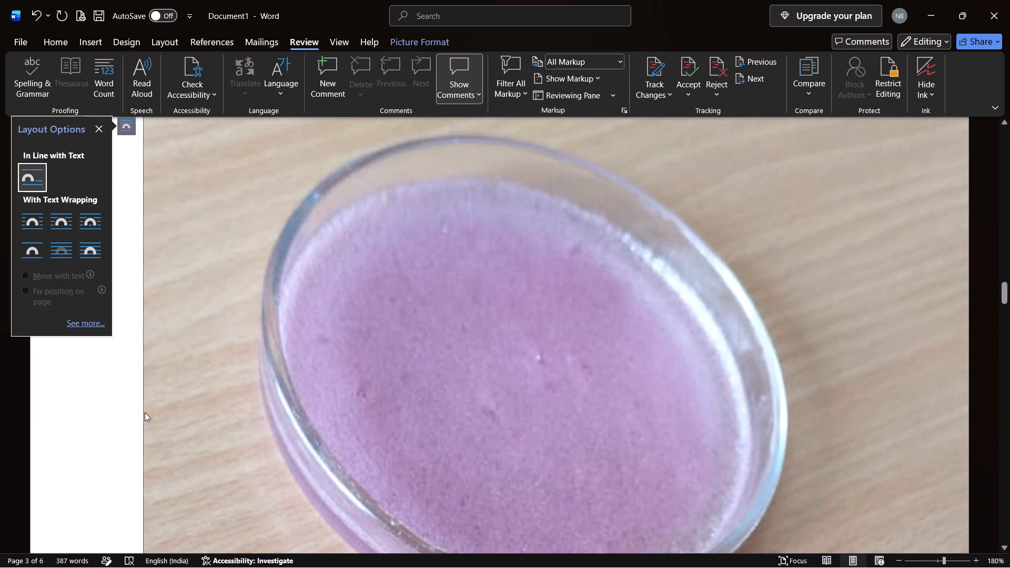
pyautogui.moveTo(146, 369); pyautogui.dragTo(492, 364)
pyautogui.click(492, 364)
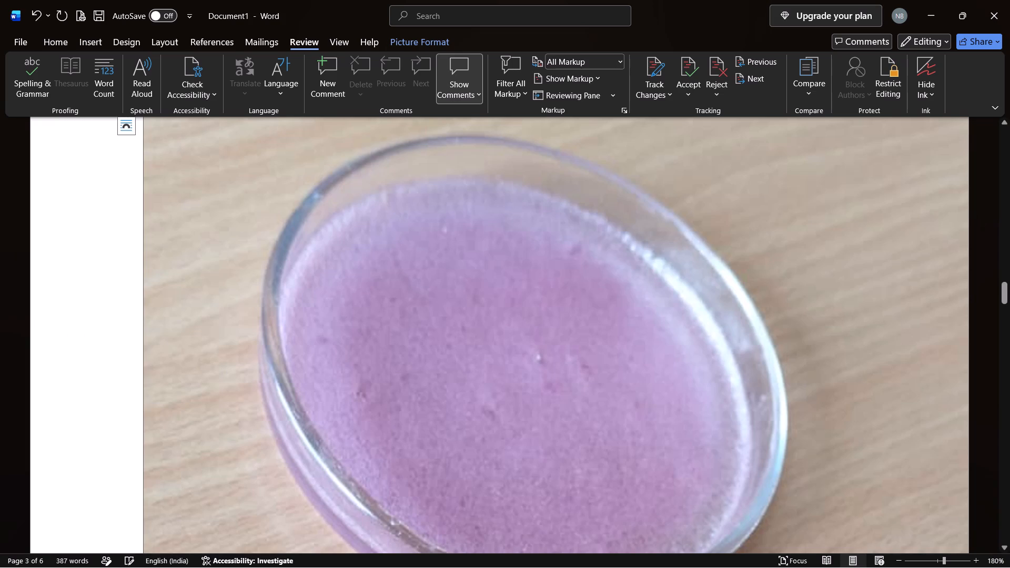
# Cut the picture of the purple hydrogel in a glass dish from page 3.
pyautogui.rightClick(407, 365)
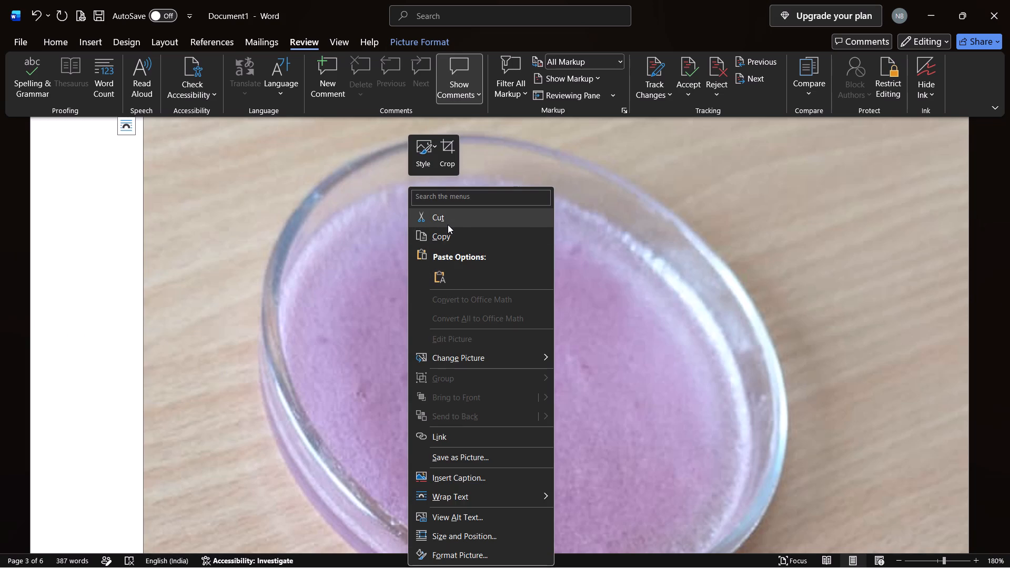
pyautogui.click(445, 219)
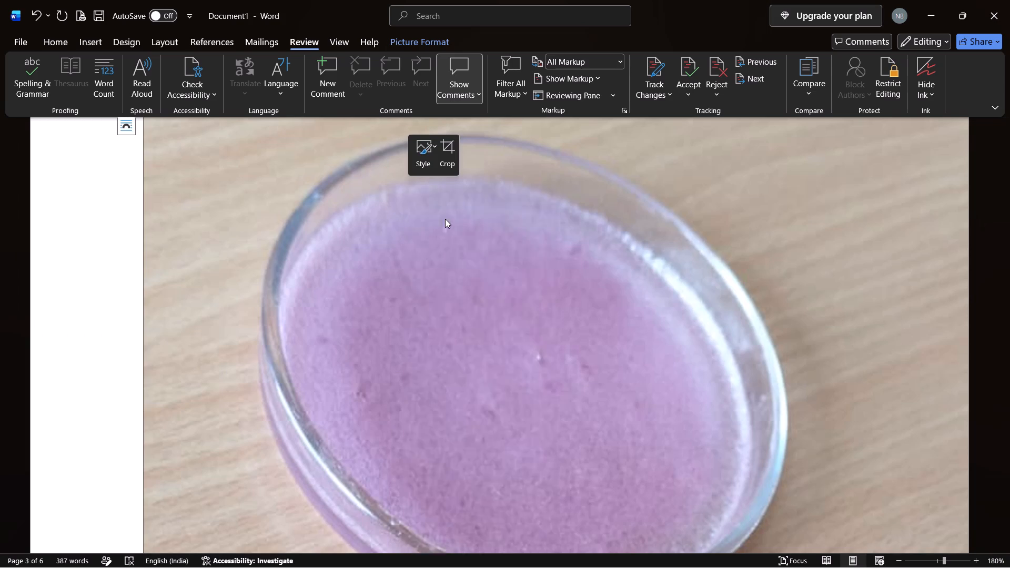
# Delete the stray leftover text "ally indicate" standing alone on page 3.
pyautogui.scroll(1, 371, 239)
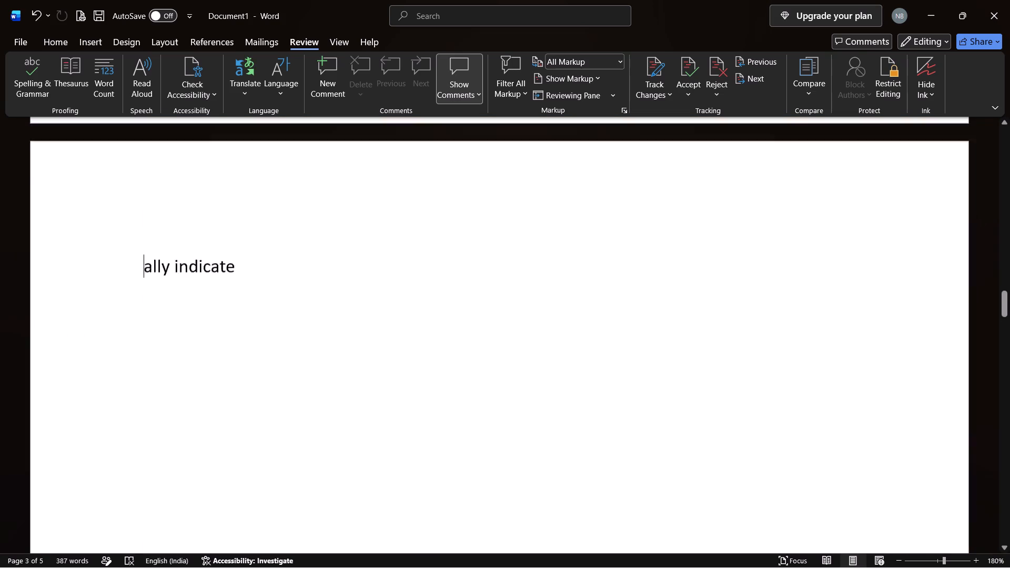
pyautogui.scroll(1, 371, 239)
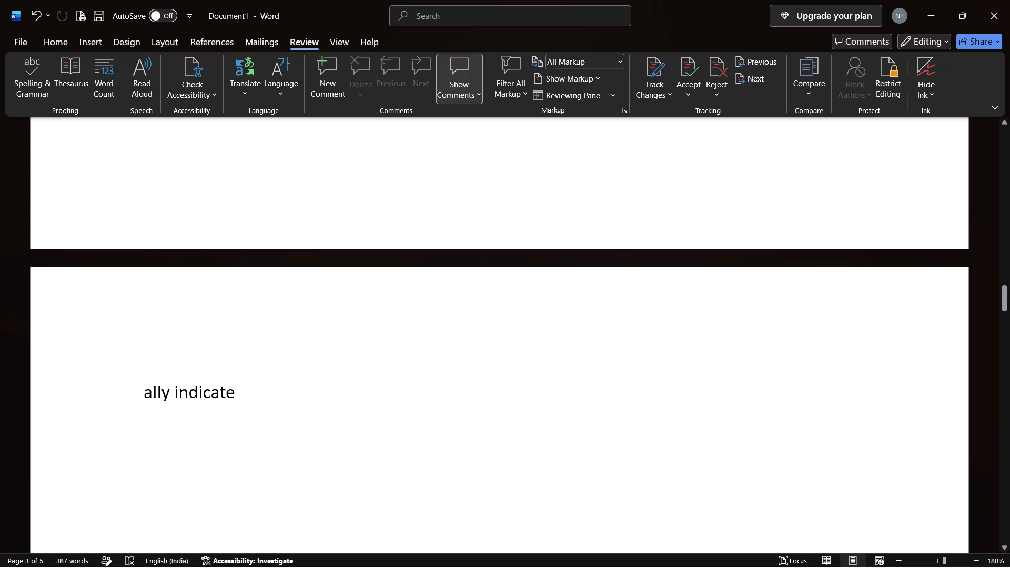
pyautogui.click(233, 391)
pyautogui.press('BackSpace')
pyautogui.press('BackSpace')
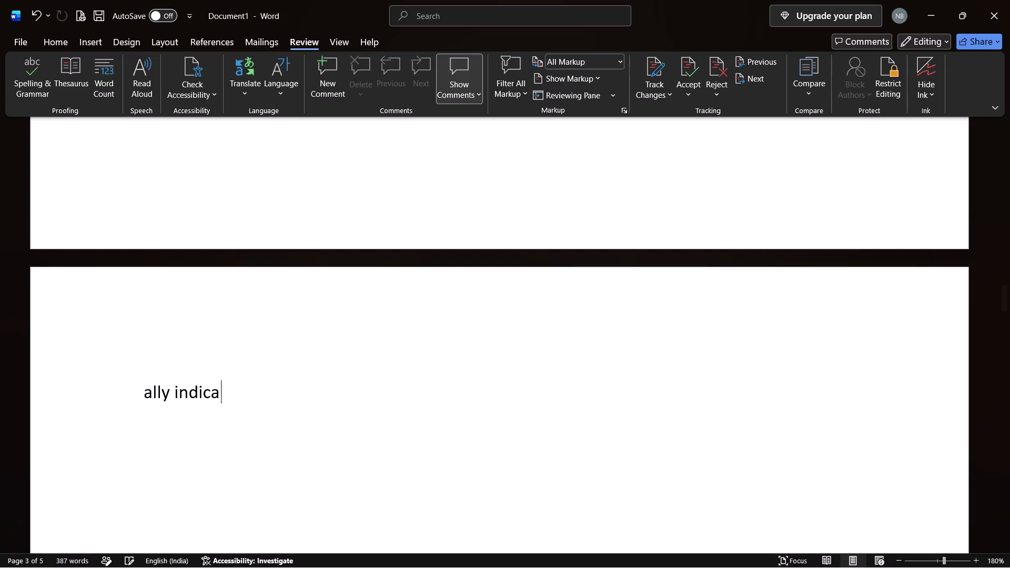
pyautogui.press('BackSpace')
pyautogui.press('BackSpace')
pyautogui.press('BackSpace')
pyautogui.press('BackSpace')
pyautogui.press('BackSpace')
pyautogui.press('BackSpace')
pyautogui.press('BackSpace')
pyautogui.press('BackSpace')
pyautogui.press('BackSpace')
pyautogui.press('BackSpace')
pyautogui.press('BackSpace')
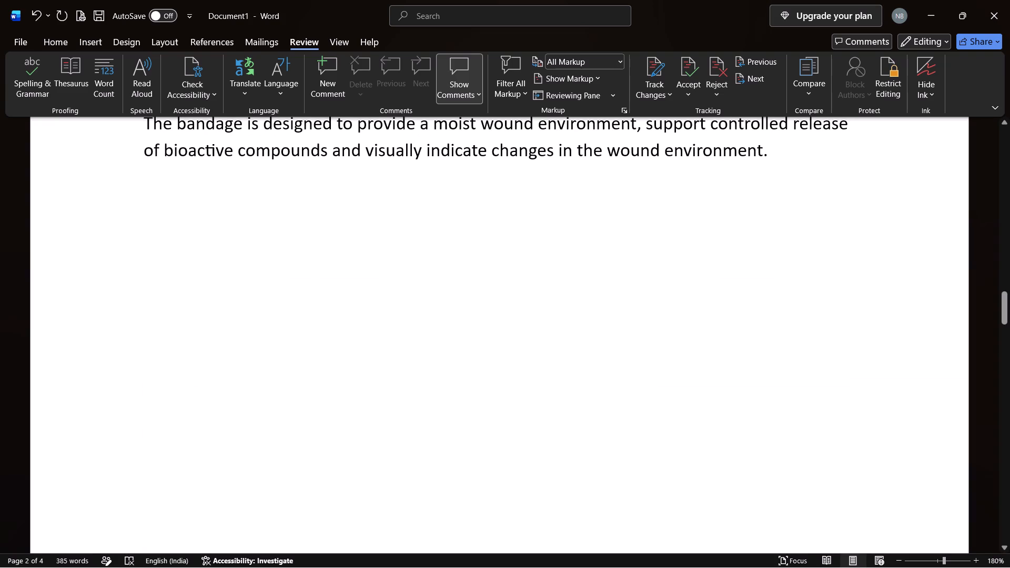
pyautogui.scroll(1, 329, 292)
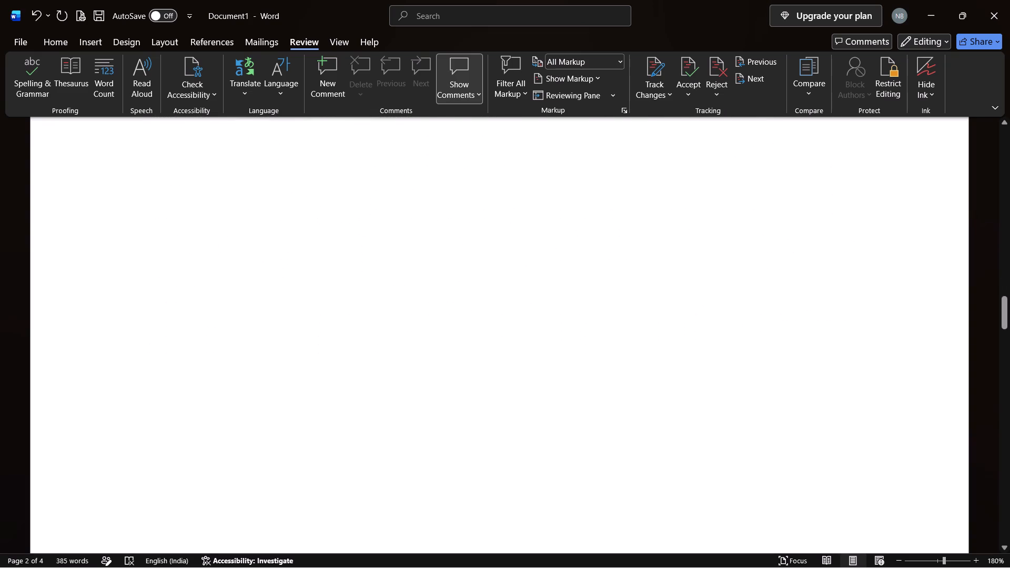
pyautogui.scroll(1, 329, 292)
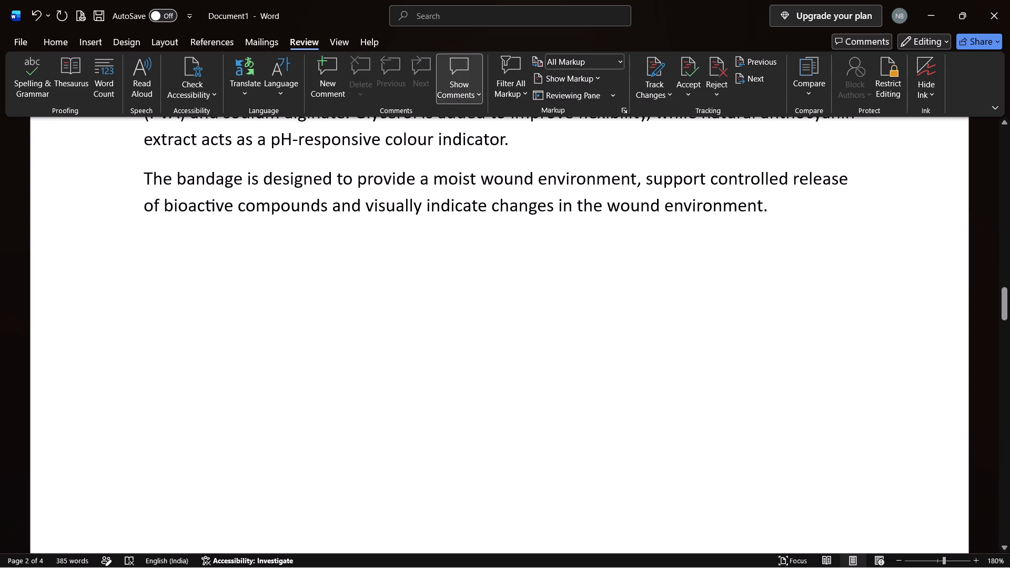
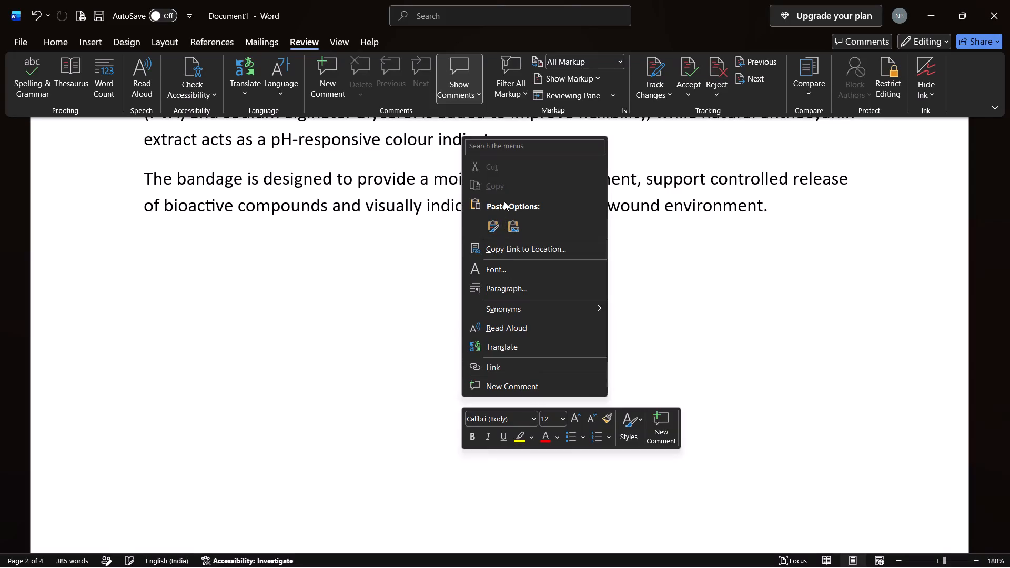
# Paste the copied photo of the purple hydrogel dishes as a picture after "visually indic" in the last paragraph, "The bandage is designed".
pyautogui.click(511, 225)
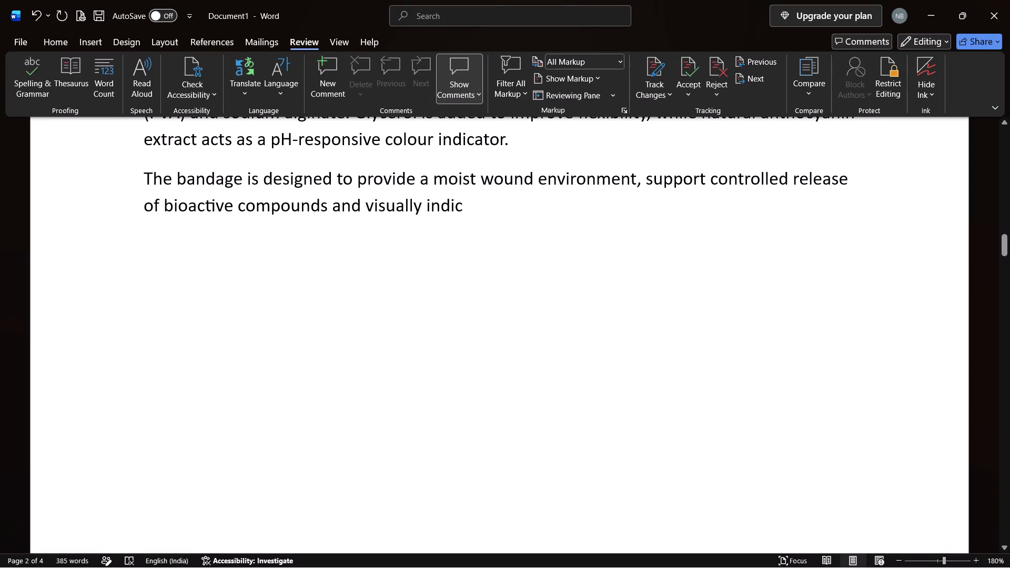
pyautogui.scroll(-4, 507, 276)
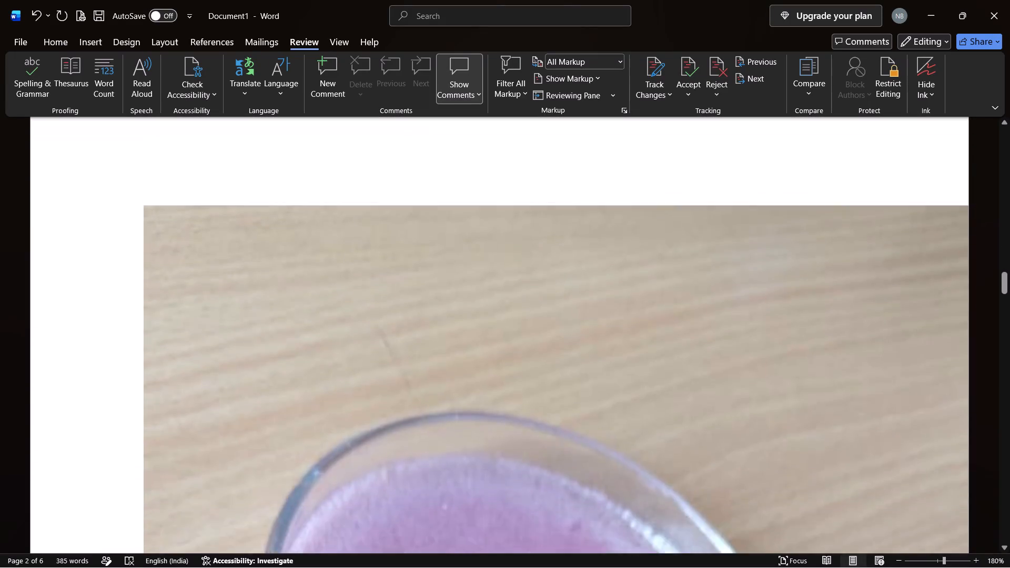
pyautogui.scroll(-1, 507, 276)
pyautogui.keyDown('ctrl'); pyautogui.scroll(-3, 507, 276); pyautogui.keyUp('ctrl')
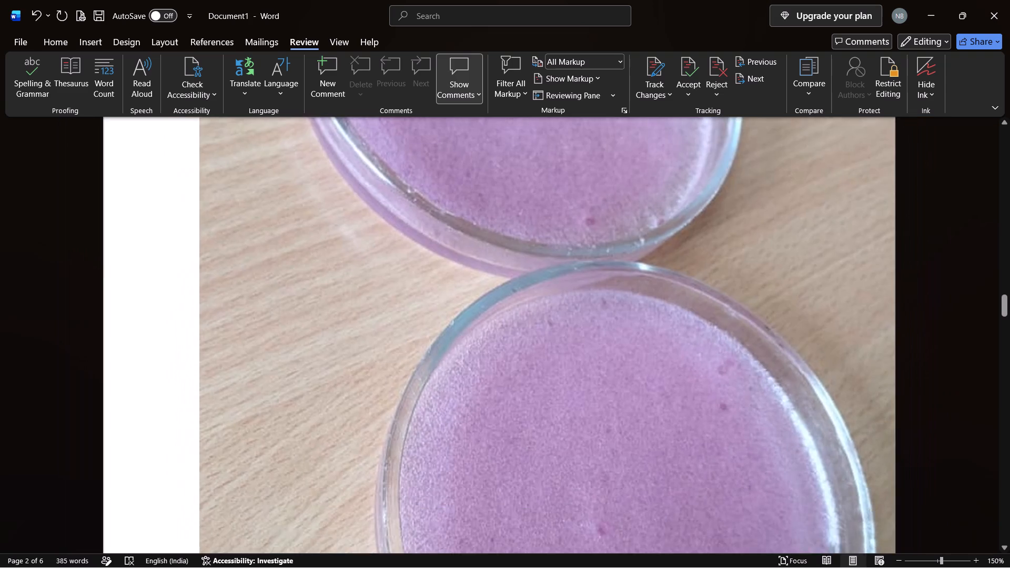
pyautogui.keyDown('ctrl'); pyautogui.scroll(-5, 507, 276); pyautogui.keyUp('ctrl')
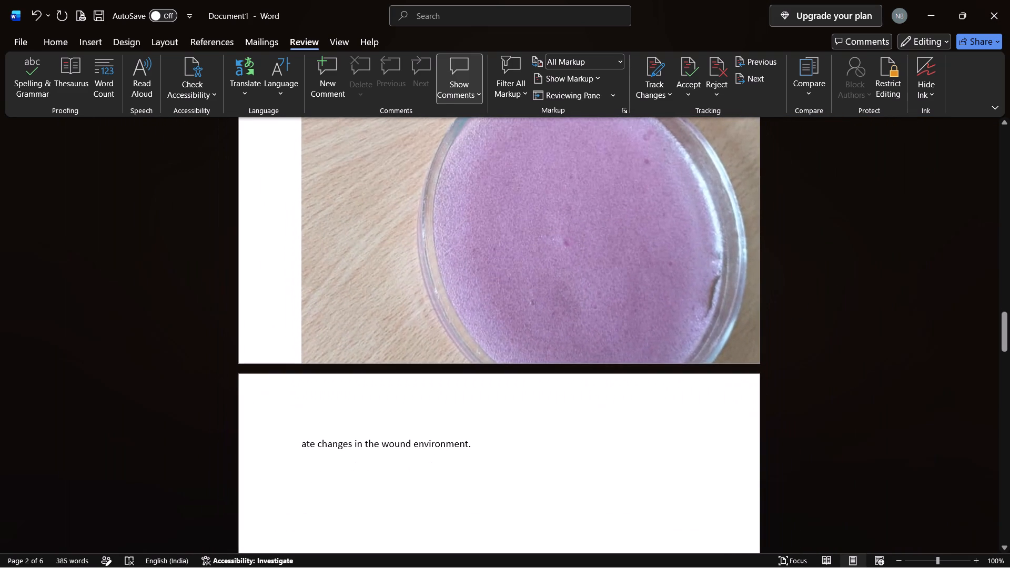
# Shrink the purple hydrogel picture on page 3 in both height and width so it fits within the page margins.
pyautogui.keyDown('ctrl'); pyautogui.scroll(-1, 451, 292); pyautogui.keyUp('ctrl')
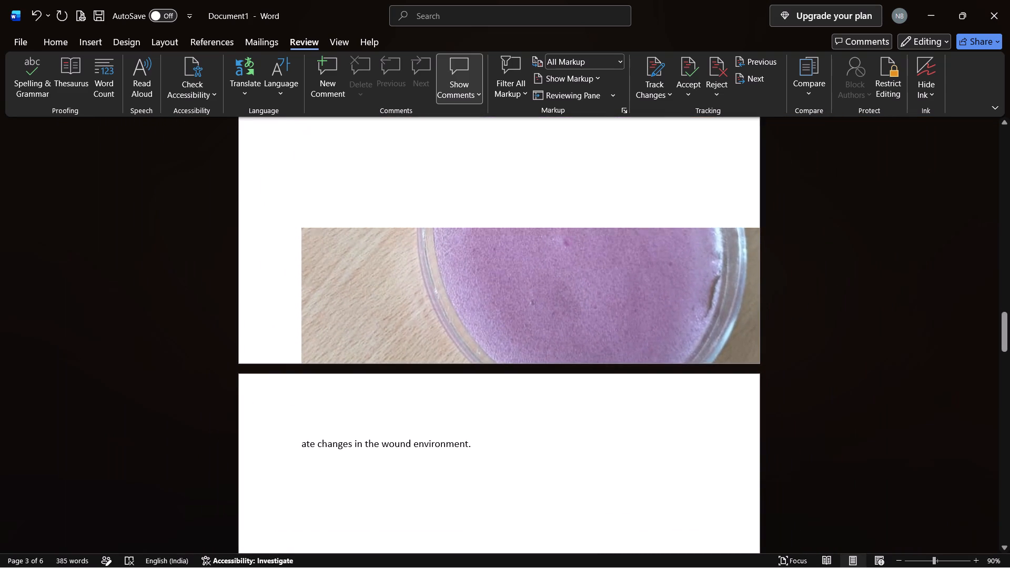
pyautogui.keyDown('ctrl'); pyautogui.scroll(-1, 451, 292); pyautogui.keyUp('ctrl')
pyautogui.scroll(-1, 392, 373)
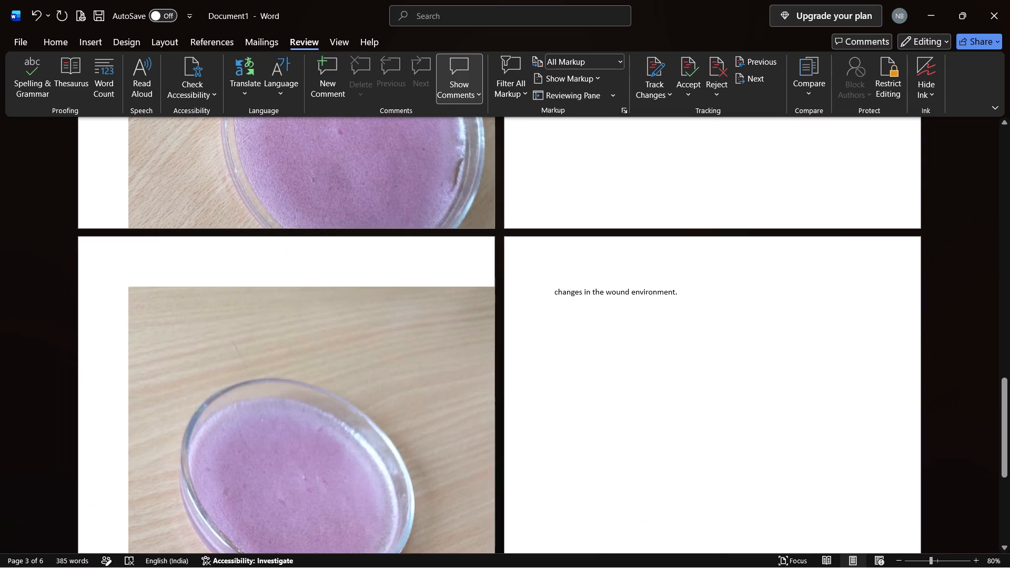
pyautogui.scroll(-3, 392, 373)
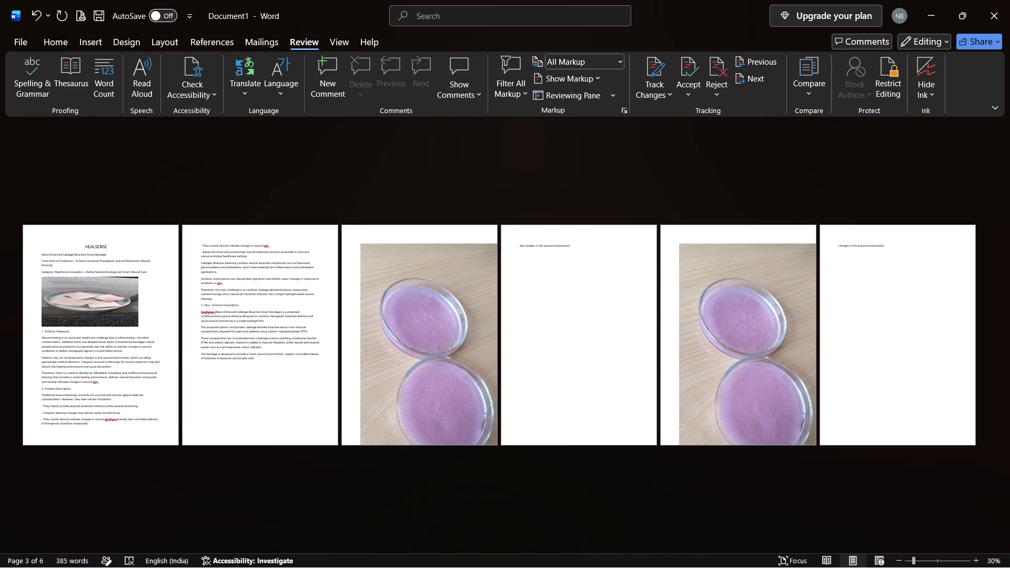
pyautogui.scroll(-1, 392, 373)
pyautogui.click(477, 436)
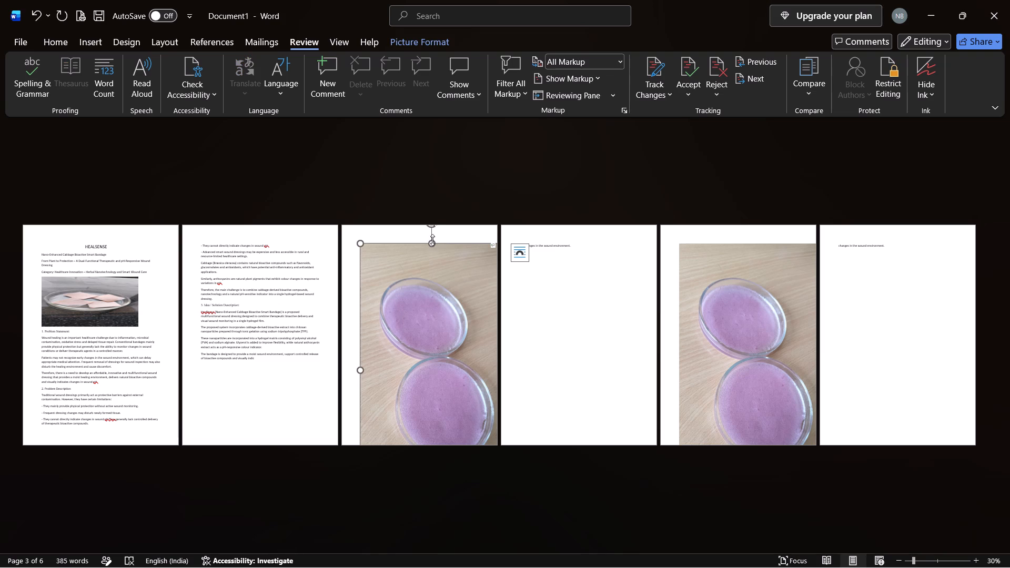
pyautogui.moveTo(432, 240); pyautogui.dragTo(439, 318)
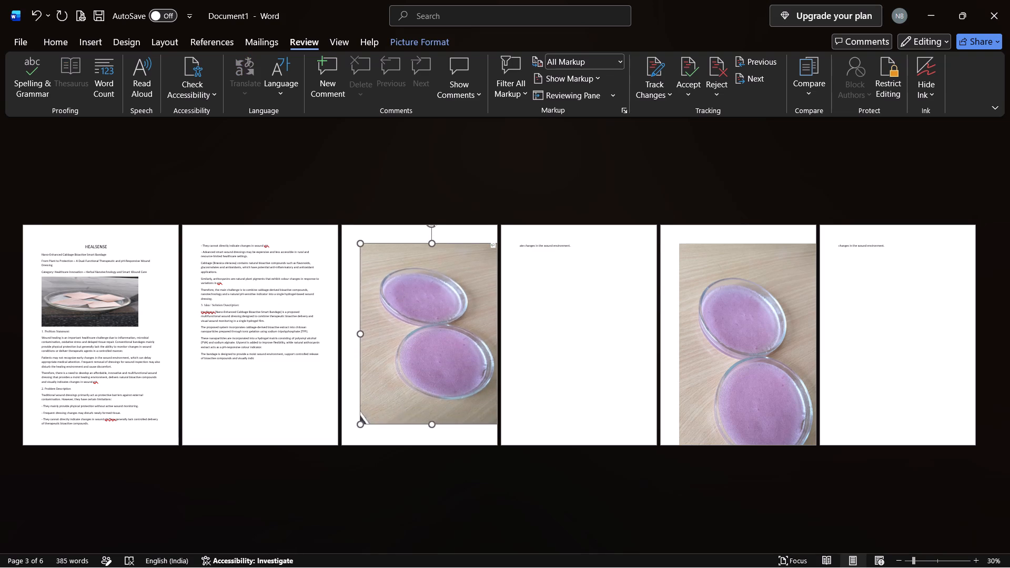
pyautogui.moveTo(439, 318); pyautogui.dragTo(440, 322)
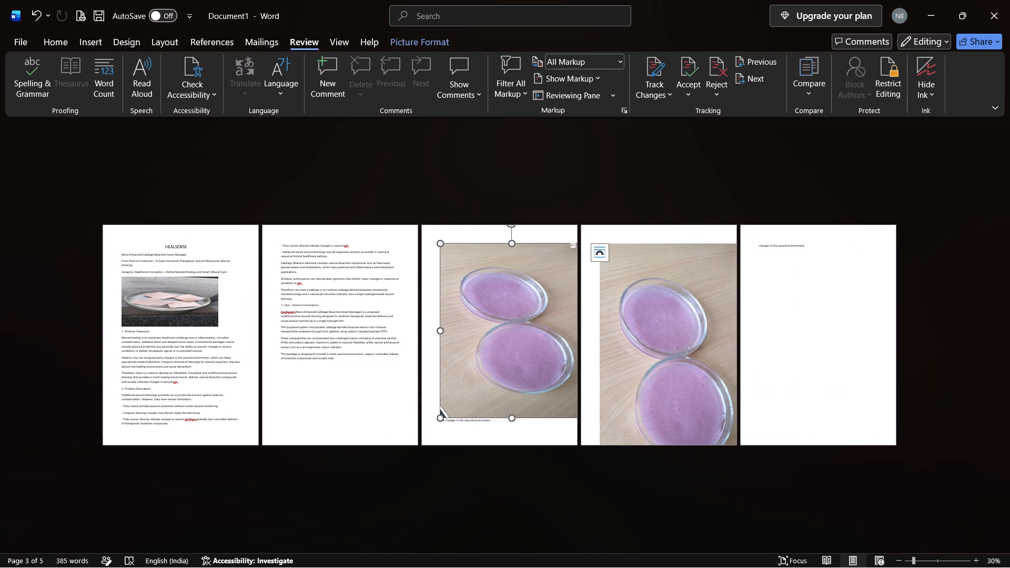
pyautogui.moveTo(578, 323); pyautogui.dragTo(551, 326)
pyautogui.moveTo(440, 331); pyautogui.dragTo(464, 331)
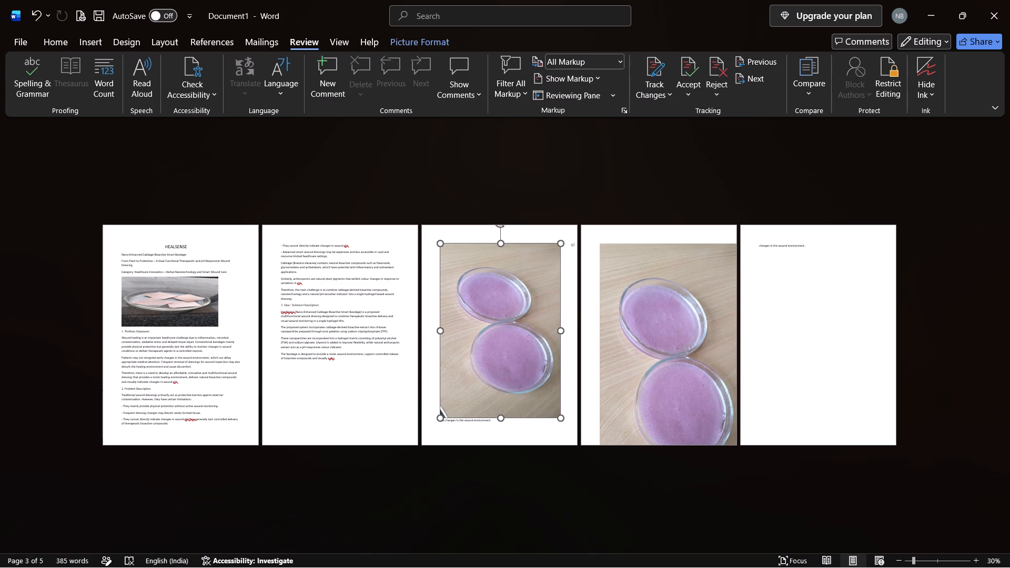
pyautogui.moveTo(464, 331); pyautogui.dragTo(468, 333)
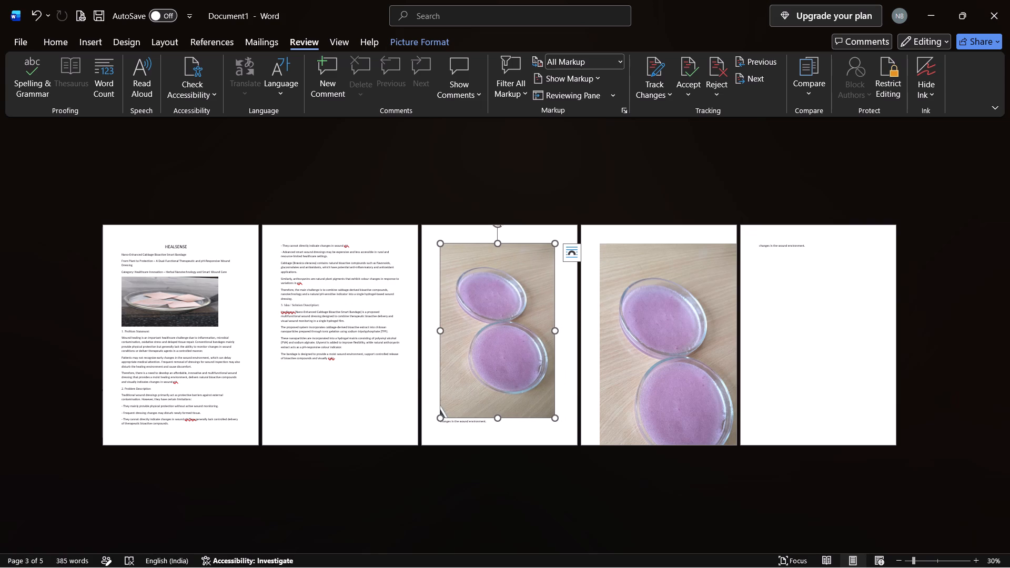
# Cut the oversized duplicate hydrogel picture from the page after the resized one.
pyautogui.rightClick(676, 348)
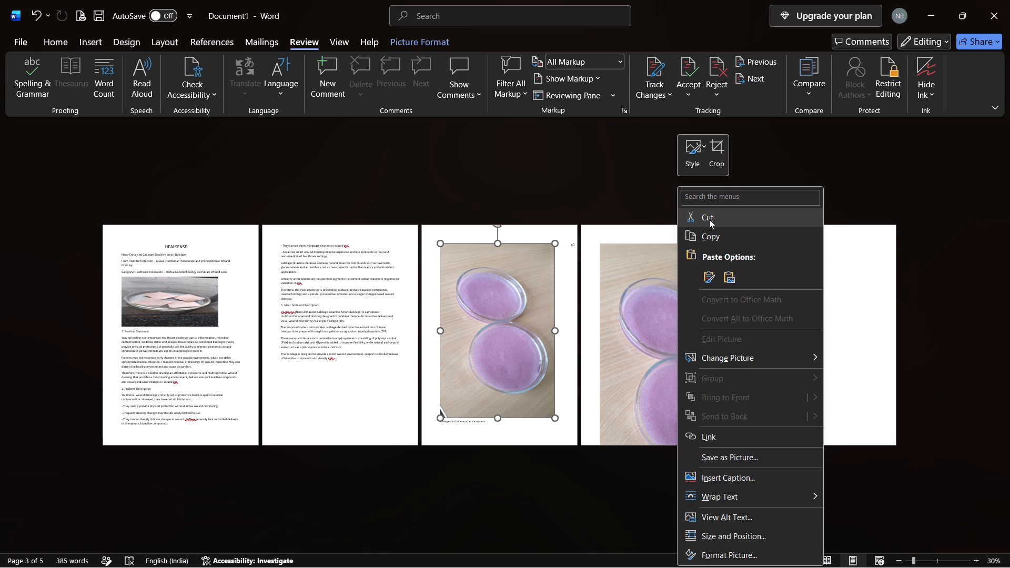
pyautogui.click(709, 219)
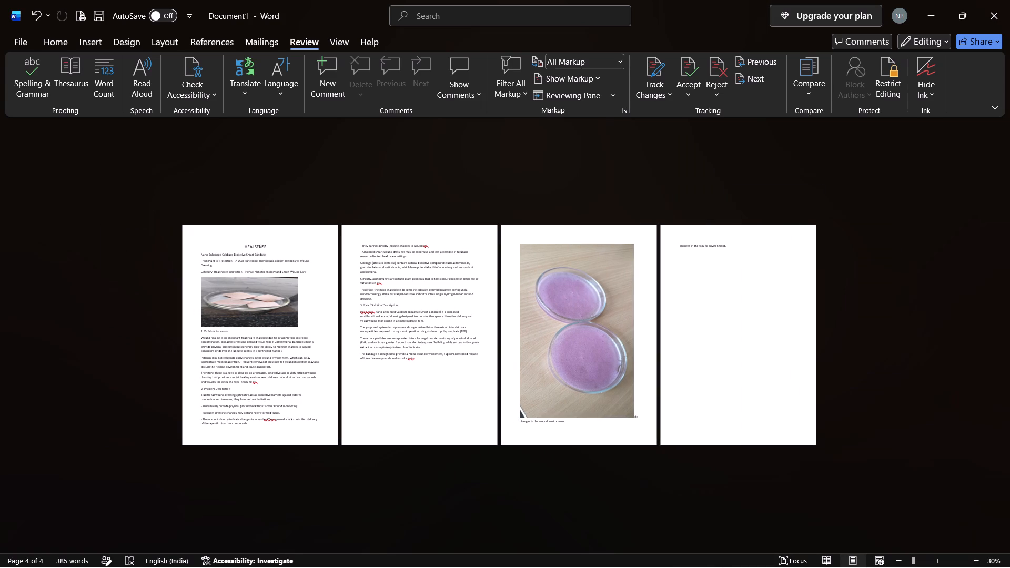
# Delete the leftover text "changes in the wound environment." on the last page.
pyautogui.click(726, 242)
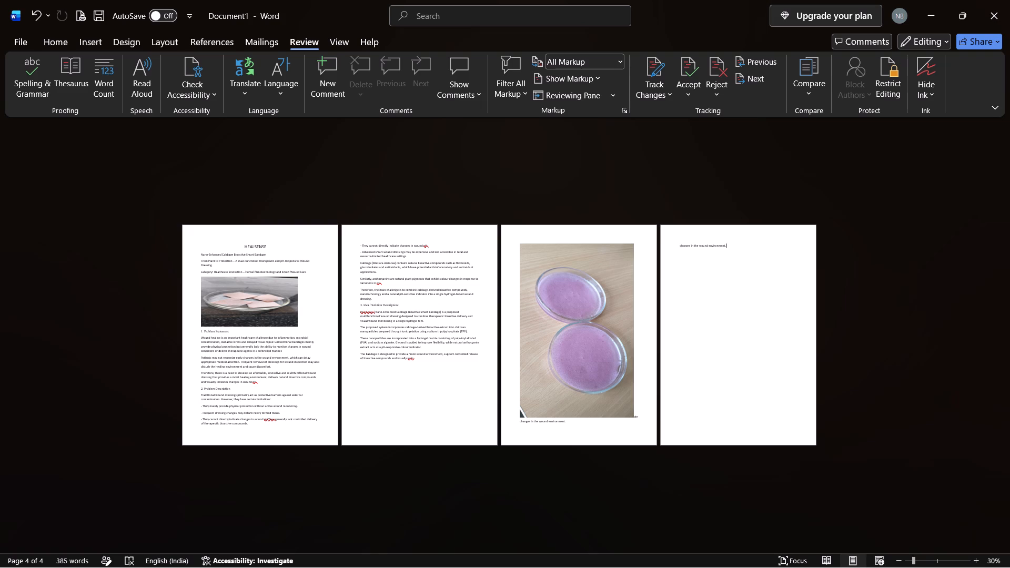
pyautogui.click(726, 242)
pyautogui.press('BackSpace')
pyautogui.press('BackSpace')
pyautogui.press('BackSpace')
pyautogui.press('BackSpace')
pyautogui.press('BackSpace')
pyautogui.press('BackSpace')
pyautogui.press('BackSpace')
pyautogui.press('BackSpace')
pyautogui.press('BackSpace')
pyautogui.press('BackSpace')
pyautogui.press('BackSpace')
pyautogui.press('BackSpace')
pyautogui.press('BackSpace')
pyautogui.press('BackSpace')
pyautogui.press('BackSpace')
pyautogui.press('BackSpace')
pyautogui.press('BackSpace')
pyautogui.press('BackSpace')
pyautogui.press('BackSpace')
pyautogui.press('BackSpace')
pyautogui.press('BackSpace')
pyautogui.press('BackSpace')
pyautogui.press('BackSpace')
pyautogui.press('BackSpace')
pyautogui.press('BackSpace')
pyautogui.press('BackSpace')
pyautogui.press('BackSpace')
pyautogui.press('BackSpace')
pyautogui.press('BackSpace')
pyautogui.press('BackSpace')
pyautogui.press('BackSpace')
pyautogui.press('BackSpace')
pyautogui.press('BackSpace')
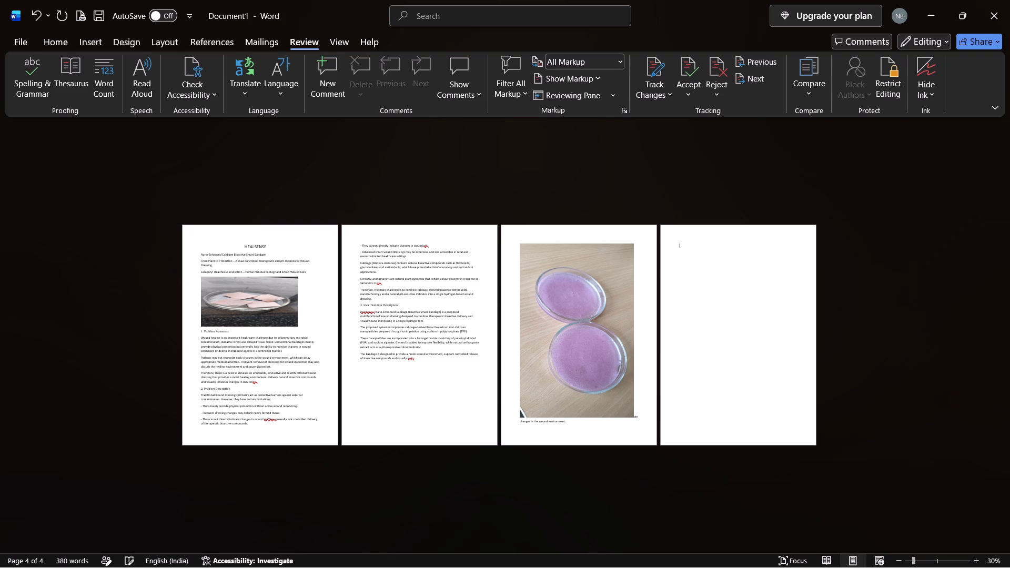
# Delete the leftover fragment "changes in the wound environment." and its line break beneath the hydrogel picture on page 3.
pyautogui.click(563, 421)
pyautogui.moveTo(563, 421); pyautogui.dragTo(571, 423)
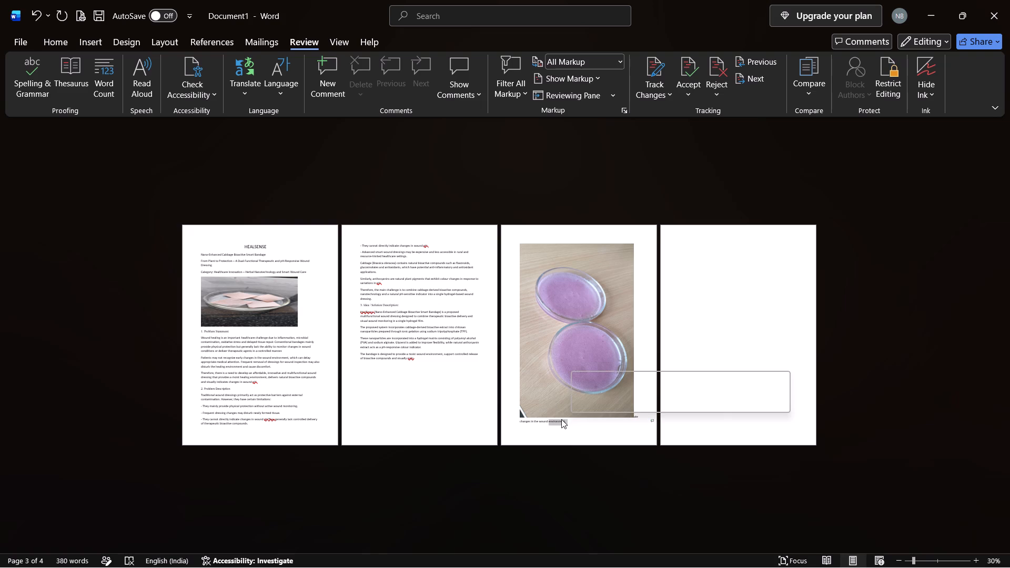
pyautogui.click(565, 419)
pyautogui.click(565, 419)
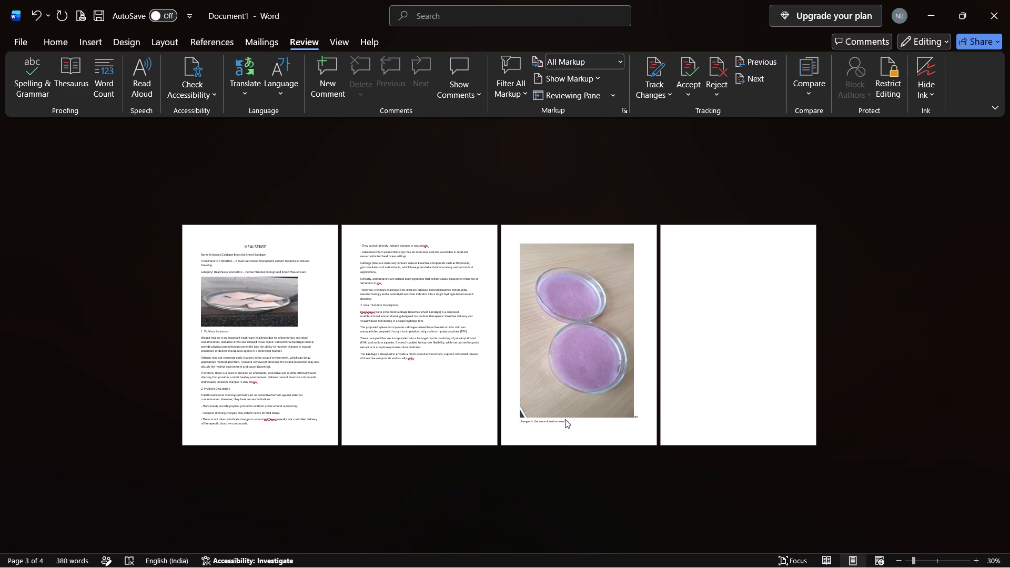
pyautogui.click(563, 419)
pyautogui.press('BackSpace')
pyautogui.press('BackSpace')
pyautogui.press('BackSpace')
pyautogui.press('BackSpace')
pyautogui.press('BackSpace')
pyautogui.press('BackSpace')
pyautogui.press('BackSpace')
pyautogui.press('BackSpace')
pyautogui.press('BackSpace')
pyautogui.press('BackSpace')
pyautogui.press('BackSpace')
pyautogui.press('BackSpace')
pyautogui.press('BackSpace')
pyautogui.press('BackSpace')
pyautogui.press('BackSpace')
pyautogui.press('BackSpace')
pyautogui.press('BackSpace')
pyautogui.press('BackSpace')
pyautogui.press('BackSpace')
pyautogui.press('BackSpace')
pyautogui.press('BackSpace')
pyautogui.press('BackSpace')
pyautogui.press('BackSpace')
pyautogui.press('BackSpace')
pyautogui.press('BackSpace')
pyautogui.press('BackSpace')
pyautogui.press('BackSpace')
pyautogui.press('BackSpace')
pyautogui.press('BackSpace')
pyautogui.press('BackSpace')
pyautogui.click(523, 421)
pyautogui.press('BackSpace')
pyautogui.press('BackSpace')
pyautogui.press('BackSpace')
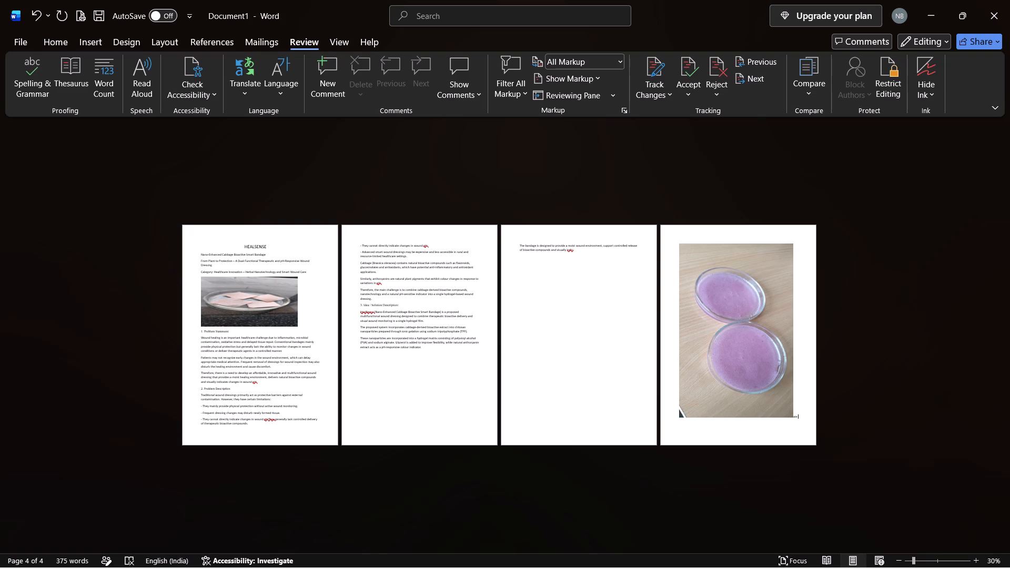
# Review the layout of all pages, from the hydrogel picture back up to the HEALSENSE title.
pyautogui.keyDown('ctrl'); pyautogui.scroll(2, 278, 366); pyautogui.keyUp('ctrl')
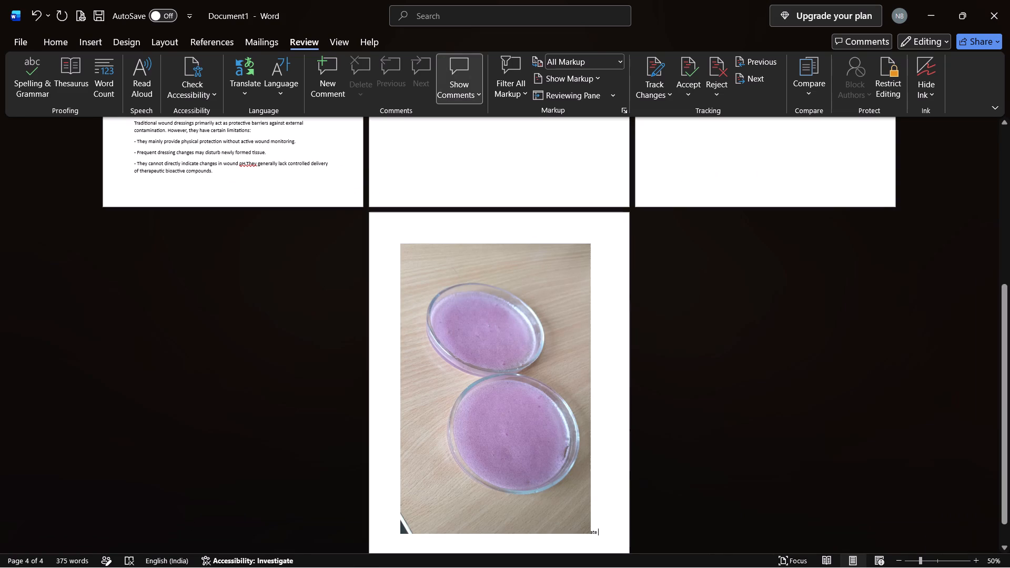
pyautogui.scroll(-1, 360, 155)
pyautogui.scroll(1, 360, 155)
pyautogui.scroll(1, 484, 196)
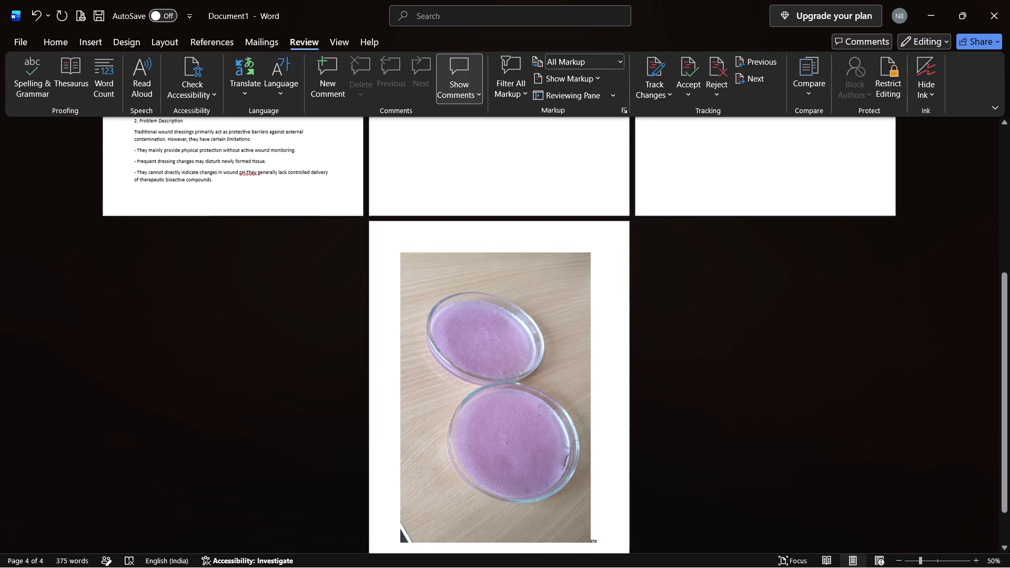
pyautogui.scroll(4, 484, 196)
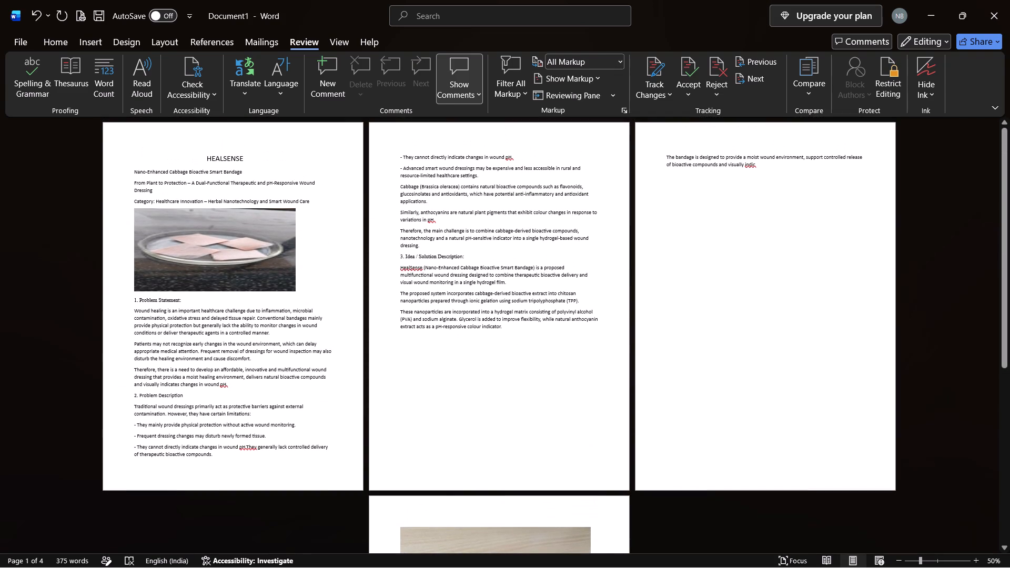
pyautogui.scroll(1, 484, 196)
# Delete the unfinished paragraph "The bandage is designed to provide a moist wound environment…" on page 3, including the gap before it.
pyautogui.click(753, 163)
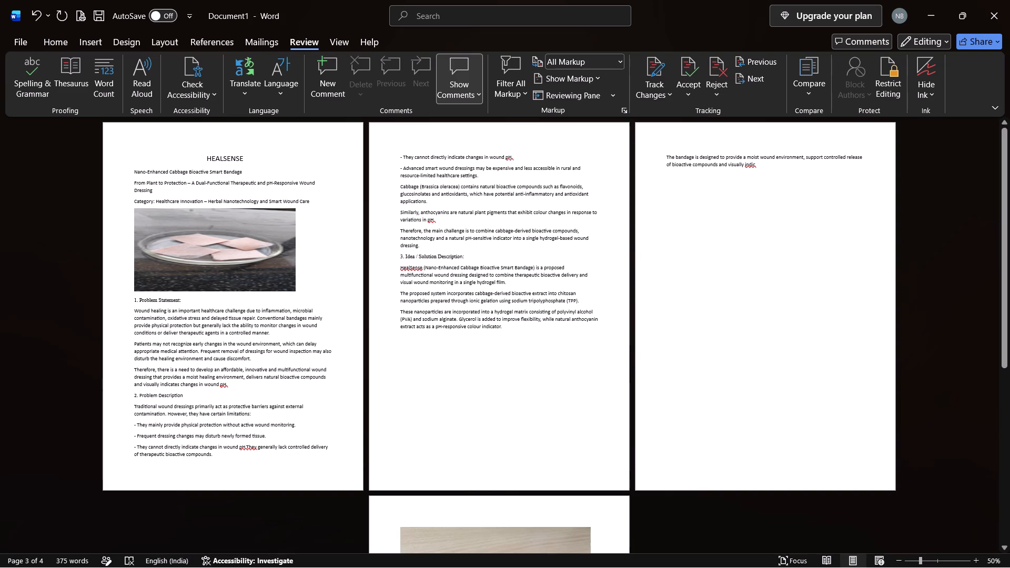
pyautogui.click(757, 166)
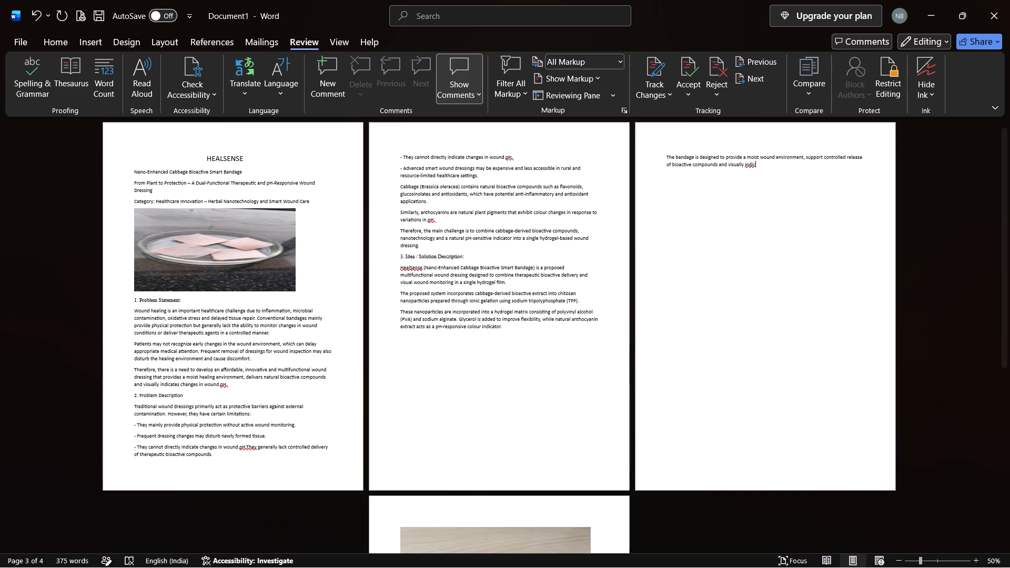
pyautogui.press('BackSpace')
pyautogui.press('BackSpace')
pyautogui.press('BackSpace')
pyautogui.press('BackSpace')
pyautogui.press('BackSpace')
pyautogui.press('BackSpace')
pyautogui.press('BackSpace')
pyautogui.press('BackSpace')
pyautogui.press('BackSpace')
pyautogui.press('BackSpace')
pyautogui.press('BackSpace')
pyautogui.press('BackSpace')
pyautogui.press('BackSpace')
pyautogui.press('BackSpace')
pyautogui.press('BackSpace')
pyautogui.press('BackSpace')
pyautogui.press('BackSpace')
pyautogui.press('BackSpace')
pyautogui.press('BackSpace')
pyautogui.press('BackSpace')
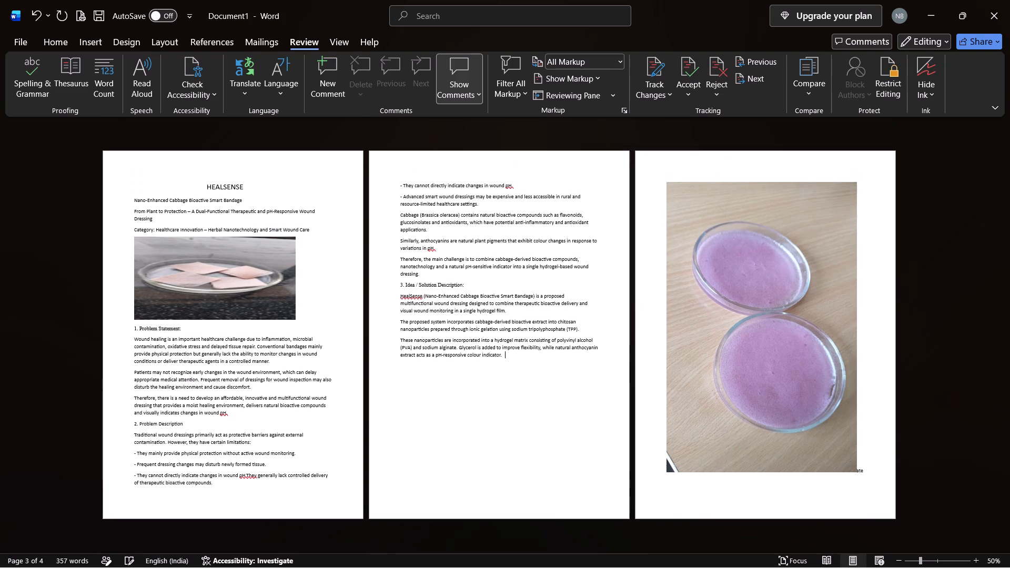
# Place the text cursor after "pH-responsive colour indicator." at the end of the solution description on page 2.
pyautogui.click(507, 360)
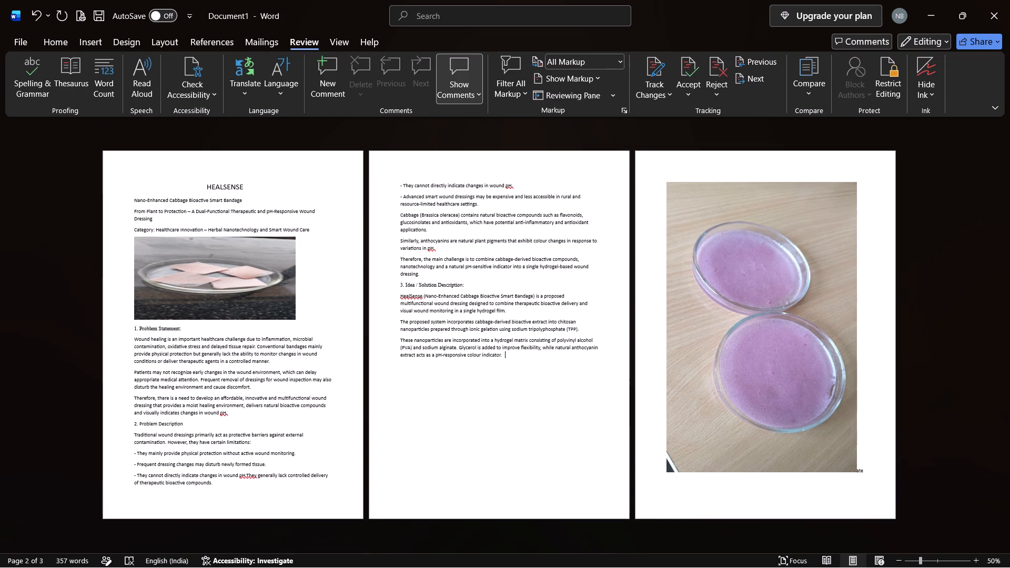
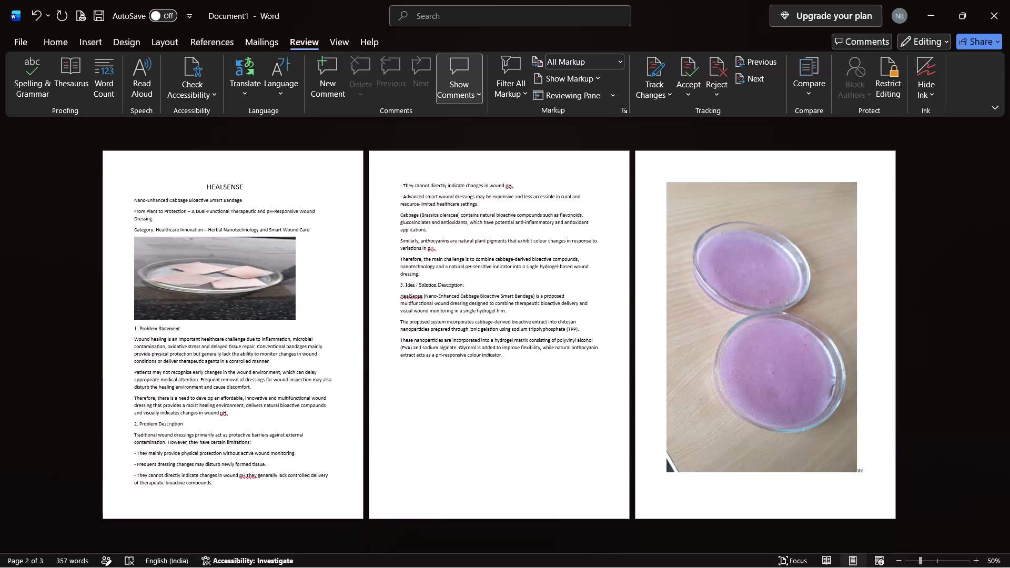
# Paste the copied paragraph beginning "The bandage is designed to provide a moist wound environment" as a new paragraph ending the solution description on page 2.
pyautogui.press('Return')
pyautogui.hotkey('ctrl', 'v')
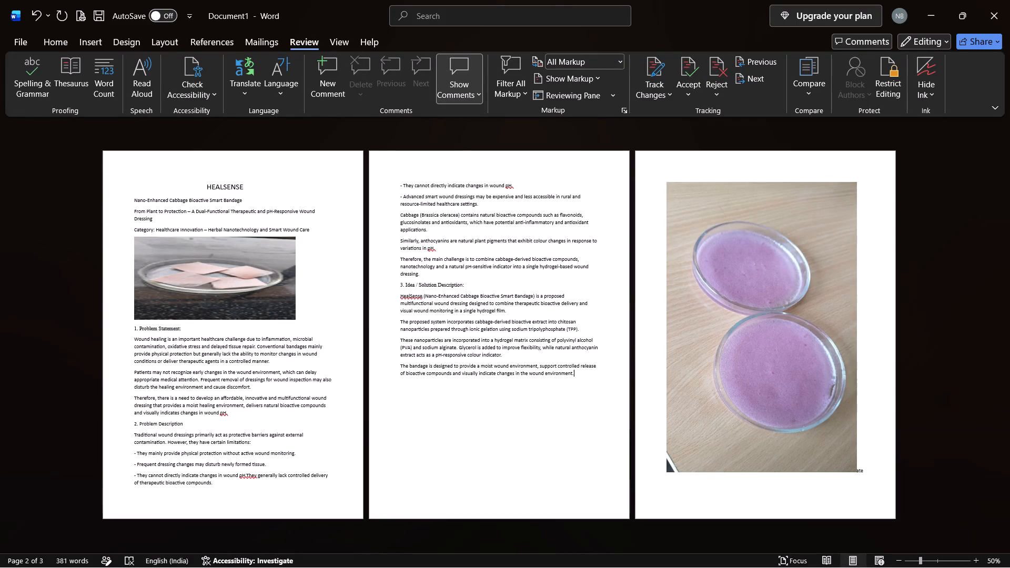
# Select the picture of the two purple hydrogel petri dishes on page 3.
pyautogui.click(770, 469)
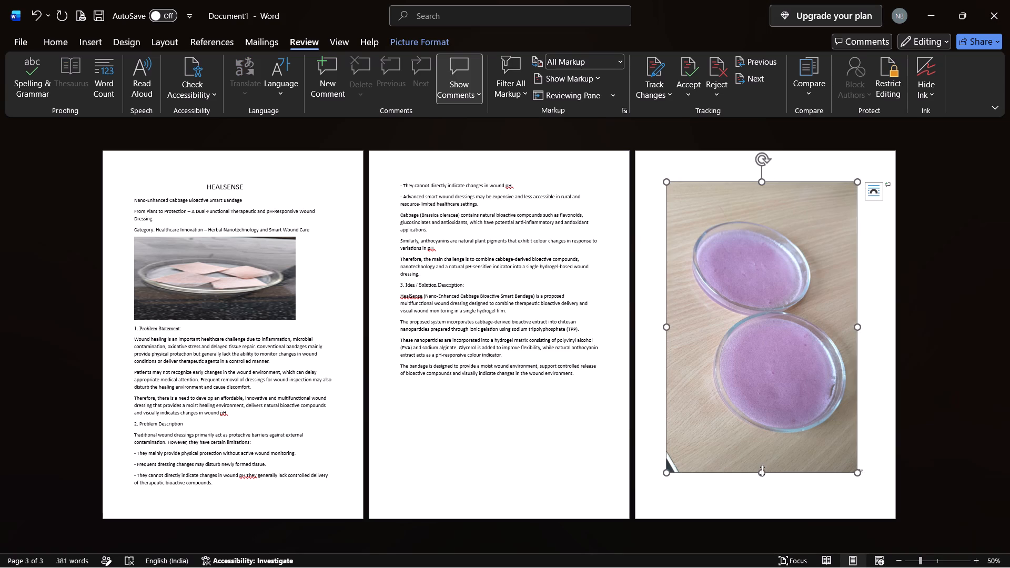
# Shrink the hydrogel petri-dish picture on page 3 in both height and width, leaving free space below and beside it.
pyautogui.moveTo(764, 470); pyautogui.dragTo(778, 380)
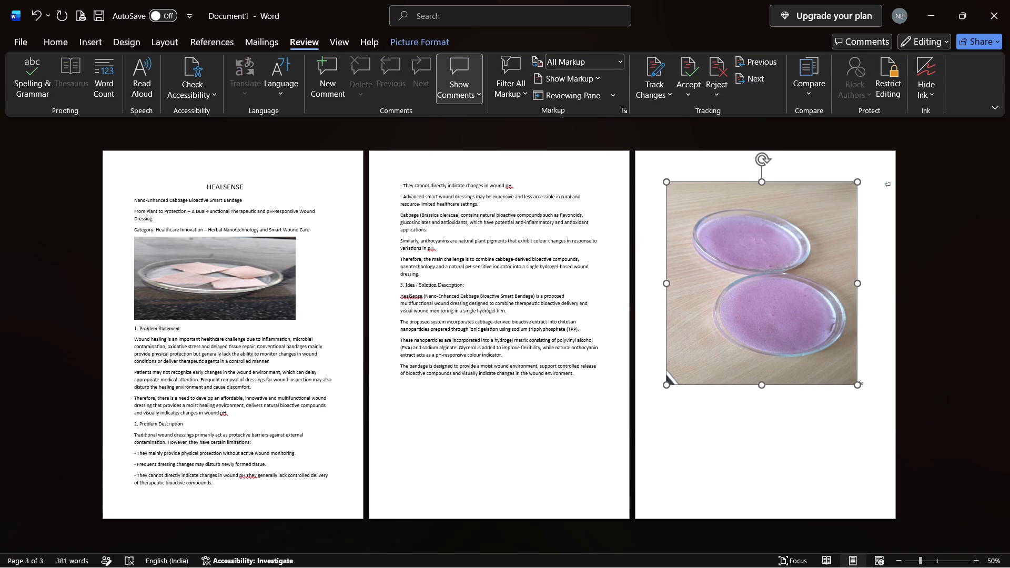
pyautogui.moveTo(778, 380); pyautogui.dragTo(776, 404)
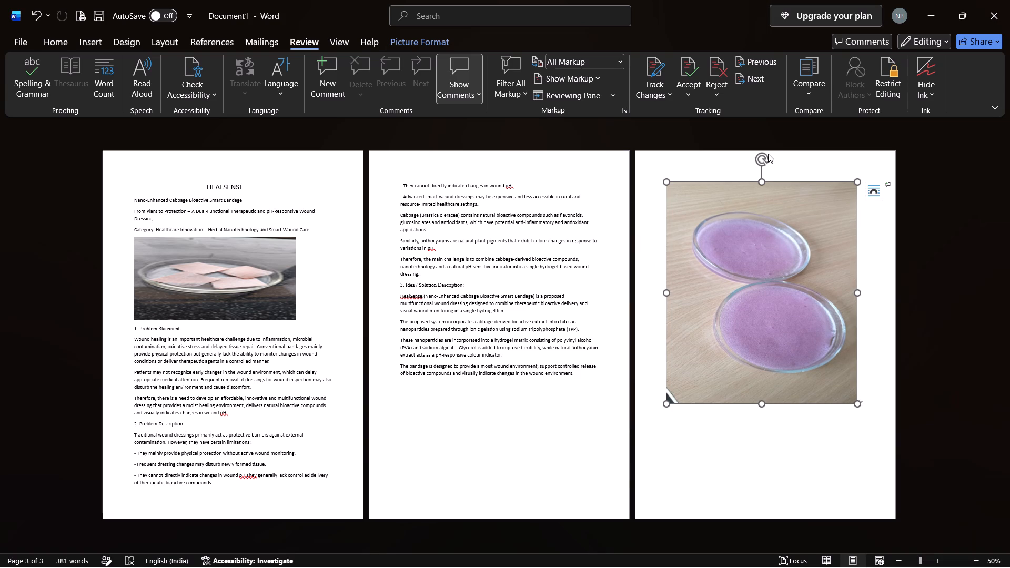
pyautogui.click(764, 157)
pyautogui.moveTo(858, 292); pyautogui.dragTo(822, 295)
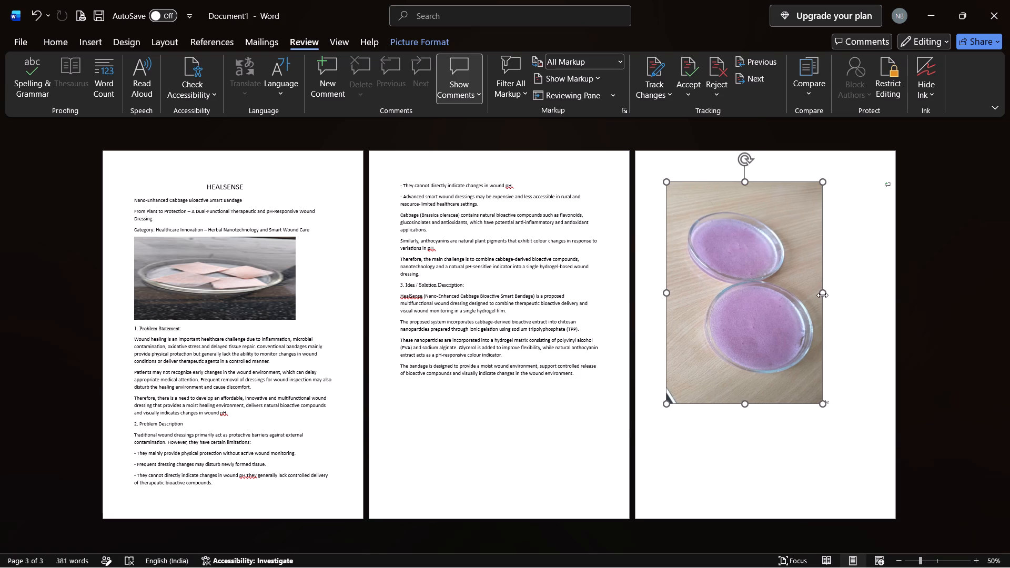
pyautogui.click(742, 180)
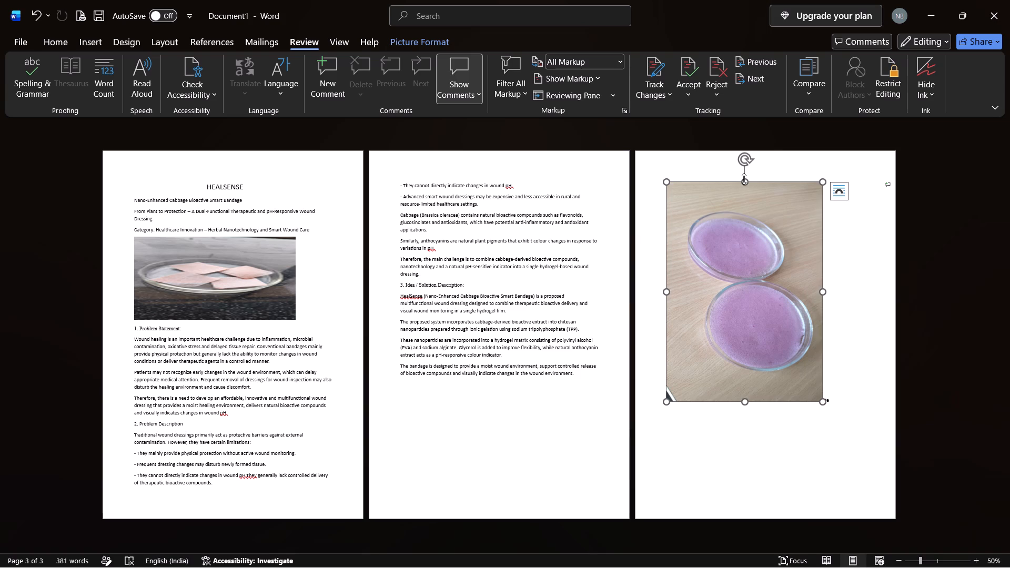
pyautogui.moveTo(744, 179); pyautogui.dragTo(745, 199)
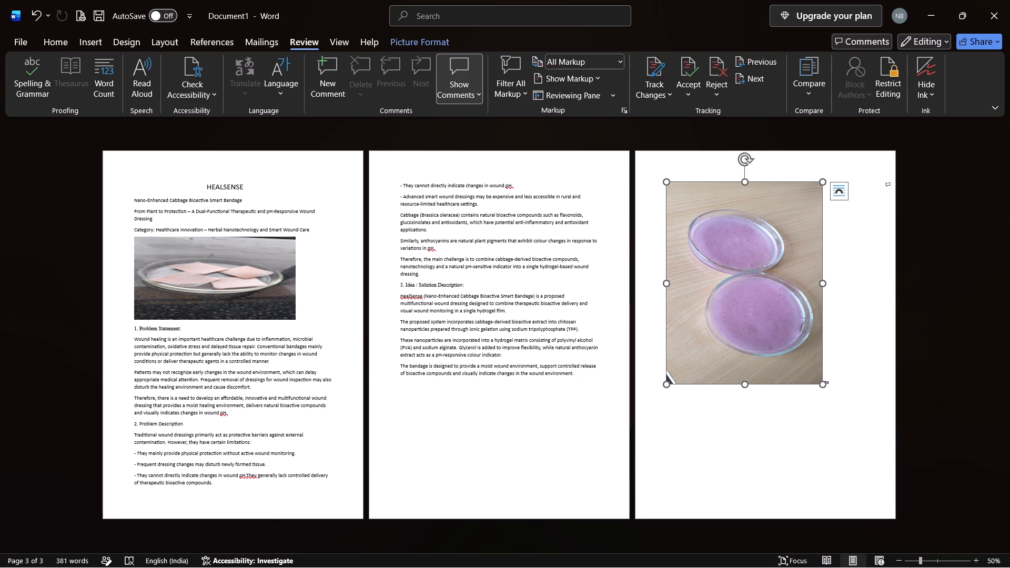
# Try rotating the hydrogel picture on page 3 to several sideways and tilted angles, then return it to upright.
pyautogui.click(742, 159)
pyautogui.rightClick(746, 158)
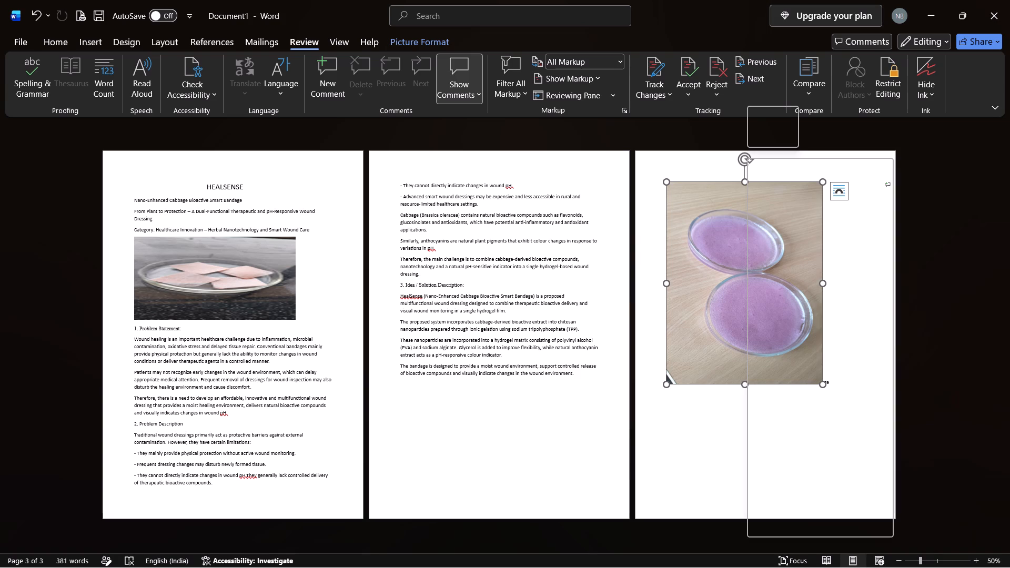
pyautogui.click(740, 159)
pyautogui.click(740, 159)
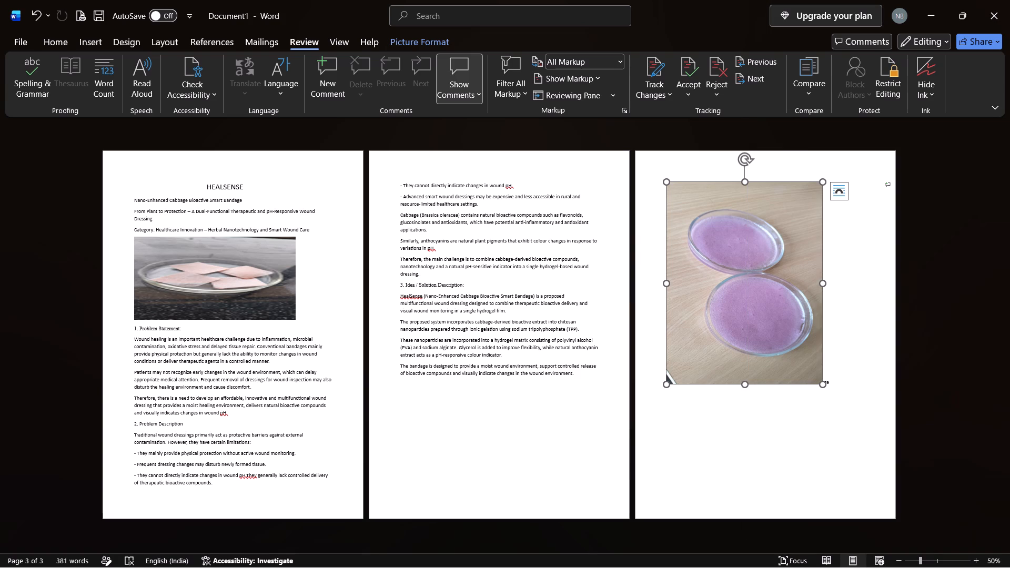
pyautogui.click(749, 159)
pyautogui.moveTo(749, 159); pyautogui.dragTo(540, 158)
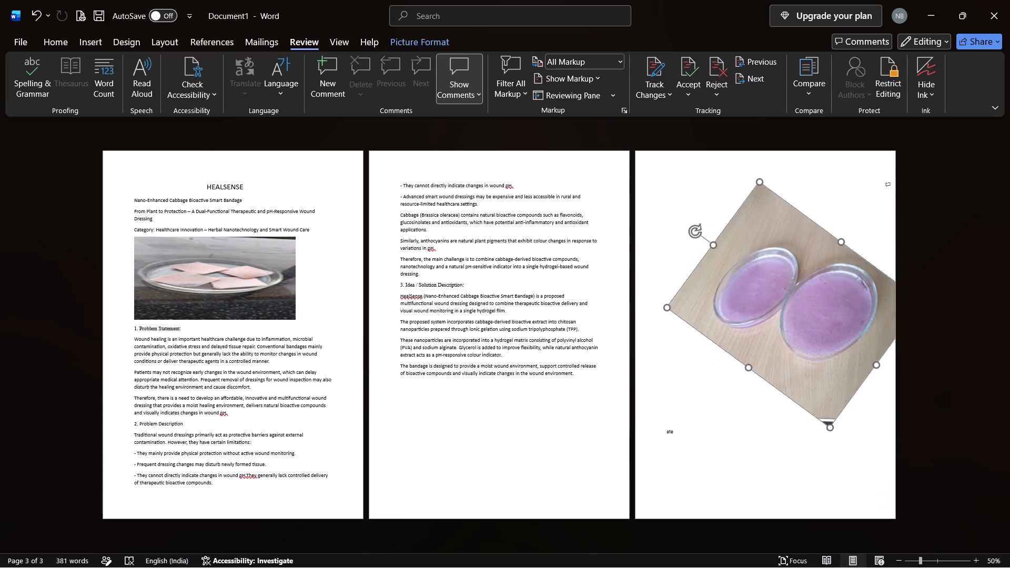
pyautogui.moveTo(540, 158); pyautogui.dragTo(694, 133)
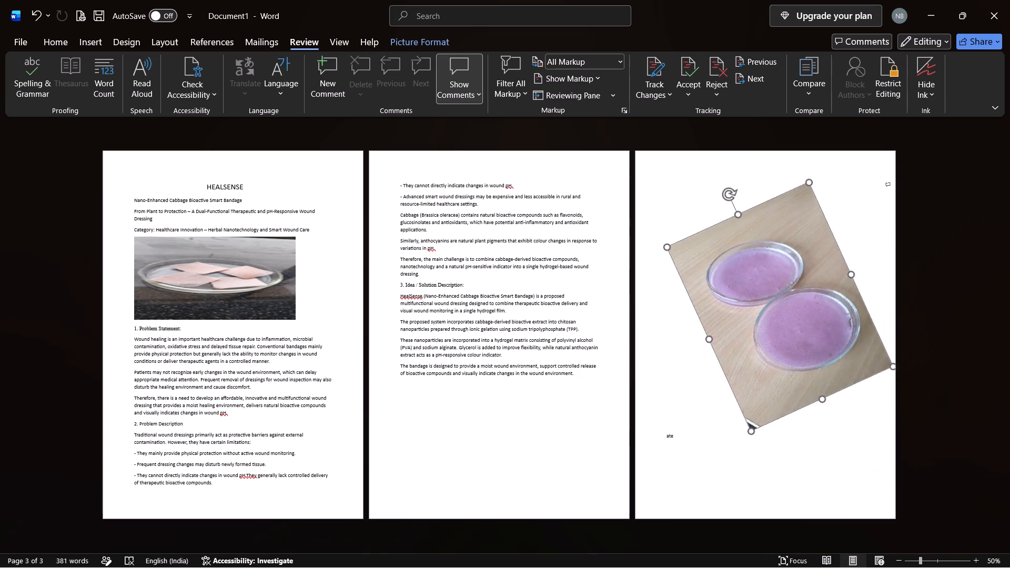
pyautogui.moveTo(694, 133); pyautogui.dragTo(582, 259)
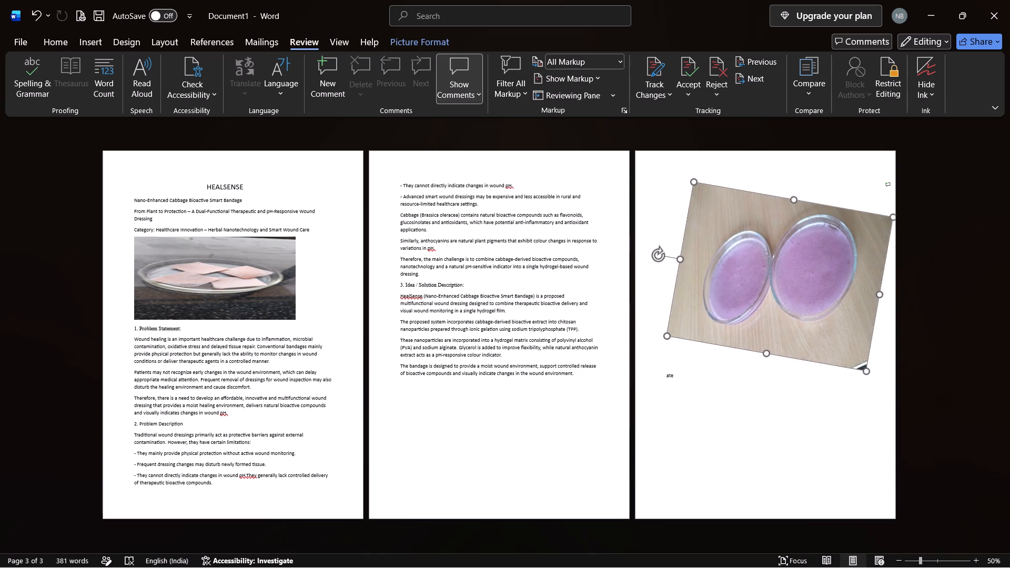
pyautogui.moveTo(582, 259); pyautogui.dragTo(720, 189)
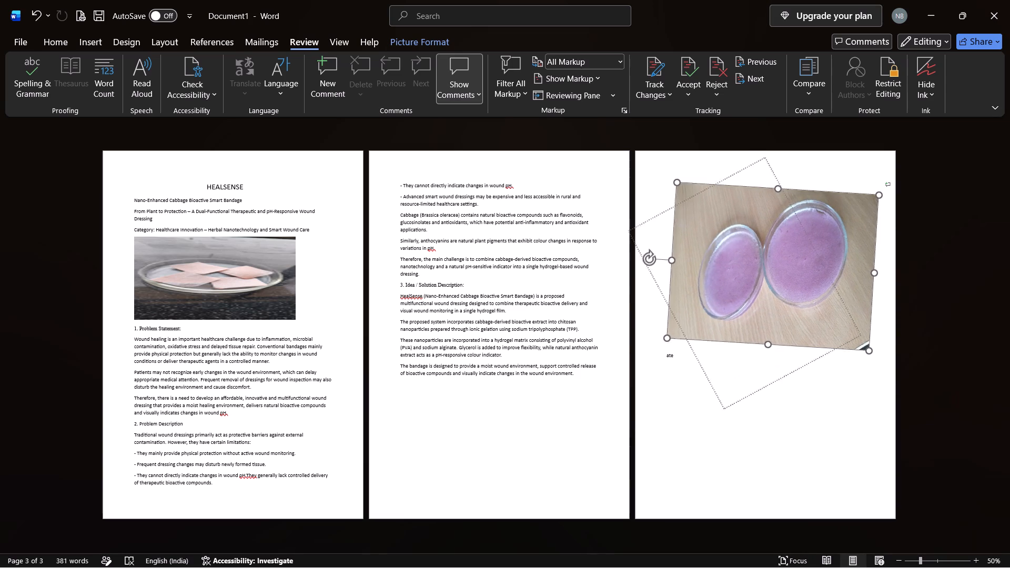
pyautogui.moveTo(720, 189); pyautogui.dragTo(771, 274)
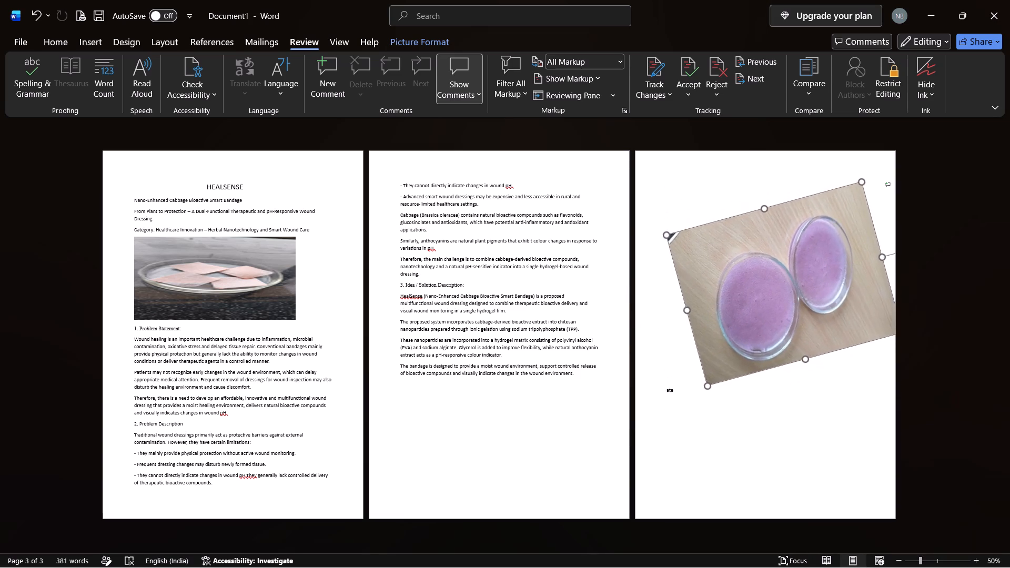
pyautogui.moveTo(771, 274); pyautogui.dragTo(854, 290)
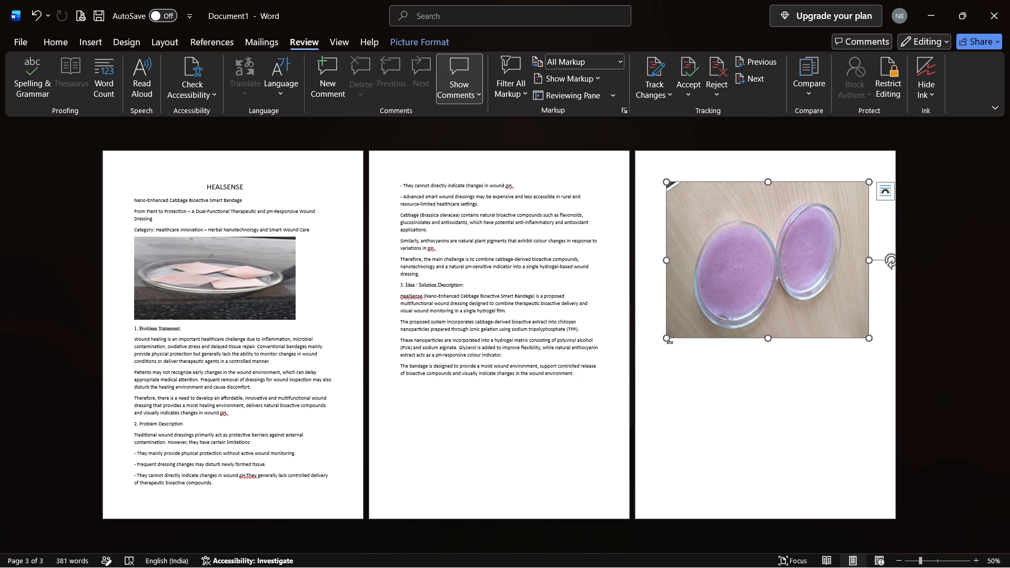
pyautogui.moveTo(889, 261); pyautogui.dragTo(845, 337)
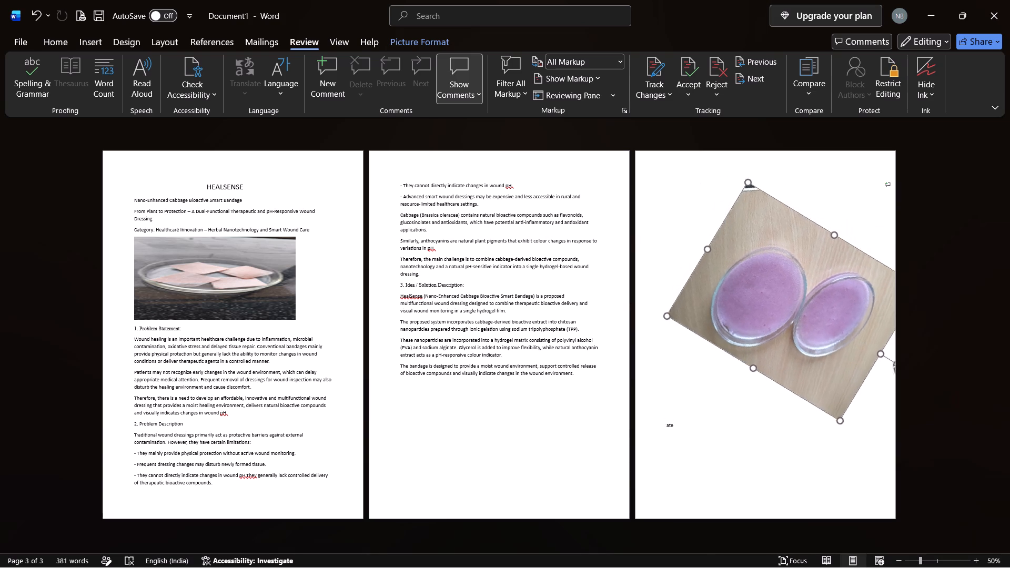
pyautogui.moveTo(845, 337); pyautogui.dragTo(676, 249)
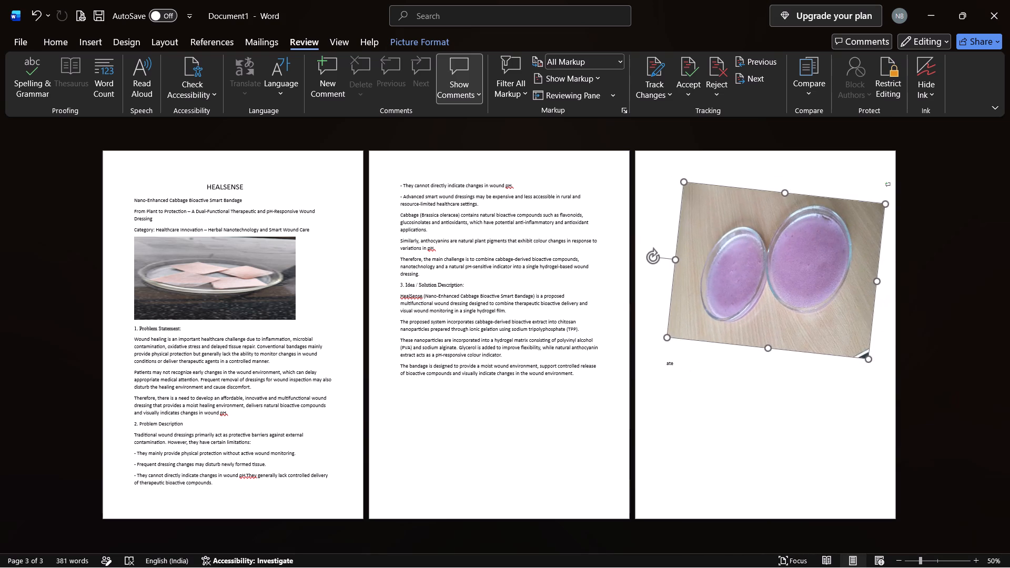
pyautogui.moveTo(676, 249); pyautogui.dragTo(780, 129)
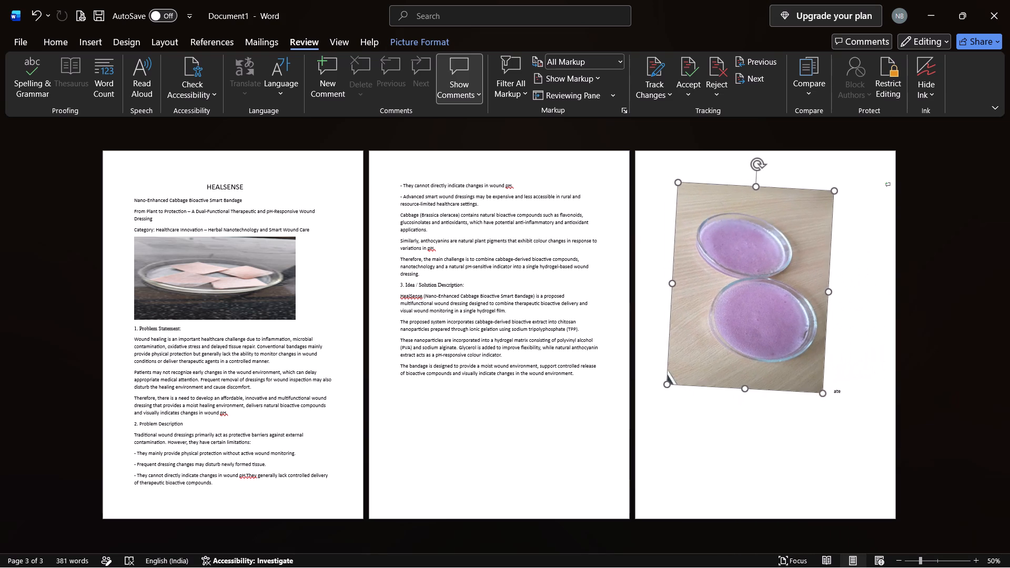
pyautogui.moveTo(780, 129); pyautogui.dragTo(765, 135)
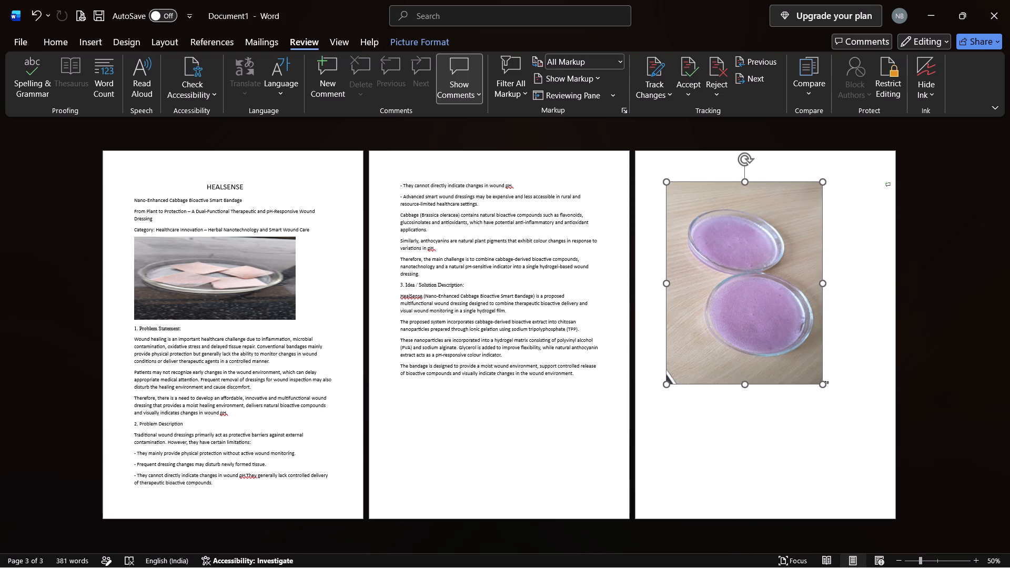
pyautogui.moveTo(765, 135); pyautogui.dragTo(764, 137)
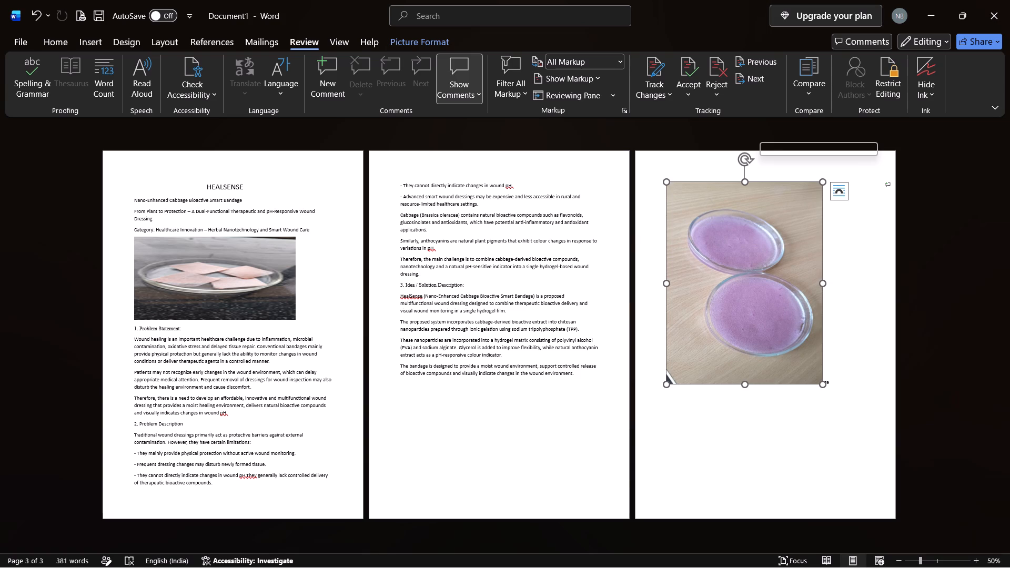
# Reduce the hydrogel picture's height and width further, to about half the page width.
pyautogui.moveTo(744, 388); pyautogui.dragTo(748, 377)
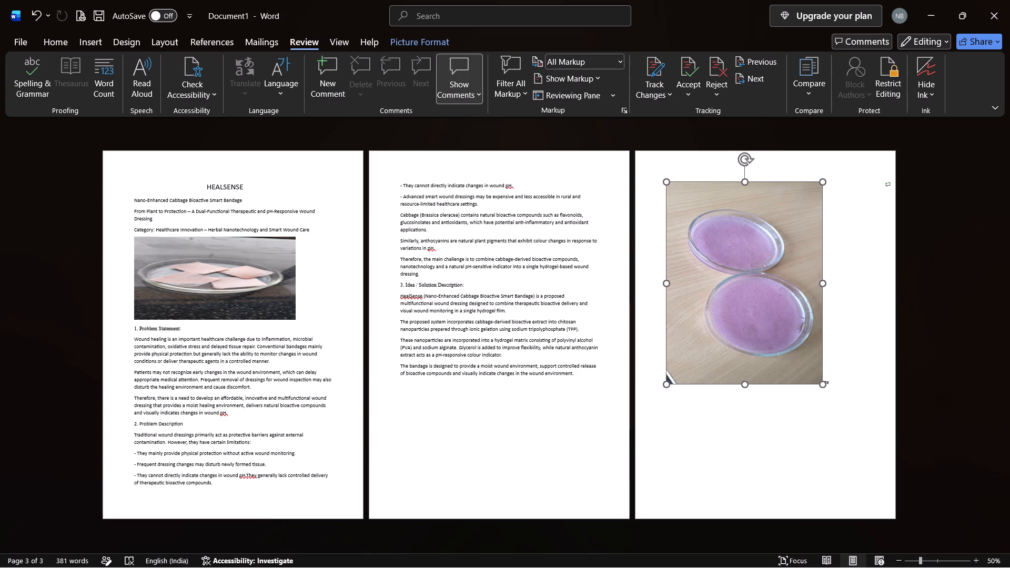
pyautogui.moveTo(748, 377); pyautogui.dragTo(752, 358)
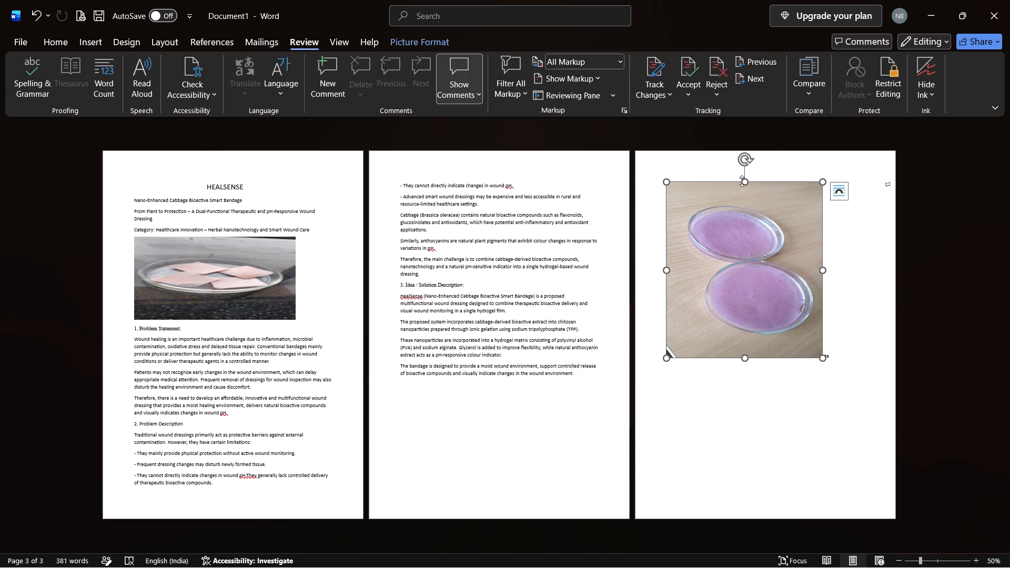
pyautogui.moveTo(745, 181); pyautogui.dragTo(748, 192)
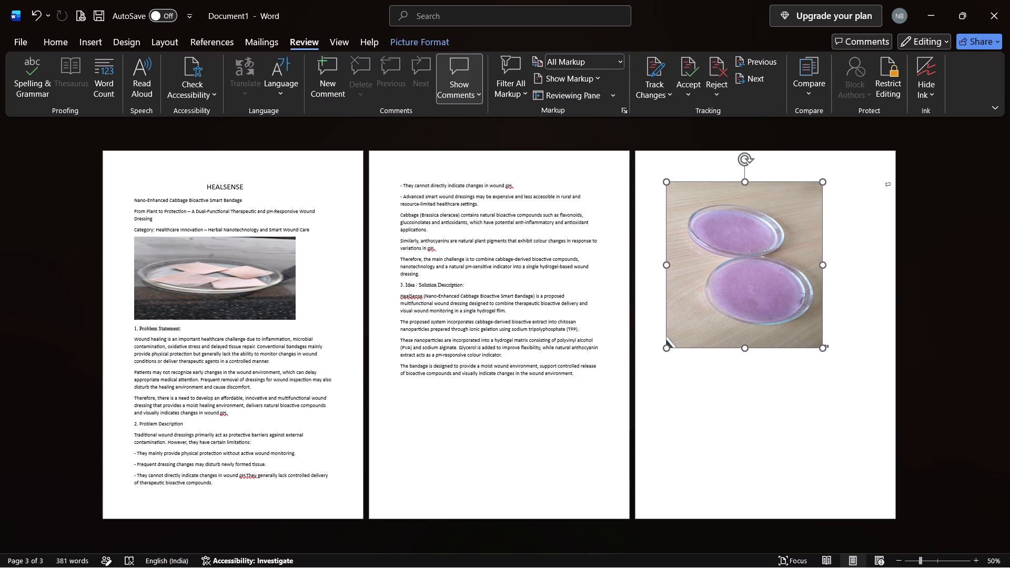
pyautogui.moveTo(748, 192); pyautogui.dragTo(751, 191)
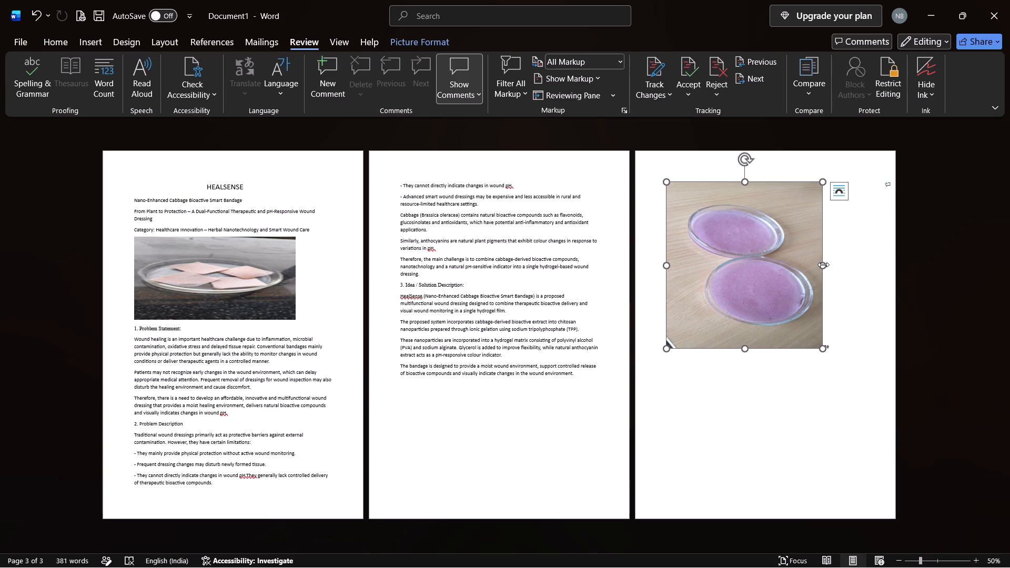
pyautogui.moveTo(823, 265); pyautogui.dragTo(798, 265)
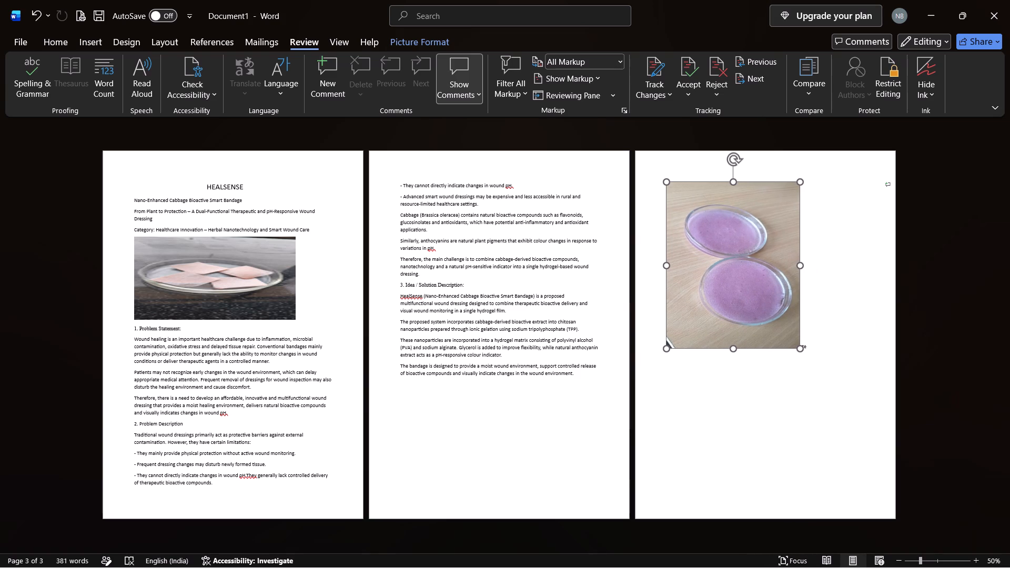
pyautogui.moveTo(798, 265); pyautogui.dragTo(800, 264)
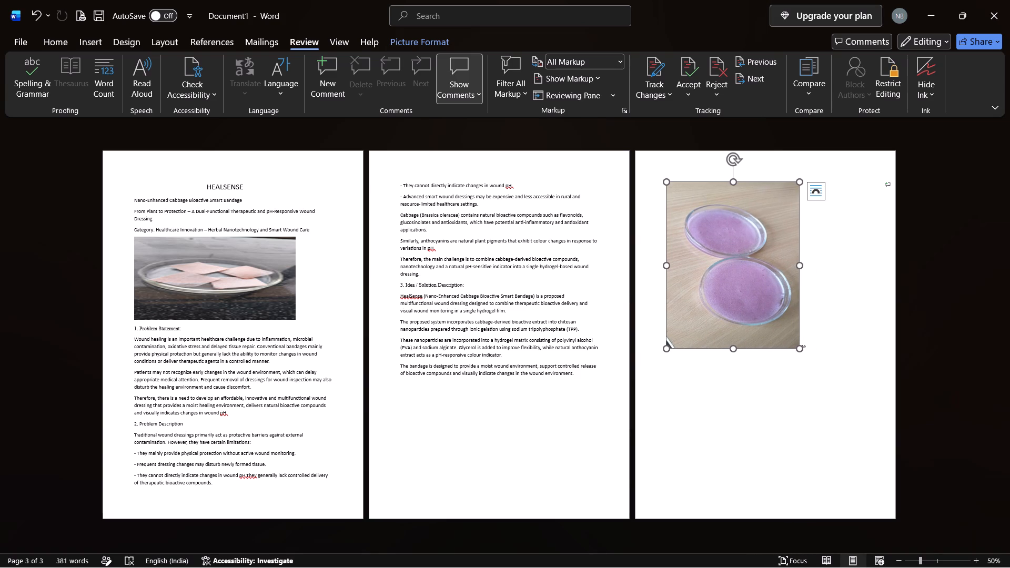
# Move the hydrogel picture onto its own line below the leftover text "ate".
pyautogui.moveTo(721, 343); pyautogui.dragTo(688, 329)
pyautogui.moveTo(688, 329); pyautogui.dragTo(538, 464)
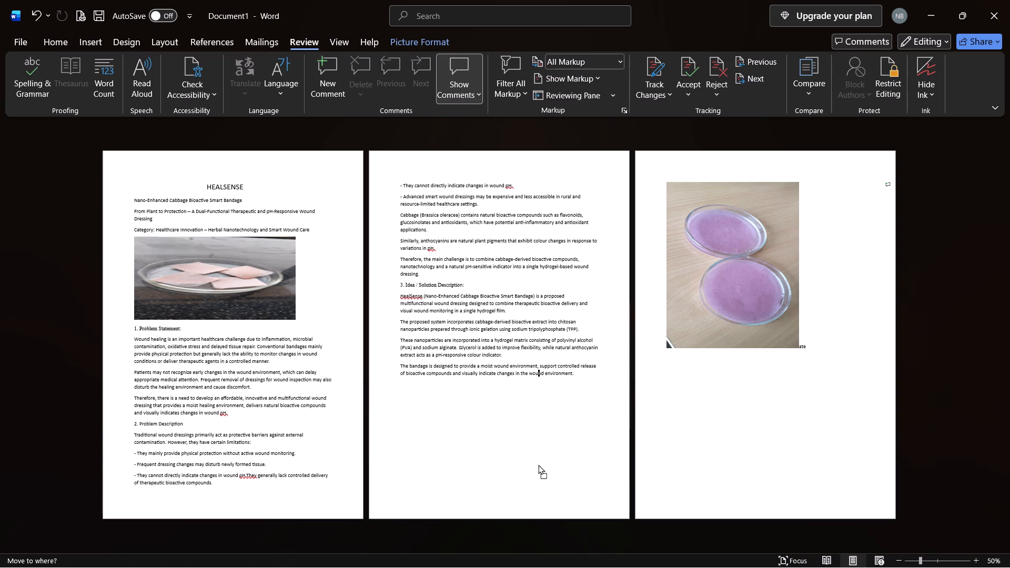
pyautogui.moveTo(538, 464); pyautogui.dragTo(762, 376)
pyautogui.moveTo(762, 376); pyautogui.dragTo(762, 376)
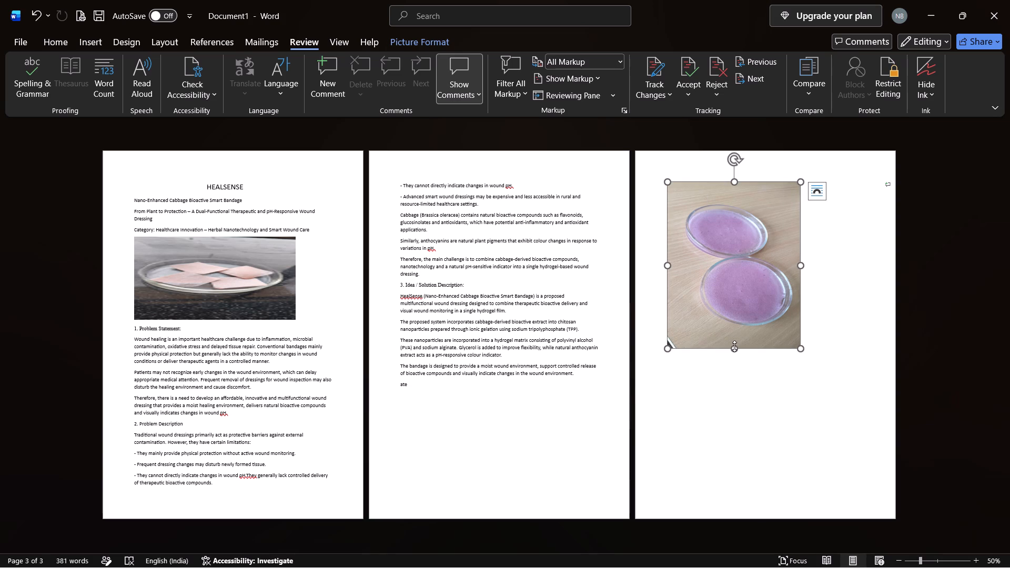
pyautogui.moveTo(736, 343); pyautogui.dragTo(736, 351)
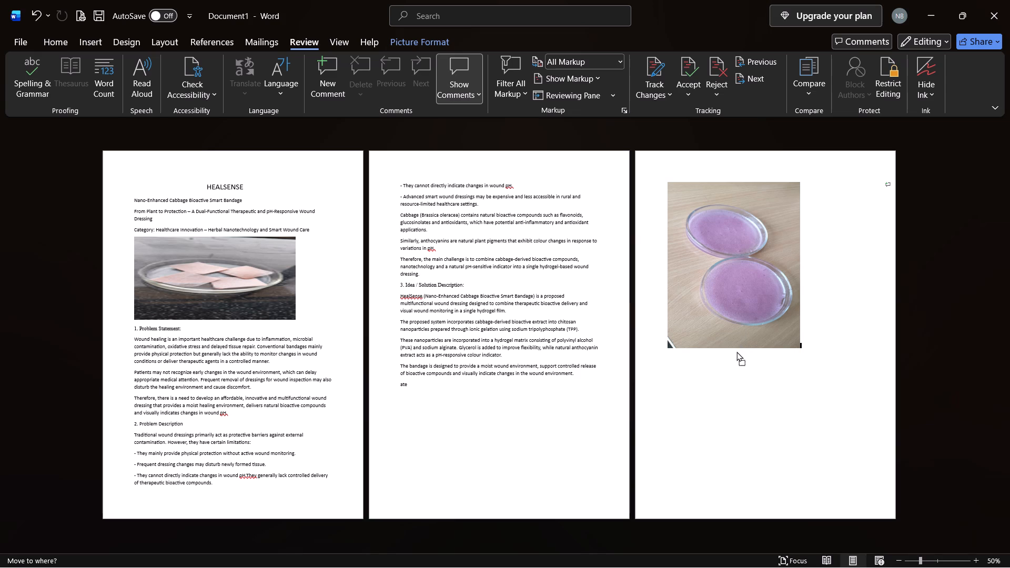
pyautogui.moveTo(736, 351); pyautogui.dragTo(738, 351)
# Reduce the hydrogel picture's height until it is slightly wider than tall.
pyautogui.moveTo(736, 350); pyautogui.dragTo(736, 345)
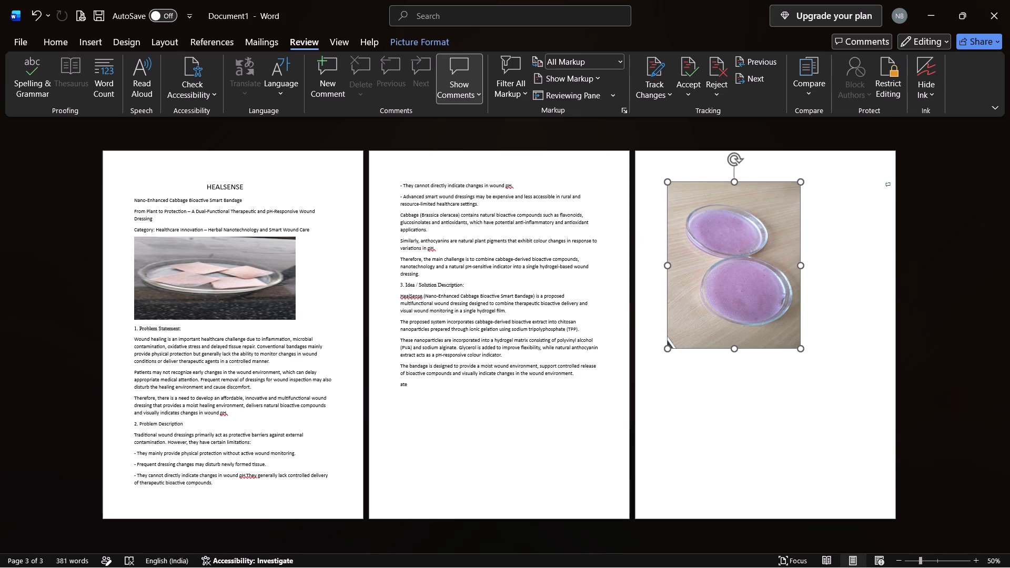
pyautogui.moveTo(736, 345); pyautogui.dragTo(738, 312)
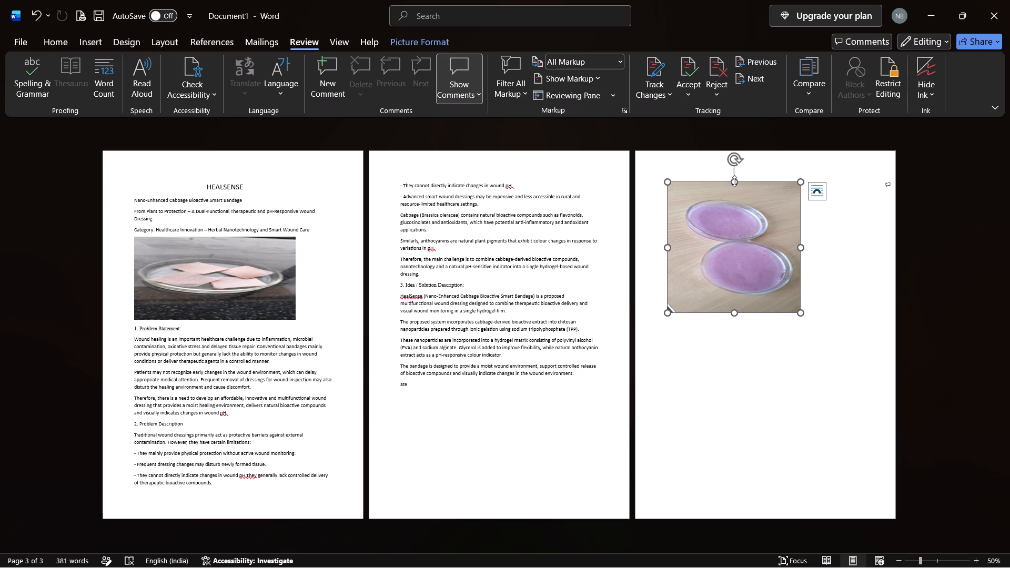
pyautogui.moveTo(733, 181); pyautogui.dragTo(735, 188)
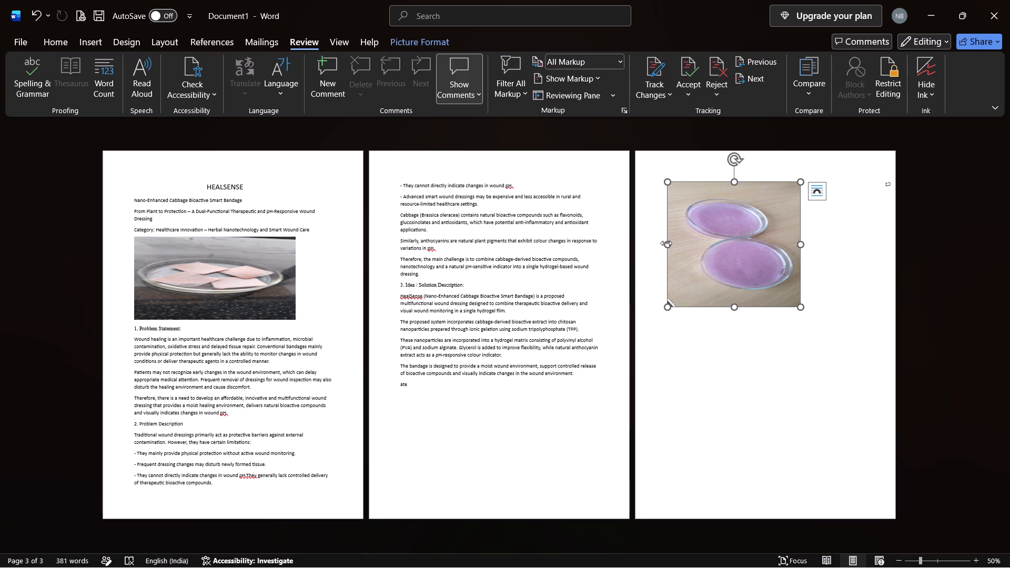
pyautogui.scroll(-1, 601, 453)
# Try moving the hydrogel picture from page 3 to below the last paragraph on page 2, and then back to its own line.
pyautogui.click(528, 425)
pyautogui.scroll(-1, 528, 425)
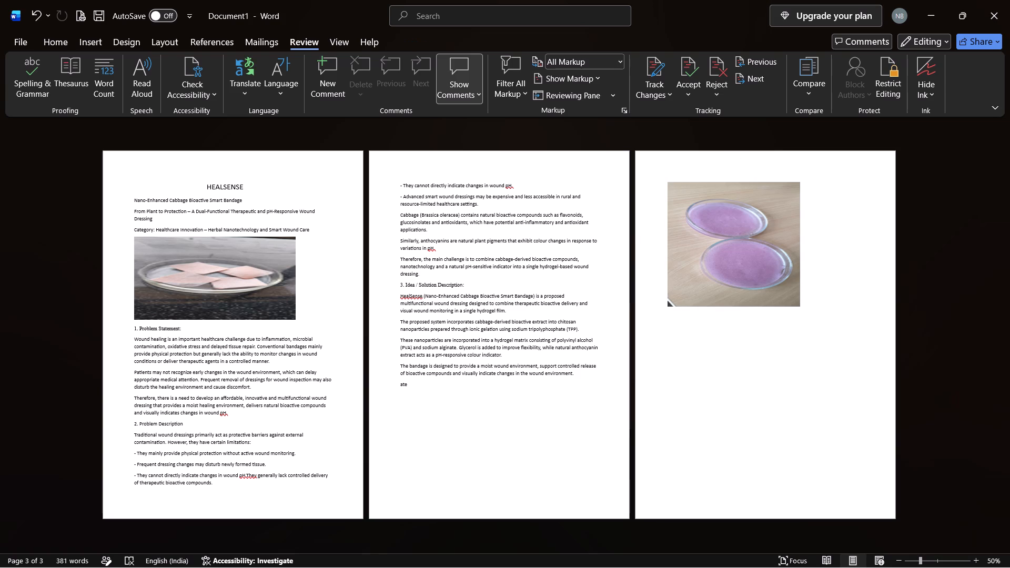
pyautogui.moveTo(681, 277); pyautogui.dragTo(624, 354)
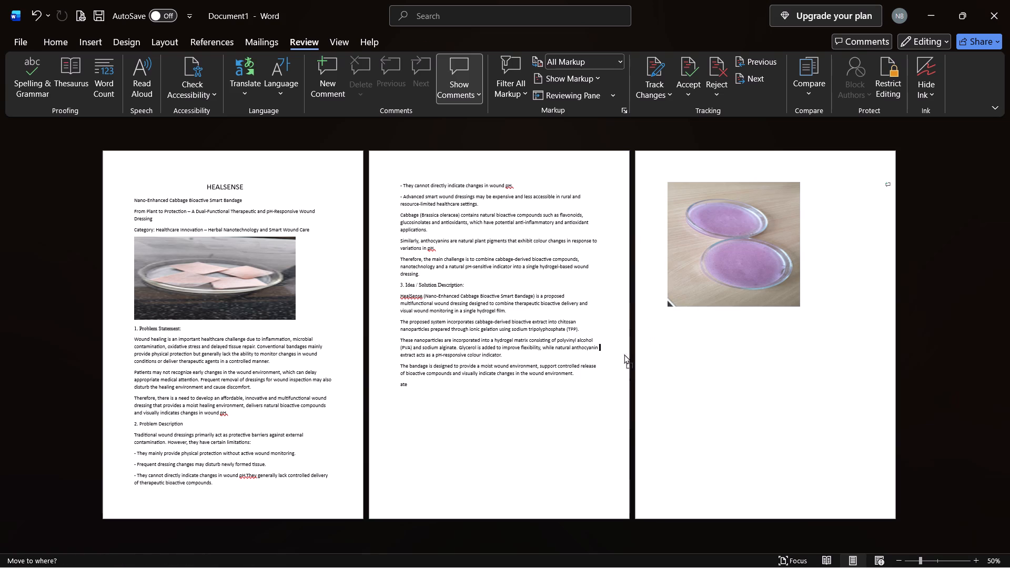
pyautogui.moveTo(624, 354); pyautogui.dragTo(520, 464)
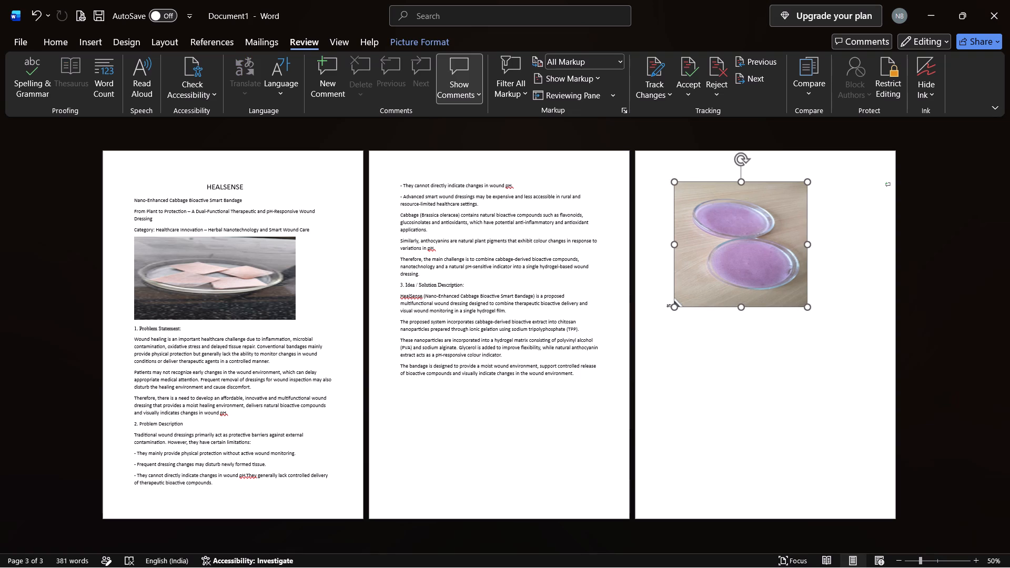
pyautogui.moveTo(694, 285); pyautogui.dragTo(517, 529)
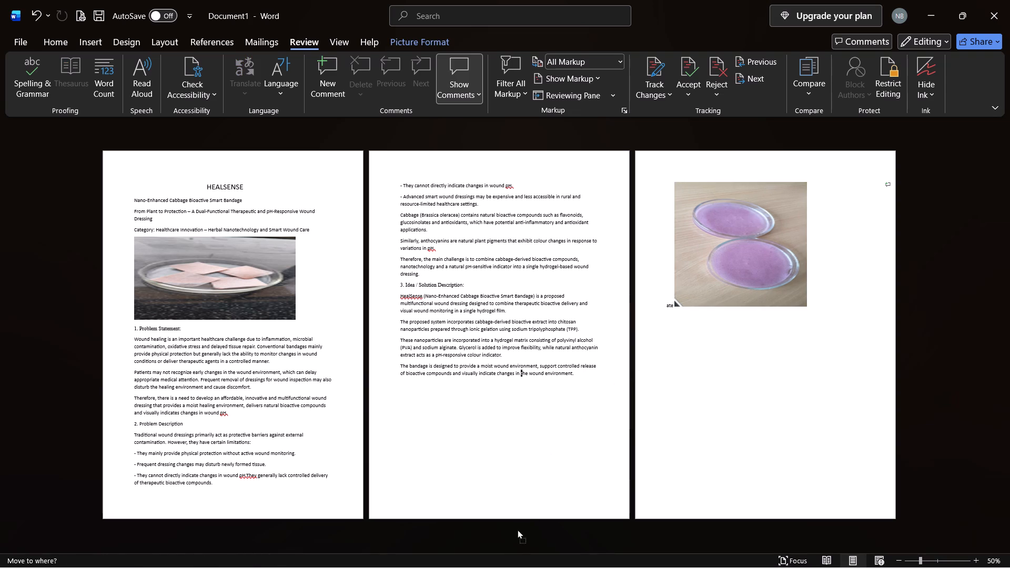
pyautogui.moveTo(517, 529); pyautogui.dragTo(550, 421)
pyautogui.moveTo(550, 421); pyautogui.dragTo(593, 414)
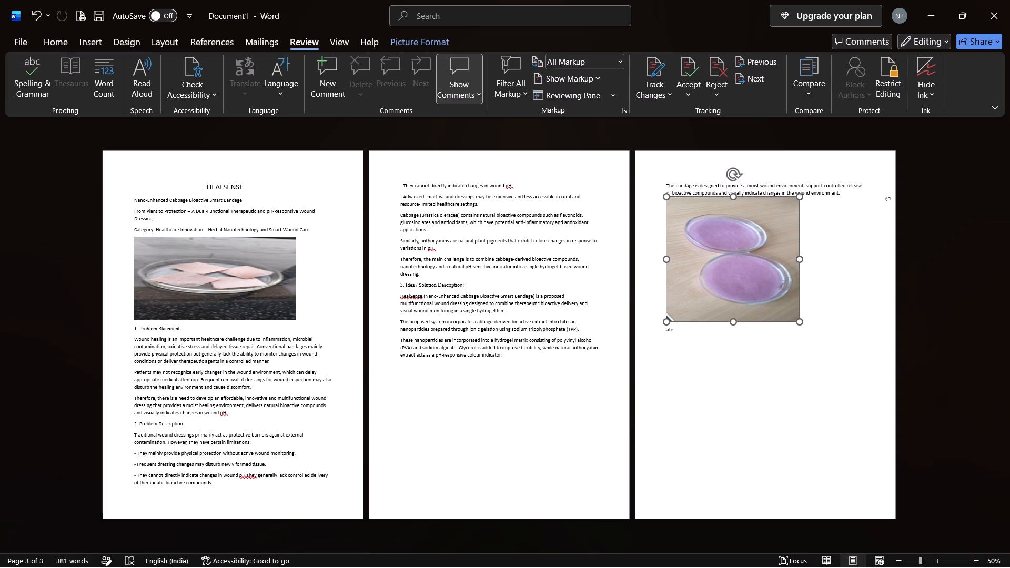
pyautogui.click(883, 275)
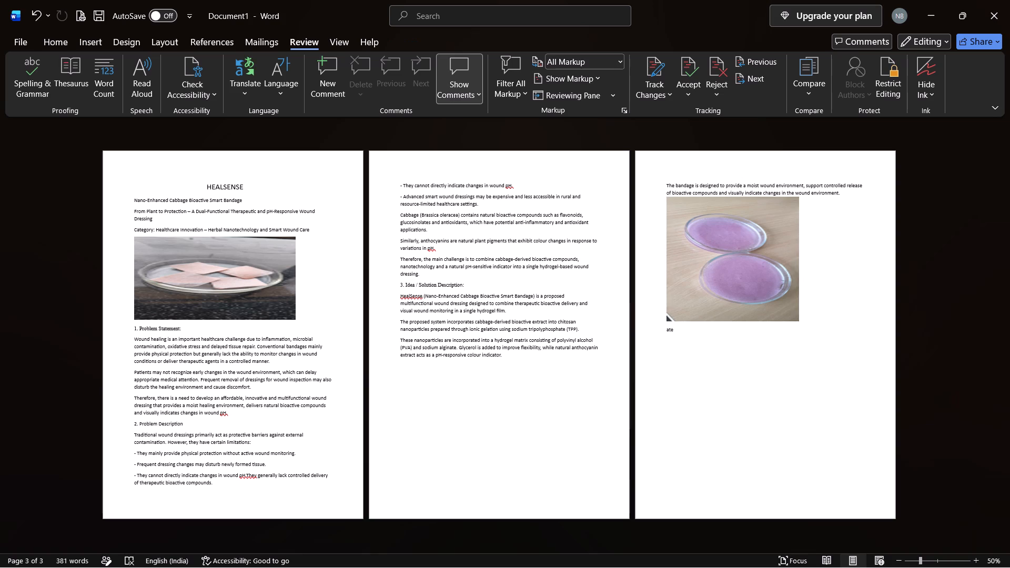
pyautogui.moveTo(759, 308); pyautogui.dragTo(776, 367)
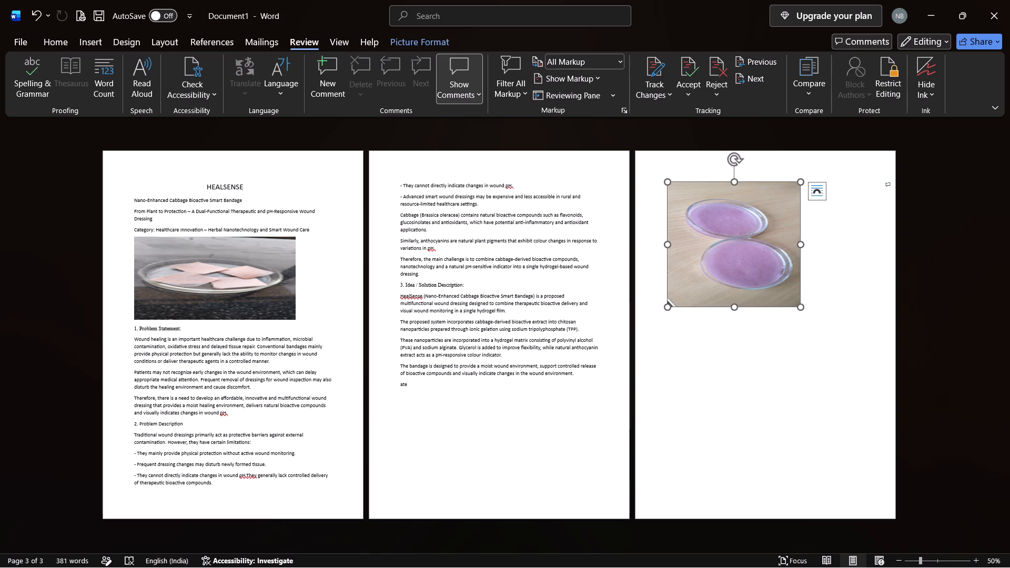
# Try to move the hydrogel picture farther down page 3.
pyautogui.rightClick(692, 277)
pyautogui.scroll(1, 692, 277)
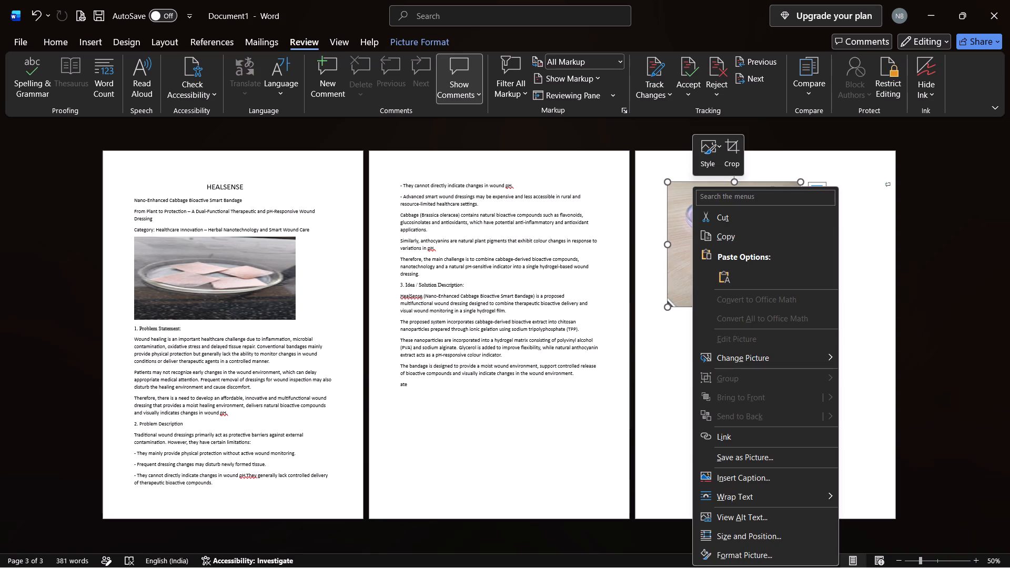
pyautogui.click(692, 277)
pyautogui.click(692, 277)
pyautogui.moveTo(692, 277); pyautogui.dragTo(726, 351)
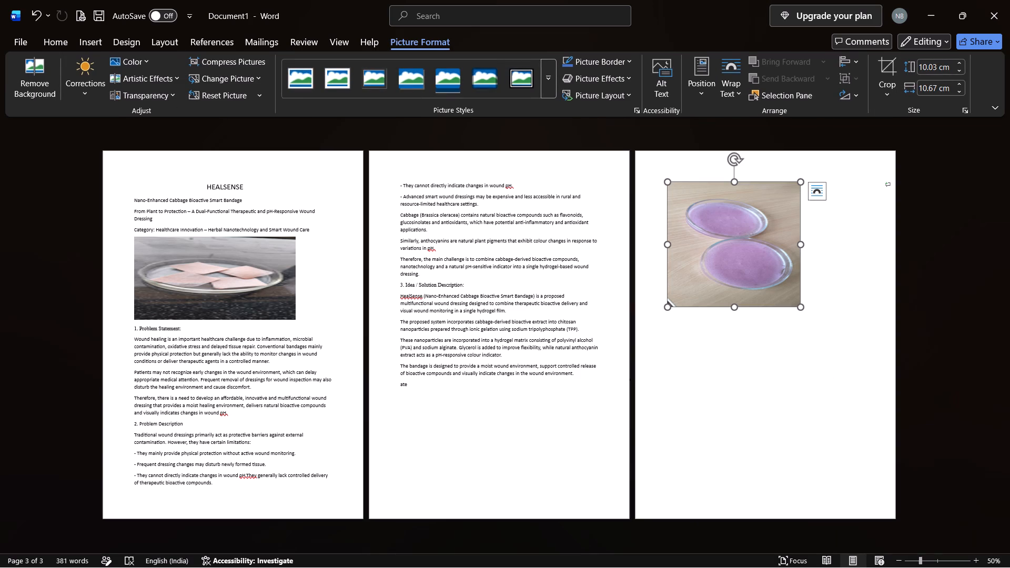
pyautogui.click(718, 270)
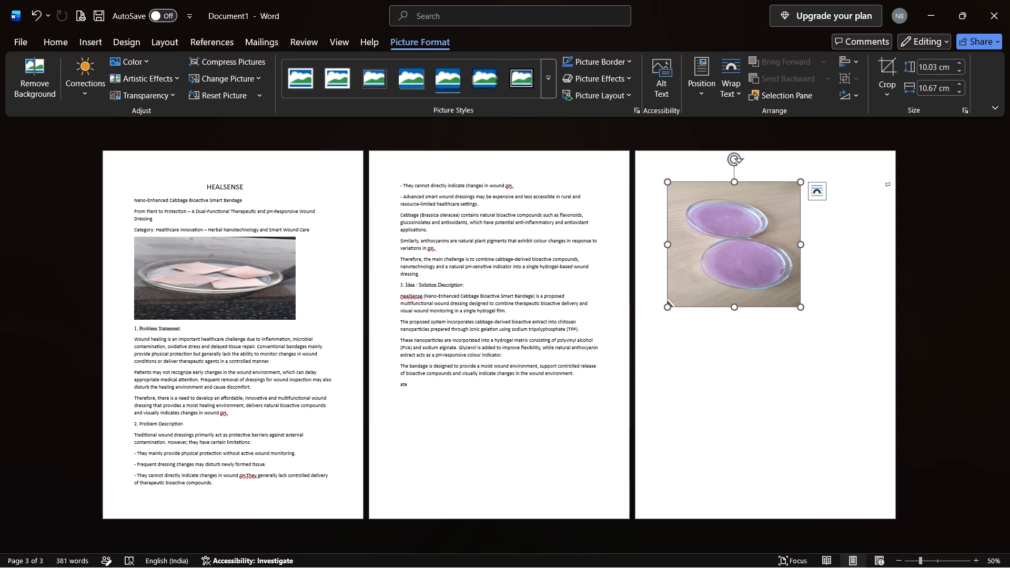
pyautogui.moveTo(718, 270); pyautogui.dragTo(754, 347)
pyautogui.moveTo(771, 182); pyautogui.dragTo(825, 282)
# Delete the leftover text "ate" below the last paragraph on page 2.
pyautogui.click(409, 384)
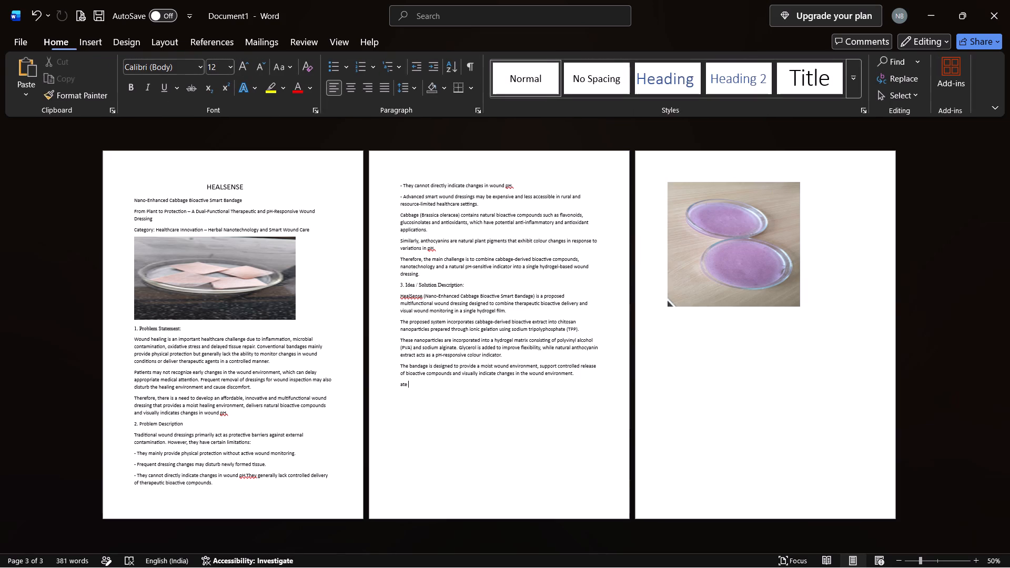
pyautogui.click(409, 384)
pyautogui.press('BackSpace')
pyautogui.press('BackSpace')
pyautogui.press('BackSpace')
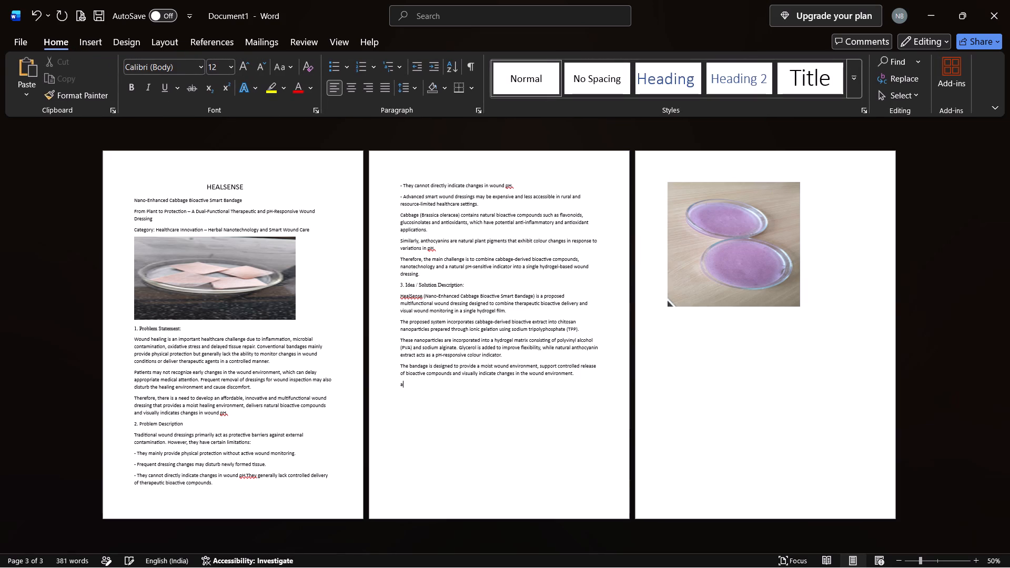
pyautogui.press('BackSpace')
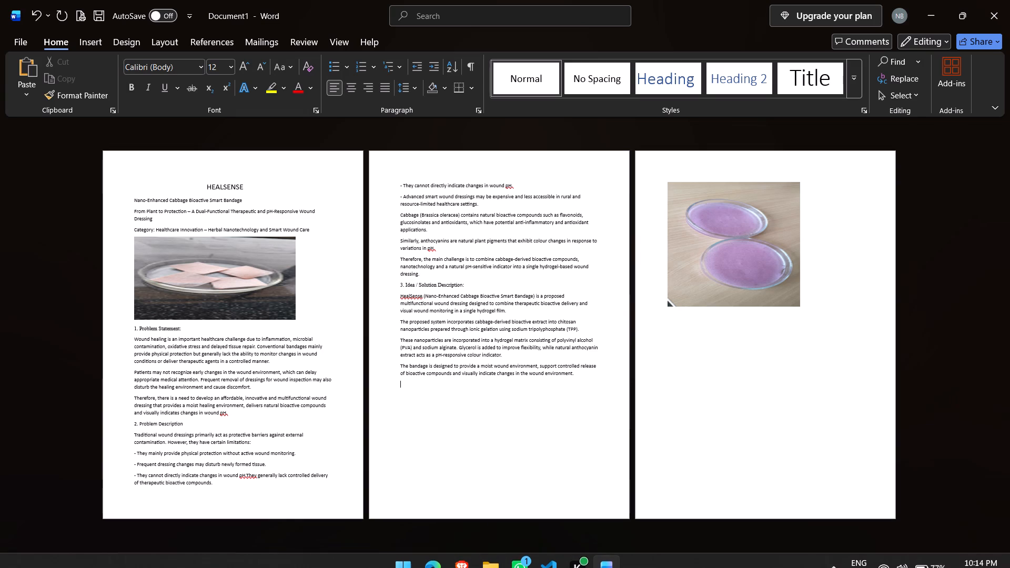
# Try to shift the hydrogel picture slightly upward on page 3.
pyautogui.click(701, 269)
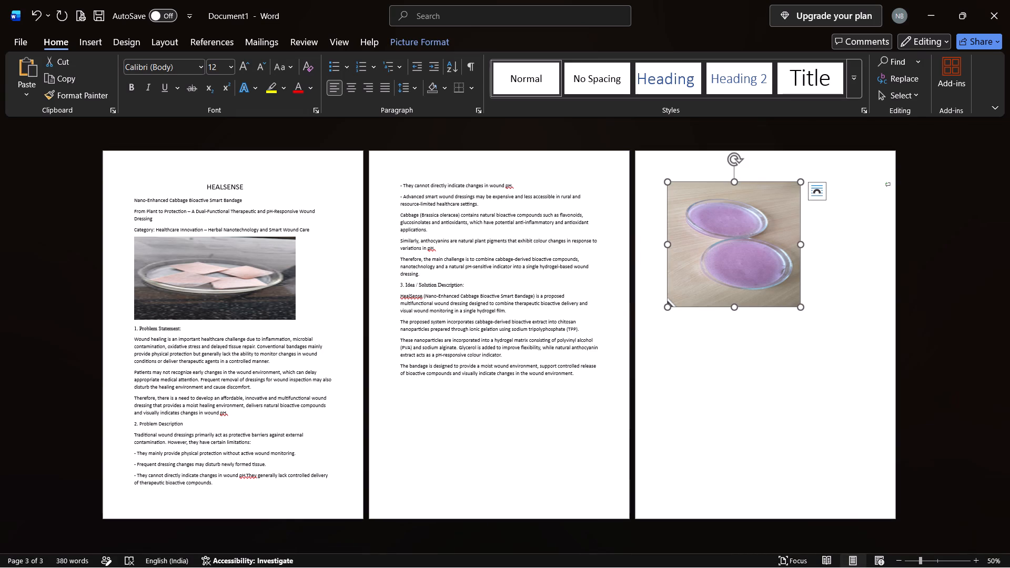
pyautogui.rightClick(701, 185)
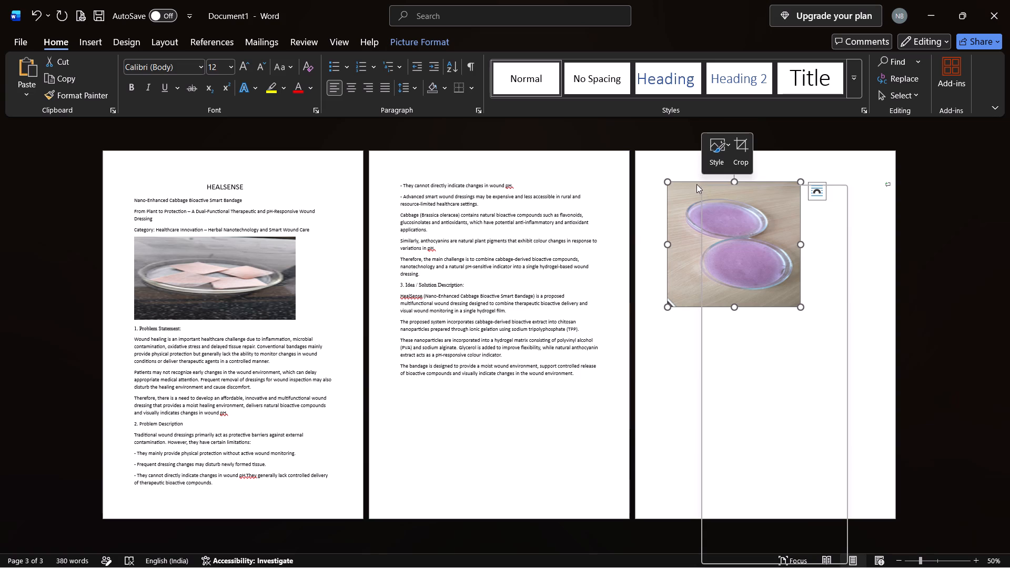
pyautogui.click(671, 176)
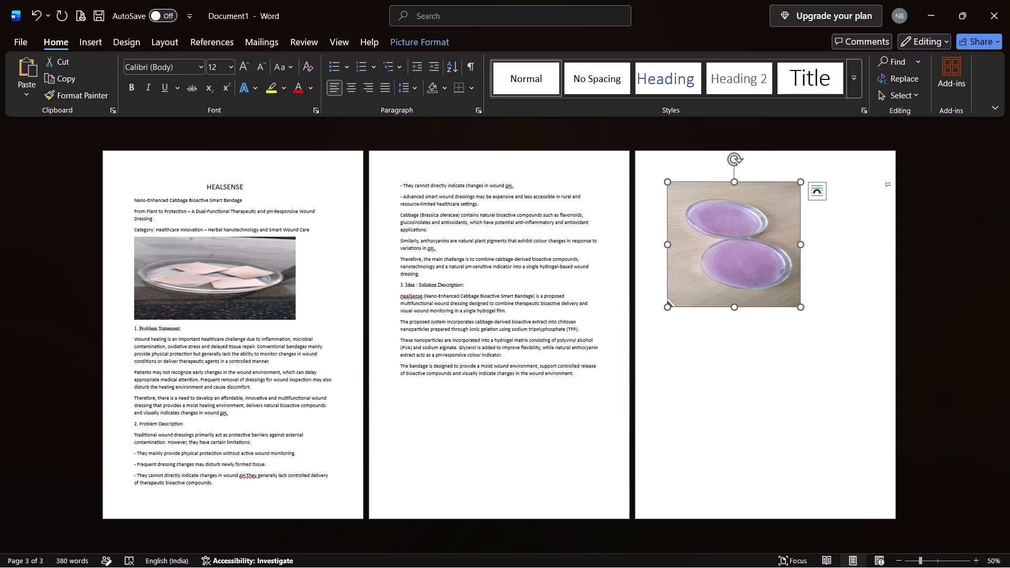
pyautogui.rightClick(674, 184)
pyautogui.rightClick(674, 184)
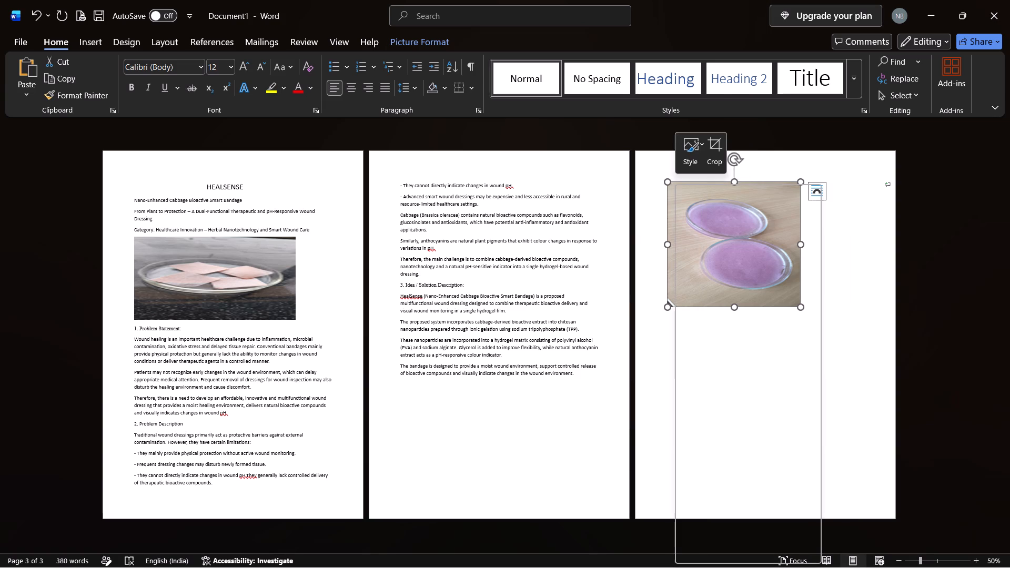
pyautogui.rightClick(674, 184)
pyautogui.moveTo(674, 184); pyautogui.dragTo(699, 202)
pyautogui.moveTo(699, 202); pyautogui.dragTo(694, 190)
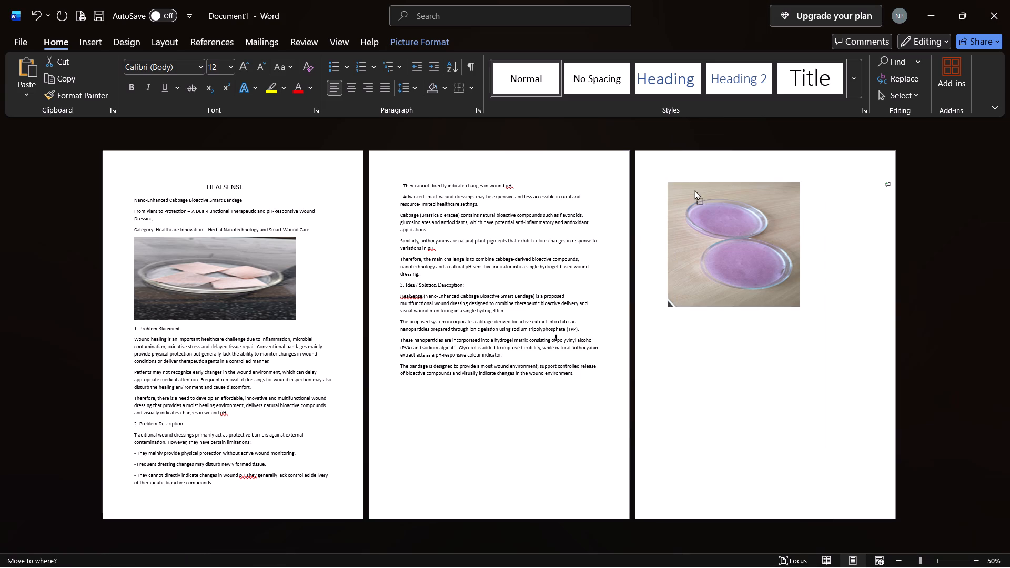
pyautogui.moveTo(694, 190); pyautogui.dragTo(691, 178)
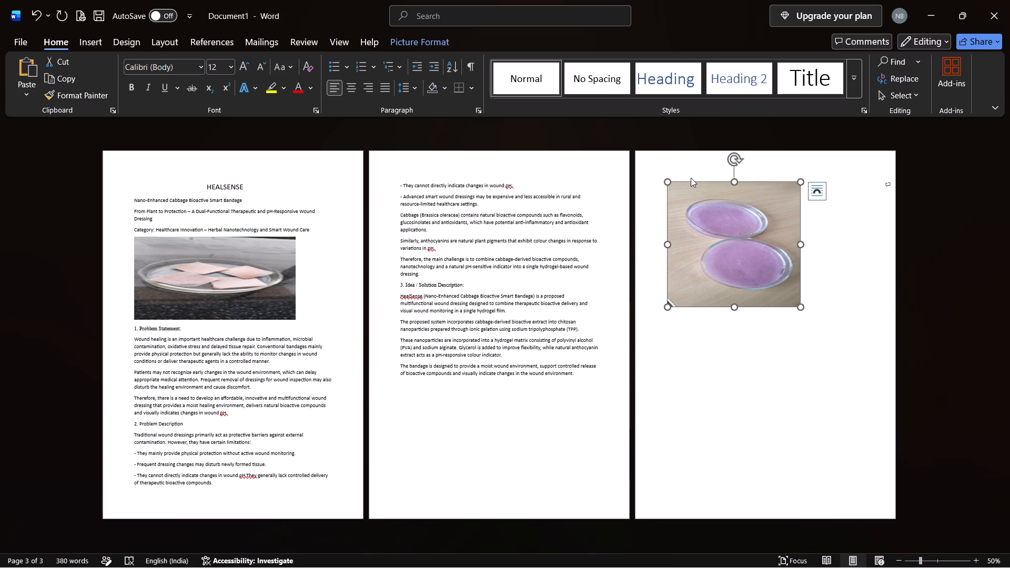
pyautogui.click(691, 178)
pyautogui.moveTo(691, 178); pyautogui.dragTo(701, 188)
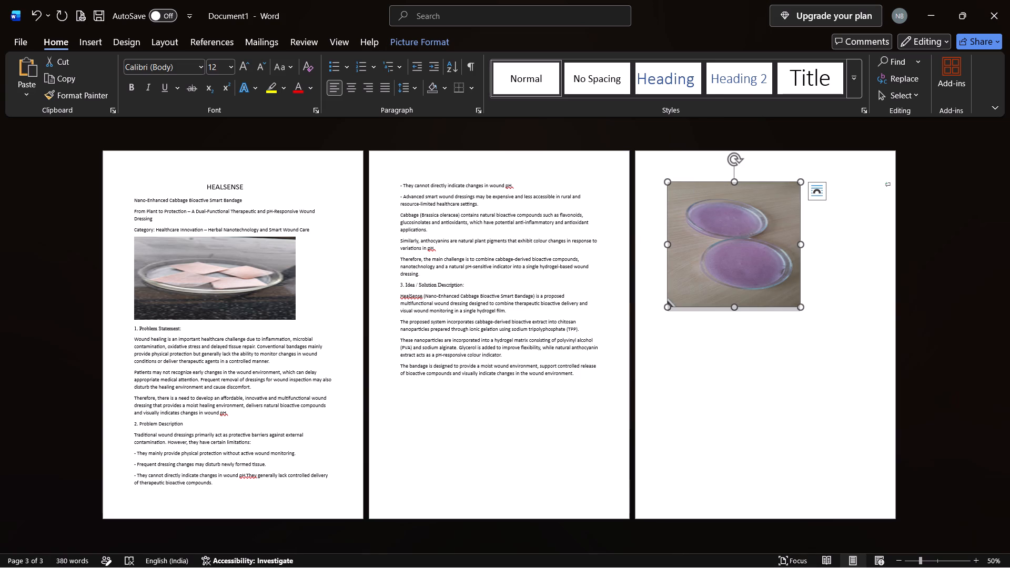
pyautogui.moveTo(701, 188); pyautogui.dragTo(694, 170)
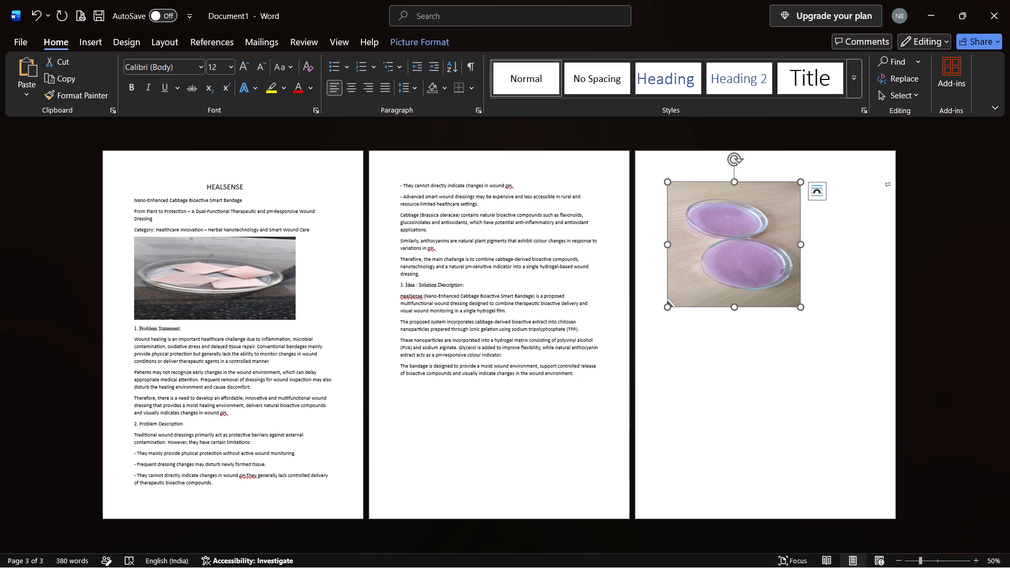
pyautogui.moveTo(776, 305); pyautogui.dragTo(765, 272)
# Widen the hydrogel picture on page 3 to nearly two-thirds of the page width, keeping its height.
pyautogui.moveTo(800, 246); pyautogui.dragTo(819, 241)
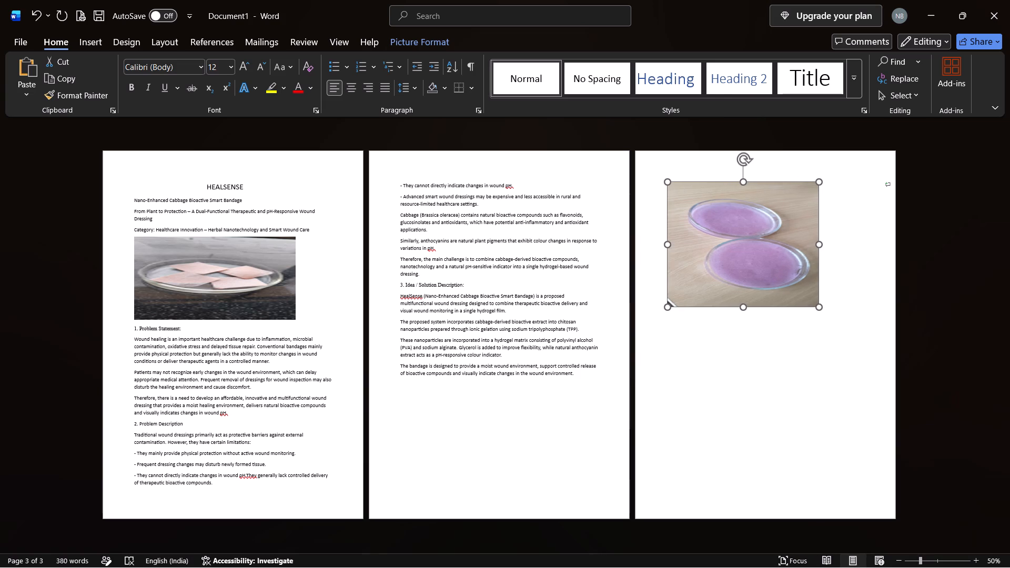
pyautogui.moveTo(819, 241); pyautogui.dragTo(832, 242)
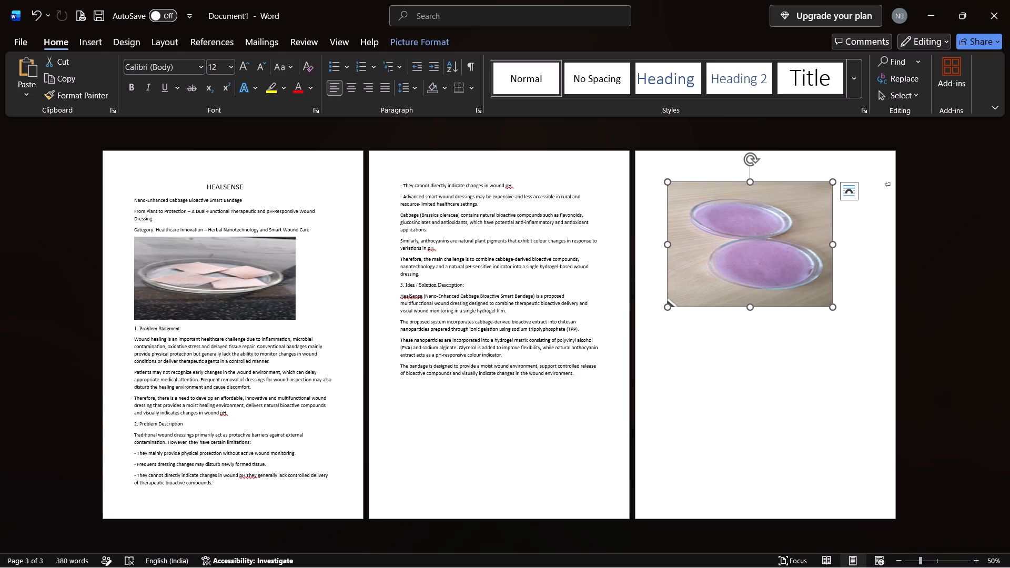
pyautogui.moveTo(665, 260); pyautogui.dragTo(653, 260)
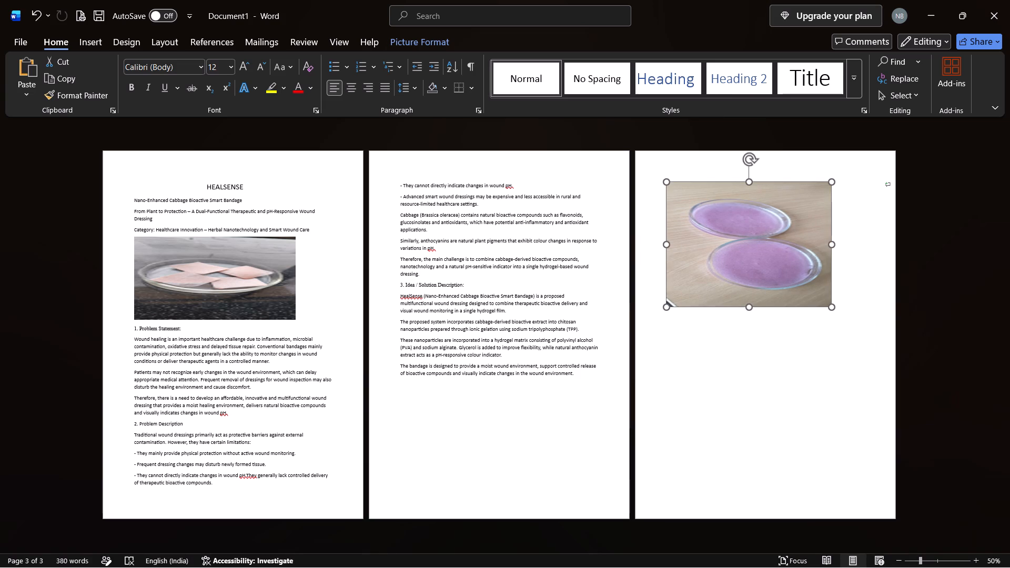
pyautogui.moveTo(664, 257); pyautogui.dragTo(642, 257)
pyautogui.click(871, 259)
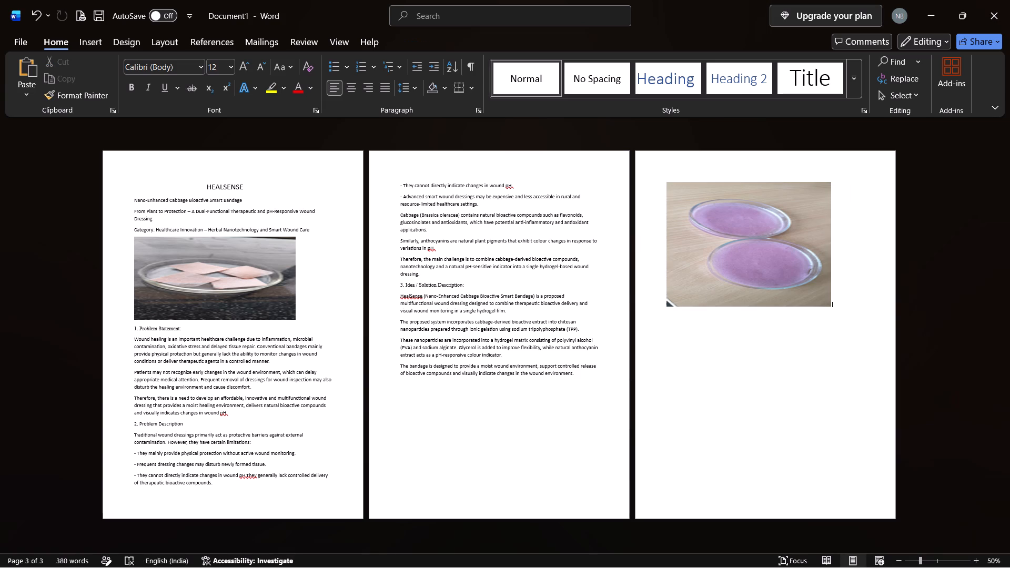
# Place the insertion point in the blank area below the hydrogel picture and open the editing options there.
pyautogui.click(721, 415)
pyautogui.rightClick(721, 415)
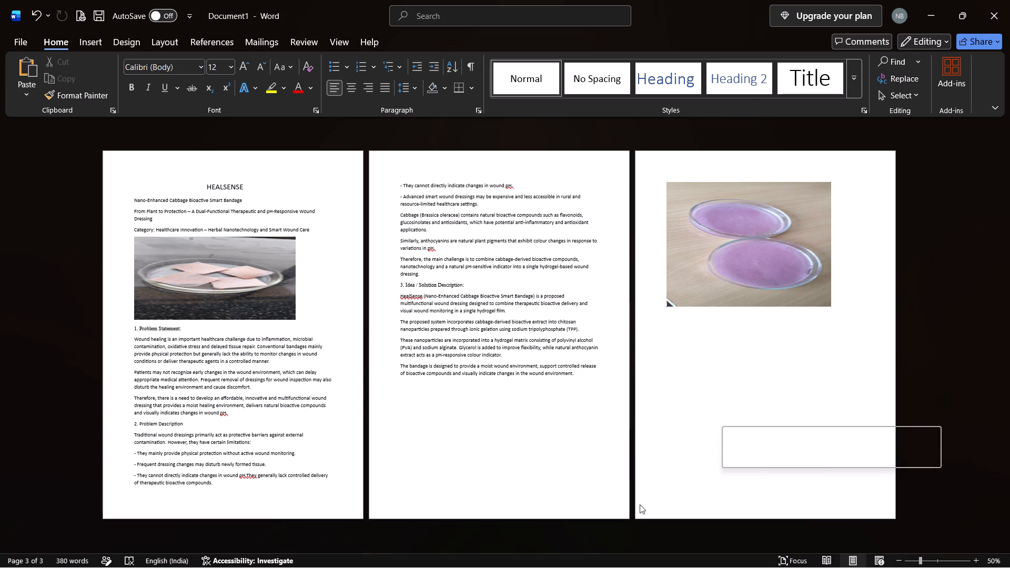
pyautogui.click(532, 421)
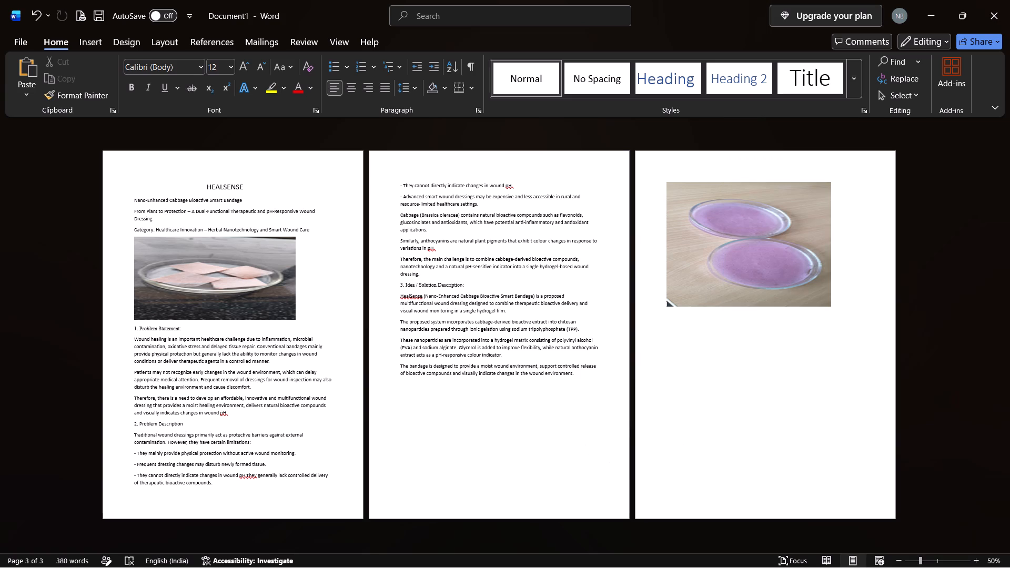
pyautogui.click(569, 372)
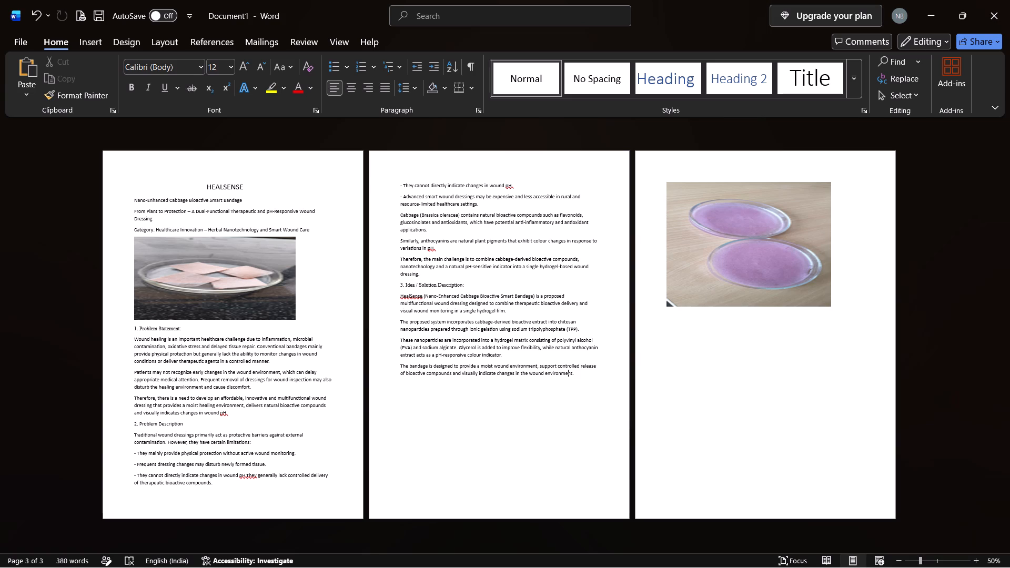
pyautogui.click(575, 372)
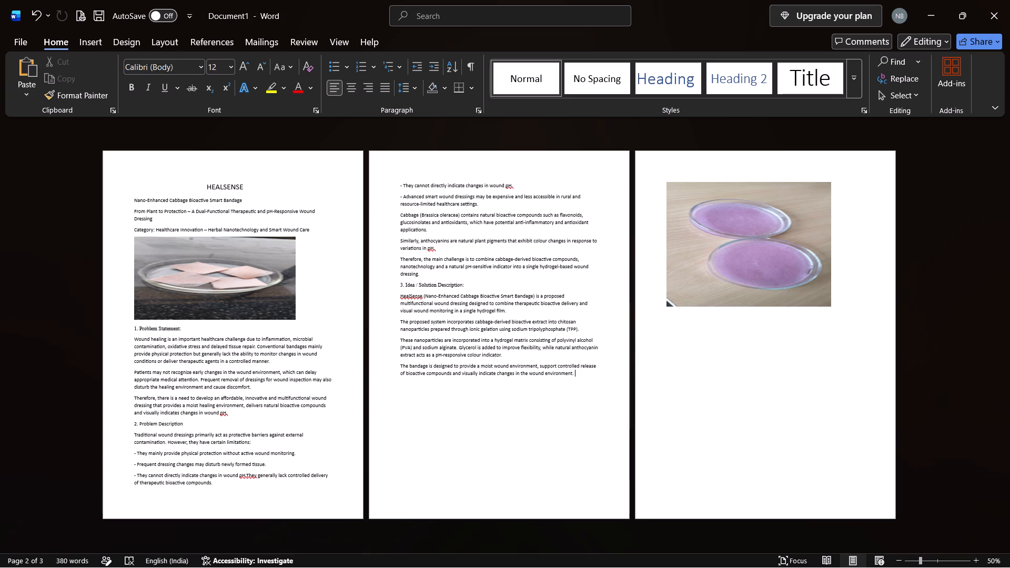
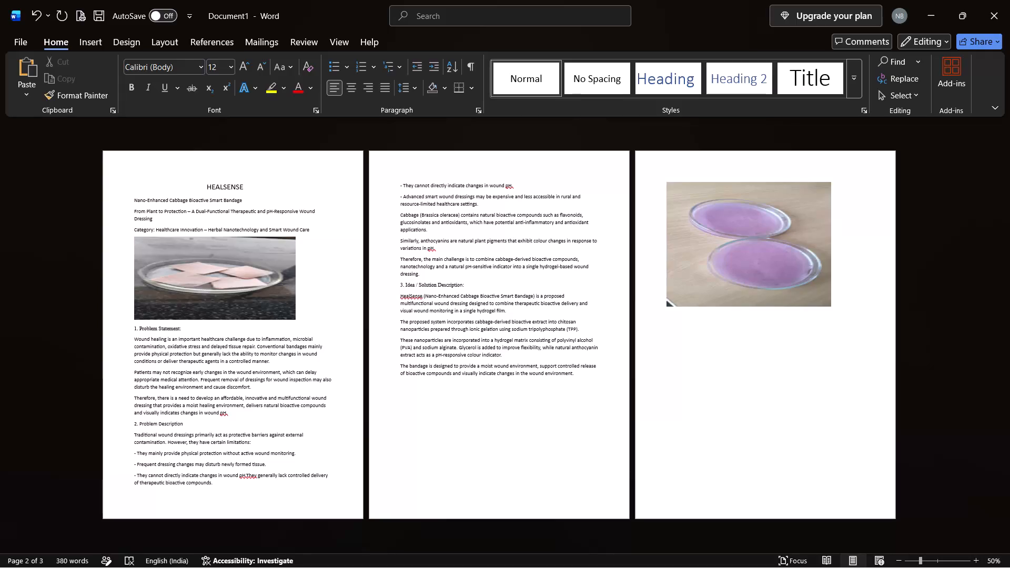
# Paste the copied "Proposed Working Mechanism" text, including the nano-drug delivery system part, below the last paragraph on page 2.
pyautogui.click(401, 389)
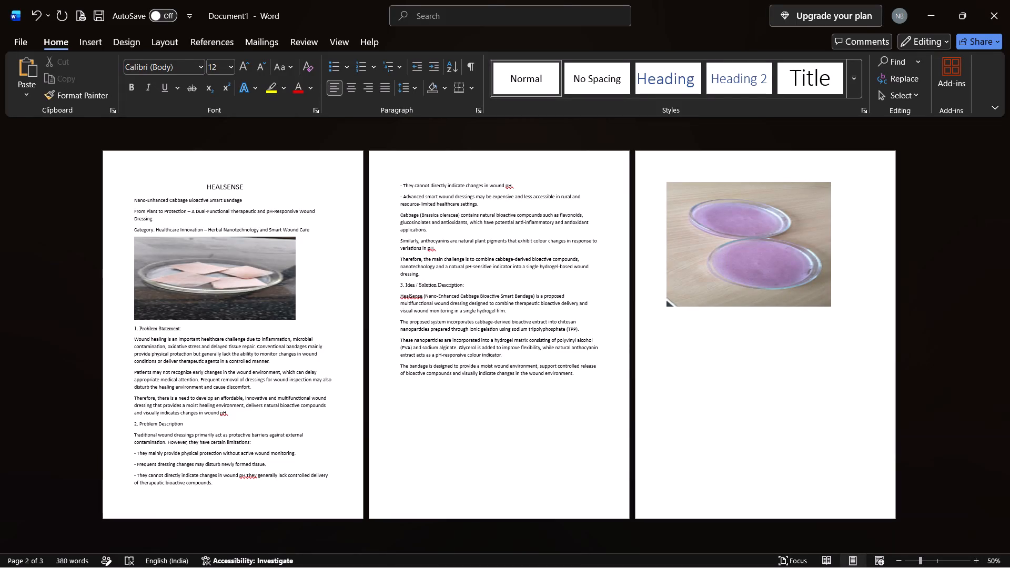
pyautogui.hotkey('ctrl', 'v')
pyautogui.keyDown('ctrl'); pyautogui.click(401, 389); pyautogui.keyUp('ctrl')
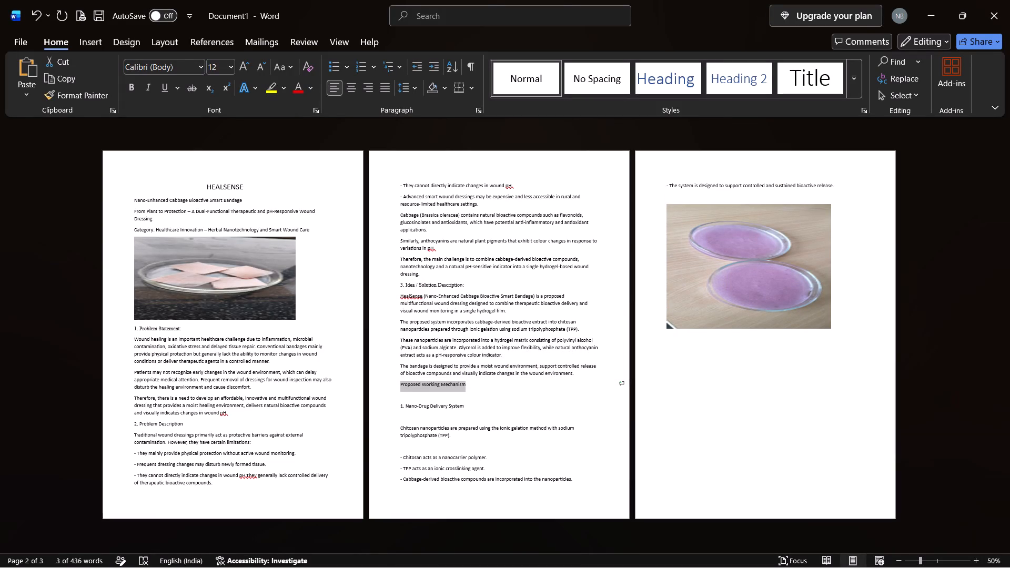
# Remove the blank line between "Proposed Working Mechanism" and "1. Nano-Drug Delivery System" on page 2.
pyautogui.click(401, 402)
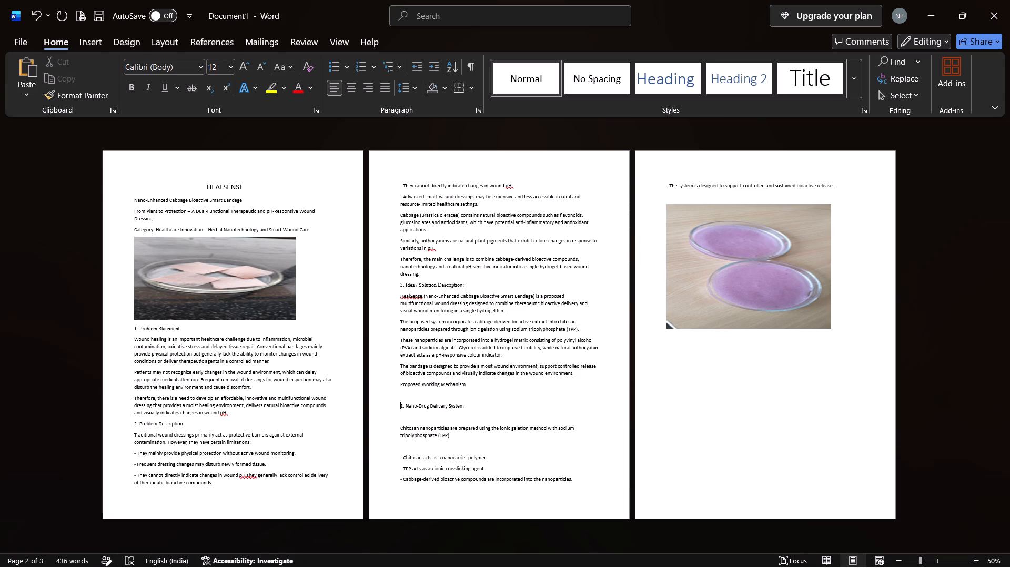
pyautogui.press('BackSpace')
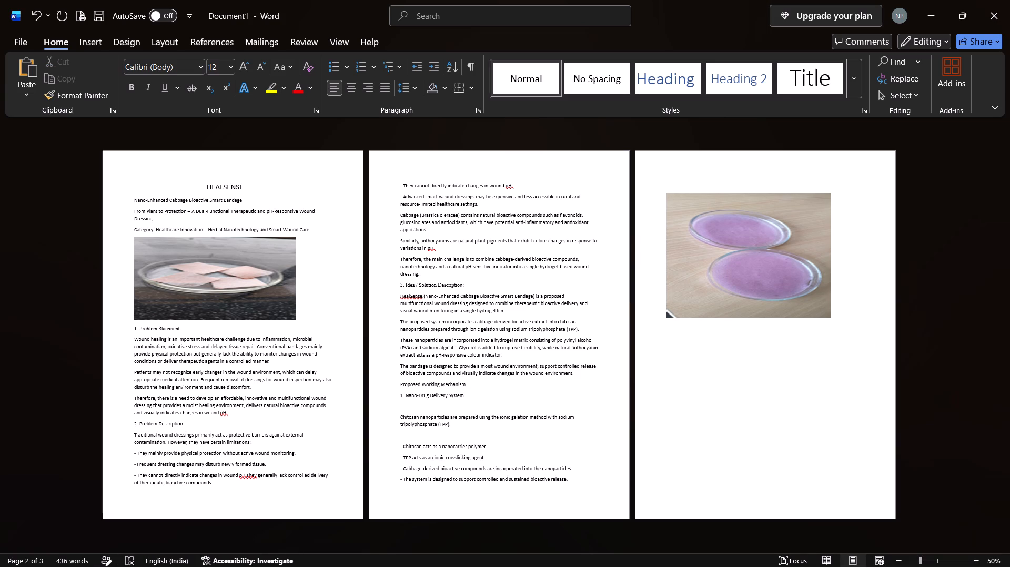
# Remove the blank lines directly above and below the "Chitosan nanoparticles are prepared" paragraph on page 2.
pyautogui.click(400, 419)
pyautogui.press('BackSpace')
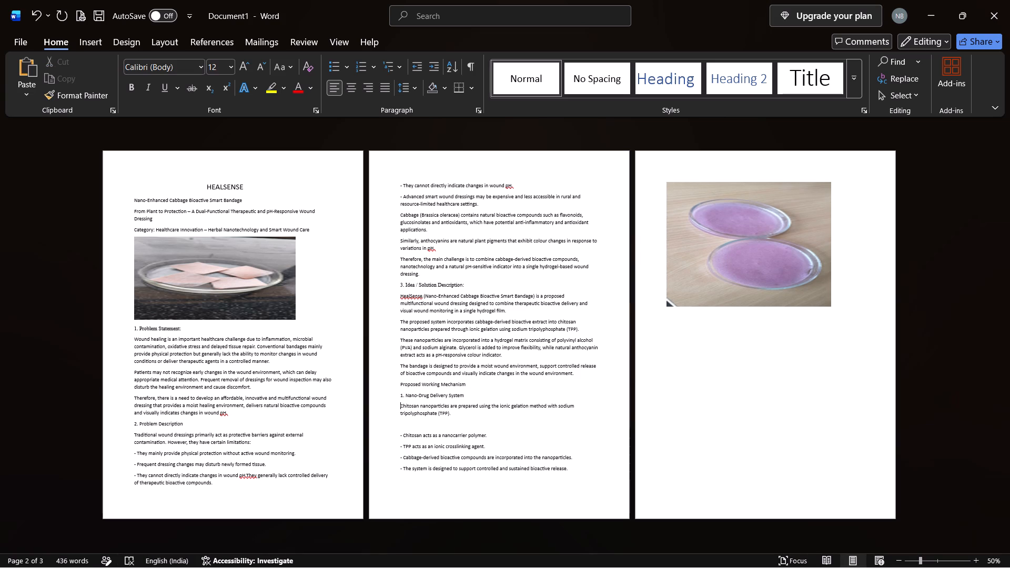
pyautogui.click(399, 434)
pyautogui.press('BackSpace')
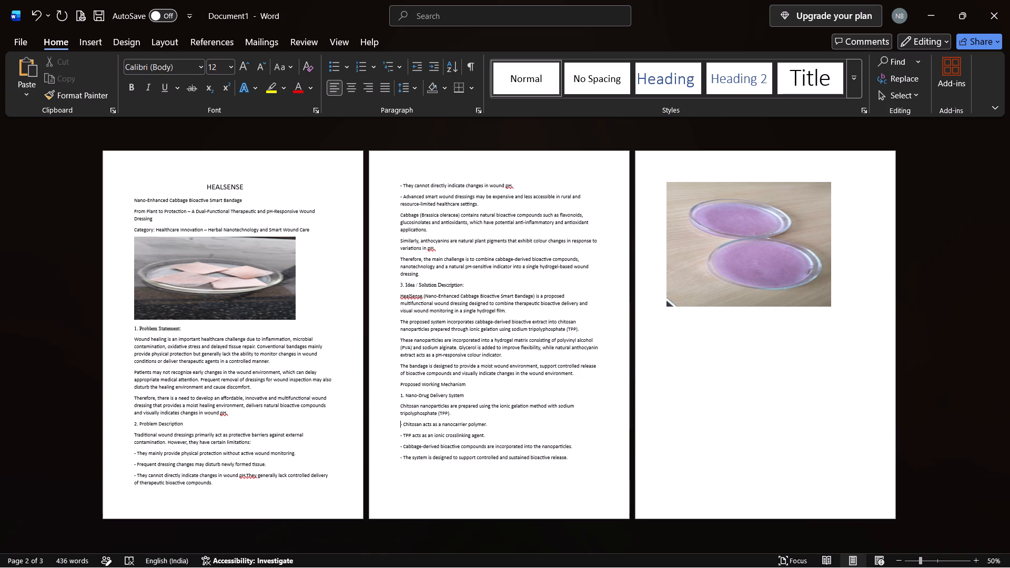
# Join the "TPP acts as an ionic crosslinking agent" line onto the end of the "Chitosan acts as a nanocarrier polymer" line.
pyautogui.click(399, 437)
pyautogui.press('BackSpace')
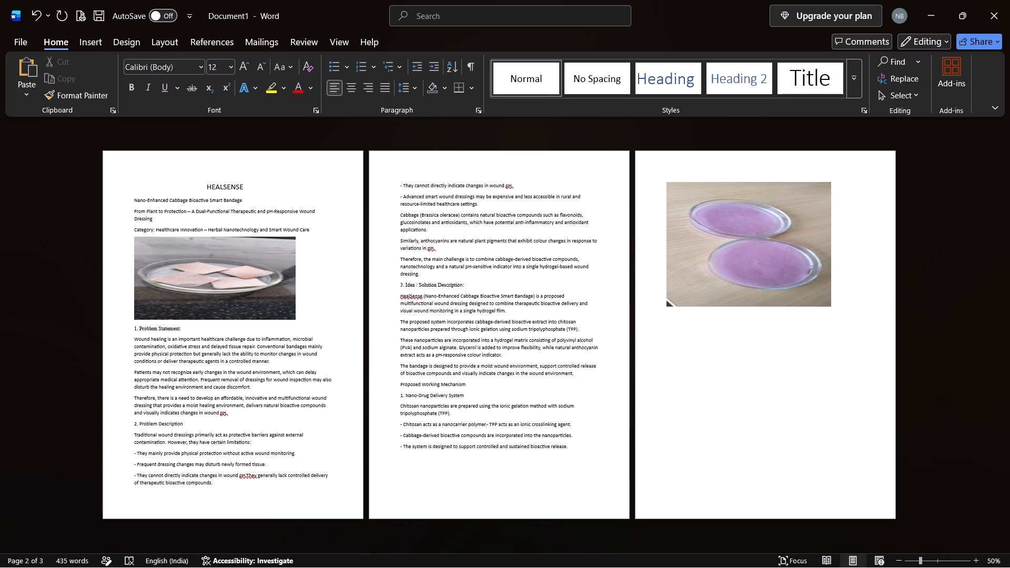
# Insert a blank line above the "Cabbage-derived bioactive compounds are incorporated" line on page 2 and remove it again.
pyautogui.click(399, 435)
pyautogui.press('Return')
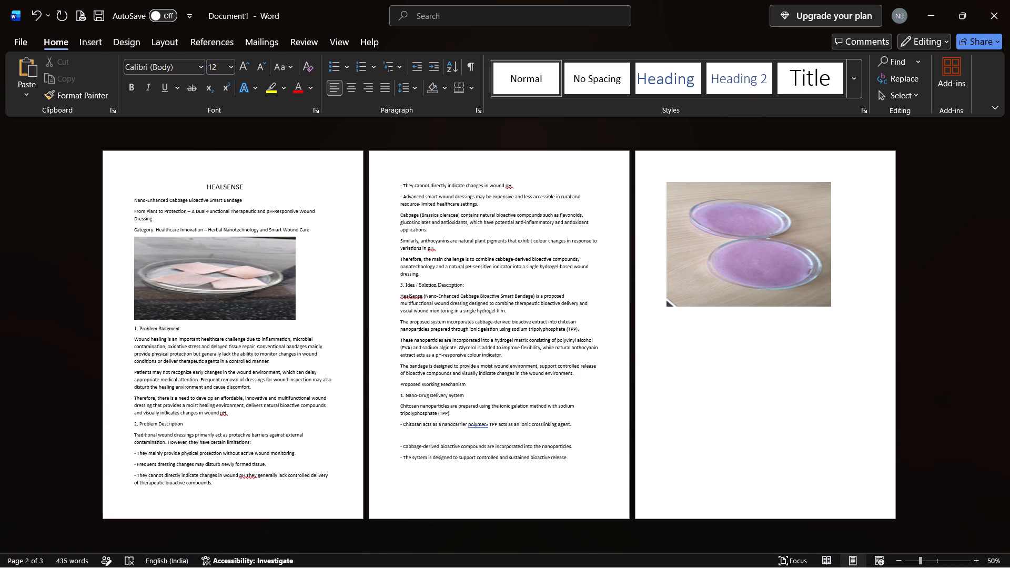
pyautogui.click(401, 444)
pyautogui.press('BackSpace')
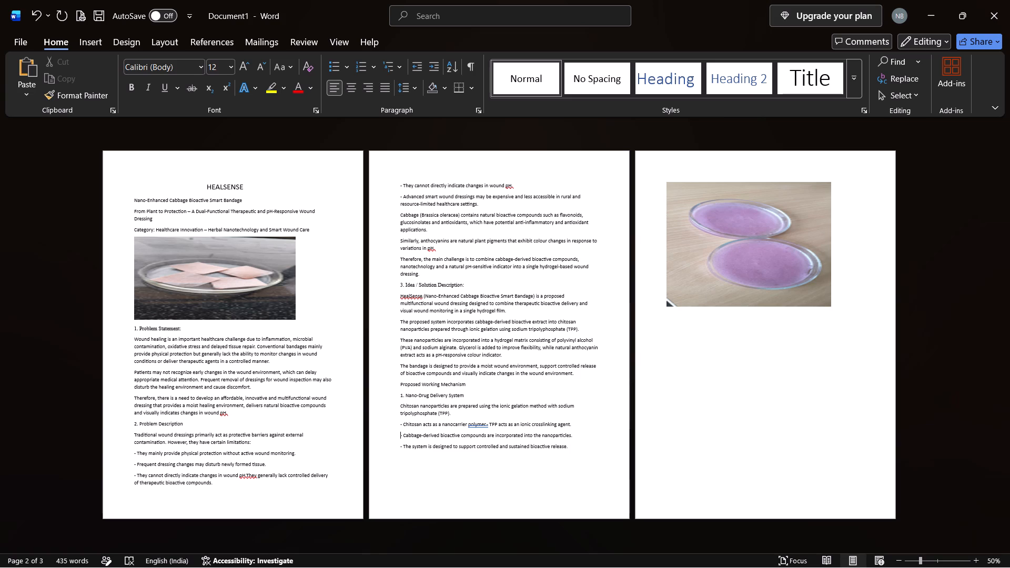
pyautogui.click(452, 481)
# Format the "1. Nano-Drug Delivery System" heading on page 2 in Times New Roman at size 16.
pyautogui.moveTo(400, 396); pyautogui.dragTo(468, 394)
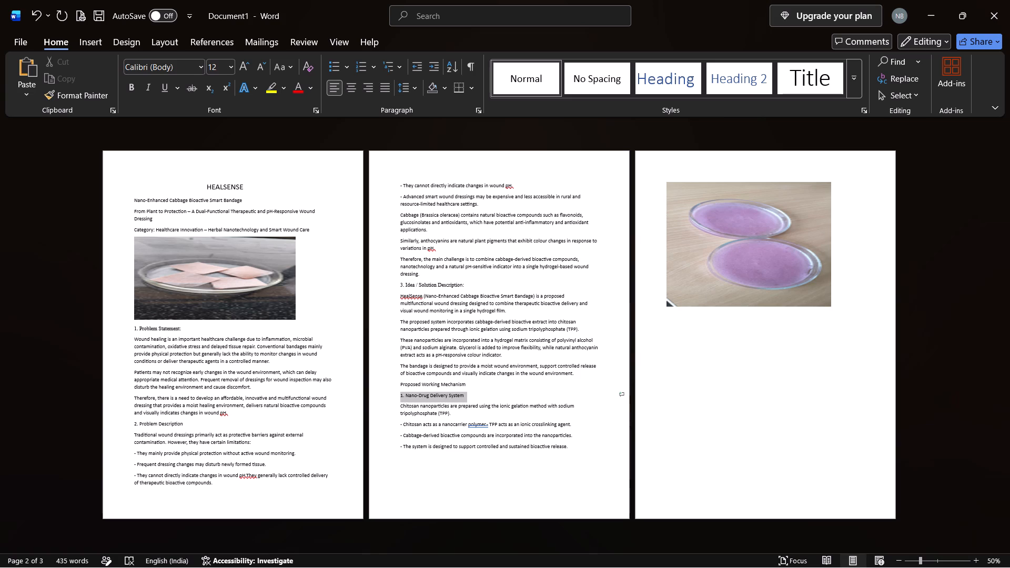
pyautogui.moveTo(468, 394); pyautogui.dragTo(466, 396)
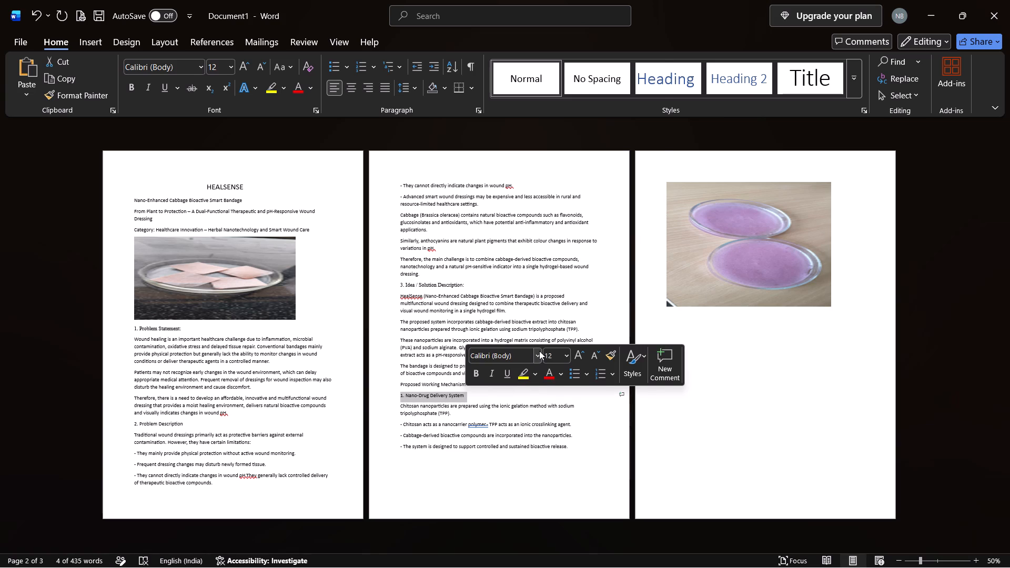
pyautogui.click(539, 351)
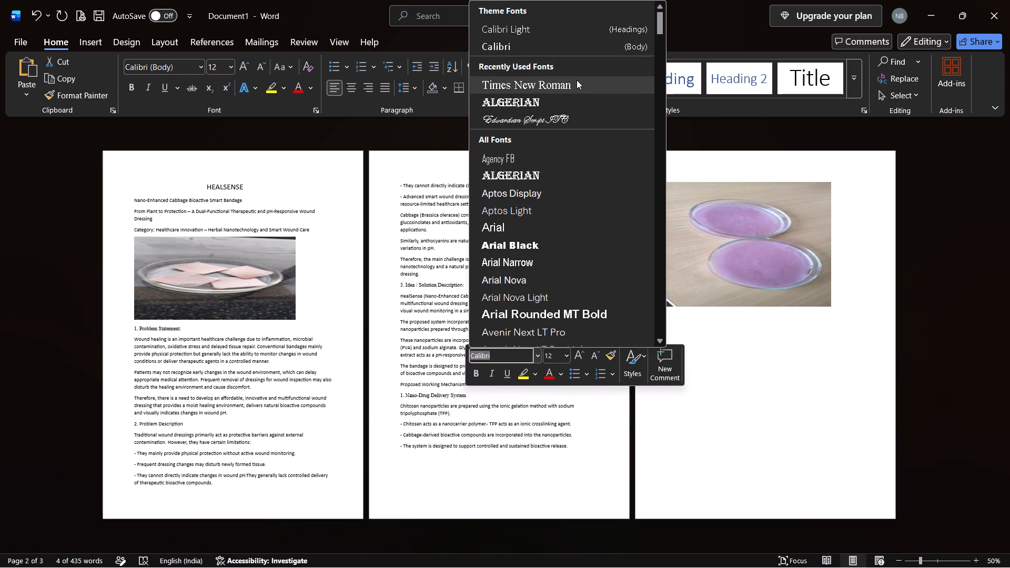
pyautogui.click(577, 80)
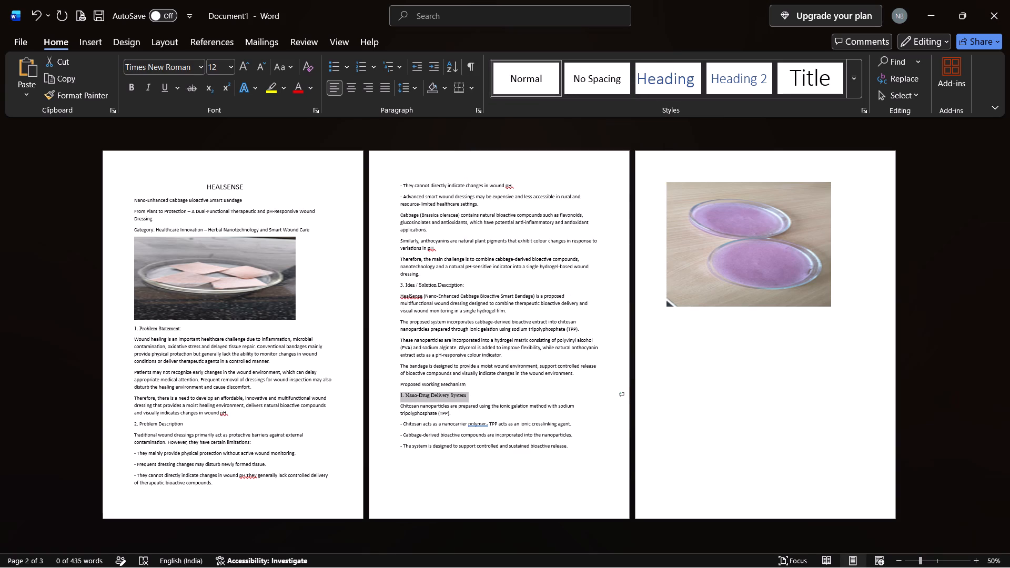
pyautogui.click(231, 65)
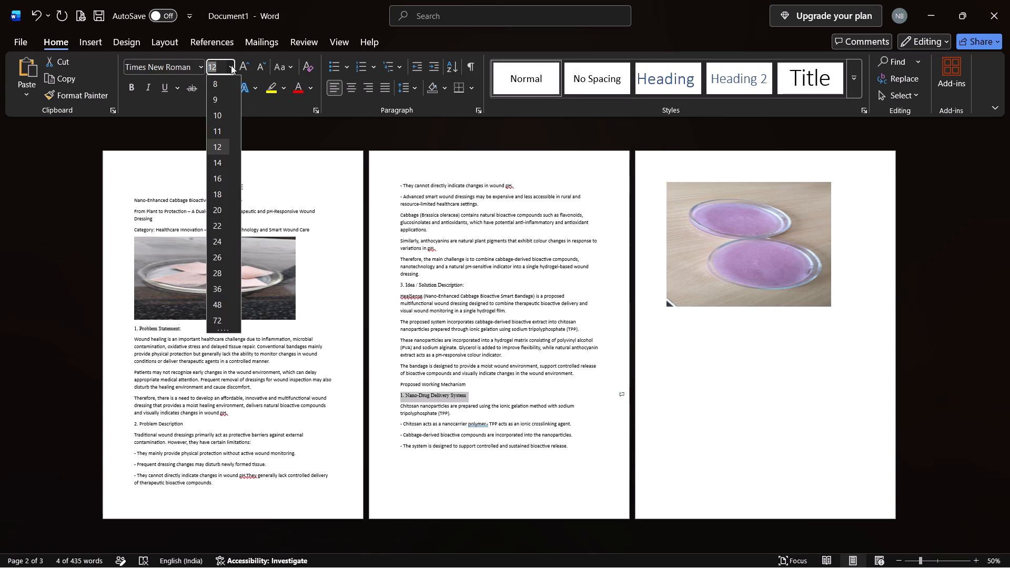
pyautogui.click(225, 177)
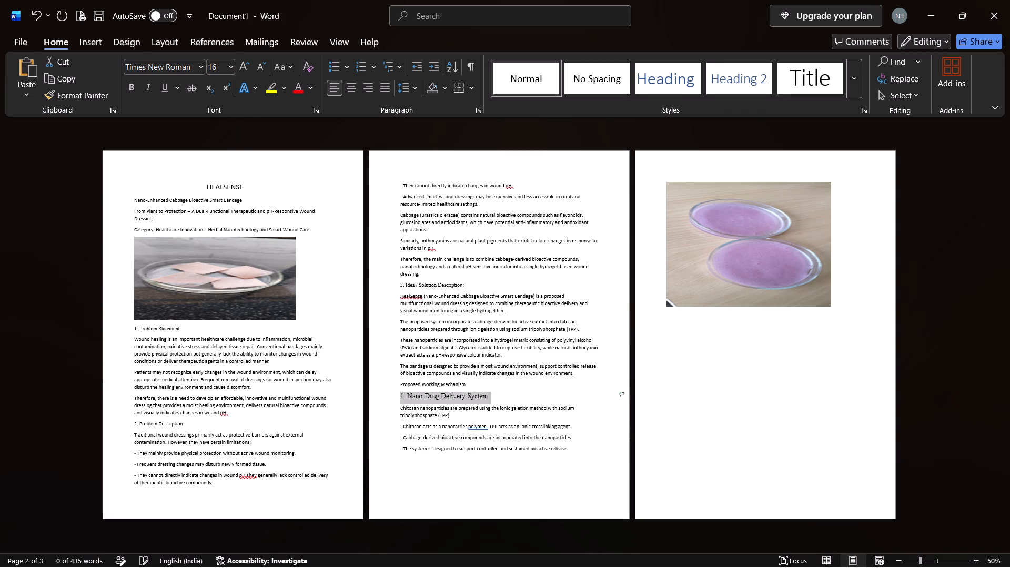
pyautogui.click(573, 385)
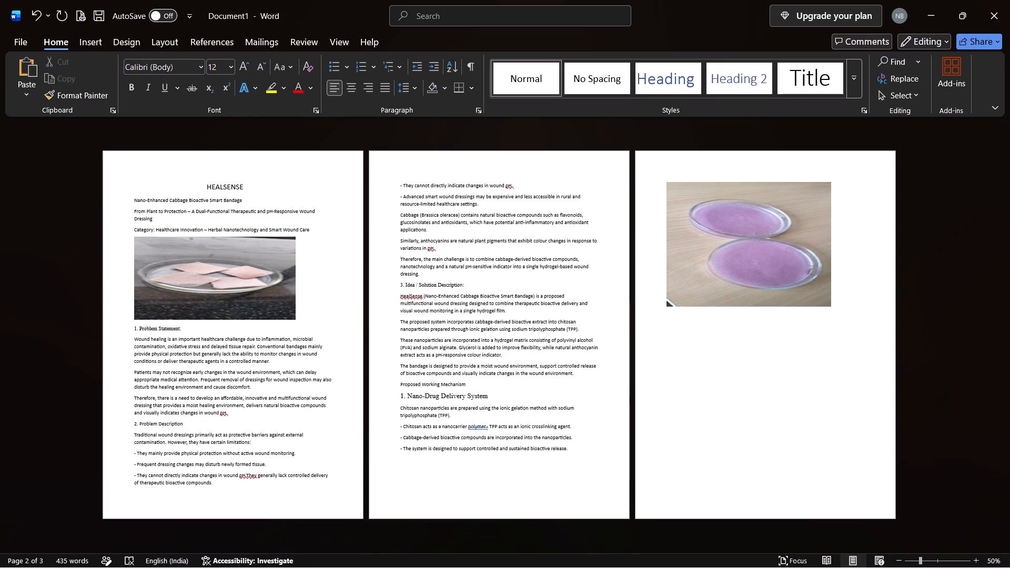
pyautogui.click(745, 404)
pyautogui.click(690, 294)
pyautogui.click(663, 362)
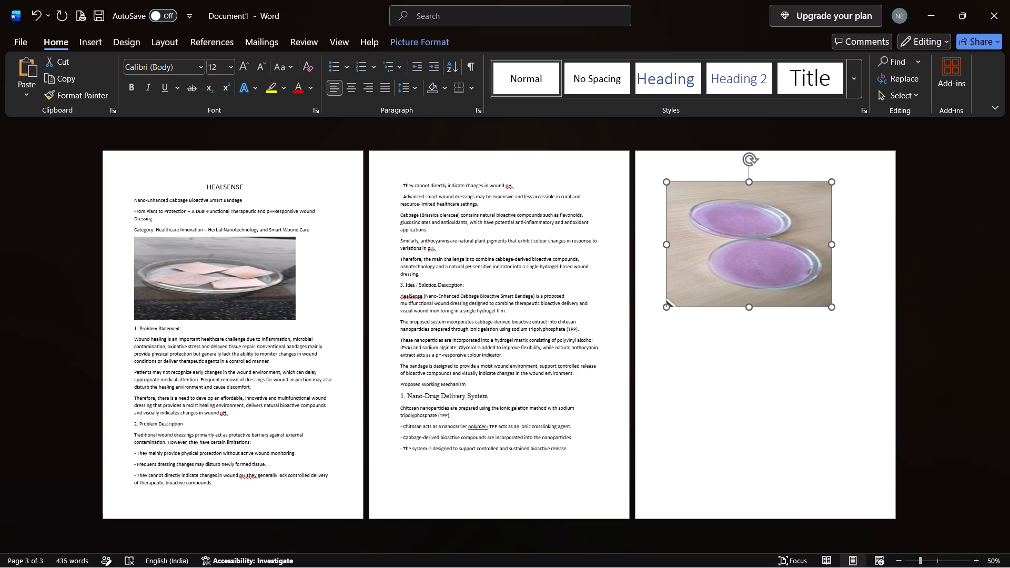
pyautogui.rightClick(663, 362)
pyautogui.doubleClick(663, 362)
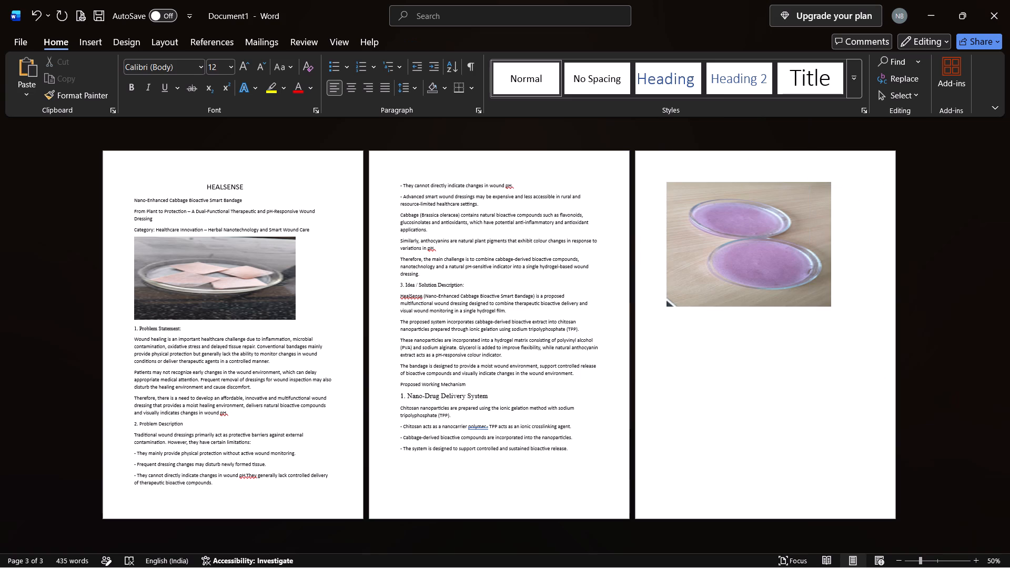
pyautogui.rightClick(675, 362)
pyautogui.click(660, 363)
pyautogui.rightClick(676, 350)
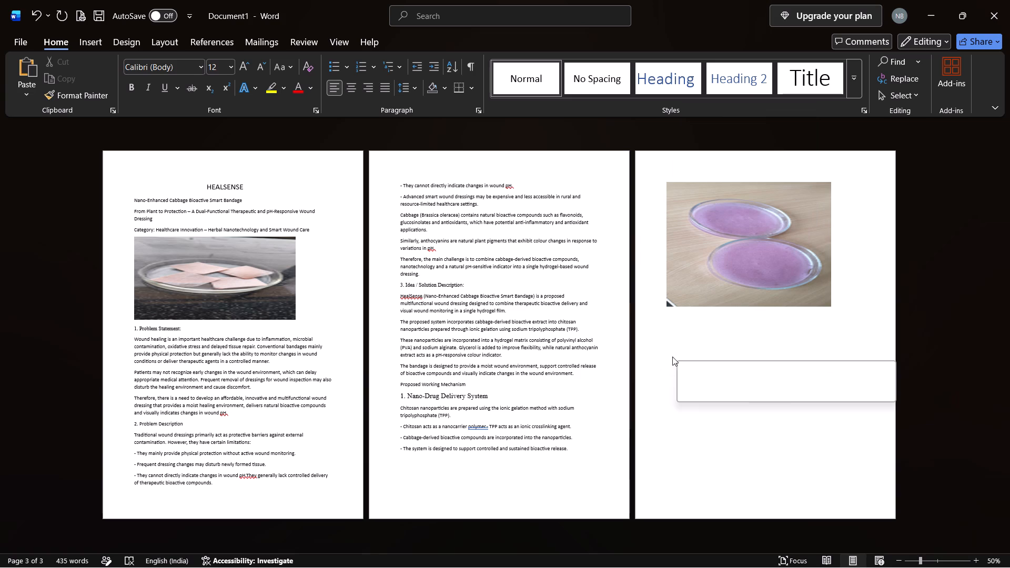
pyautogui.click(662, 380)
pyautogui.moveTo(662, 380); pyautogui.dragTo(783, 398)
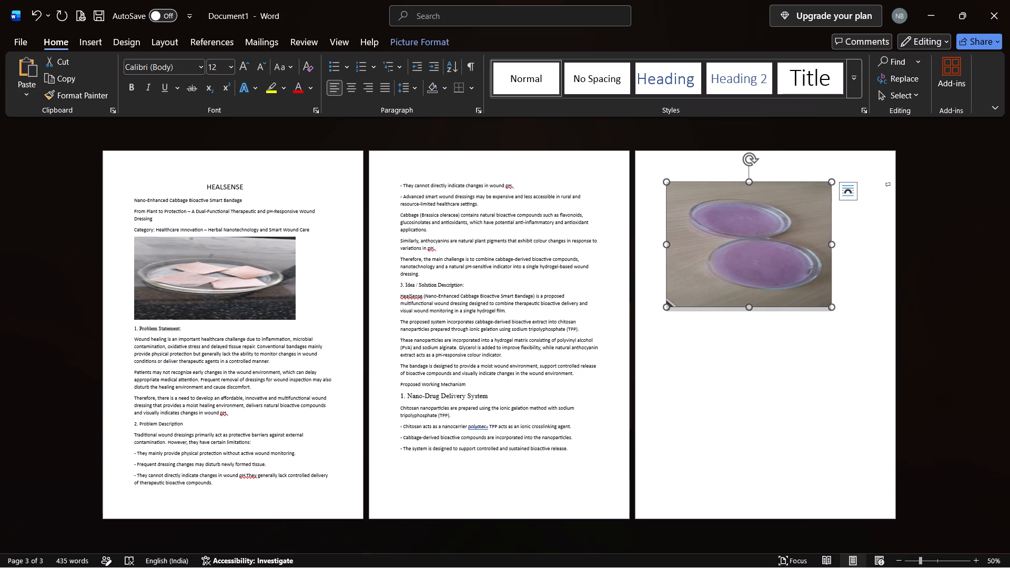
pyautogui.keyDown('ctrl'); pyautogui.scroll(2, 752, 395); pyautogui.keyUp('ctrl')
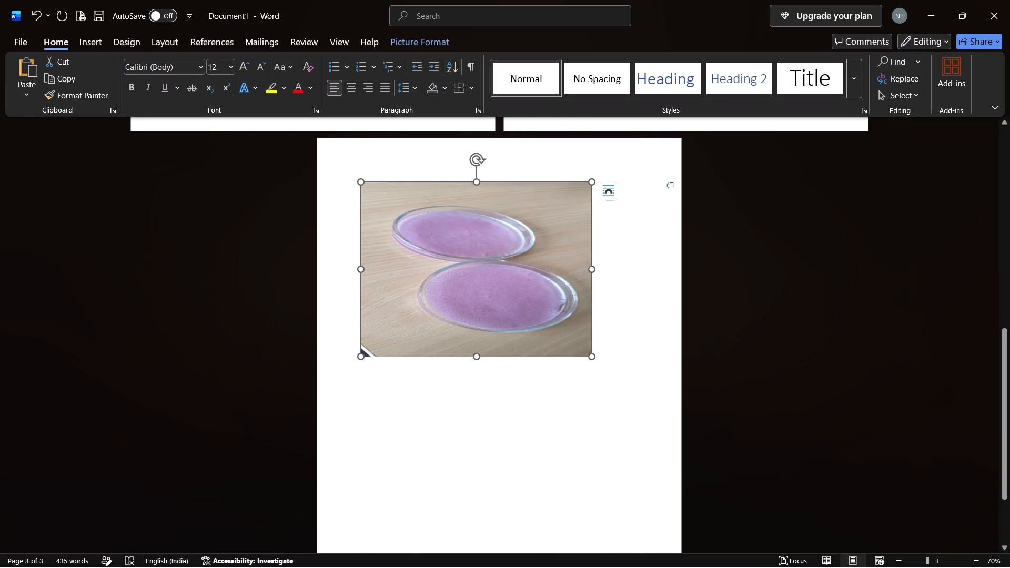
pyautogui.keyDown('ctrl'); pyautogui.scroll(2, 405, 383); pyautogui.keyUp('ctrl')
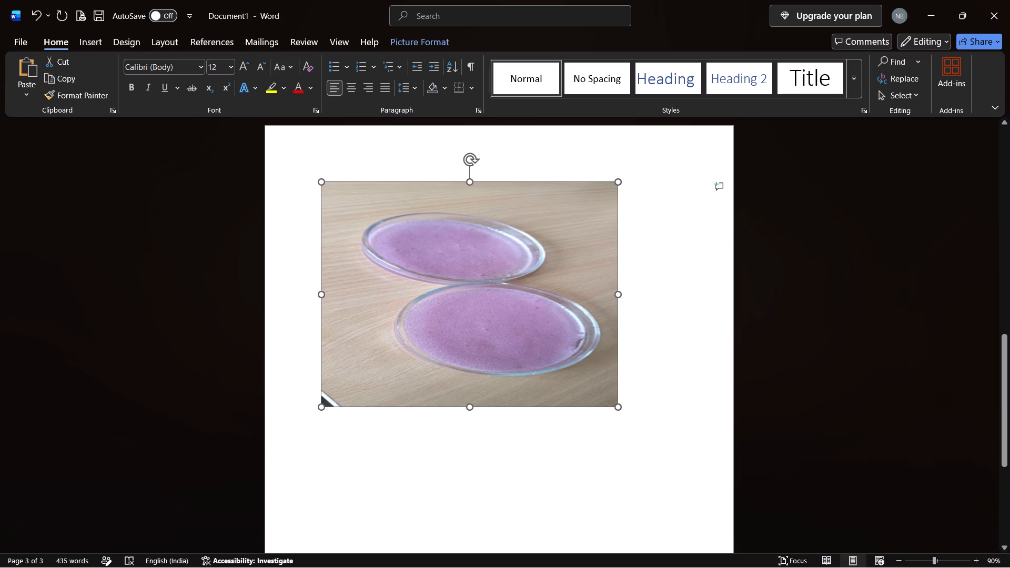
pyautogui.scroll(-1, 492, 513)
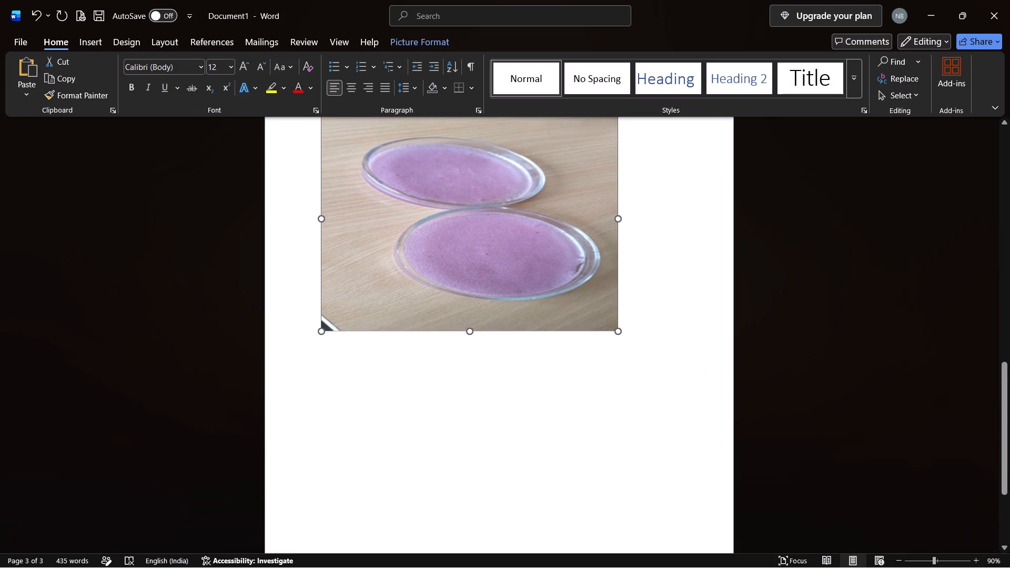
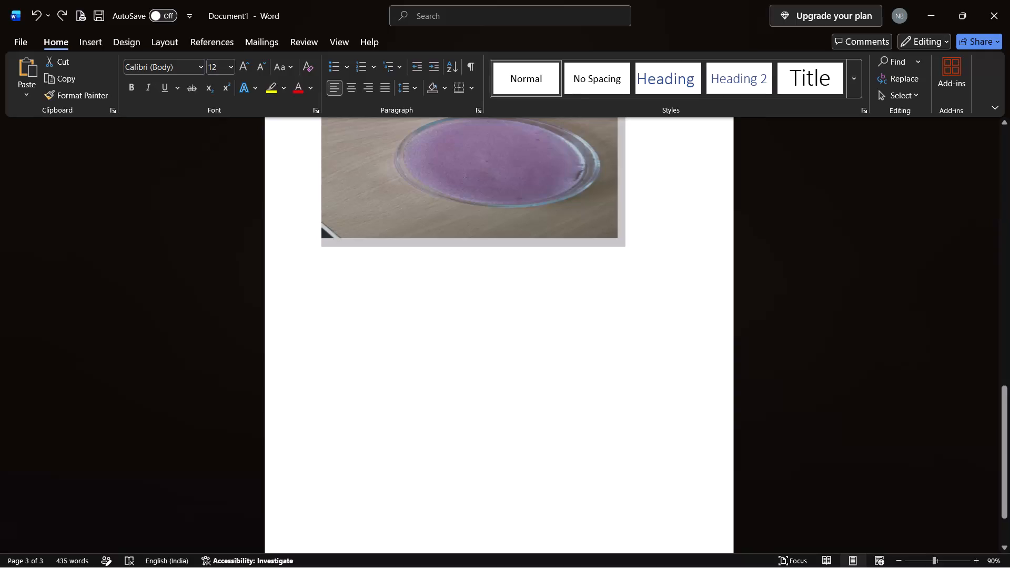
# Paste the copied passage ending "These properties require experimental validation in the developed formulation." on page 3.
pyautogui.scroll(-1, 479, 374)
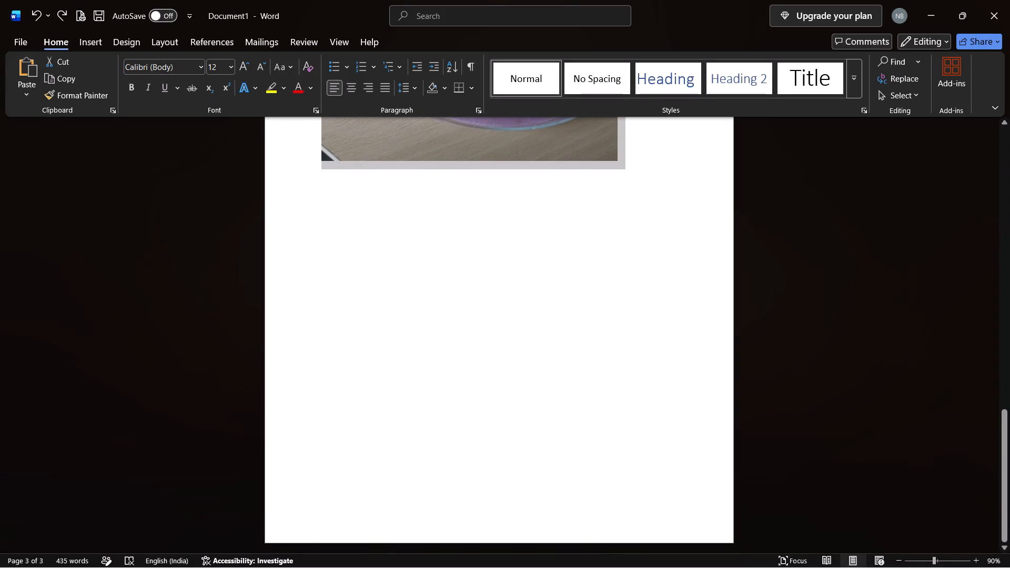
pyautogui.hotkey('ctrl', 'v')
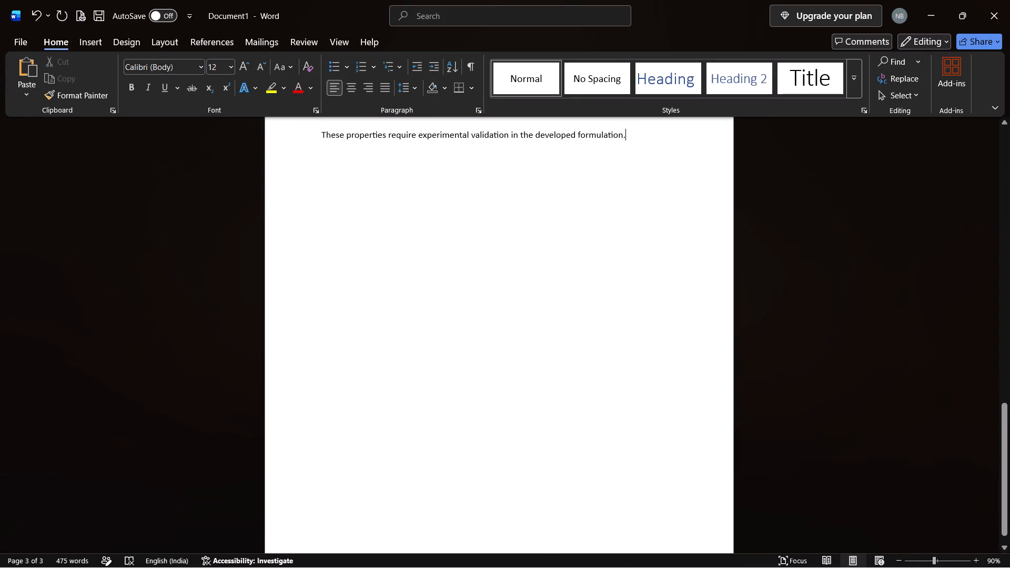
# Review the text from the "1. Nano-Drug Delivery System" section on page 2 through the end of page 3.
pyautogui.scroll(5, 447, 312)
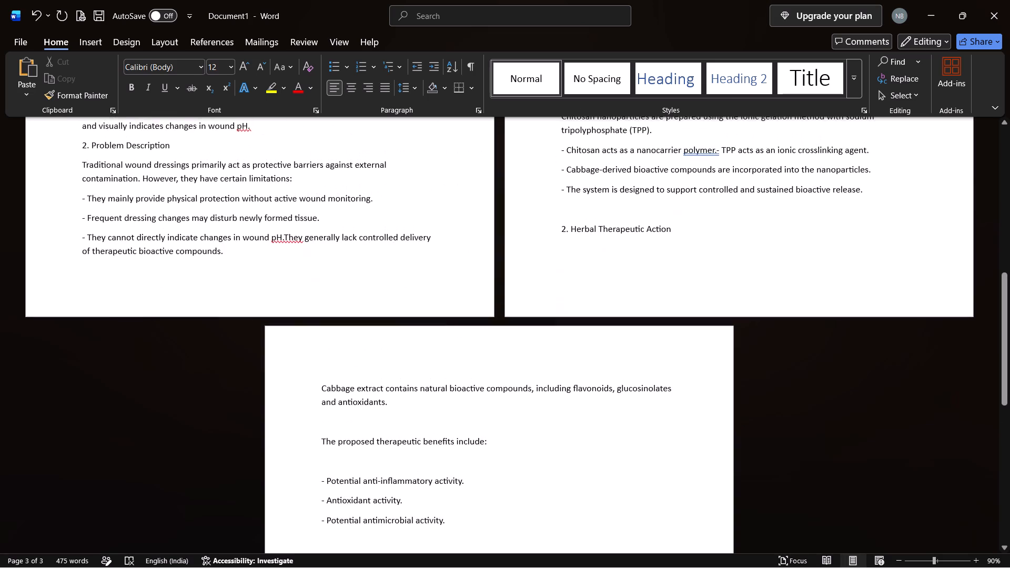
pyautogui.scroll(2, 447, 312)
pyautogui.scroll(-1, 447, 312)
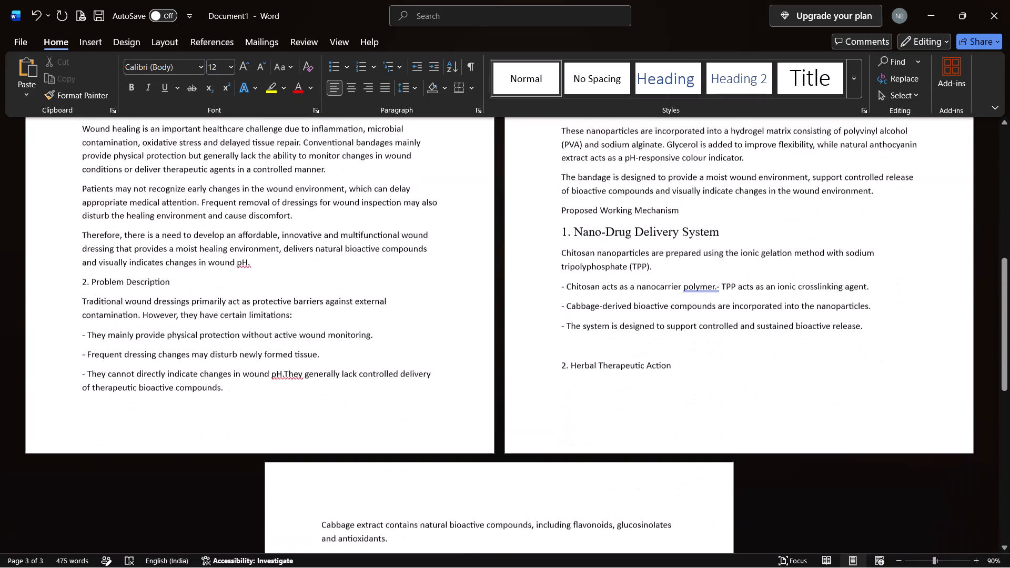
pyautogui.scroll(1, 447, 312)
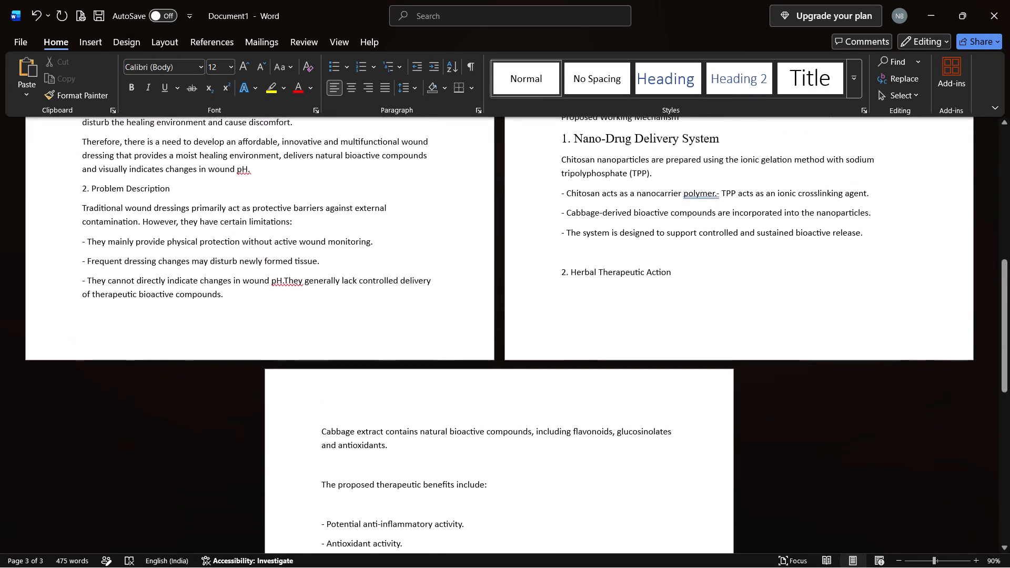
pyautogui.scroll(-4, 447, 312)
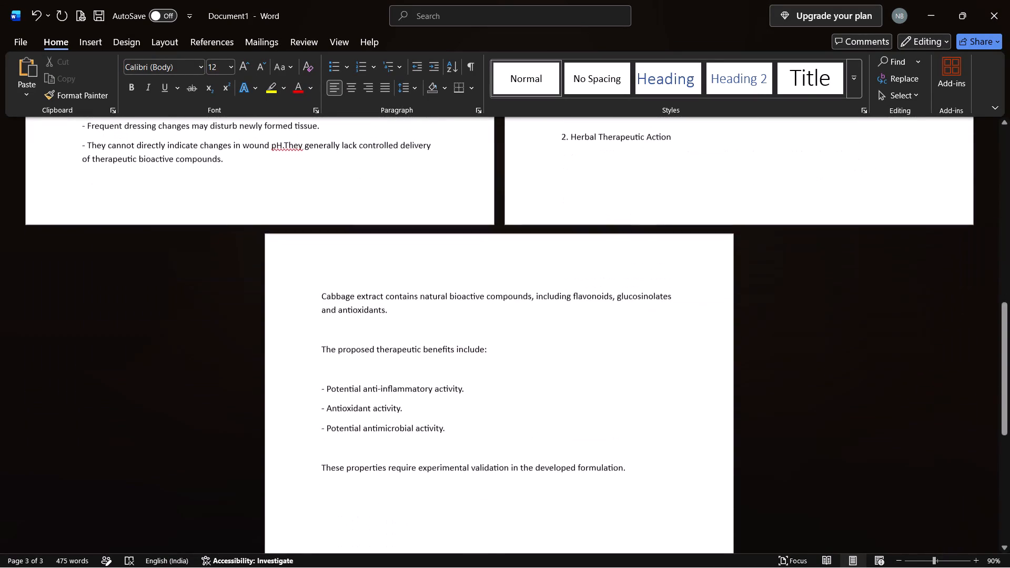
pyautogui.scroll(-12, 447, 312)
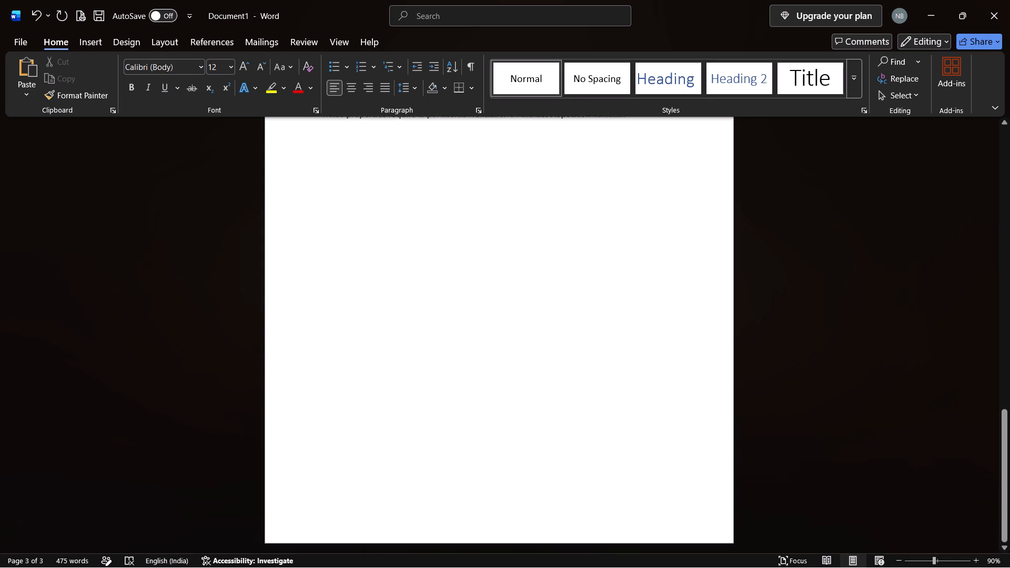
pyautogui.scroll(-4, 447, 312)
pyautogui.scroll(5, 447, 312)
pyautogui.scroll(-2, 447, 312)
pyautogui.hscroll(1, 447, 312)
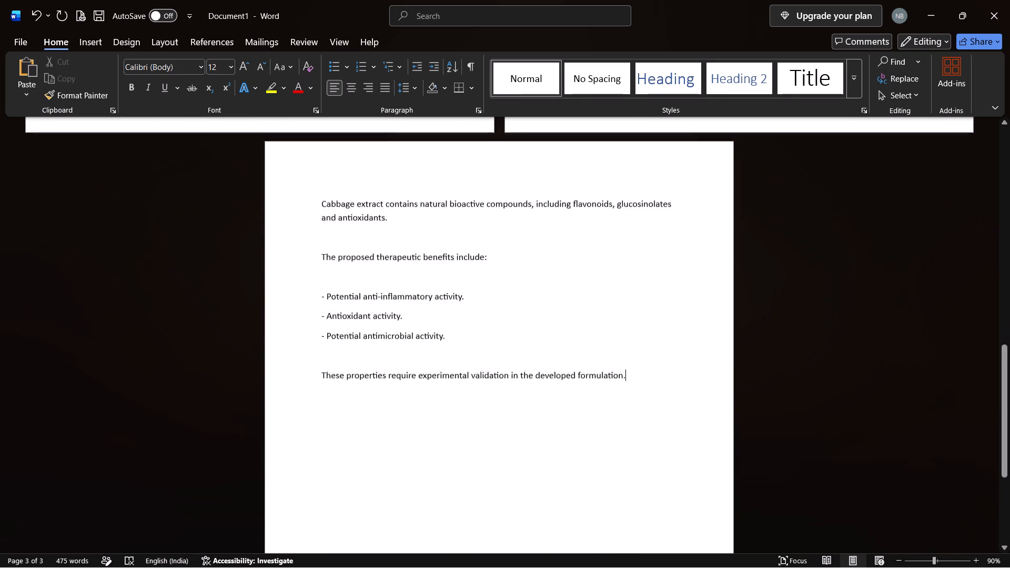
pyautogui.hscroll(1, 447, 312)
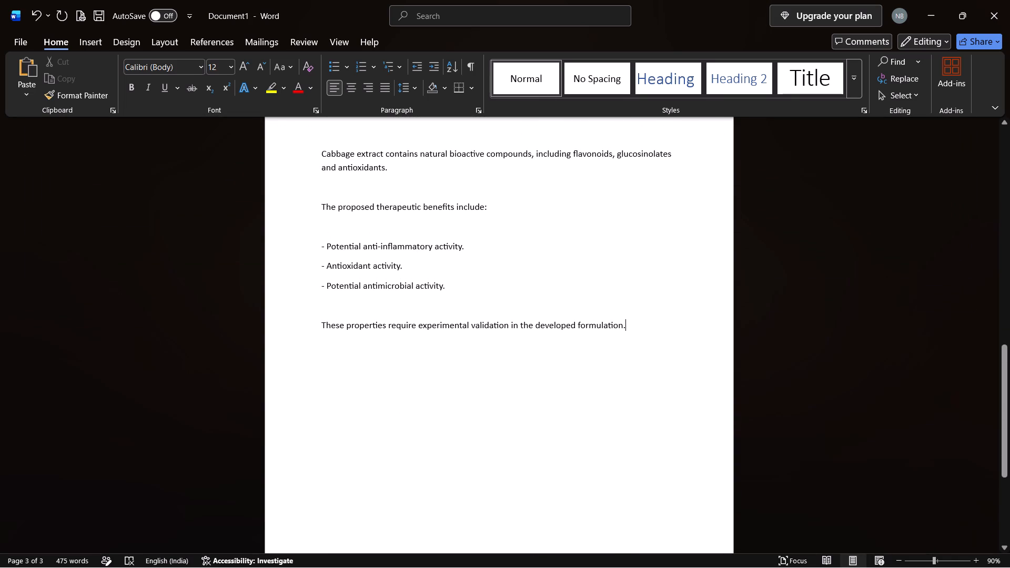
# Delete all the text on page 3, from "Cabbage extract contains natural bioactive compounds" through "These properties require experimental validation".
pyautogui.press('BackSpace')
pyautogui.press('BackSpace')
pyautogui.press('BackSpace')
pyautogui.press('BackSpace')
pyautogui.press('BackSpace')
pyautogui.press('BackSpace')
pyautogui.press('BackSpace')
pyautogui.press('BackSpace')
pyautogui.press('BackSpace')
pyautogui.press('BackSpace')
pyautogui.press('BackSpace')
pyautogui.press('BackSpace')
pyautogui.press('BackSpace')
pyautogui.press('BackSpace')
pyautogui.press('BackSpace')
pyautogui.press('BackSpace')
pyautogui.press('BackSpace')
pyautogui.press('BackSpace')
pyautogui.press('BackSpace')
pyautogui.press('BackSpace')
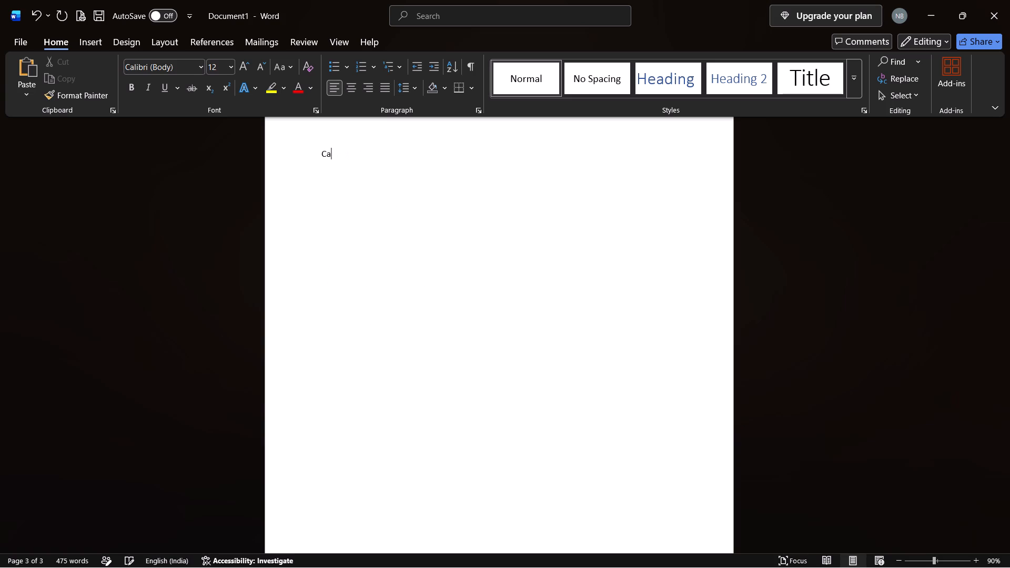
pyautogui.press('BackSpace')
pyautogui.press('BackSpace')
# Delete the "2. Herbal Therapeutic Action" heading text at the end of page 2.
pyautogui.scroll(1, 623, 324)
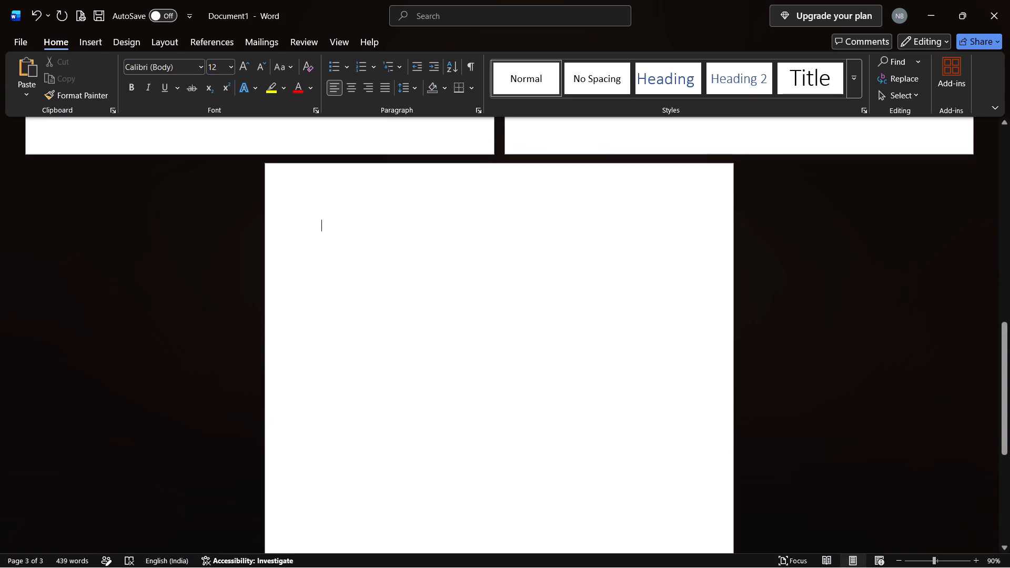
pyautogui.scroll(2, 623, 324)
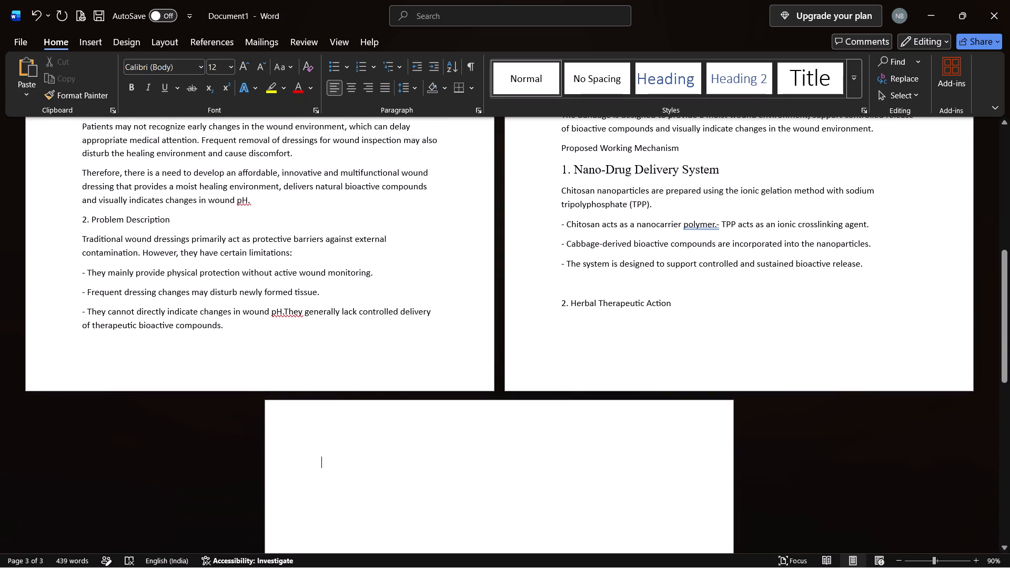
pyautogui.click(669, 303)
pyautogui.press('BackSpace')
pyautogui.press('BackSpace')
pyautogui.press('BackSpace')
pyautogui.press('BackSpace')
pyautogui.press('BackSpace')
pyautogui.press('BackSpace')
pyautogui.press('BackSpace')
pyautogui.press('BackSpace')
pyautogui.press('BackSpace')
pyautogui.press('BackSpace')
pyautogui.press('BackSpace')
pyautogui.press('BackSpace')
pyautogui.press('BackSpace')
pyautogui.press('BackSpace')
pyautogui.press('BackSpace')
pyautogui.press('BackSpace')
pyautogui.press('BackSpace')
pyautogui.press('BackSpace')
pyautogui.press('BackSpace')
pyautogui.press('BackSpace')
pyautogui.press('BackSpace')
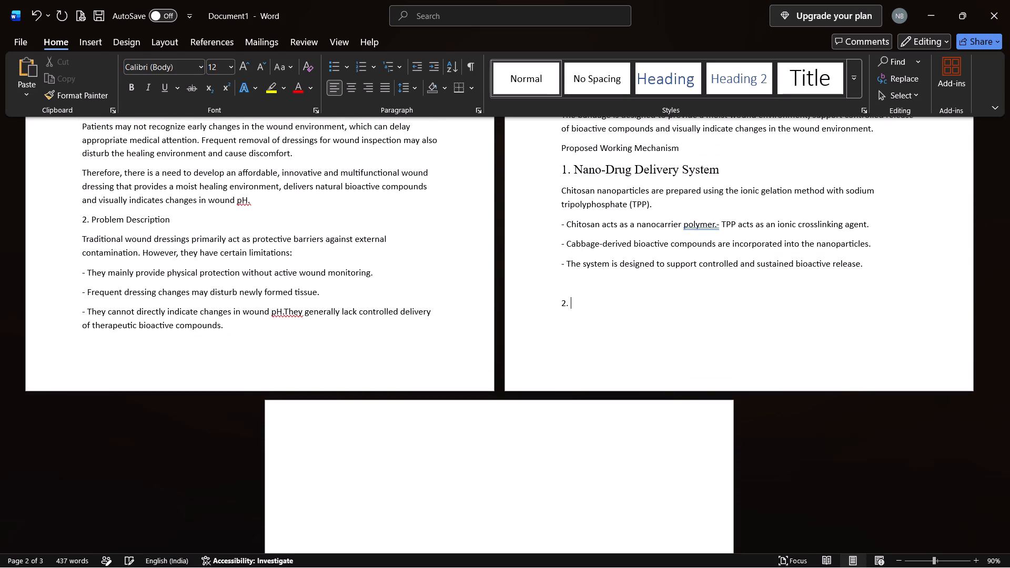
pyautogui.press('BackSpace')
pyautogui.press('BackSpace')
pyautogui.press('BackSpace')
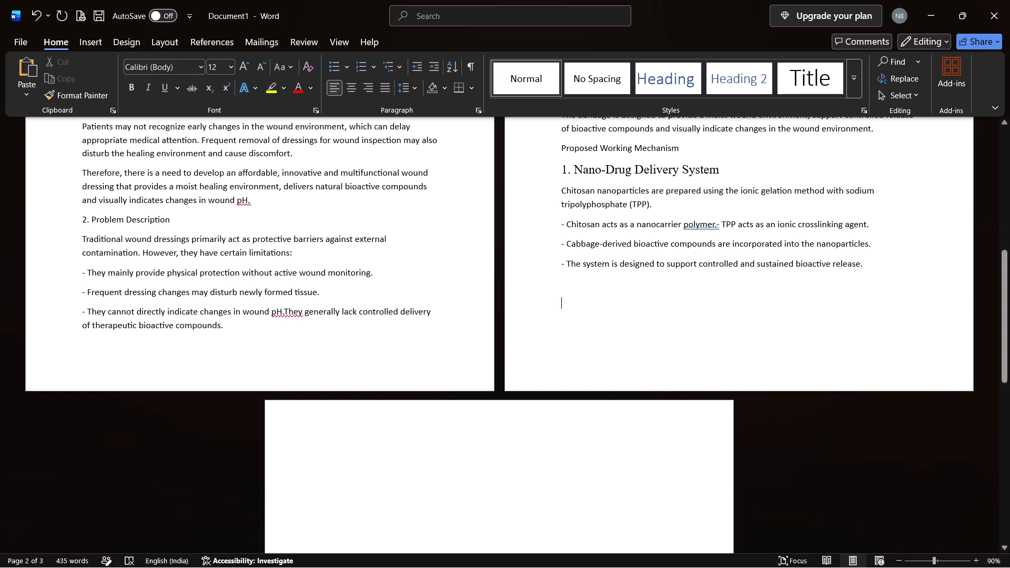
# Look over the content on pages 1 and 2 and the emptied page 3.
pyautogui.scroll(1, 668, 555)
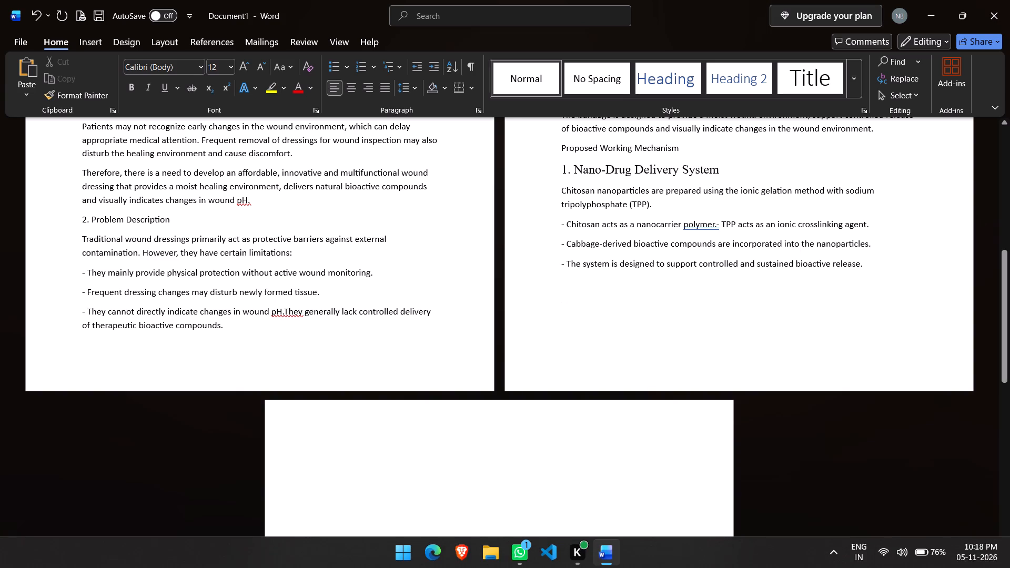
pyautogui.scroll(3, 629, 337)
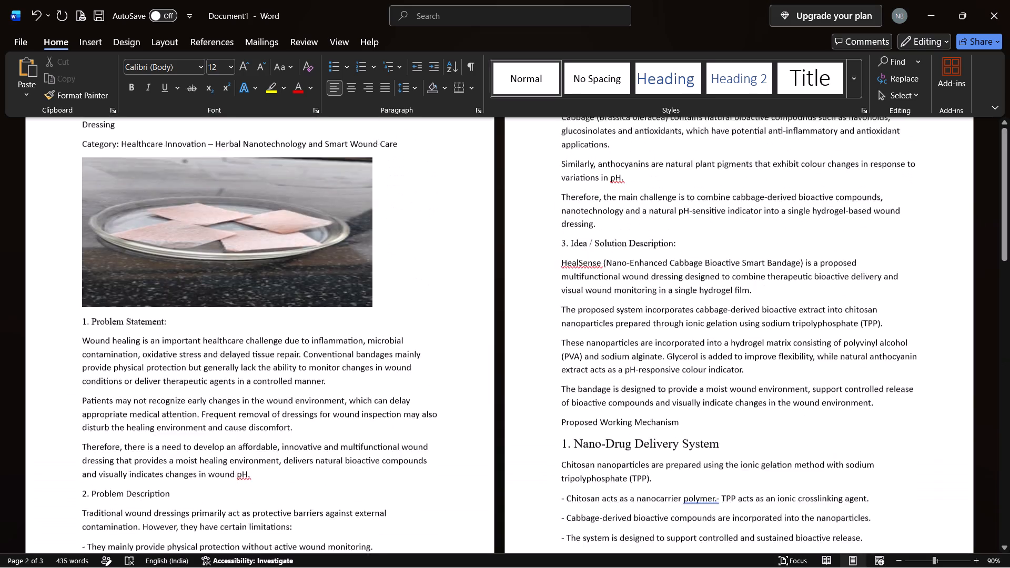
pyautogui.scroll(2, 629, 337)
pyautogui.scroll(-5, 629, 337)
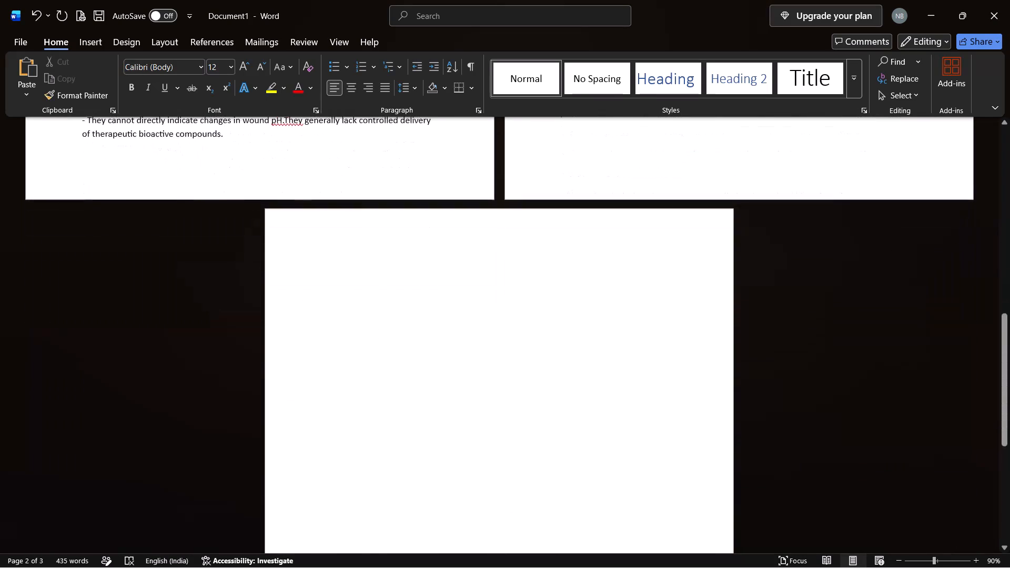
pyautogui.scroll(-1, 629, 337)
pyautogui.click(439, 273)
pyautogui.scroll(-1, 439, 273)
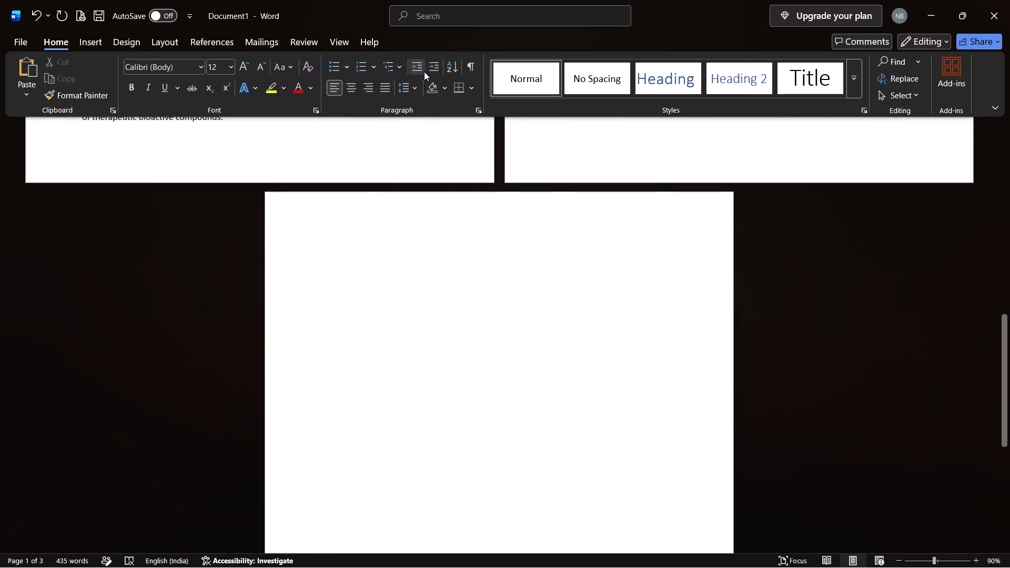
pyautogui.rightClick(432, 281)
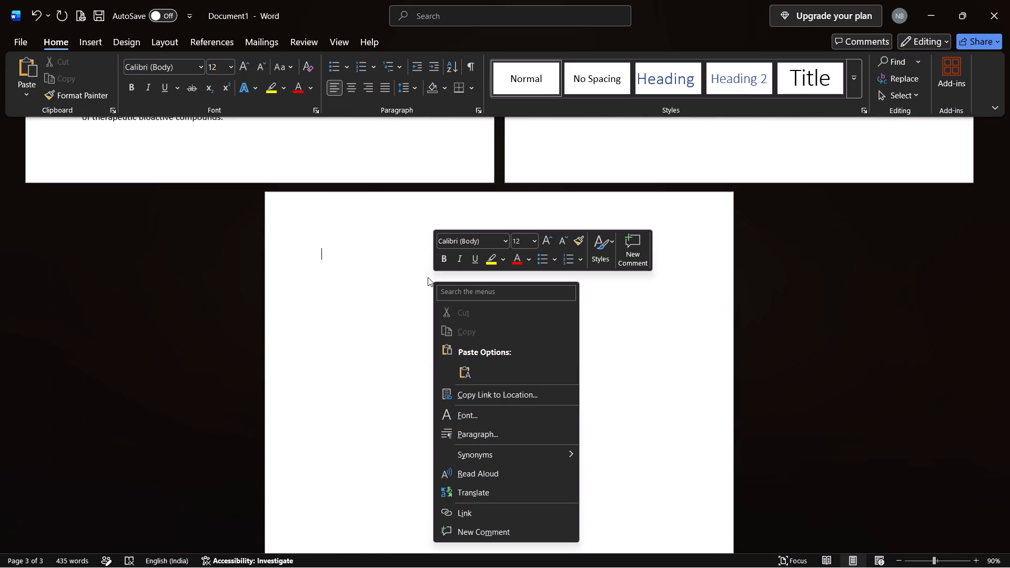
pyautogui.click(332, 337)
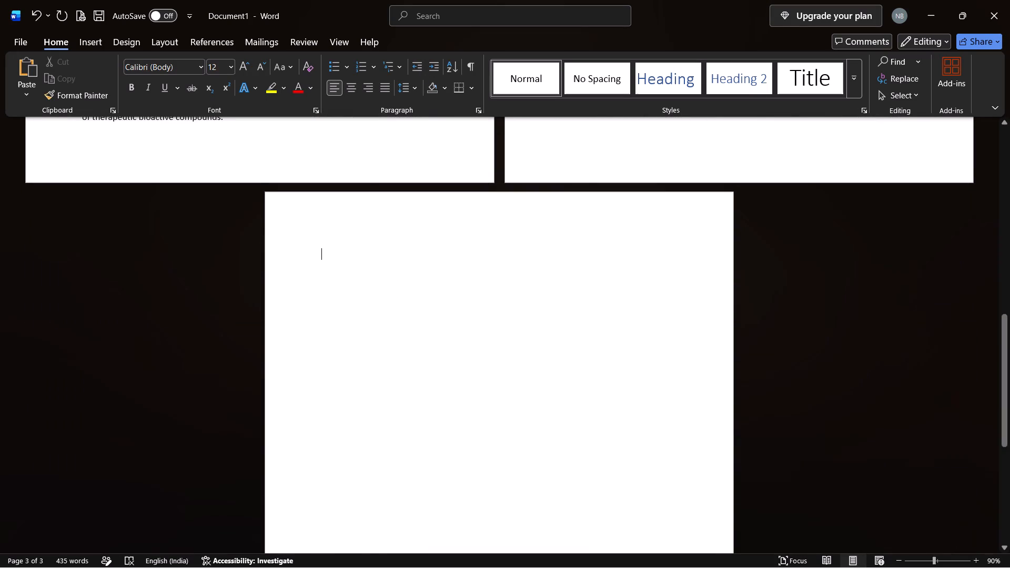
pyautogui.scroll(-9, 332, 337)
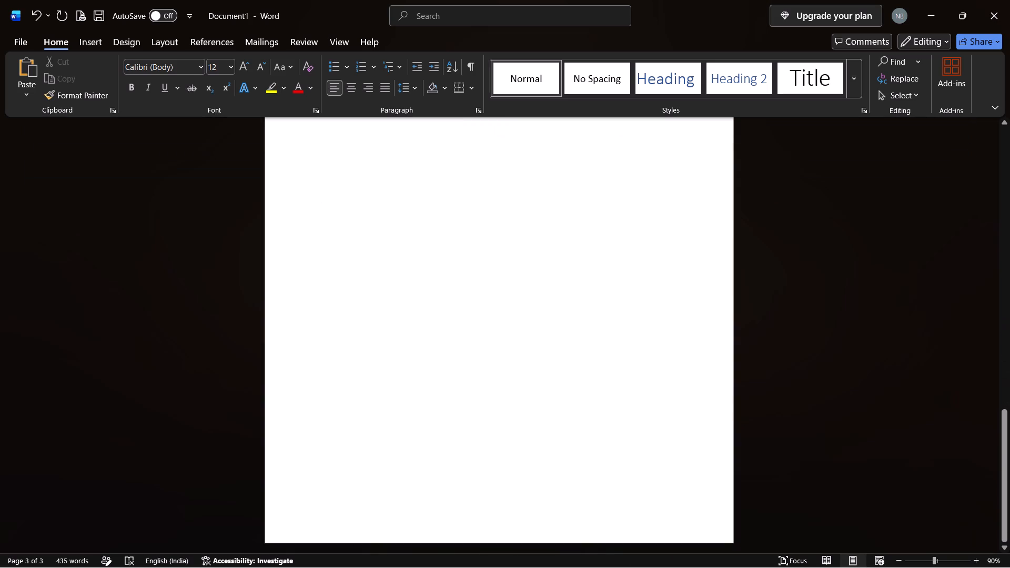
pyautogui.scroll(-1, 332, 337)
pyautogui.scroll(4, 332, 337)
pyautogui.scroll(-1, 332, 337)
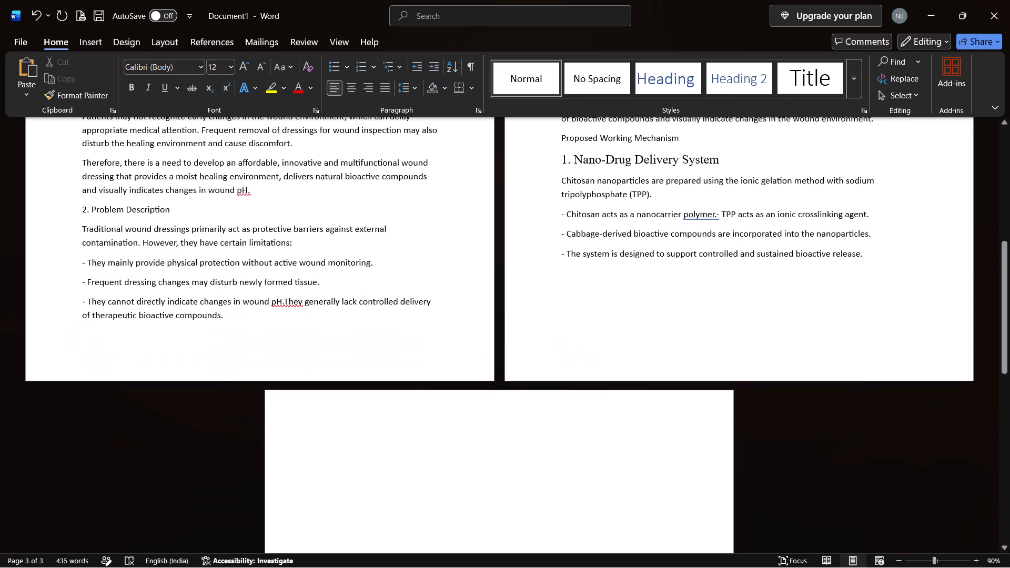
pyautogui.scroll(-3, 332, 337)
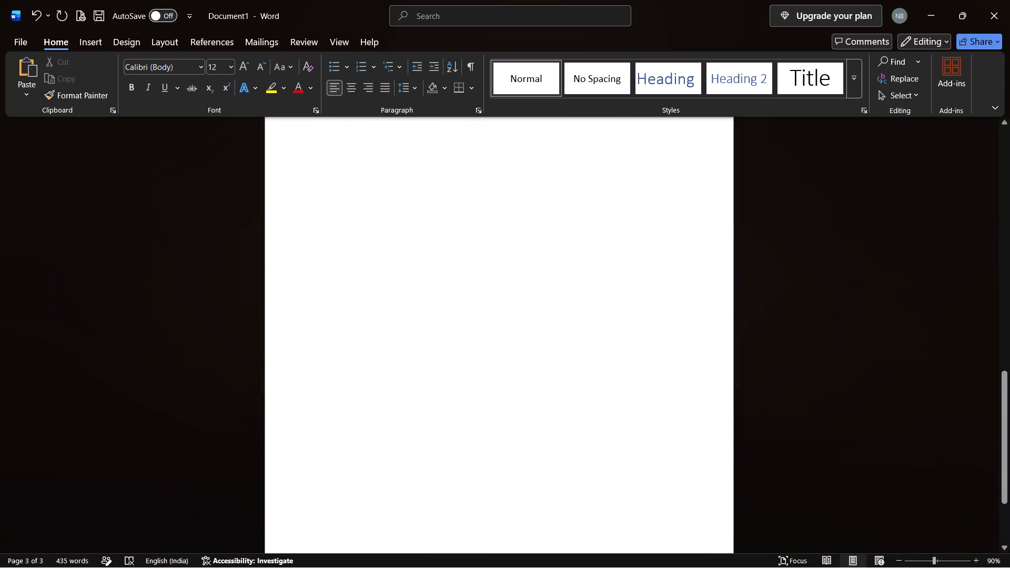
pyautogui.scroll(1, 322, 457)
pyautogui.hscroll(2, 322, 457)
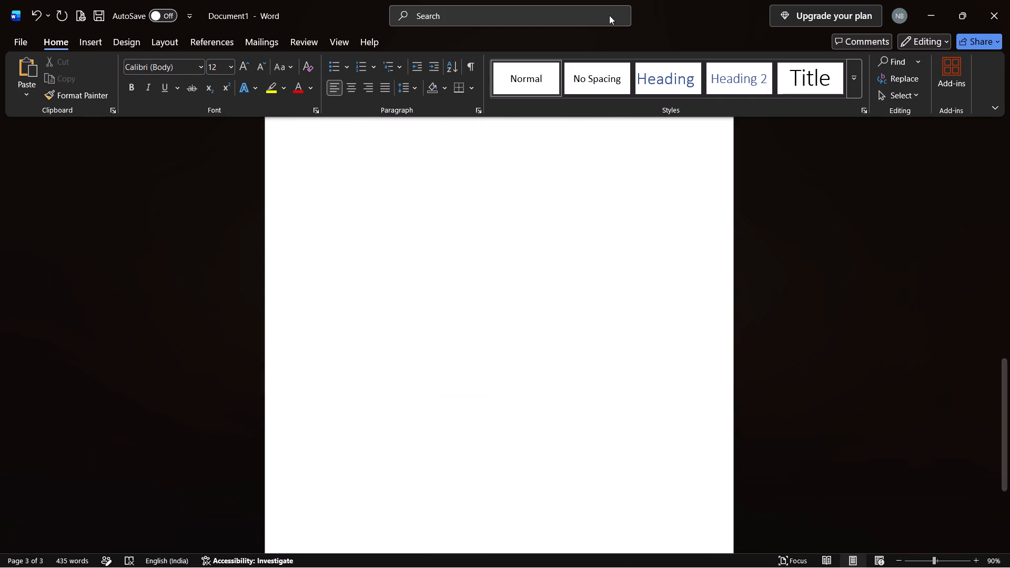
pyautogui.scroll(1, 506, 248)
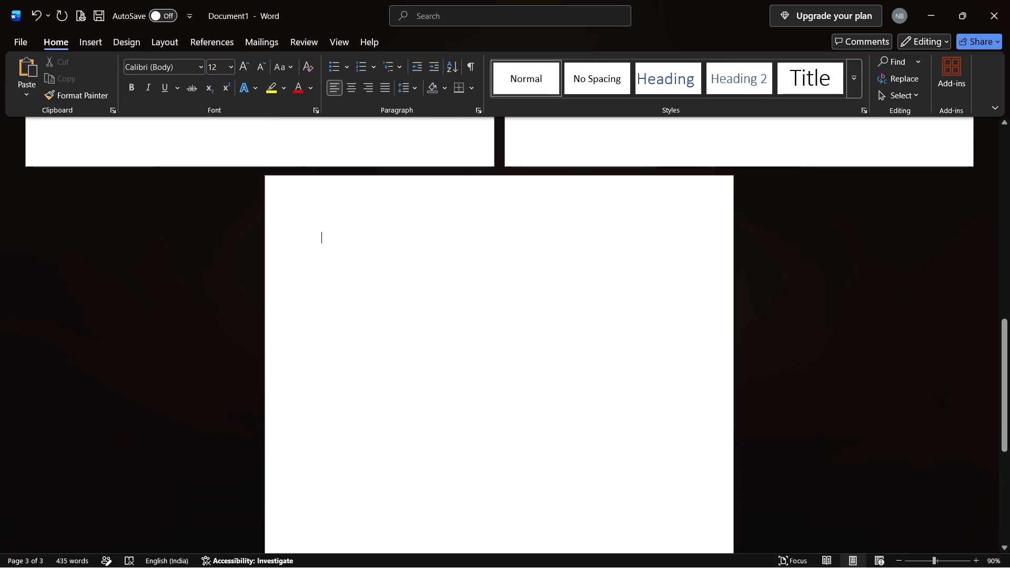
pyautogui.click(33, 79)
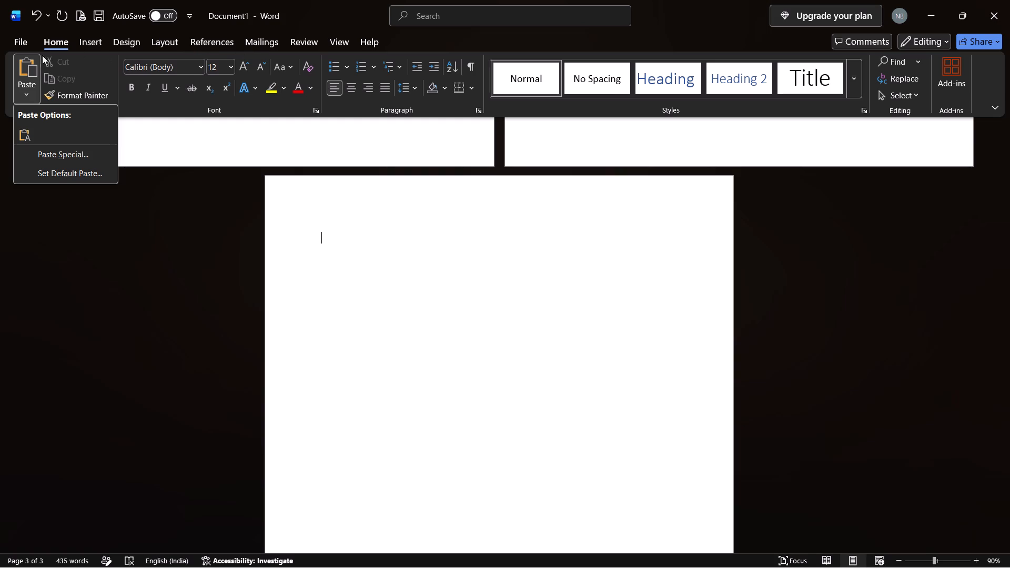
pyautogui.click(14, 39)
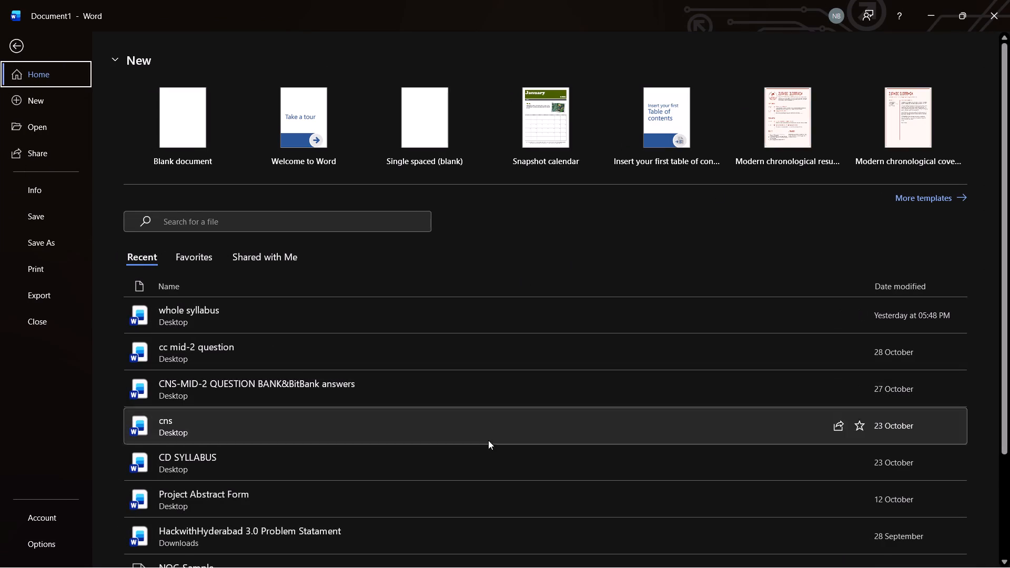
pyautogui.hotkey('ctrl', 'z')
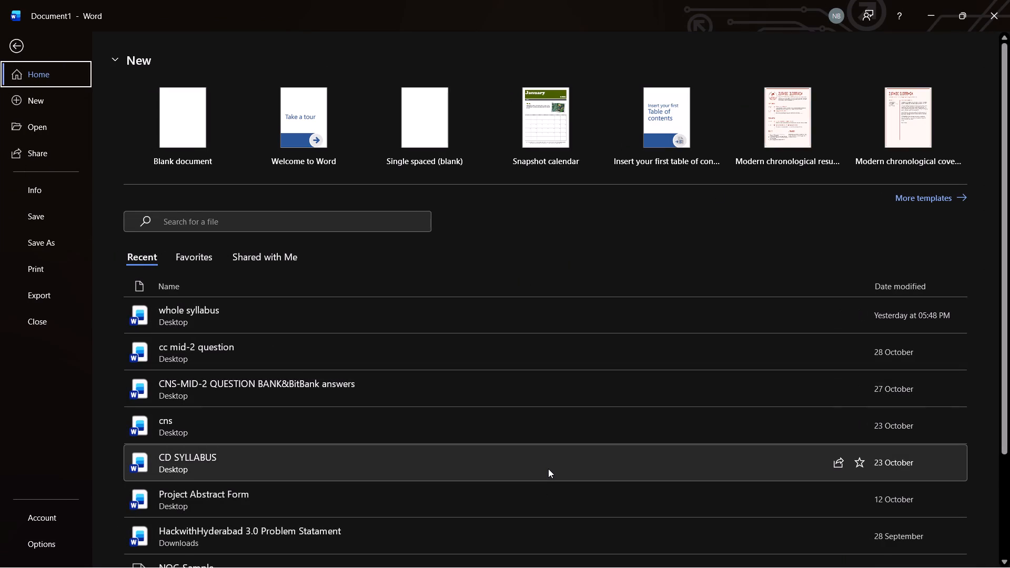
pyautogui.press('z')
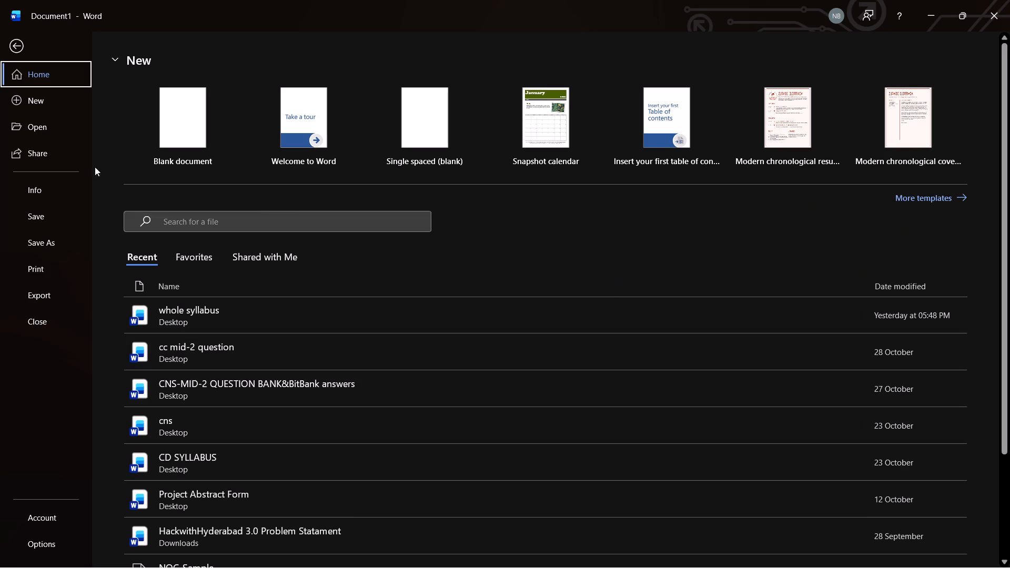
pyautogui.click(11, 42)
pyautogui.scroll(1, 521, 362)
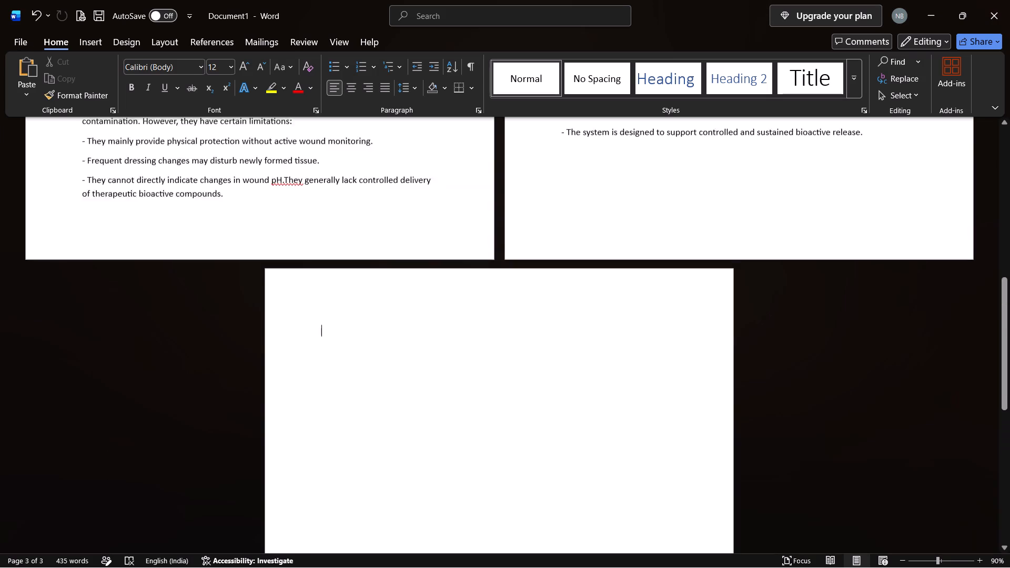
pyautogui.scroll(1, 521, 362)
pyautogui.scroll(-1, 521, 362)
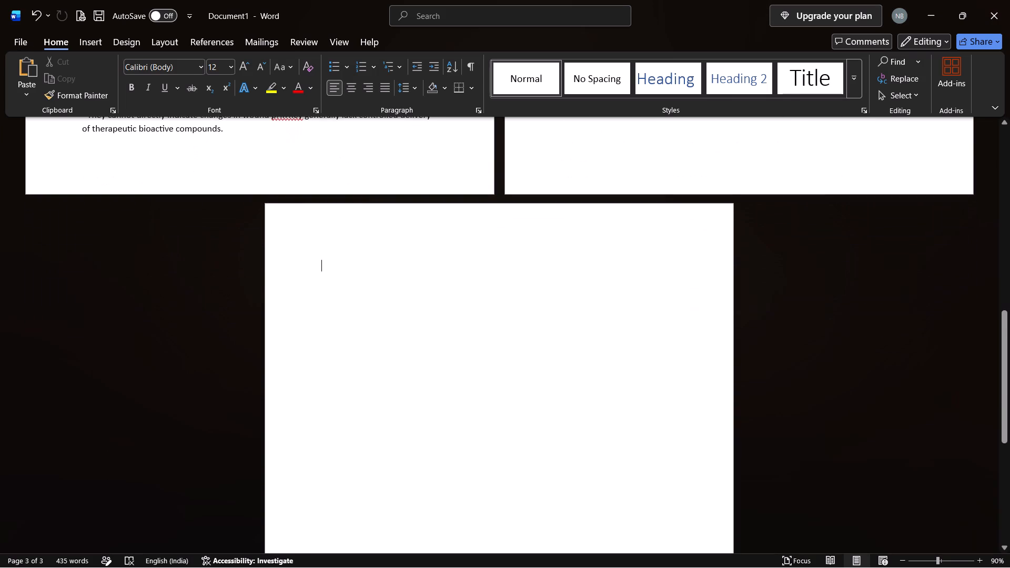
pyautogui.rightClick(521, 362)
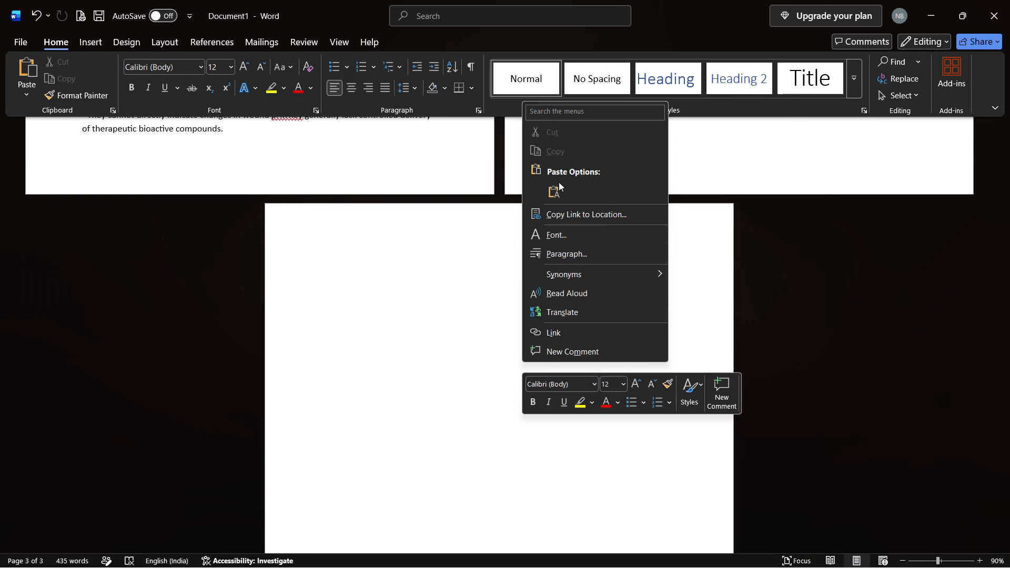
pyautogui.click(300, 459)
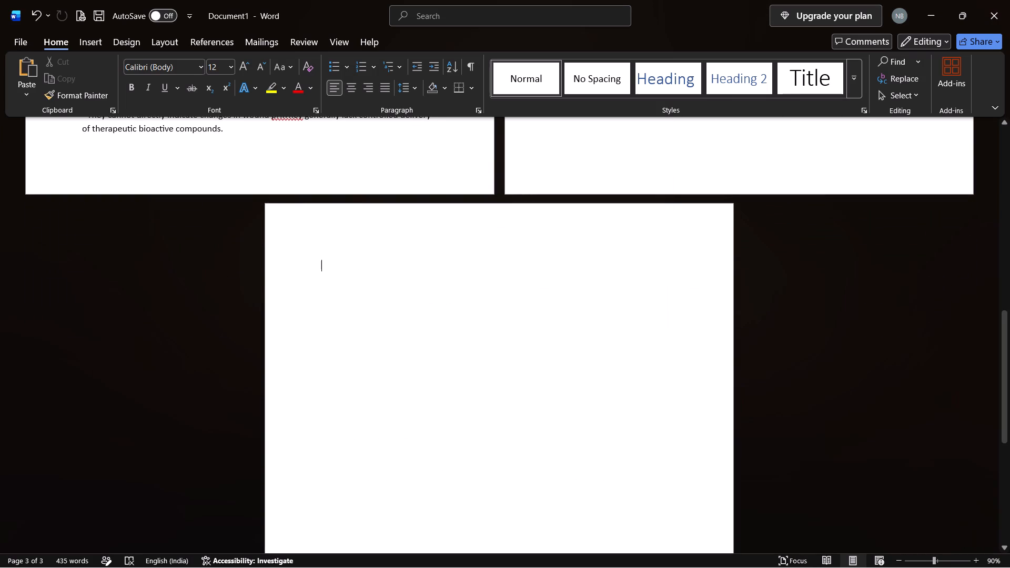
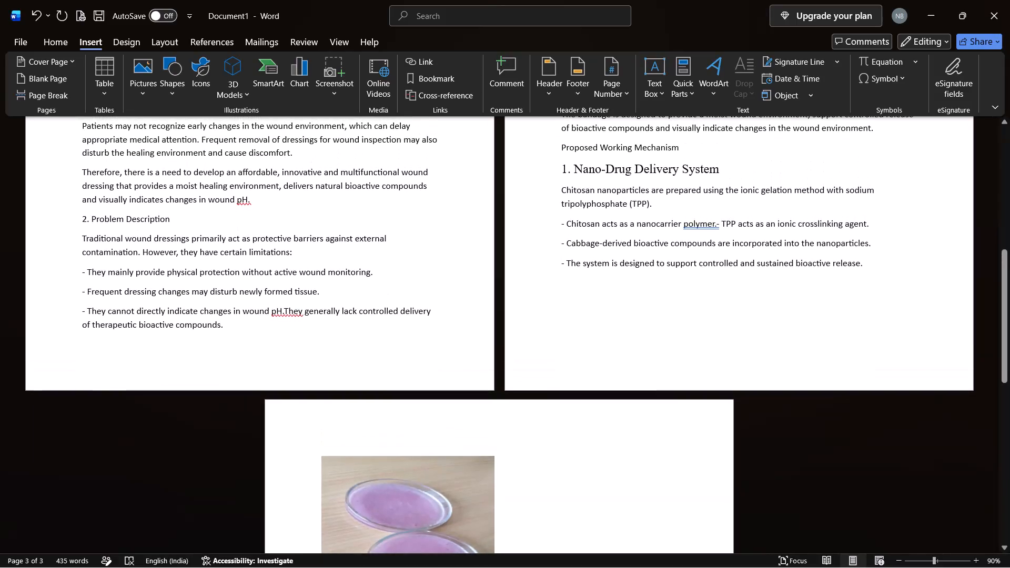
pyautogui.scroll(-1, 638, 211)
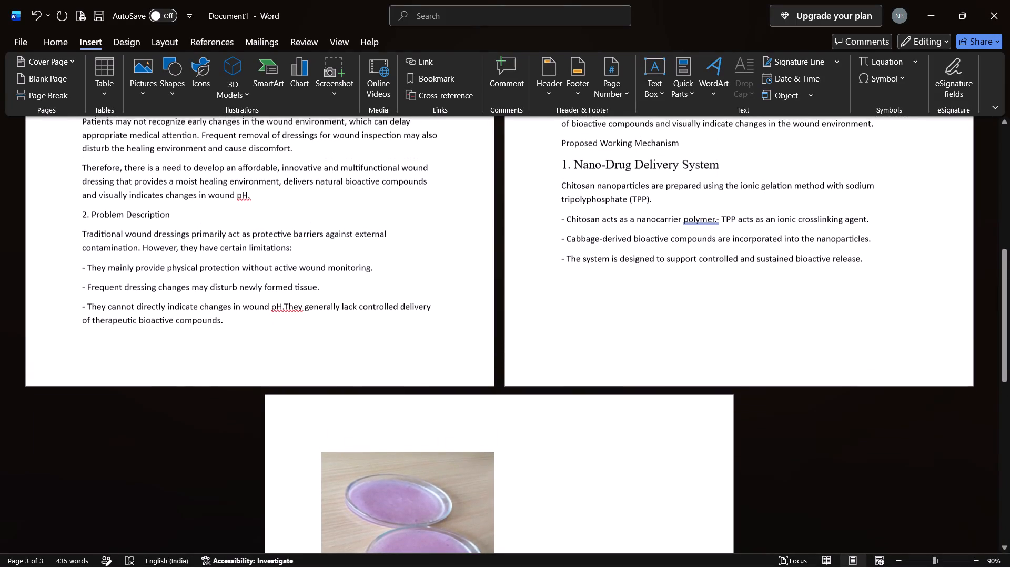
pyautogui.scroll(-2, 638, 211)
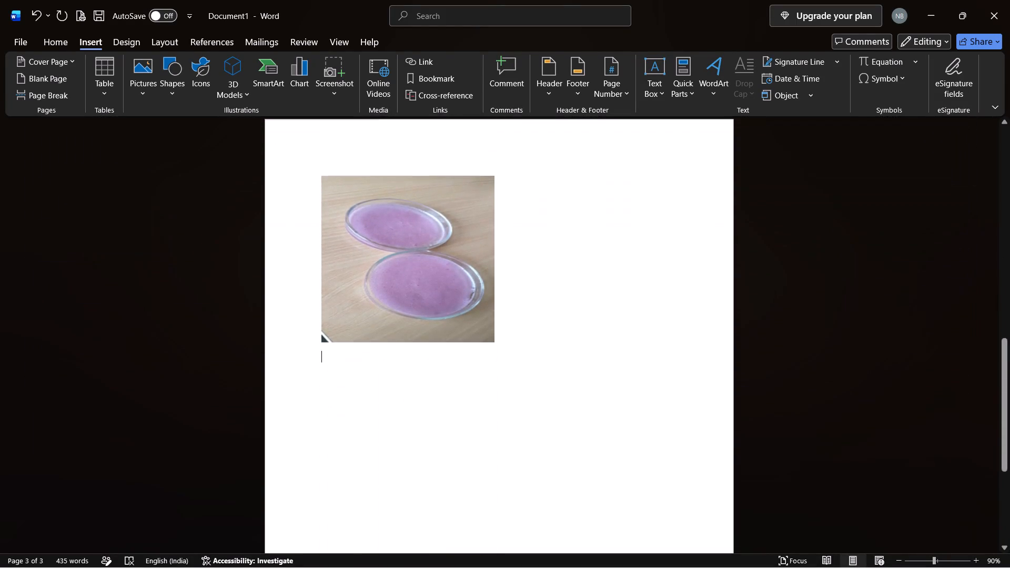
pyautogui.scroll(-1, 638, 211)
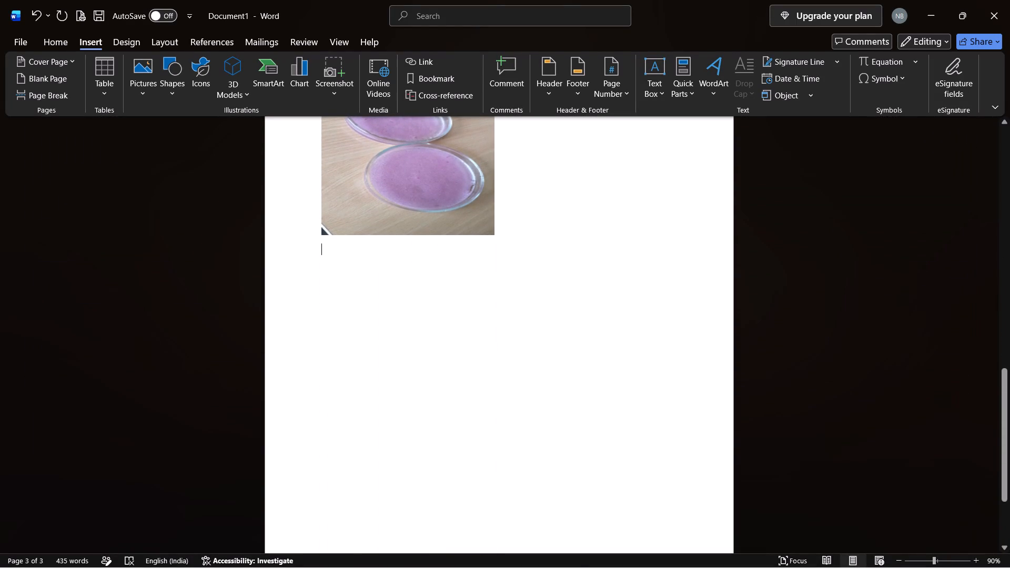
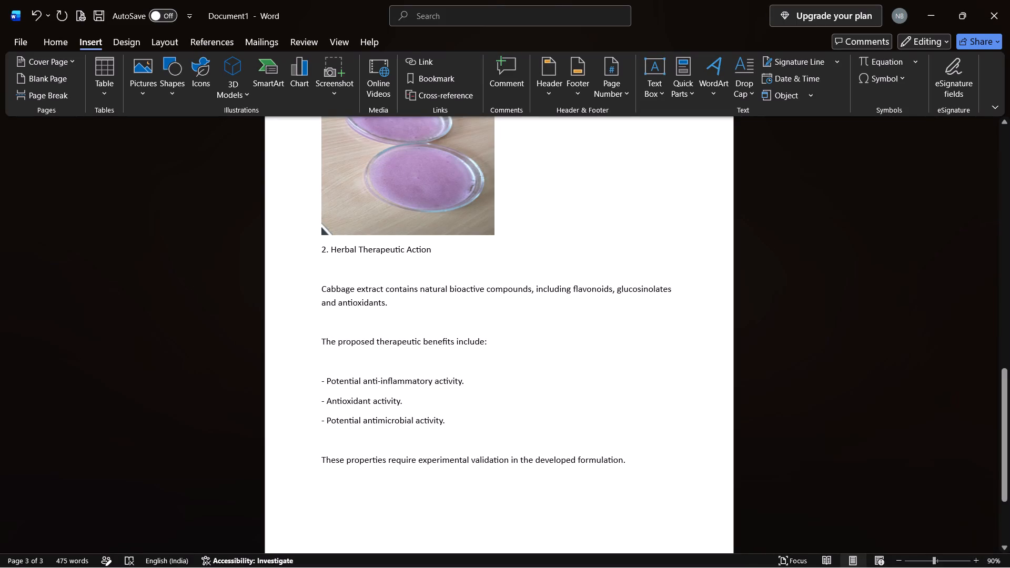
# Remove the blank lines above the "Cabbage extract contains" and "The proposed therapeutic benefits include:" paragraphs in the Herbal Therapeutic Action section.
pyautogui.click(319, 287)
pyautogui.press('BackSpace')
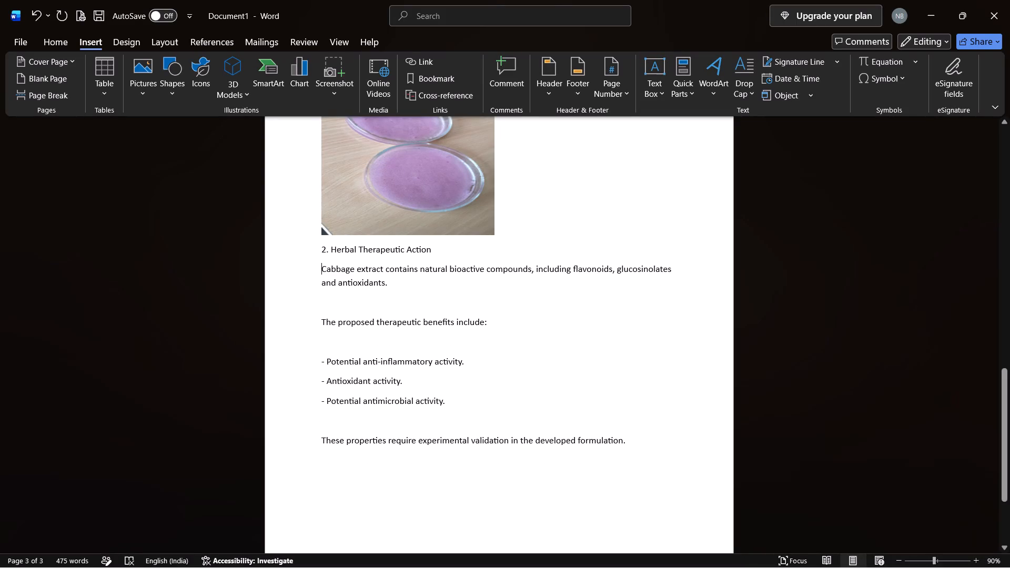
pyautogui.click(322, 319)
pyautogui.press('BackSpace')
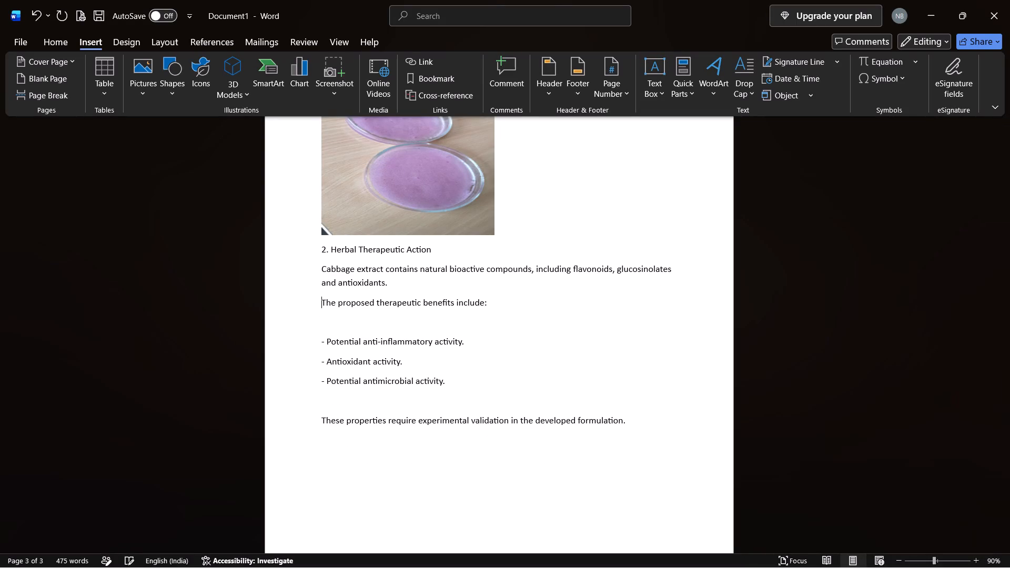
# Remove the blank lines above "- Potential anti-inflammatory activity." and "These properties require experimental validation" in the Herbal Therapeutic Action section.
pyautogui.click(322, 340)
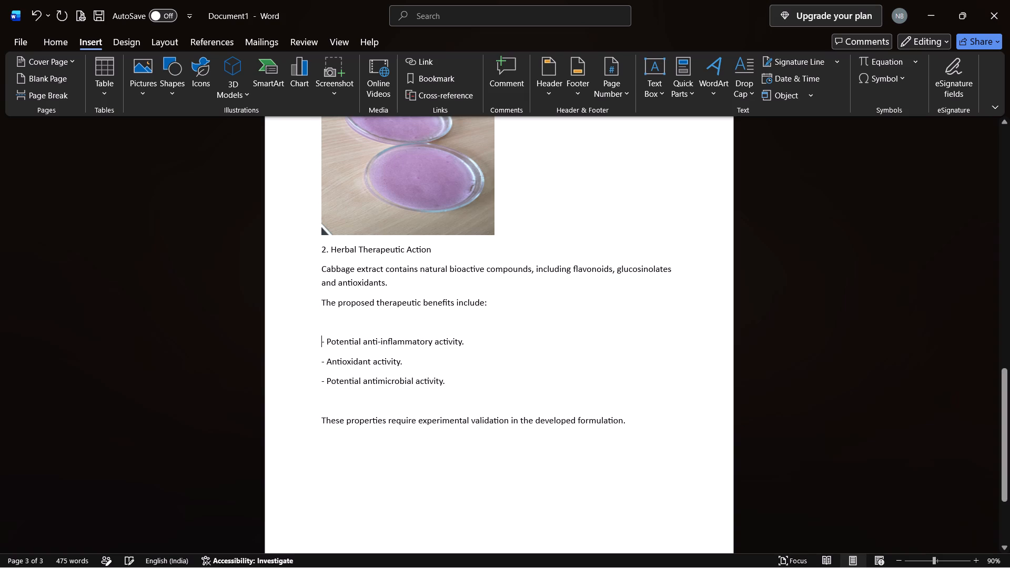
pyautogui.press('BackSpace')
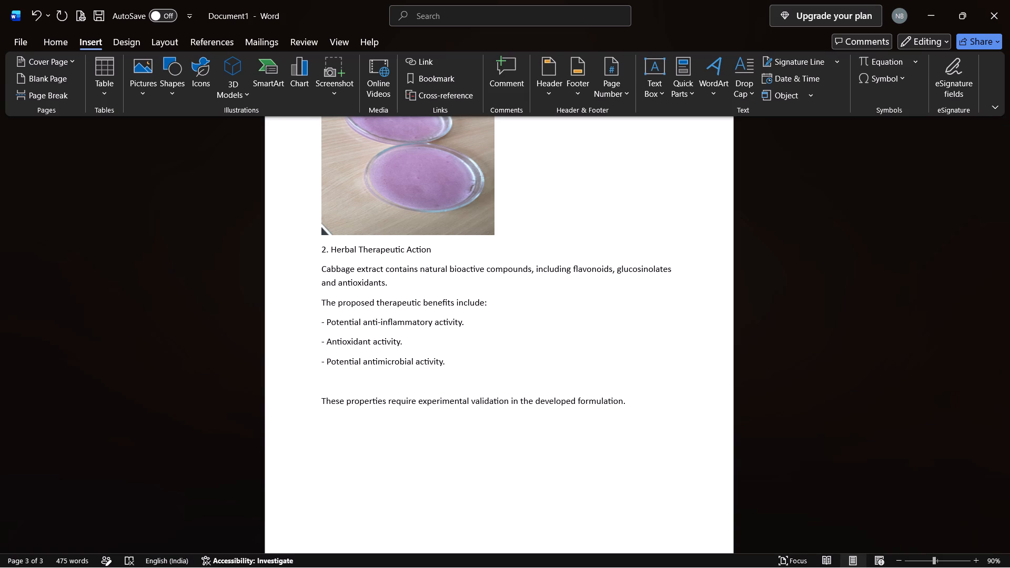
pyautogui.click(320, 361)
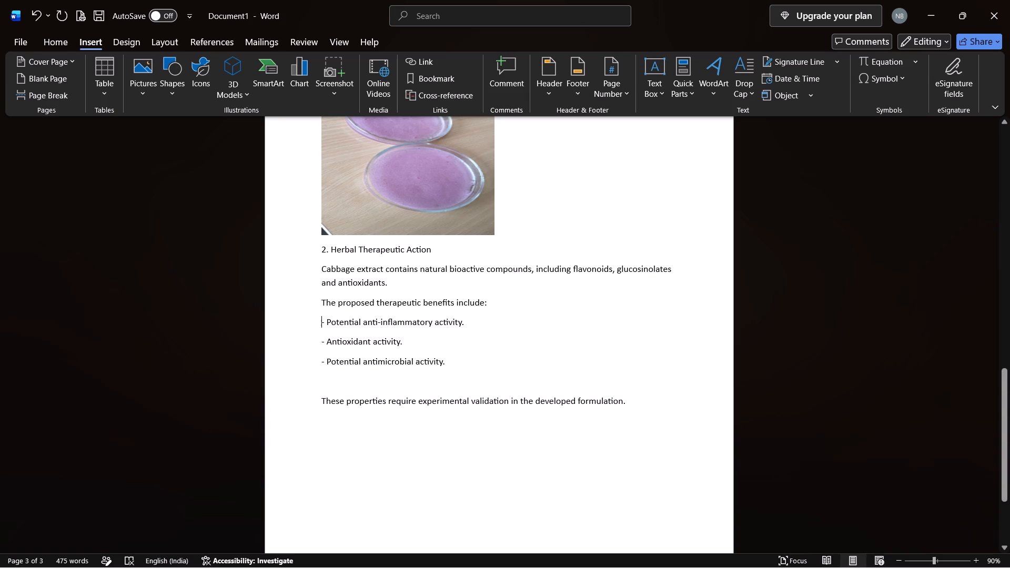
pyautogui.press('BackSpace')
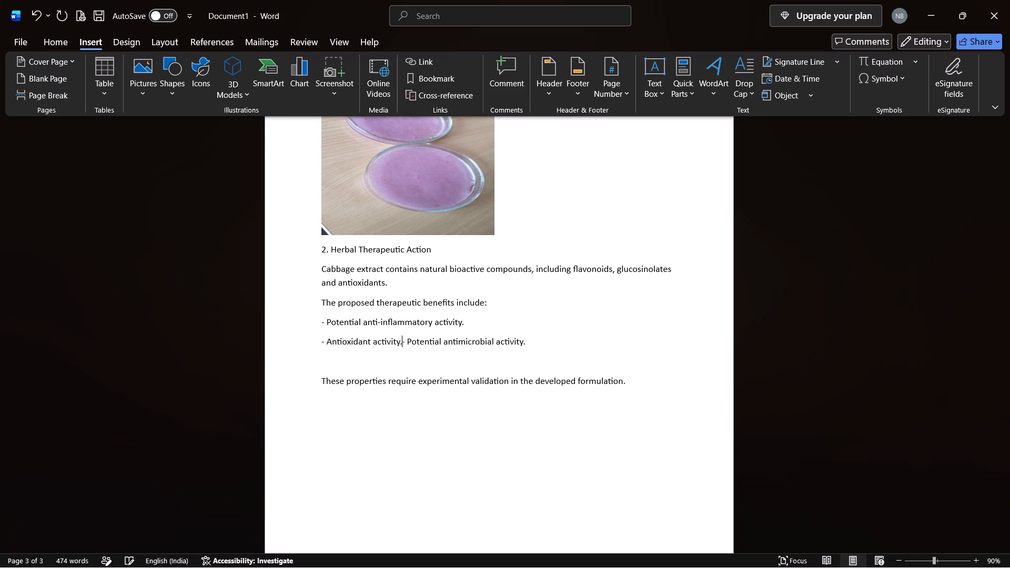
pyautogui.press('Return')
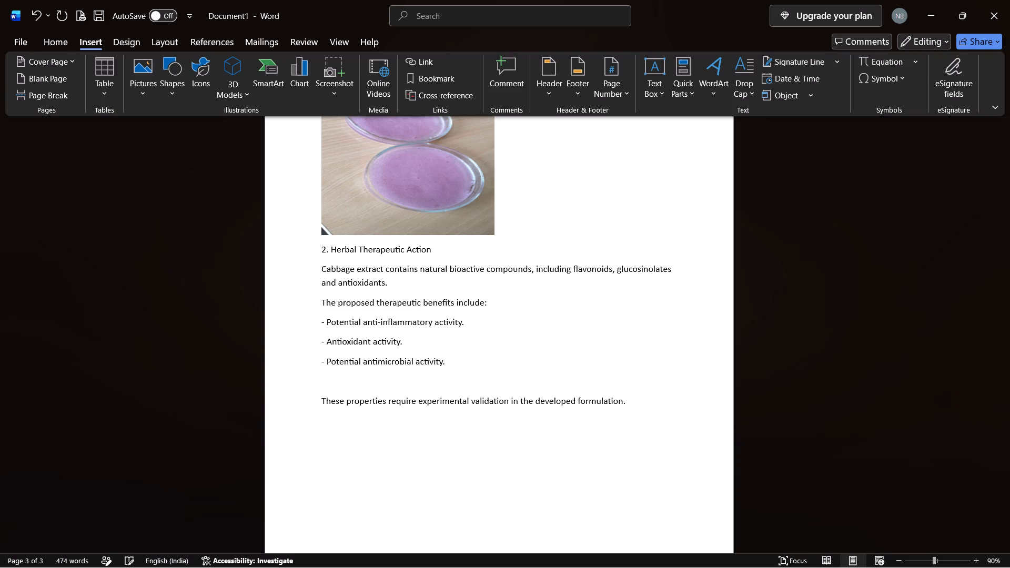
pyautogui.click(321, 400)
pyautogui.press('BackSpace')
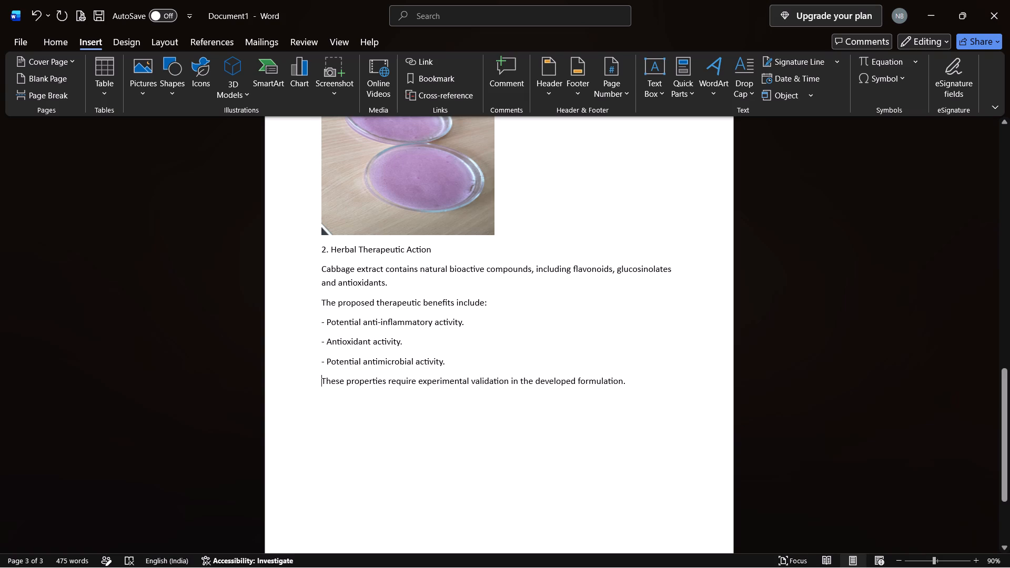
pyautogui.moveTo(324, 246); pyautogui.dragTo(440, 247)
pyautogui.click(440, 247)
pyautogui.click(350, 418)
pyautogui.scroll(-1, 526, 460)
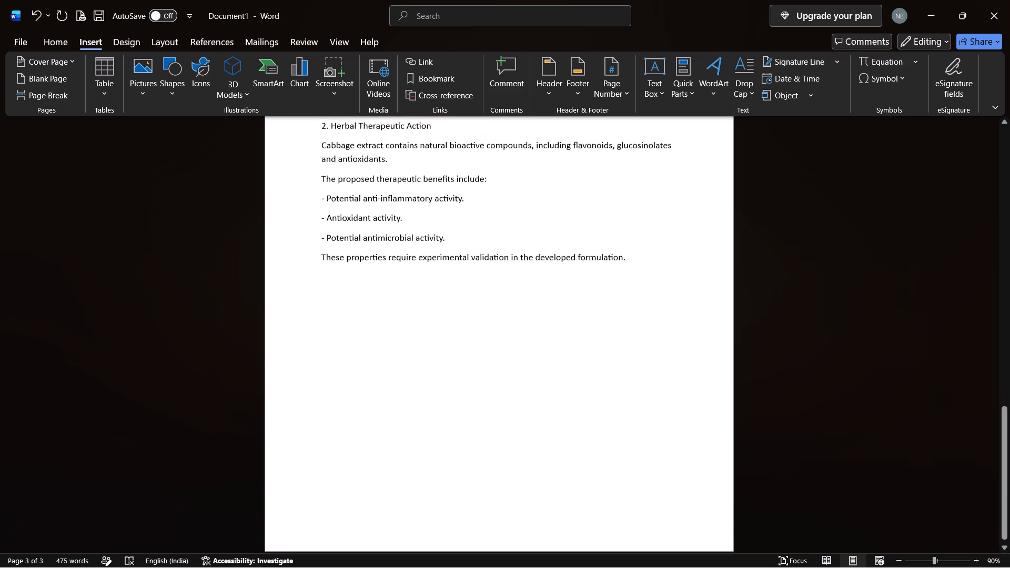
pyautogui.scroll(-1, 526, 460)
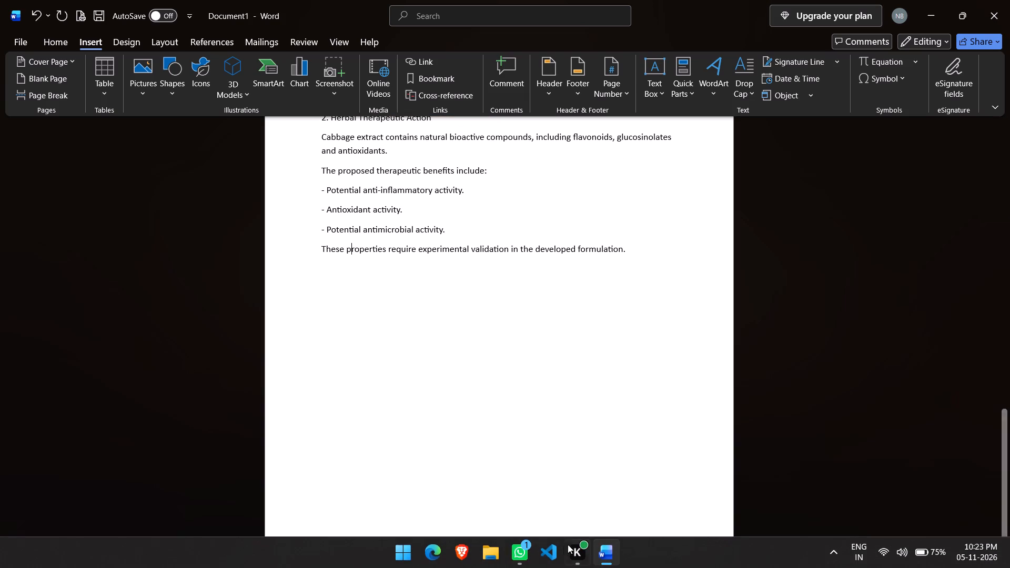
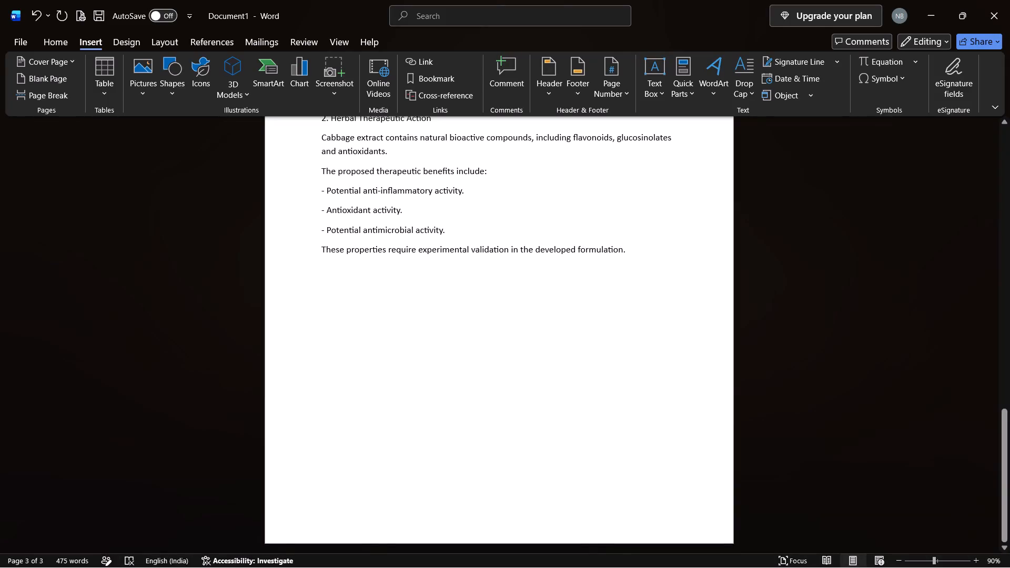
# Paste the copied "3. pH-Responsive Sensing System" section on a new line after the "These properties require experimental validation in the developed formulation." paragraph.
pyautogui.click(629, 247)
pyautogui.press('Return')
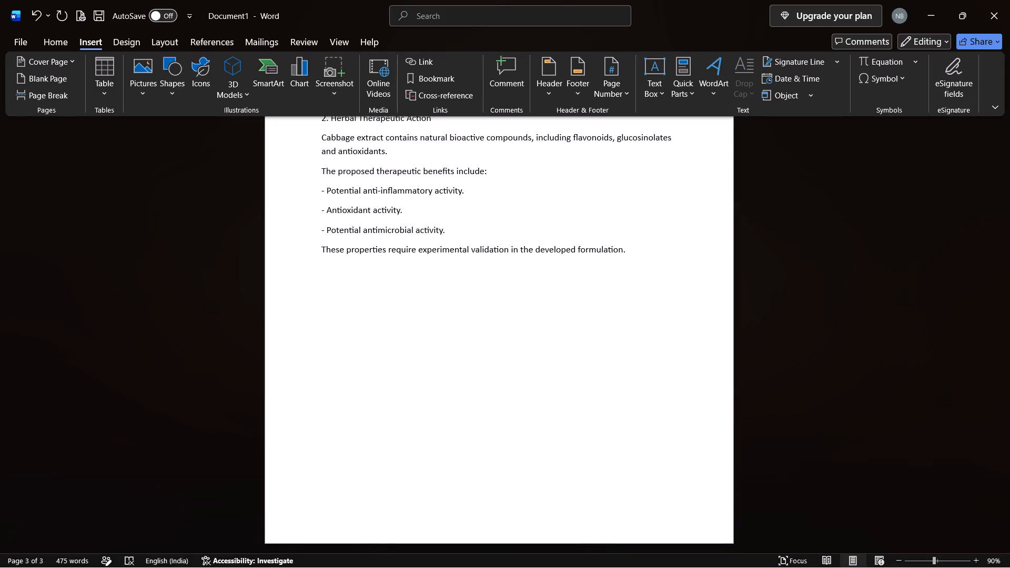
pyautogui.hotkey('ctrl', 'c')
pyautogui.hotkey('ctrl', 'v')
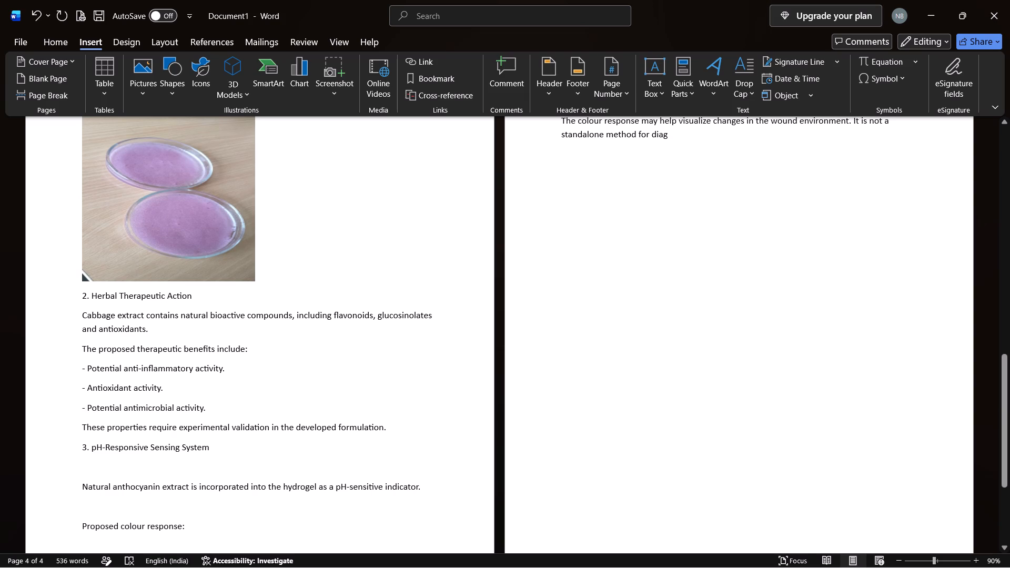
# Remove the blank lines above the "Natural anthocyanin extract" and "Proposed colour response:" paragraphs in the pH-Responsive Sensing System section.
pyautogui.click(82, 485)
pyautogui.press('BackSpace')
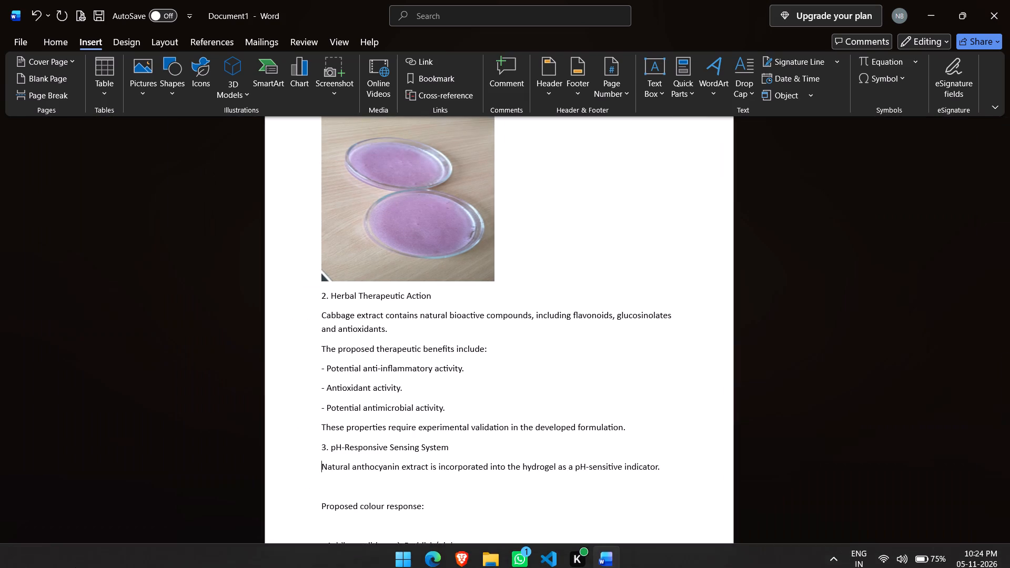
pyautogui.click(321, 504)
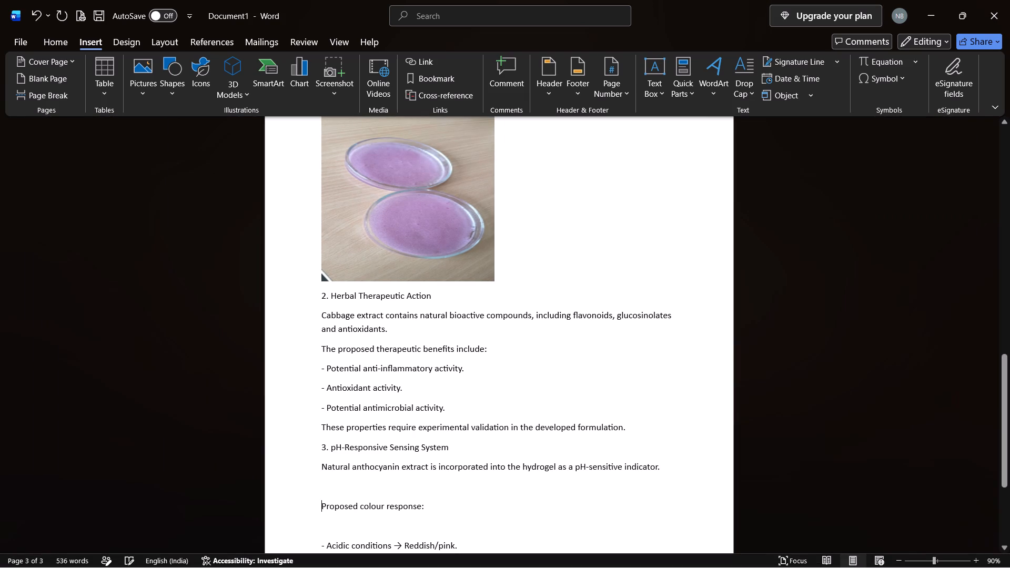
# Remove the blank lines above "Proposed colour response:" and the "Acidic conditions" item in the pH-Responsive Sensing System section.
pyautogui.press('BackSpace')
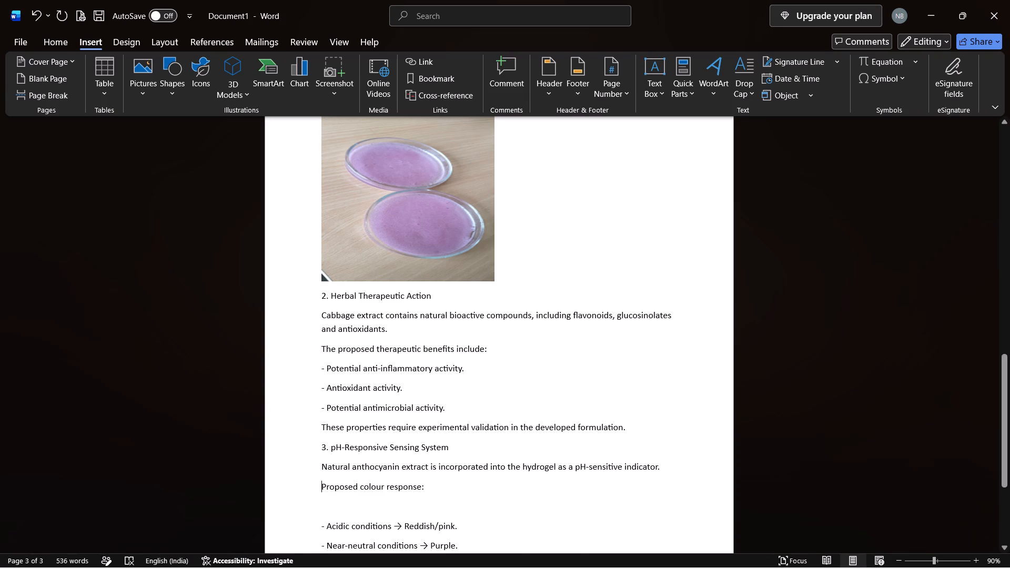
pyautogui.click(321, 530)
pyautogui.press('BackSpace')
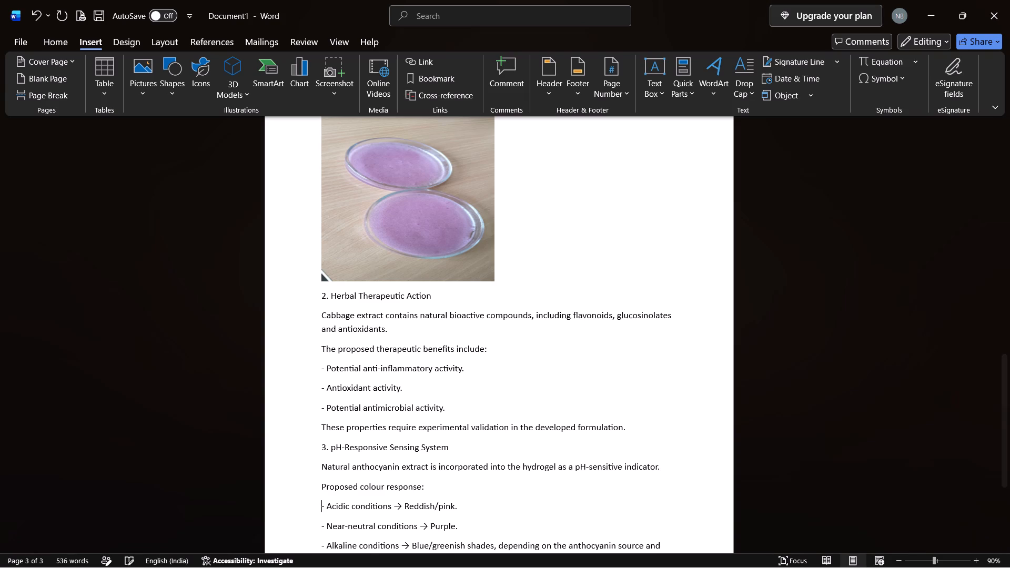
# Delete the opening word "The" from the closing colour response paragraph and remove the blank line above that paragraph.
pyautogui.scroll(-1, 476, 479)
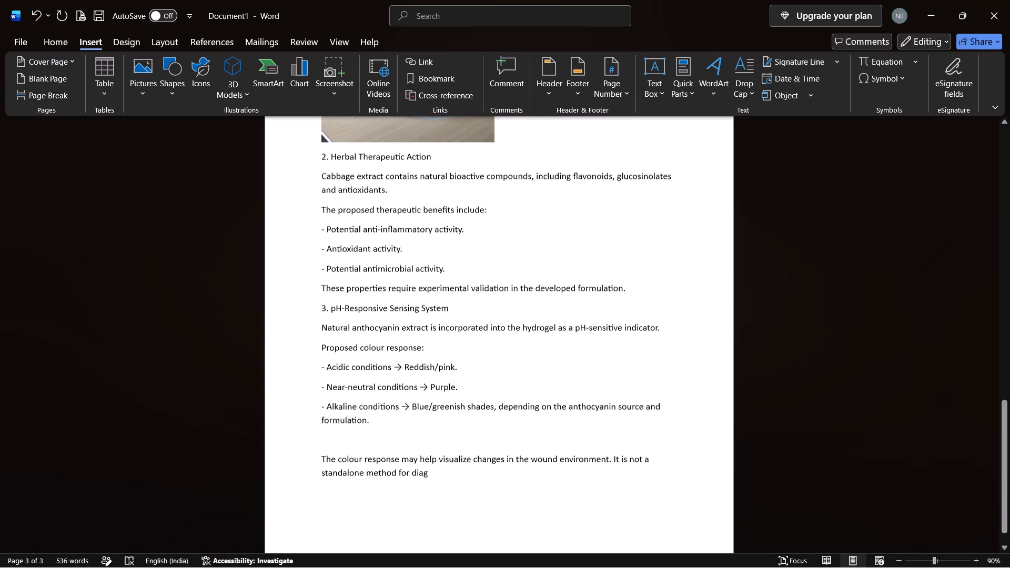
pyautogui.scroll(-1, 476, 479)
pyautogui.click(324, 448)
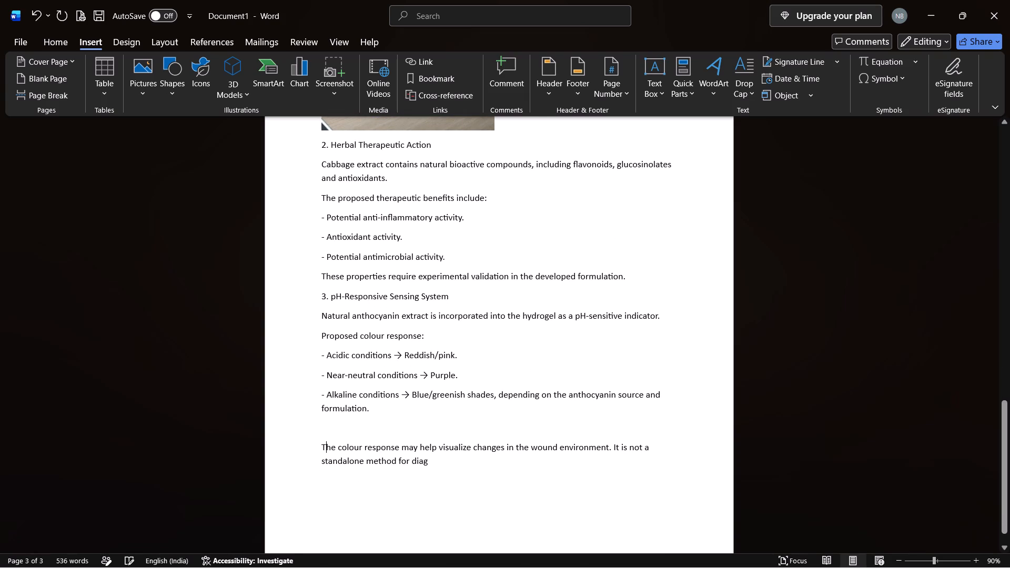
pyautogui.doubleClick(319, 447)
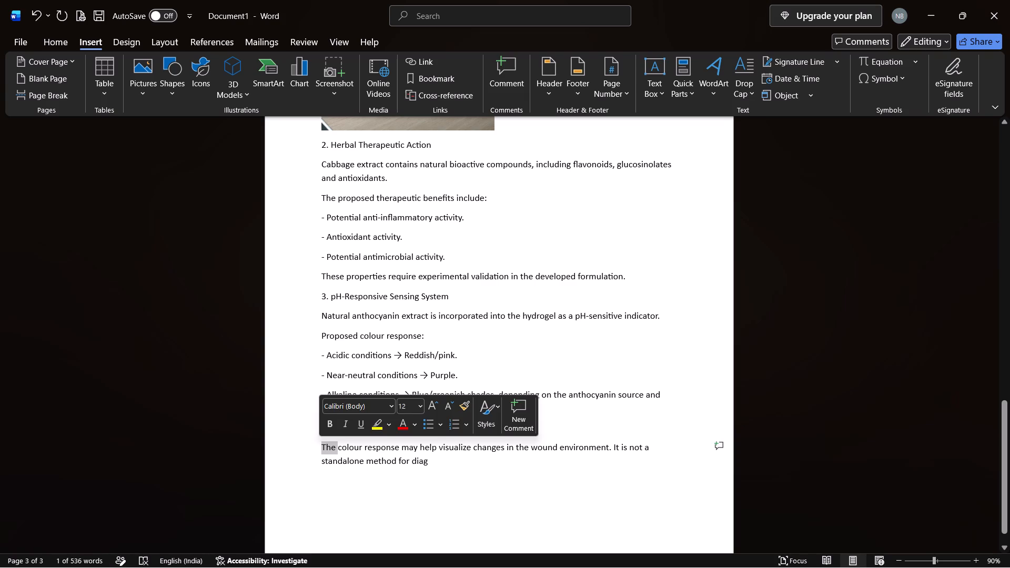
pyautogui.press('BackSpace')
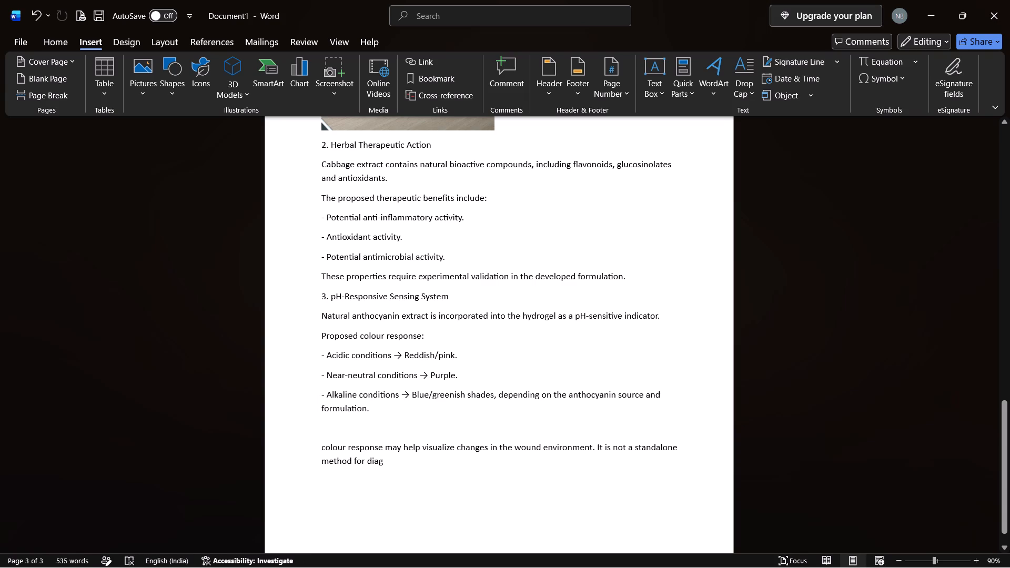
pyautogui.press('Return')
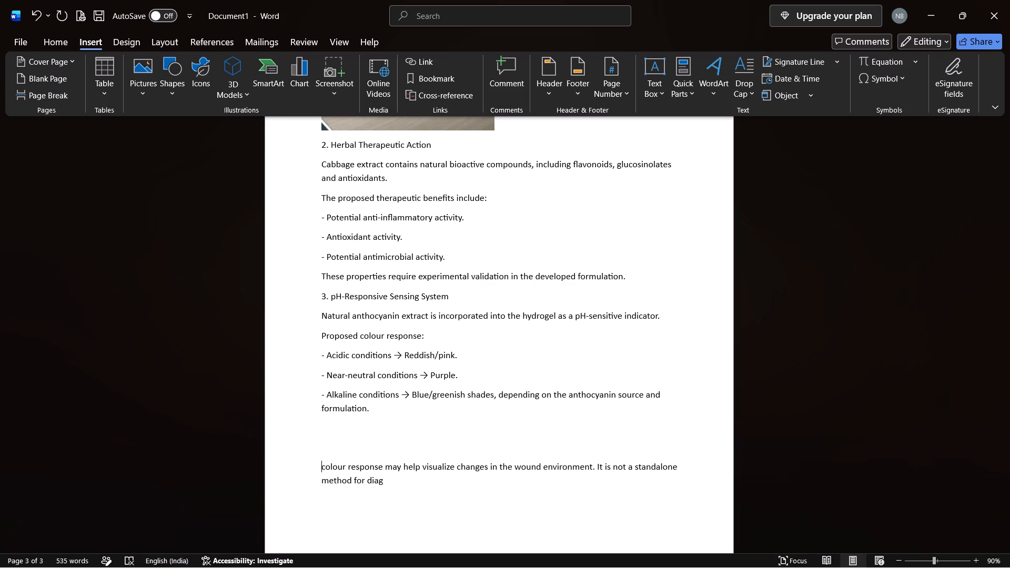
pyautogui.press('BackSpace')
pyautogui.press('BackSpace')
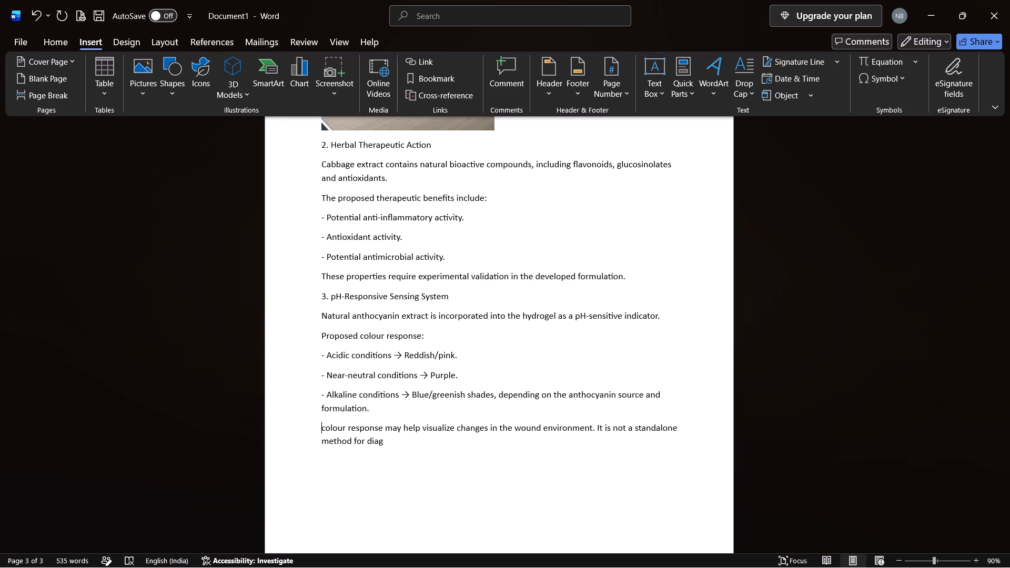
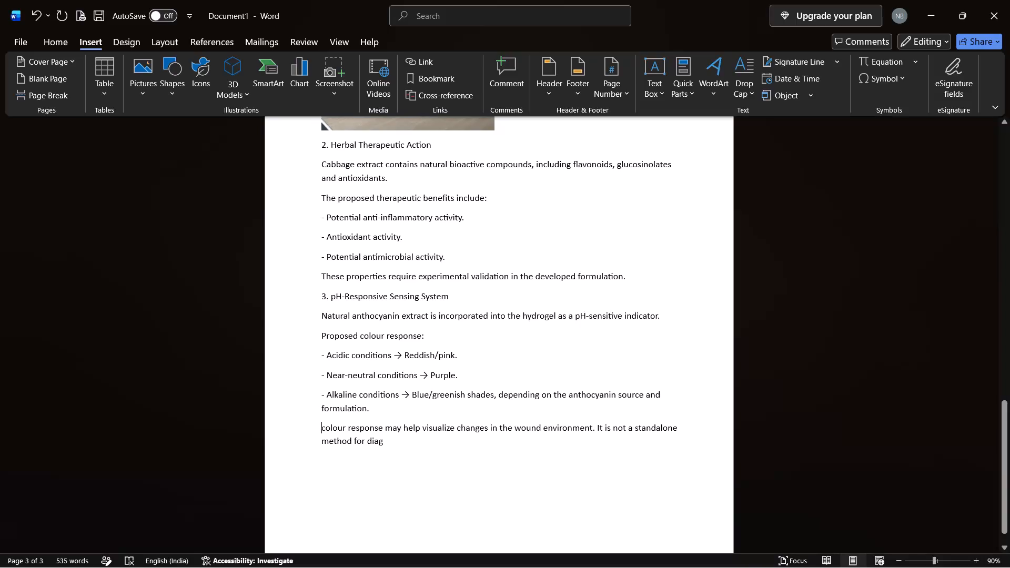
# Insert "The" at the start of the "colour response may help visualize changes" paragraph in the pH-Responsive Sensing System section.
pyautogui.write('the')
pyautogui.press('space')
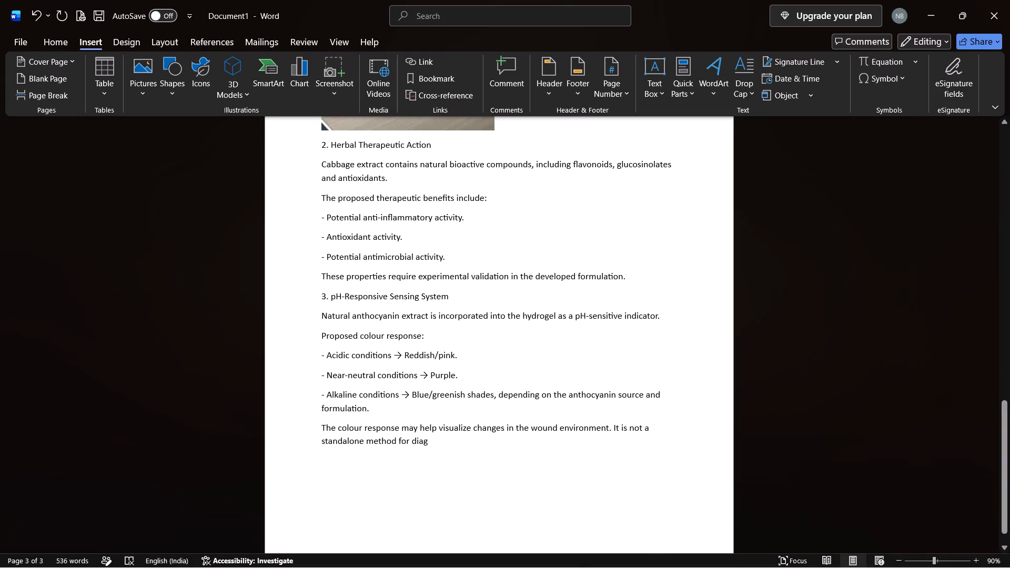
# Review the text and images across all three pages, from the pH-Responsive Sensing System section back to the title.
pyautogui.scroll(4, 490, 368)
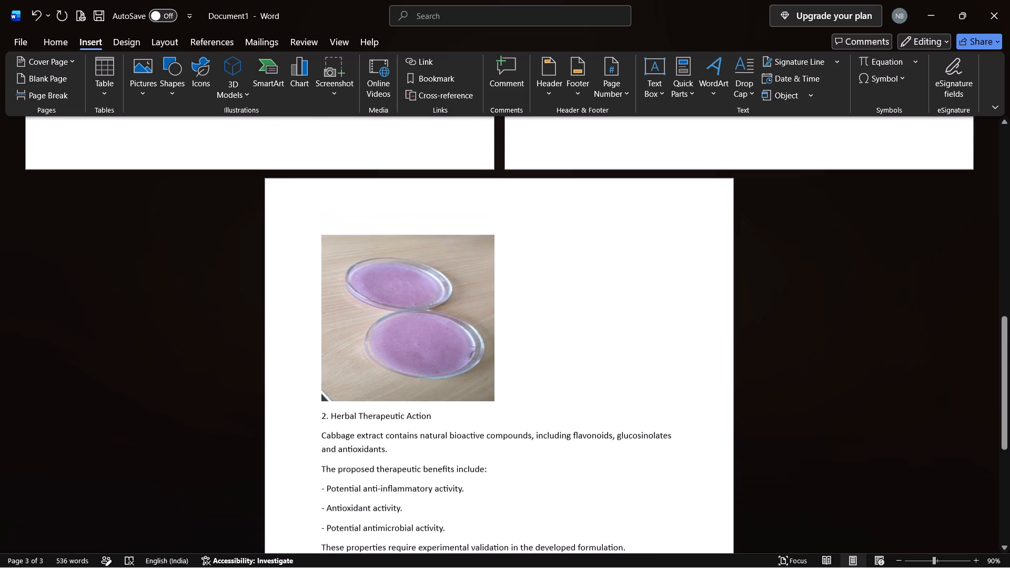
pyautogui.scroll(-5, 490, 368)
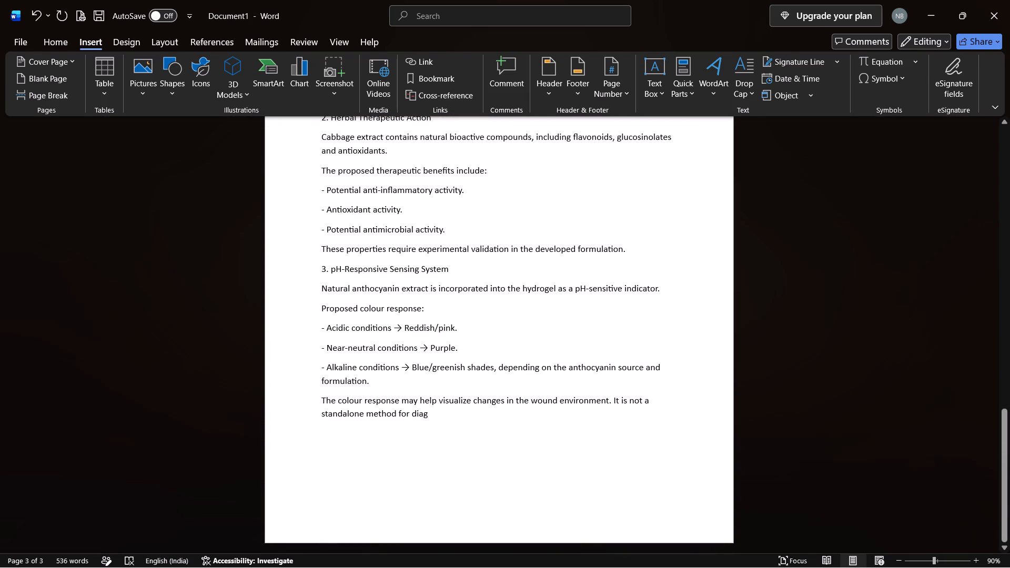
pyautogui.scroll(3, 487, 487)
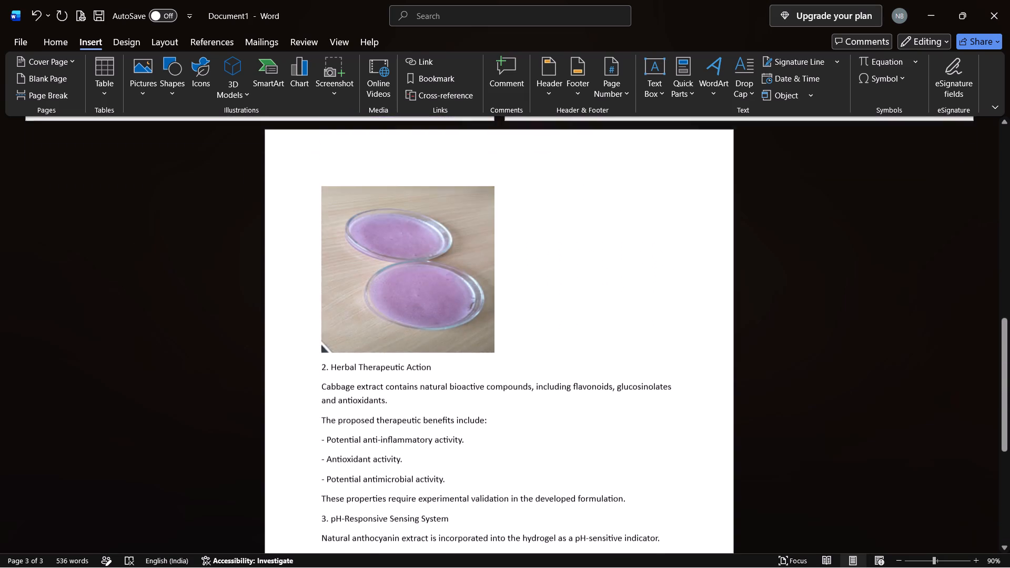
pyautogui.scroll(4, 487, 487)
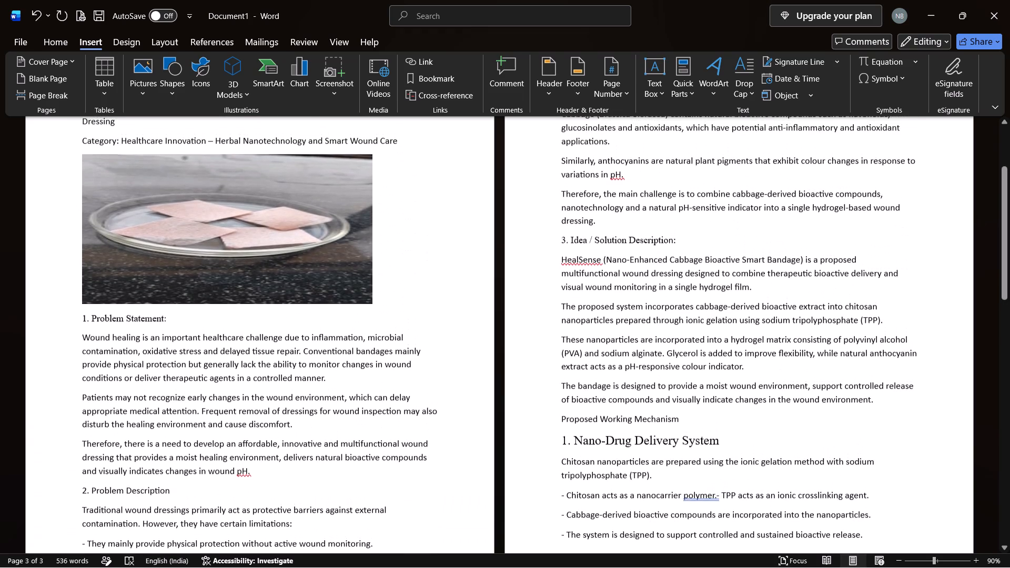
pyautogui.scroll(-1, 487, 487)
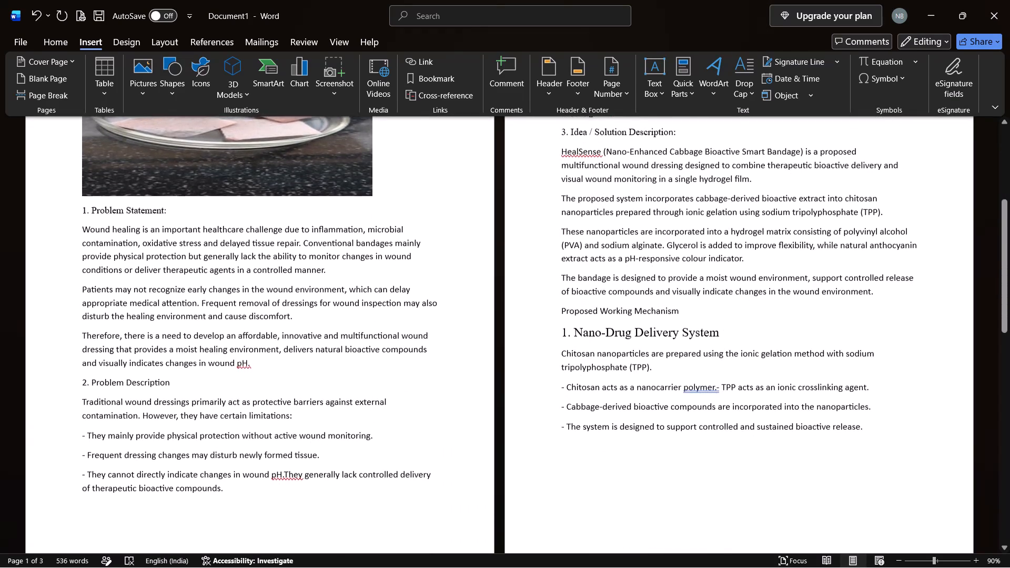
pyautogui.scroll(2, 487, 487)
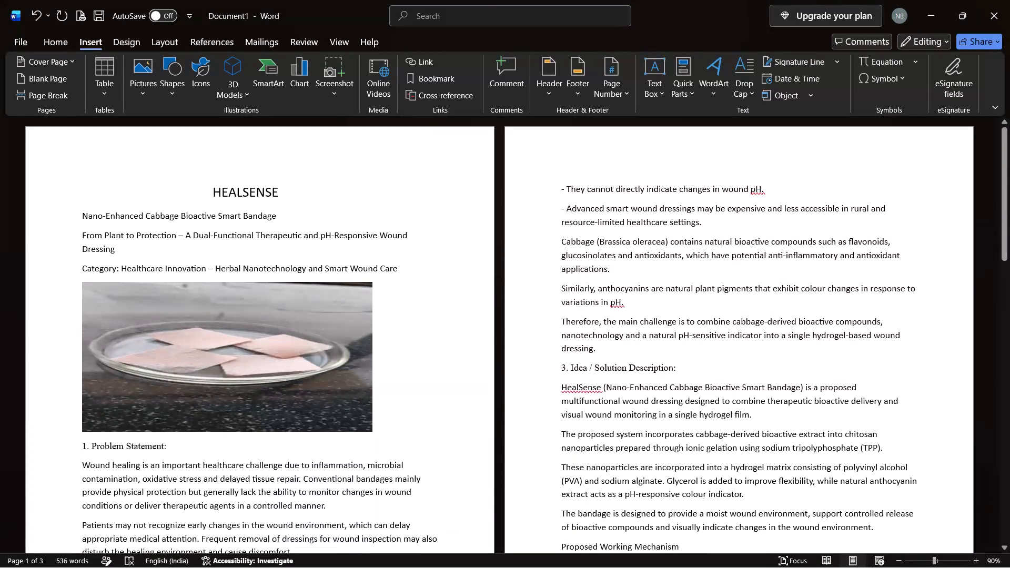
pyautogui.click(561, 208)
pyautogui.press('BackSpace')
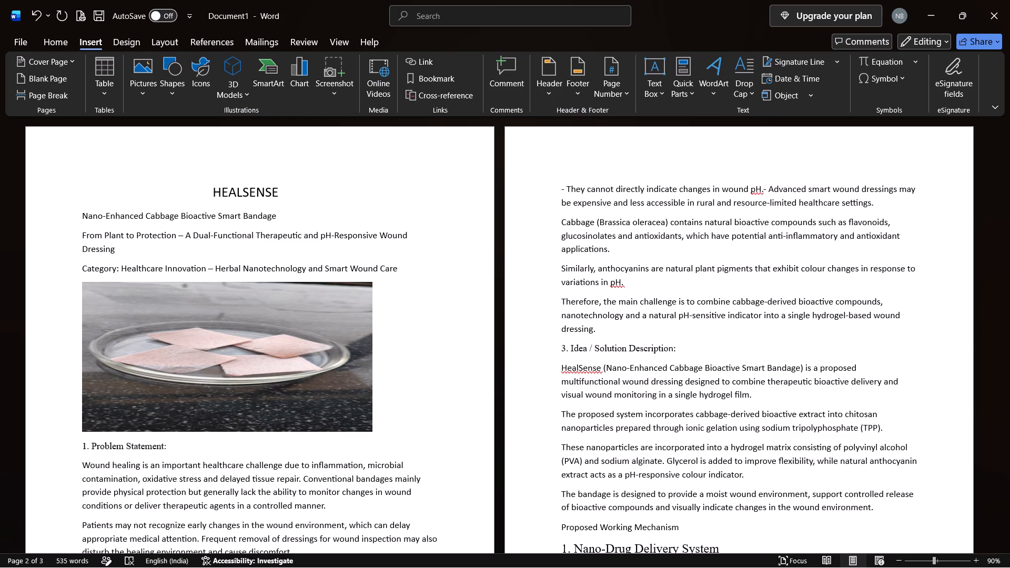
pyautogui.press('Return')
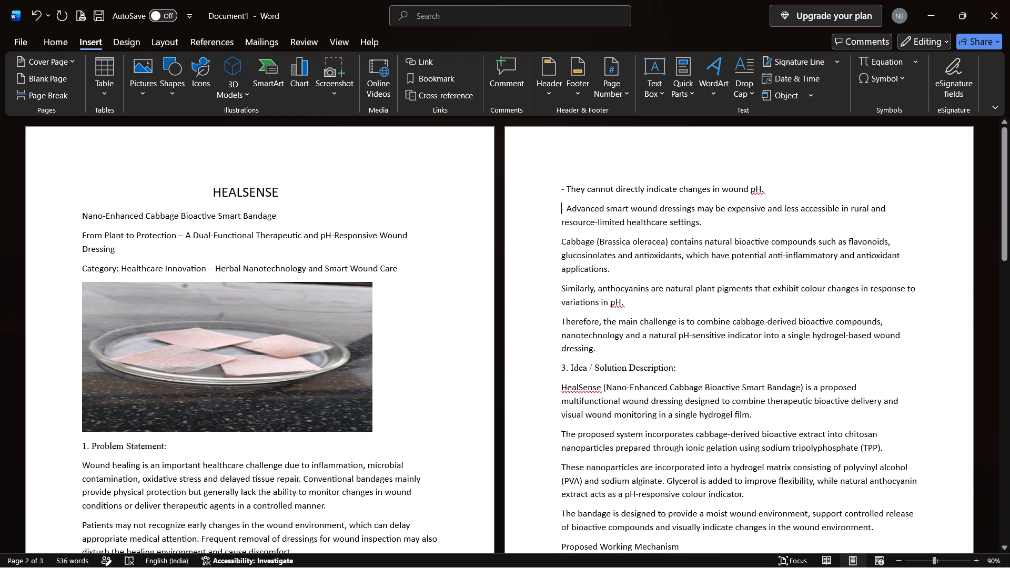
# Check the spacing and picture placement through the remaining pages, down to the end of the pH-Responsive Sensing System section.
pyautogui.scroll(-4, 617, 339)
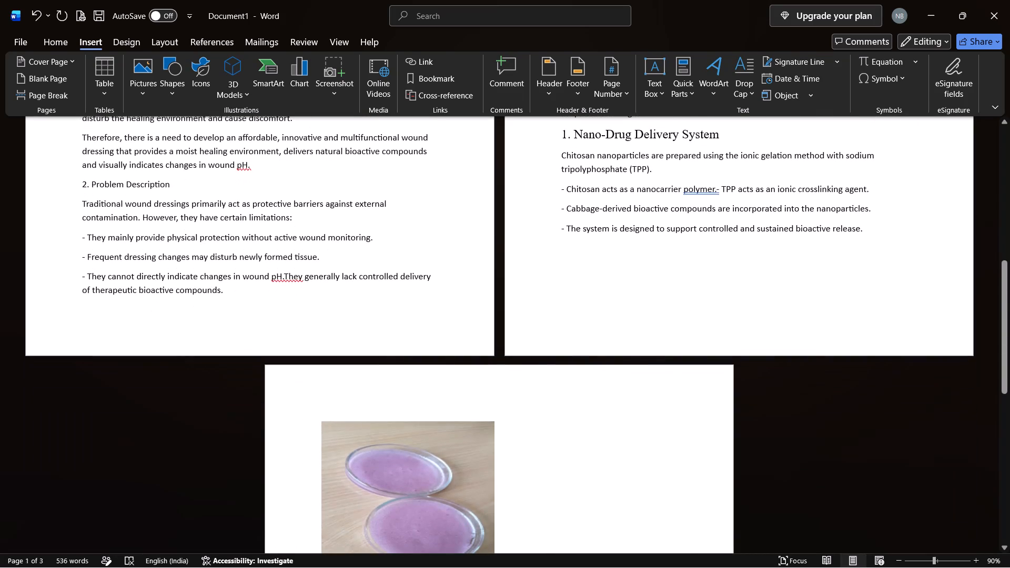
pyautogui.scroll(-5, 617, 339)
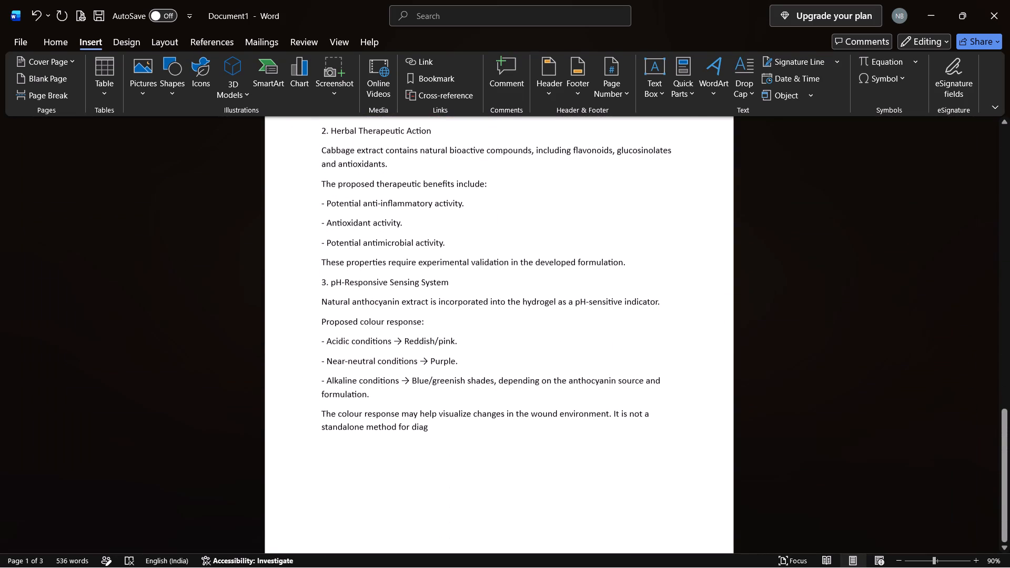
pyautogui.scroll(-3, 617, 339)
pyautogui.scroll(1, 617, 339)
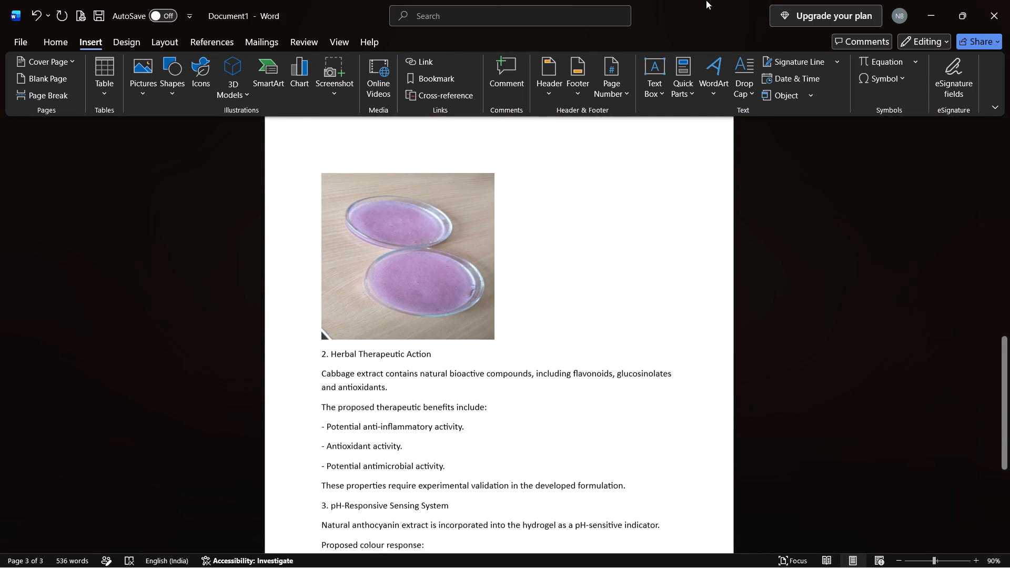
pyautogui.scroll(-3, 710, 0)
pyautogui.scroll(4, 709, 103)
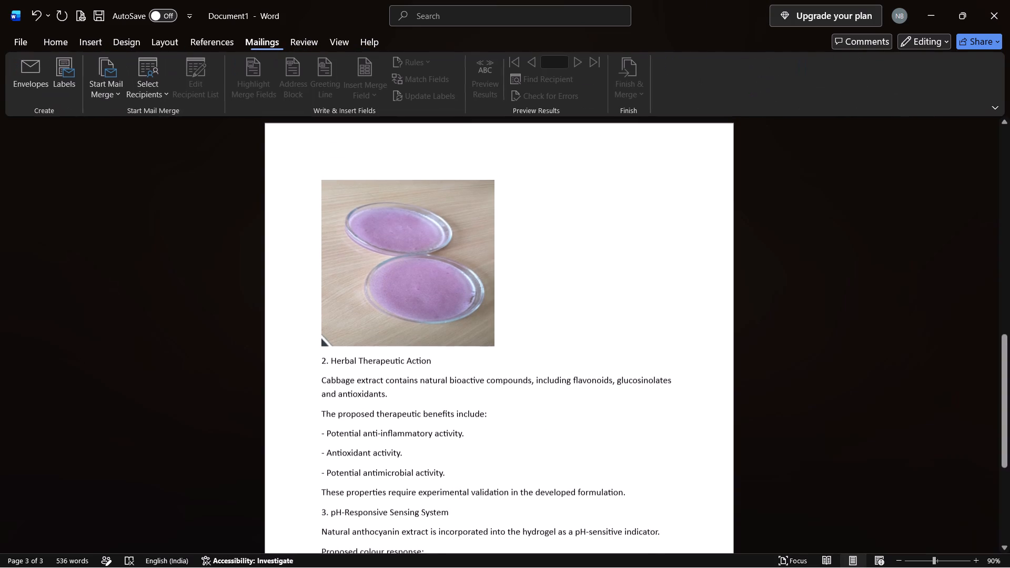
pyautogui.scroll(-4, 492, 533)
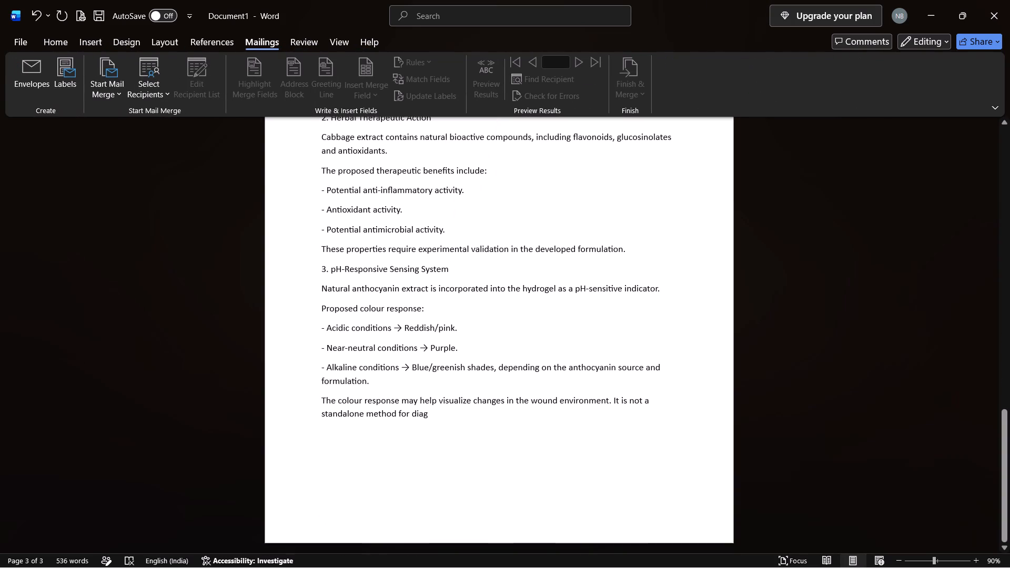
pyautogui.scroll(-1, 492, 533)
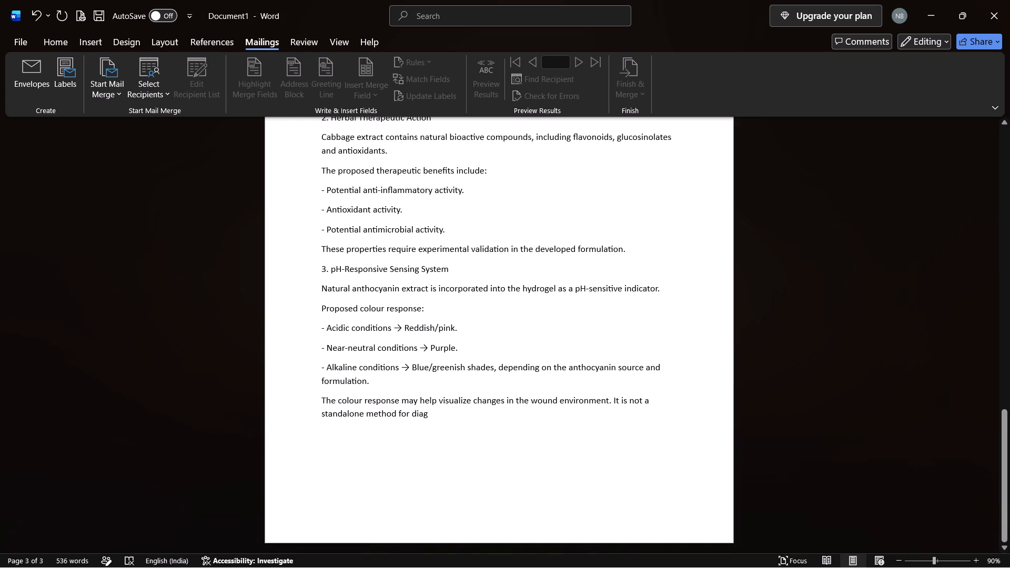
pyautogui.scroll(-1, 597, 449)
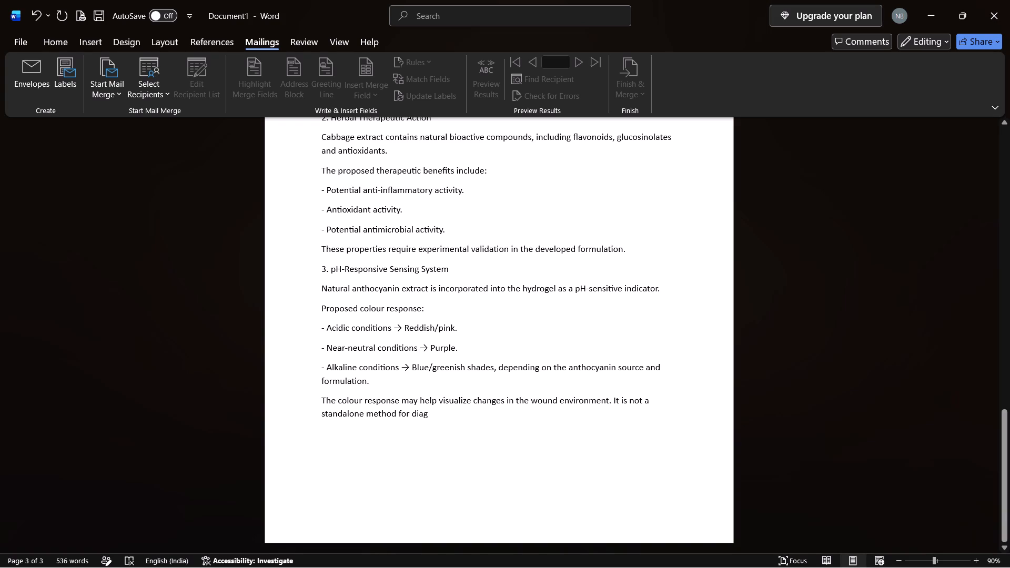
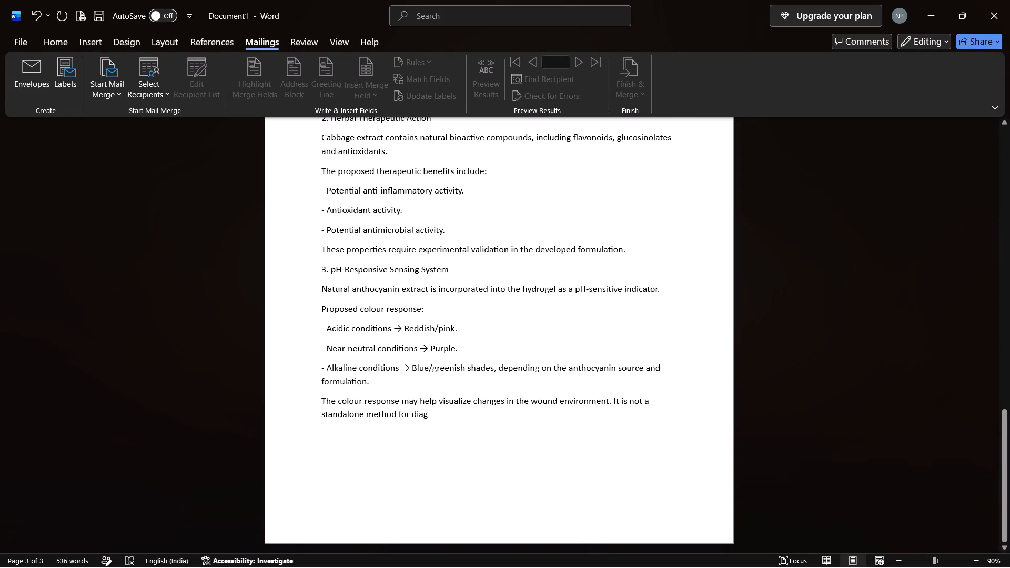
# Bring up the paste and formatting options at the unfinished end of the pH-Responsive Sensing System section.
pyautogui.rightClick(447, 468)
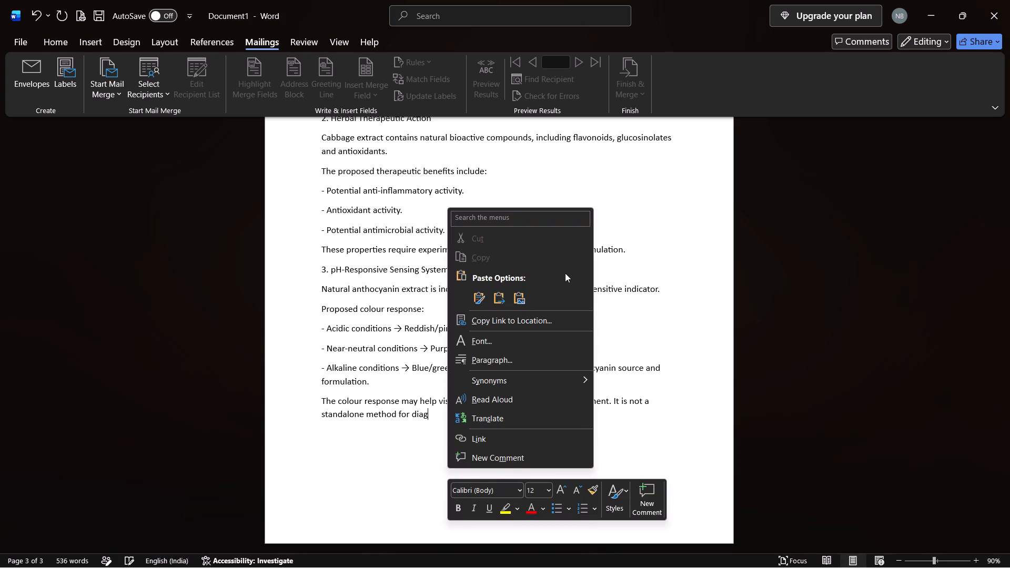
# Paste the copied red bandage petri-dish photo twice, as a picture, after the colour-response text ending "standalone method for diag".
pyautogui.click(518, 297)
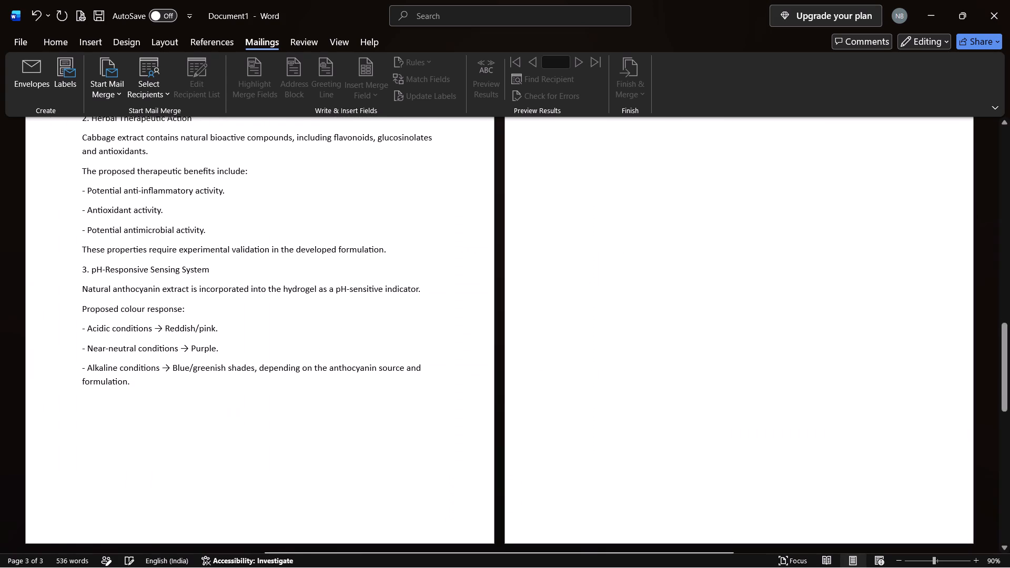
pyautogui.scroll(1, 618, 327)
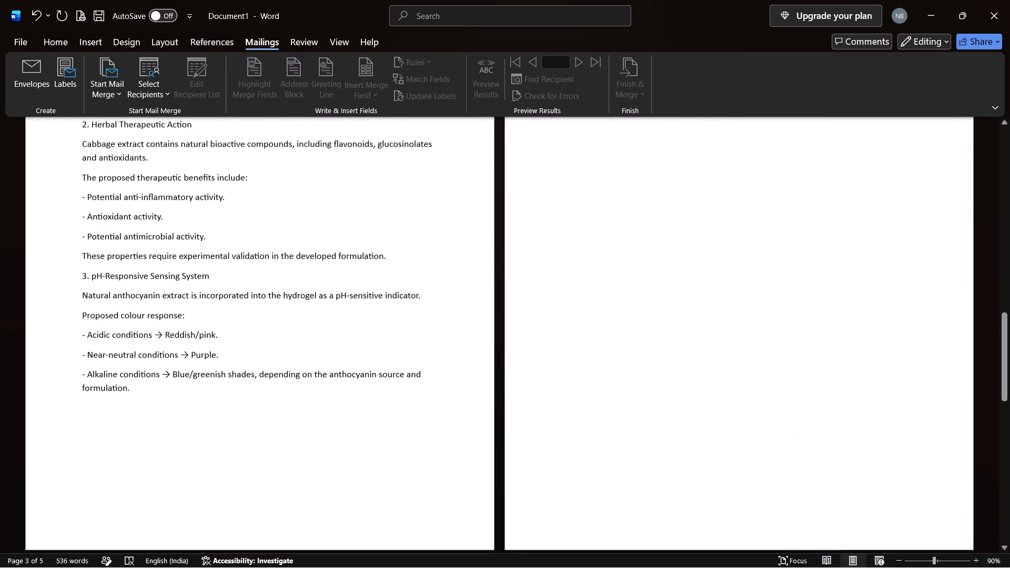
pyautogui.scroll(2, 618, 327)
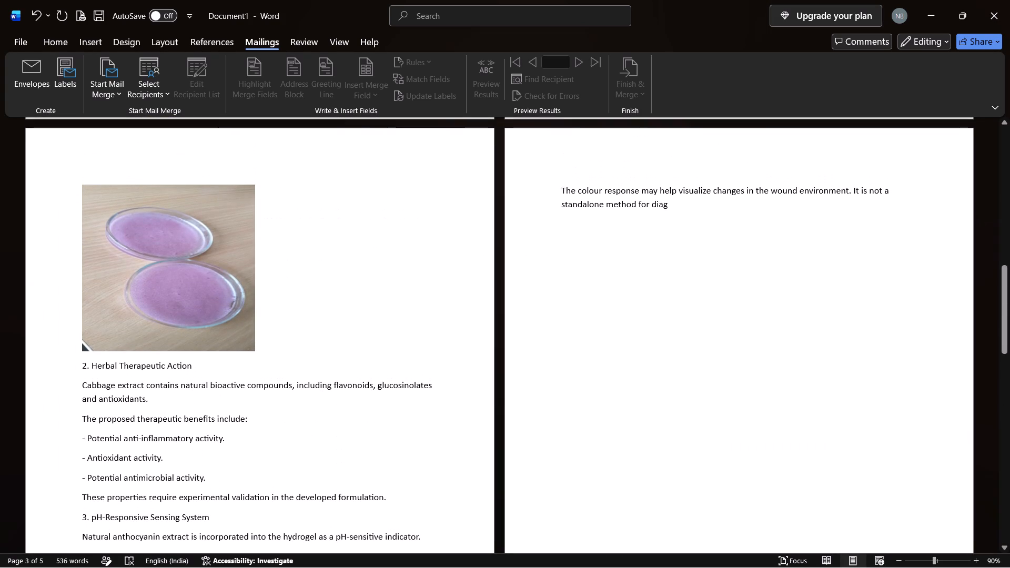
pyautogui.scroll(-1, 699, 232)
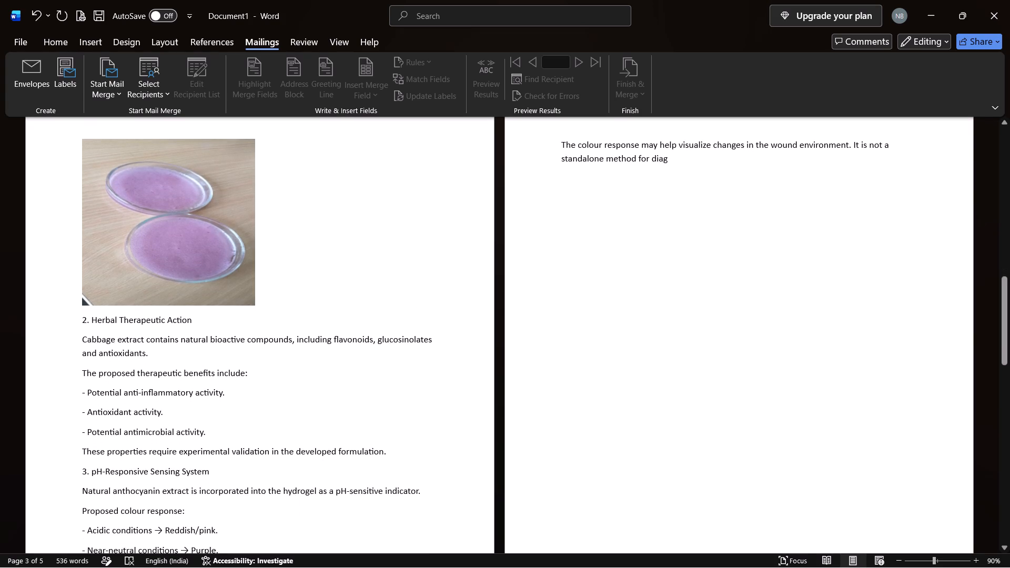
pyautogui.scroll(-1, 699, 232)
pyautogui.rightClick(705, 319)
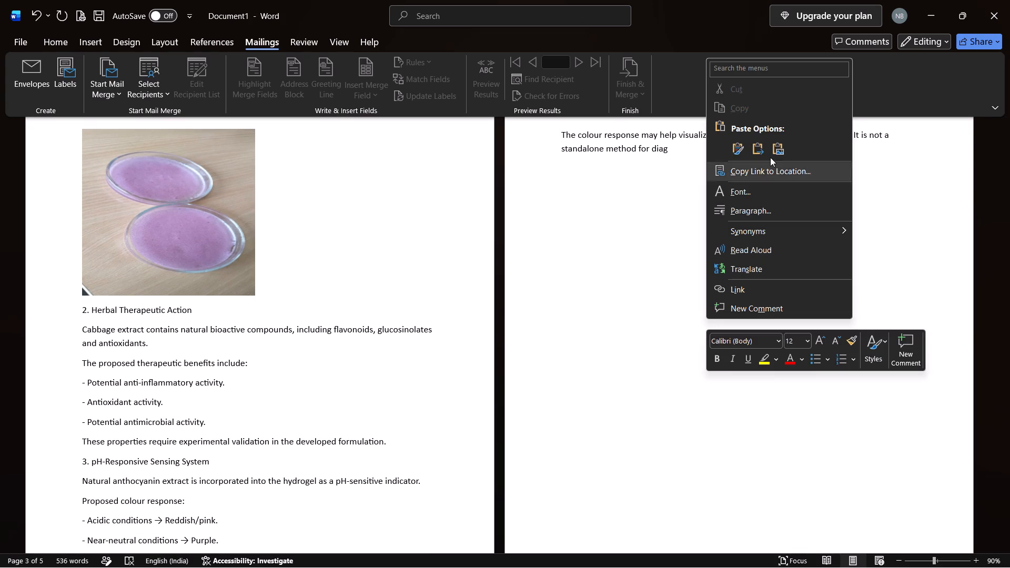
pyautogui.click(776, 153)
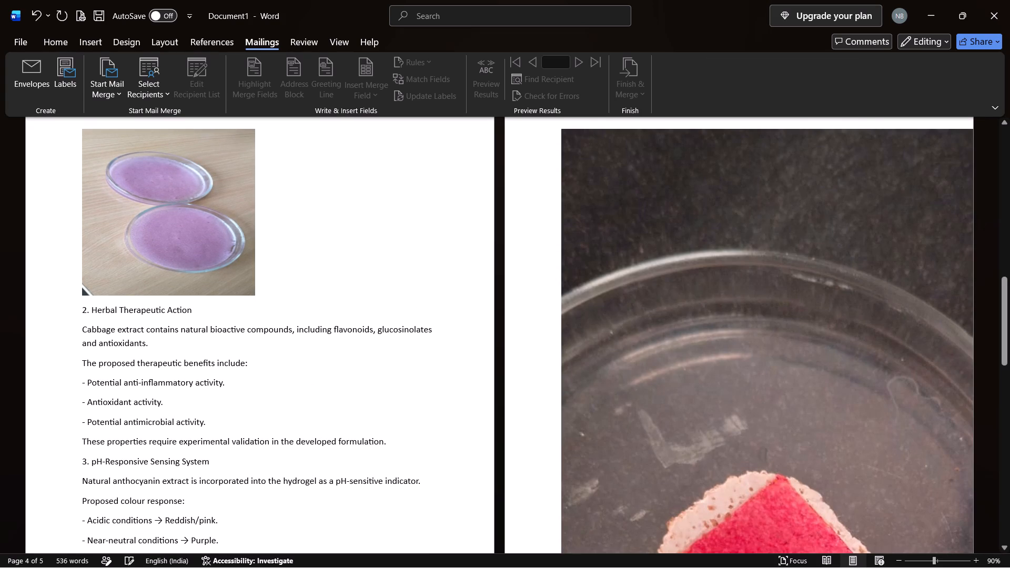
# Shrink the pasted photo on page 4 proportionally and narrow it until it fits within the page width beside the text.
pyautogui.click(557, 429)
pyautogui.moveTo(557, 429); pyautogui.dragTo(567, 428)
pyautogui.click(567, 428)
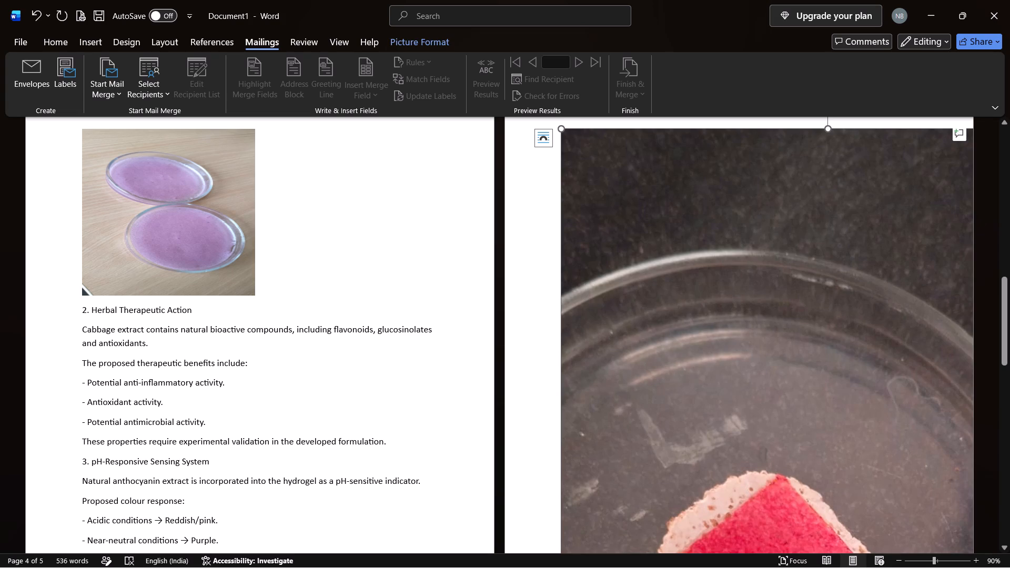
pyautogui.moveTo(563, 128); pyautogui.dragTo(585, 149)
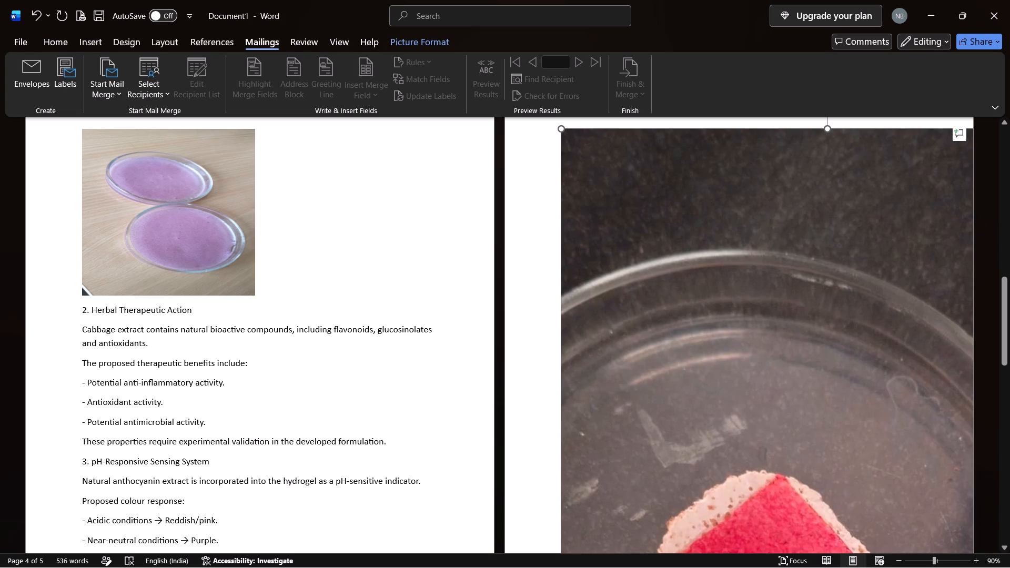
pyautogui.moveTo(585, 149); pyautogui.dragTo(820, 567)
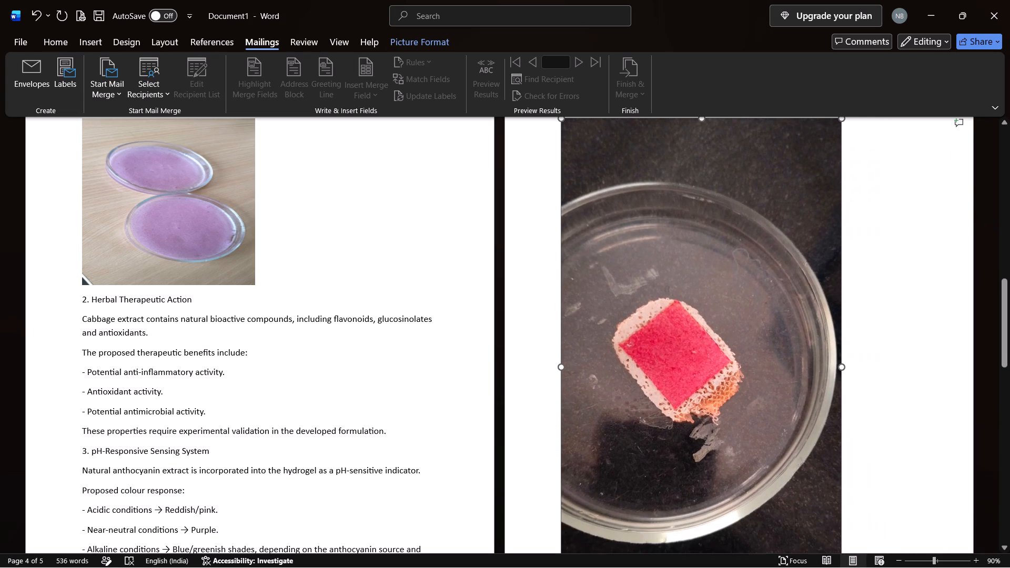
pyautogui.moveTo(820, 567); pyautogui.dragTo(827, 567)
pyautogui.moveTo(559, 369); pyautogui.dragTo(596, 356)
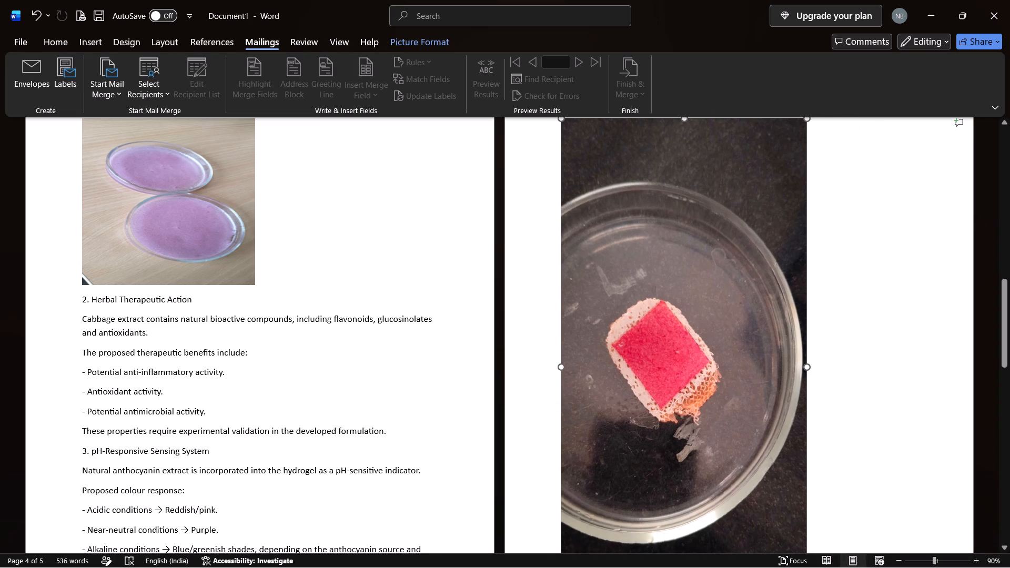
pyautogui.moveTo(596, 356); pyautogui.dragTo(596, 359)
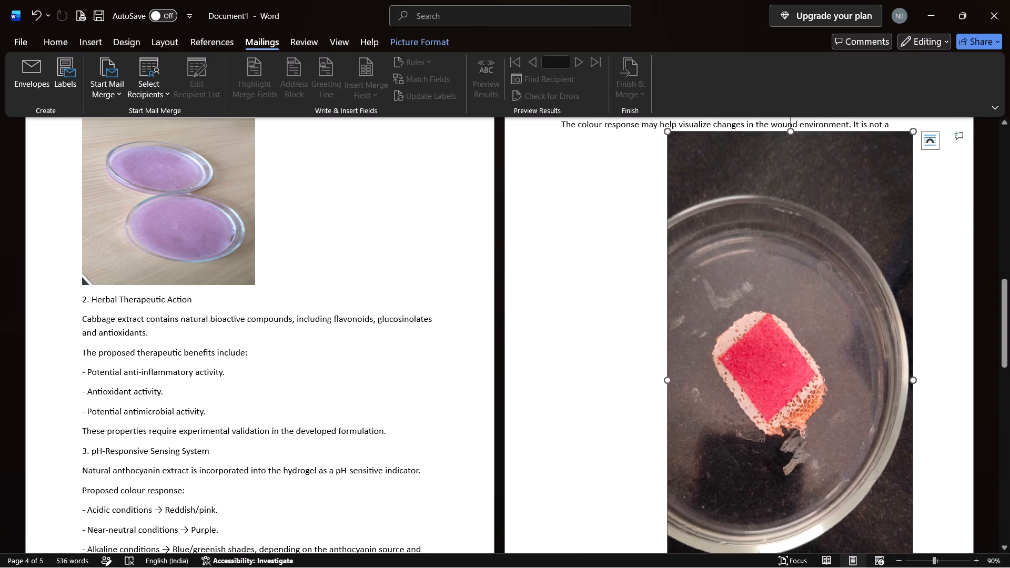
# Reduce the height of the page 4 bandage photo to a landscape shape, about two thirds of its width.
pyautogui.moveTo(788, 132); pyautogui.dragTo(789, 186)
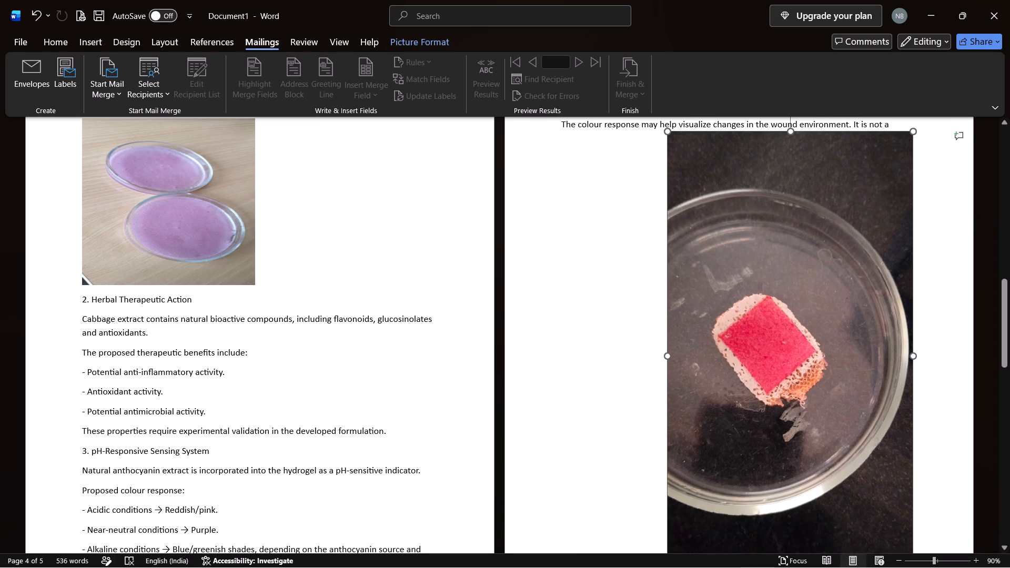
pyautogui.moveTo(789, 186); pyautogui.dragTo(821, 349)
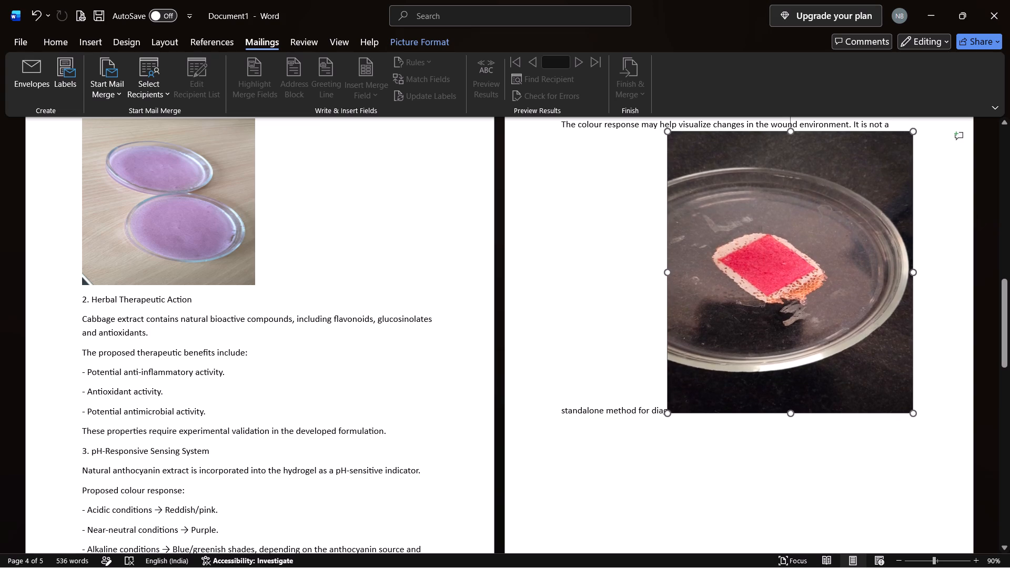
pyautogui.moveTo(821, 349); pyautogui.dragTo(830, 496)
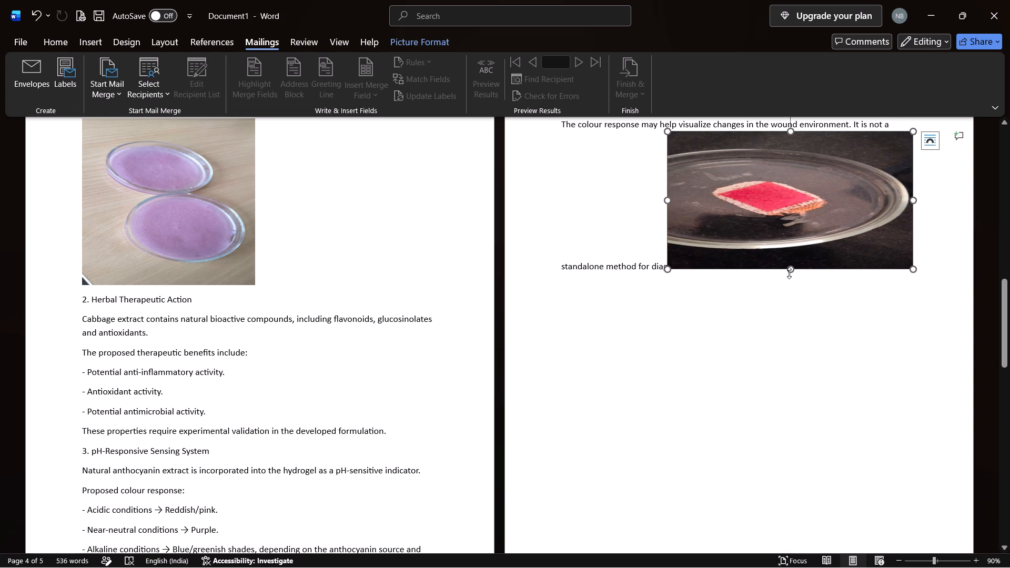
pyautogui.moveTo(791, 269); pyautogui.dragTo(803, 331)
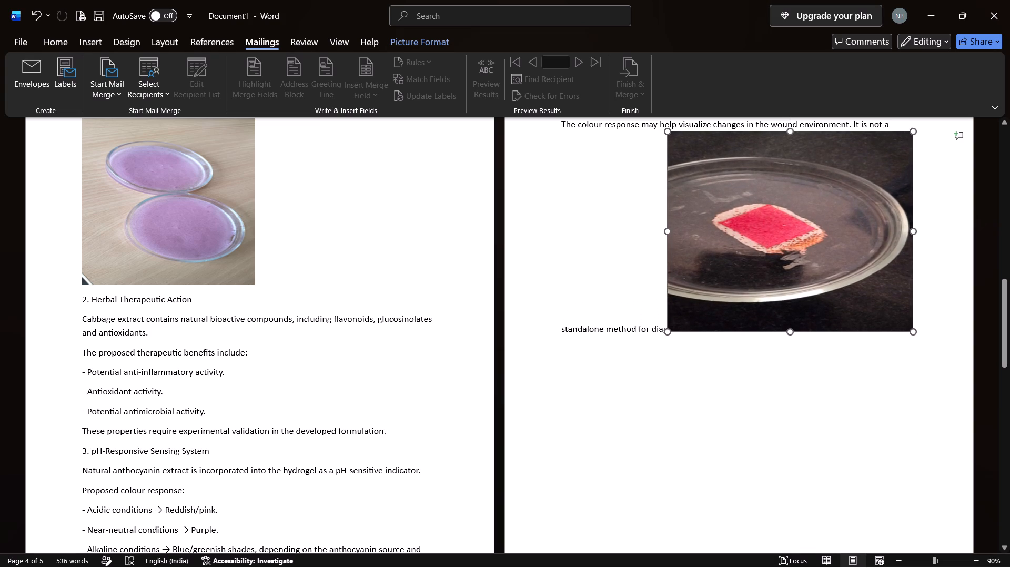
pyautogui.moveTo(803, 331); pyautogui.dragTo(804, 331)
pyautogui.moveTo(790, 133); pyautogui.dragTo(791, 148)
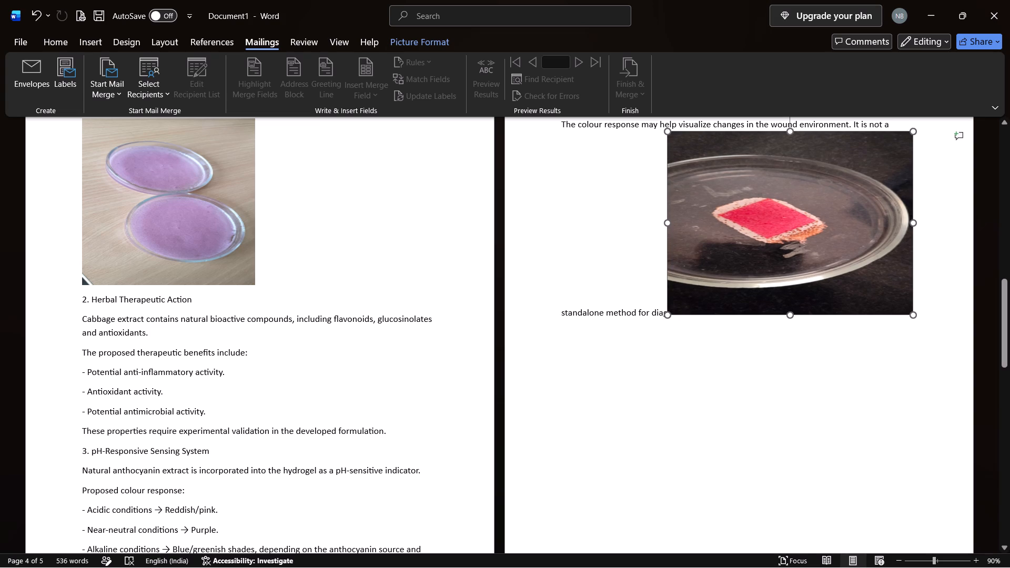
pyautogui.moveTo(792, 316); pyautogui.dragTo(786, 301)
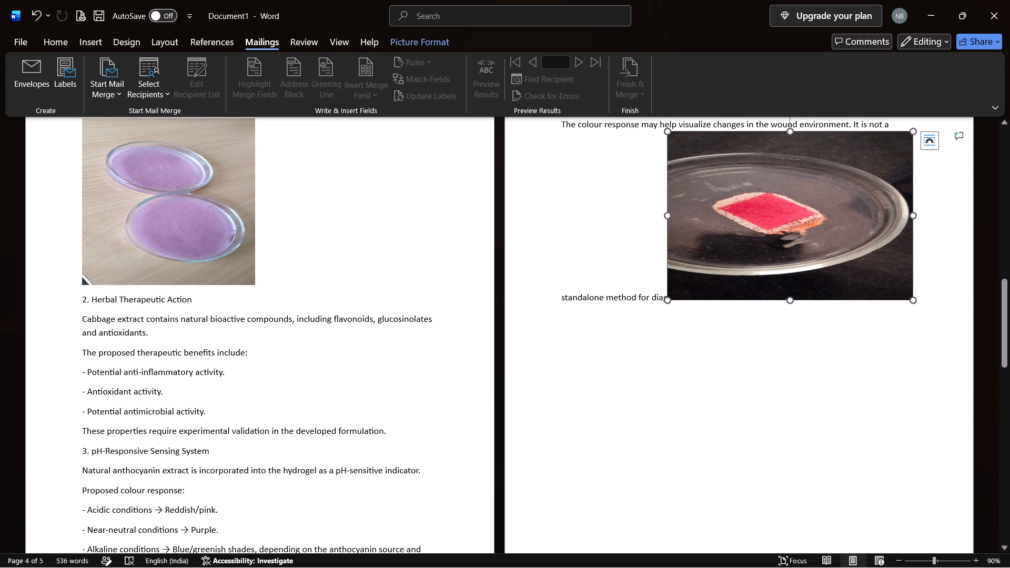
# Examine picture placement and text layout across all pages, from the HEALSENSE title to the oversized photo on page 5.
pyautogui.scroll(-1, 280, 371)
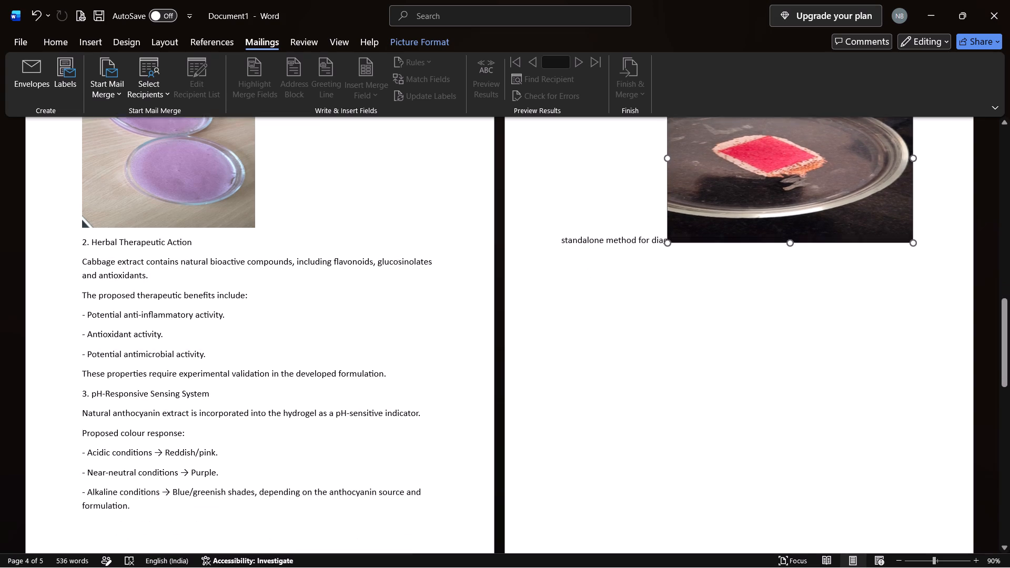
pyautogui.scroll(-3, 280, 371)
pyautogui.scroll(-6, 298, 283)
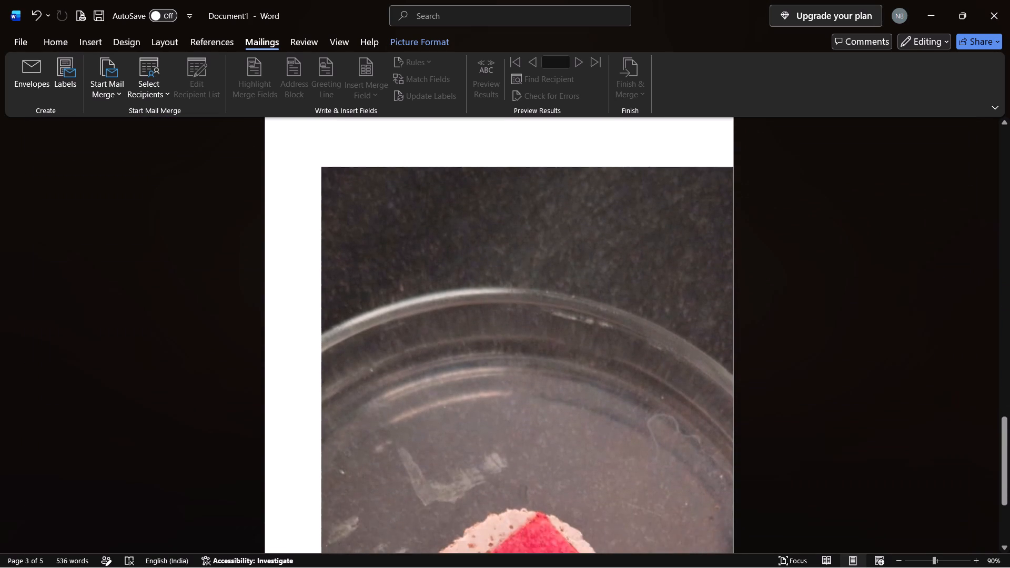
pyautogui.scroll(-3, 298, 283)
pyautogui.scroll(6, 298, 283)
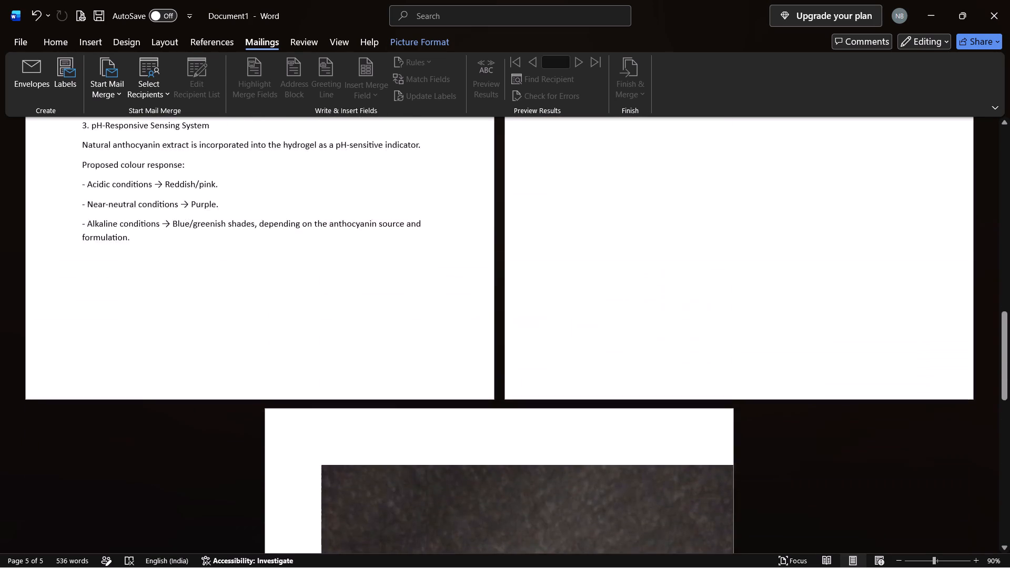
pyautogui.scroll(8, 298, 283)
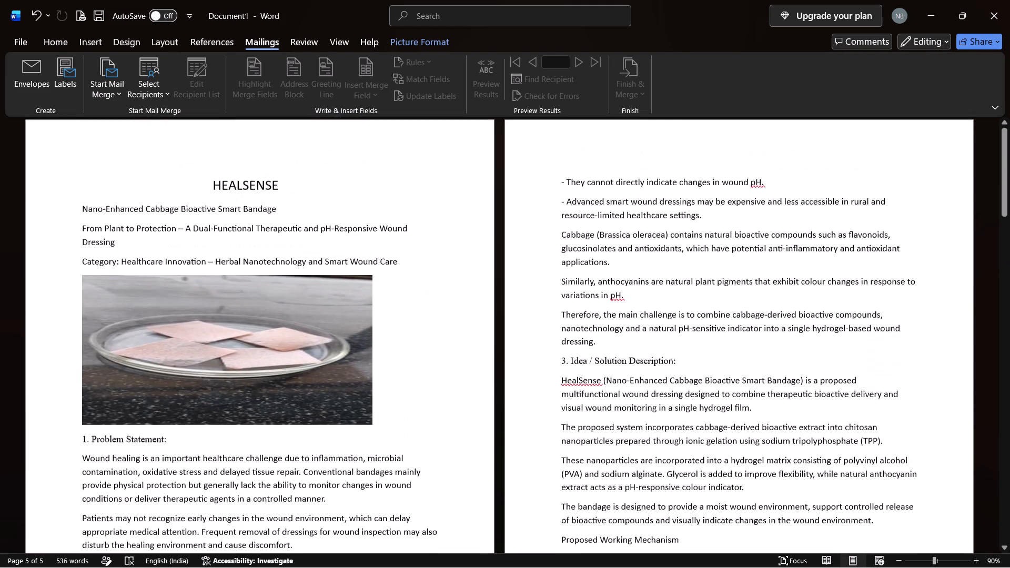
pyautogui.scroll(-6, 298, 283)
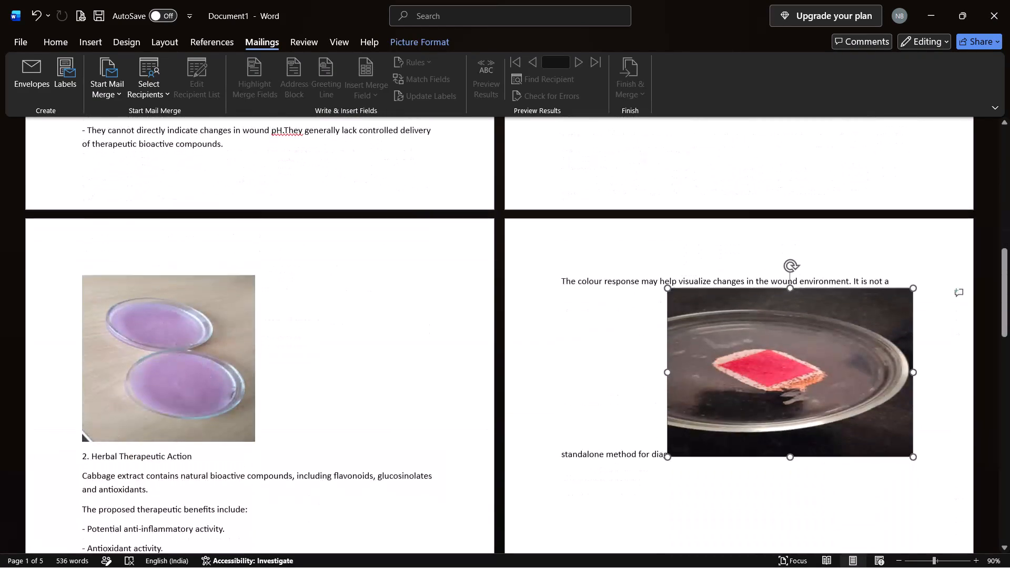
pyautogui.scroll(-5, 298, 283)
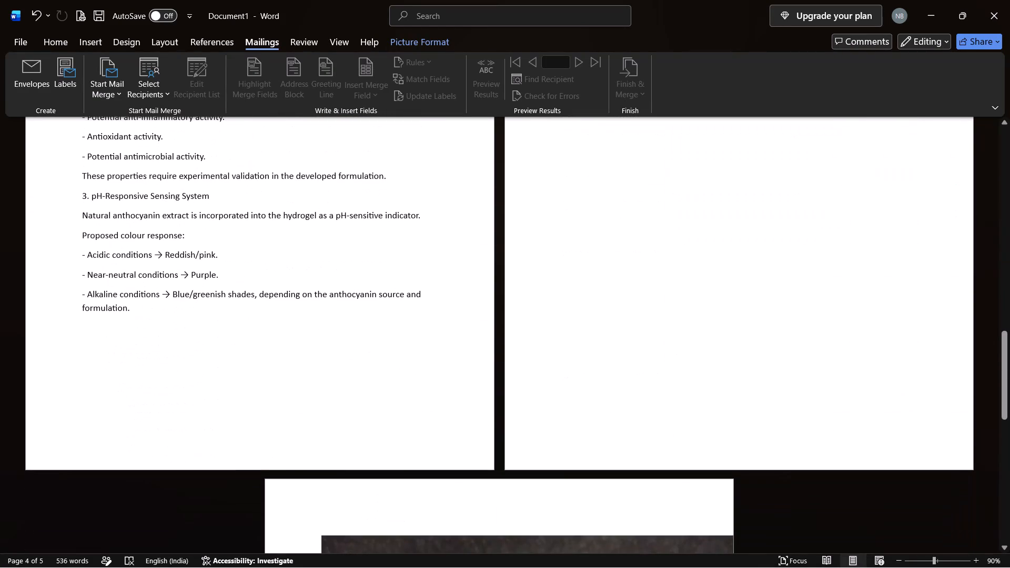
pyautogui.scroll(1, 298, 283)
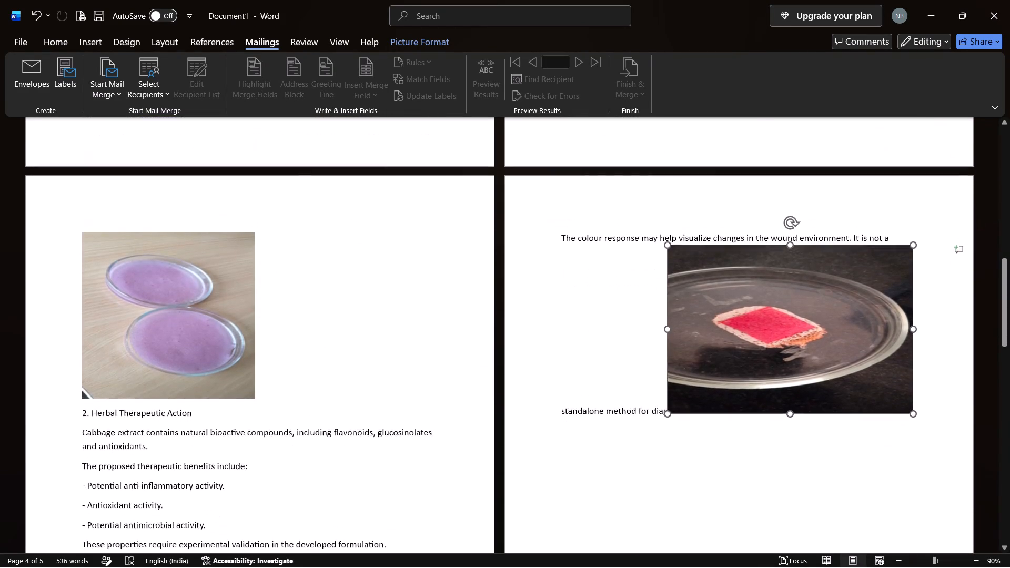
pyautogui.scroll(1, 298, 283)
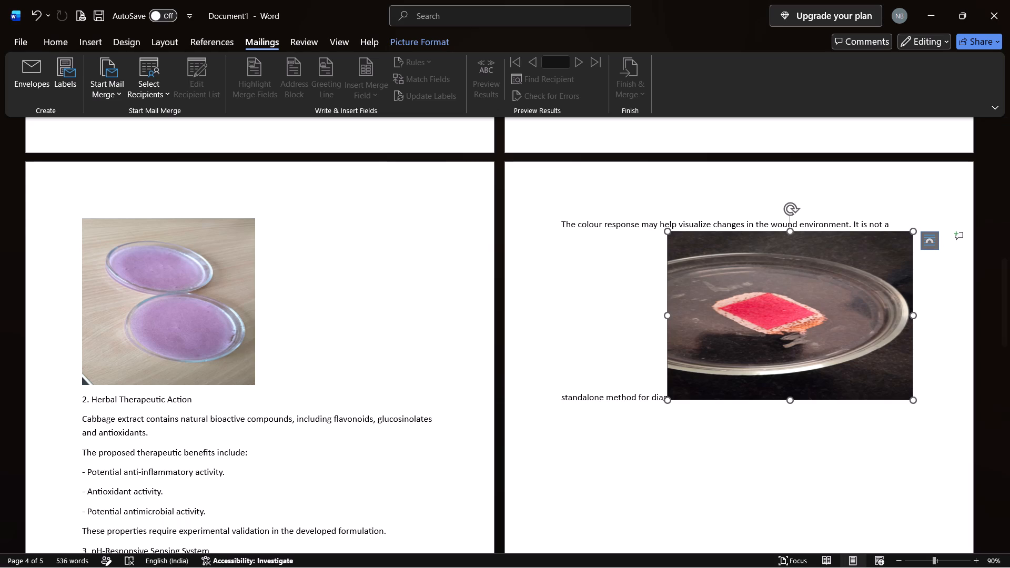
pyautogui.scroll(-4, 298, 283)
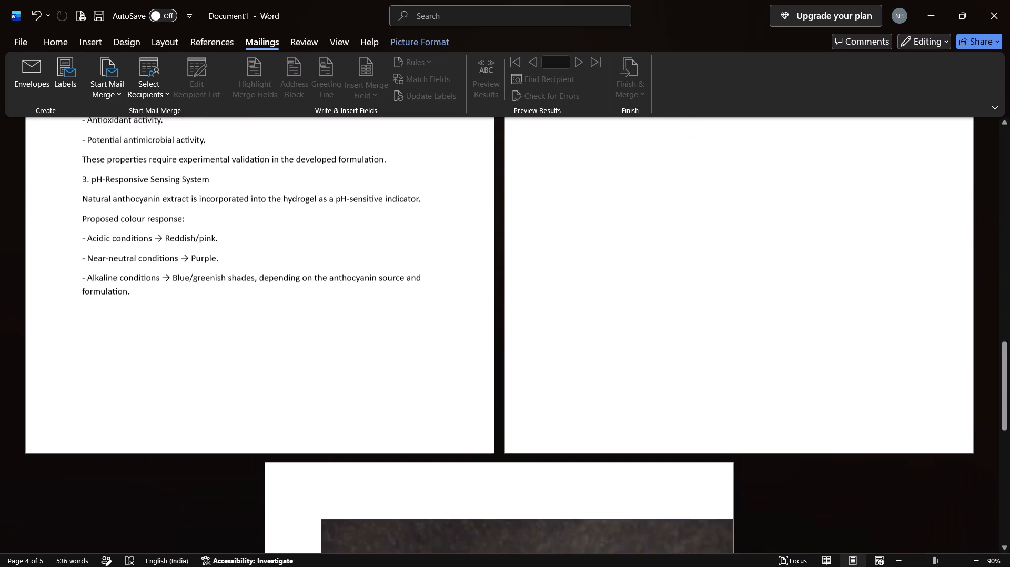
pyautogui.scroll(-1, 298, 283)
pyautogui.scroll(3, 298, 283)
pyautogui.scroll(-1, 298, 283)
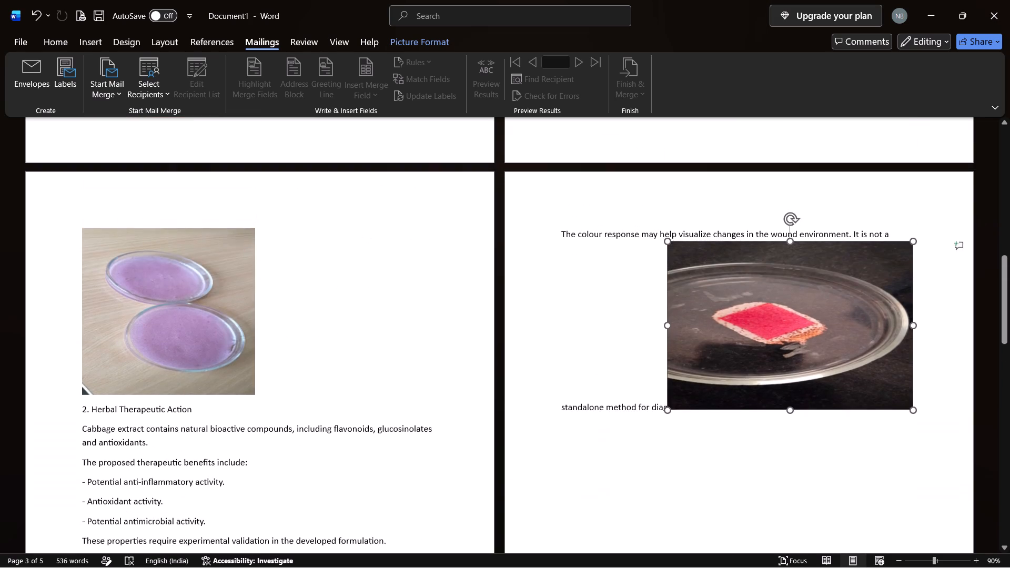
pyautogui.scroll(-2, 298, 283)
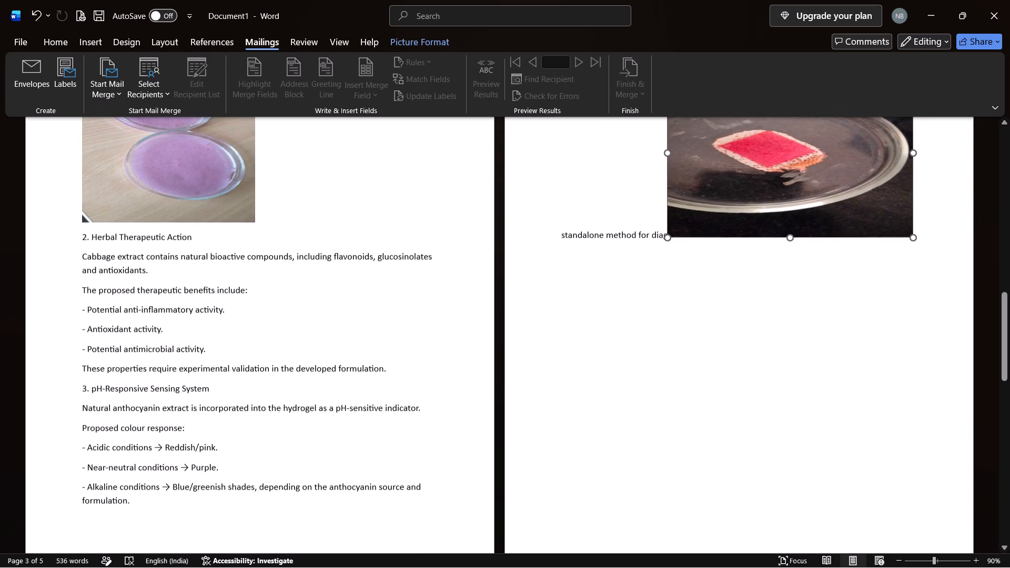
pyautogui.scroll(-1, 298, 283)
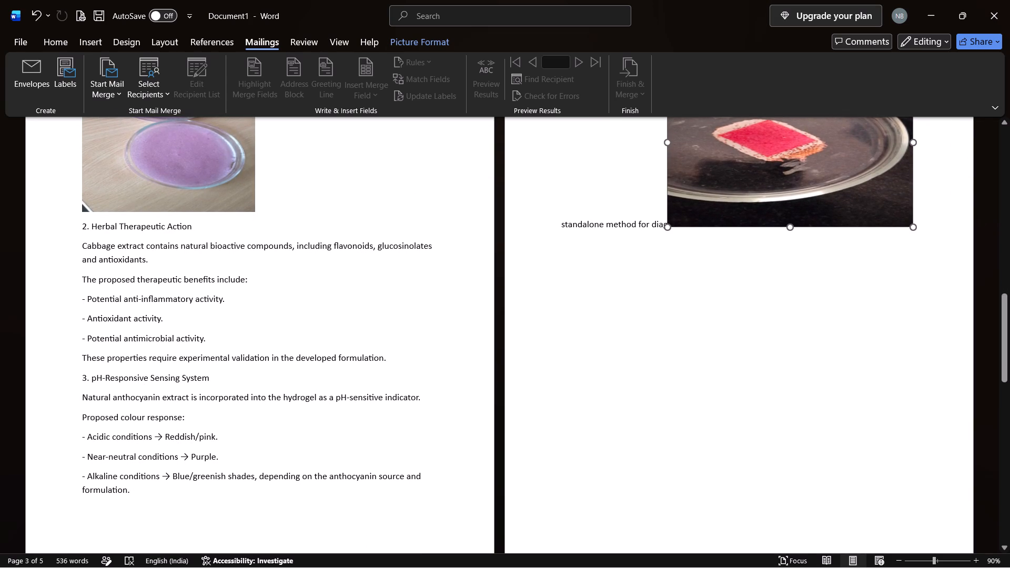
pyautogui.scroll(1, 298, 283)
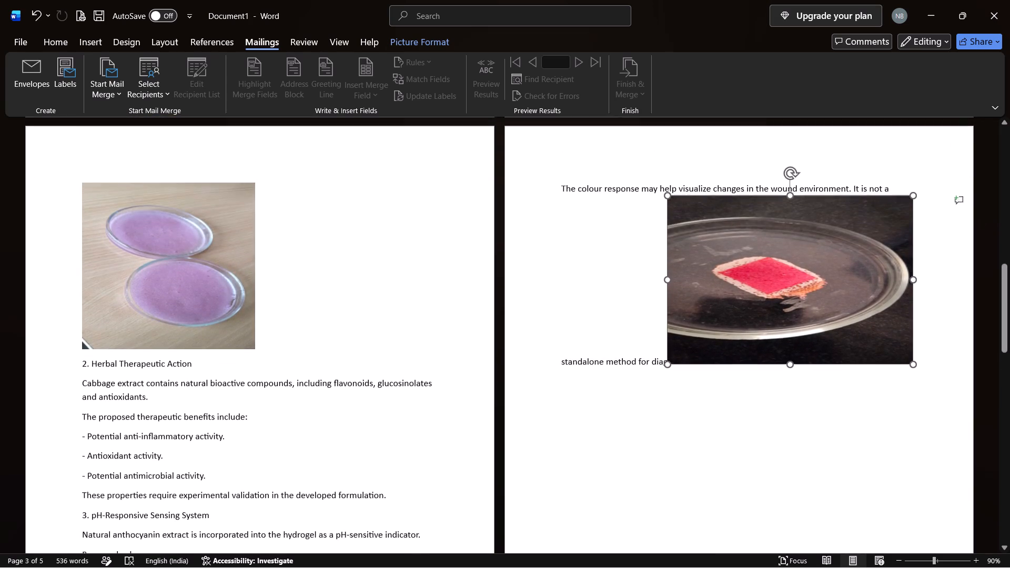
pyautogui.scroll(6, 298, 283)
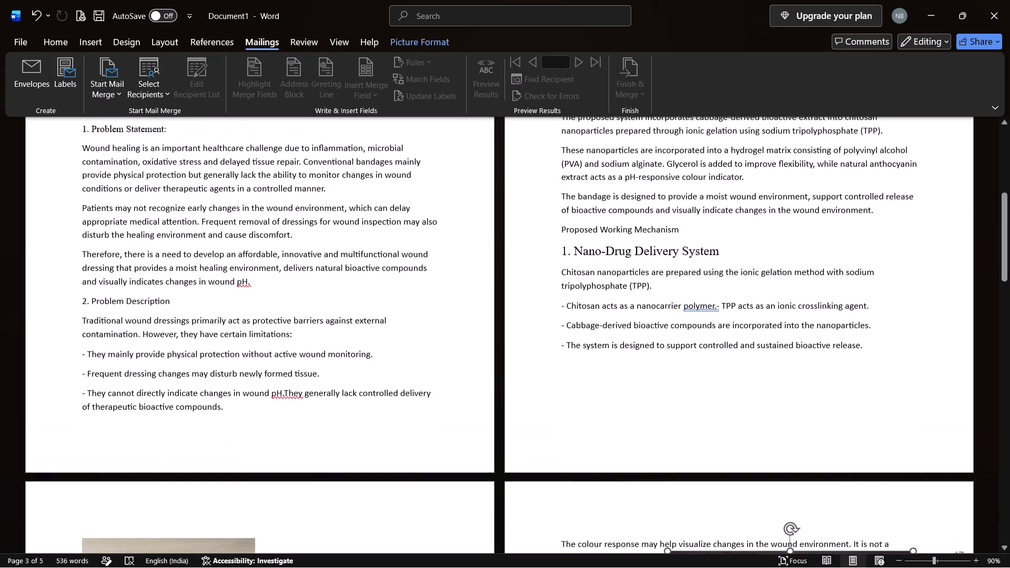
pyautogui.scroll(3, 298, 283)
pyautogui.scroll(-1, 298, 283)
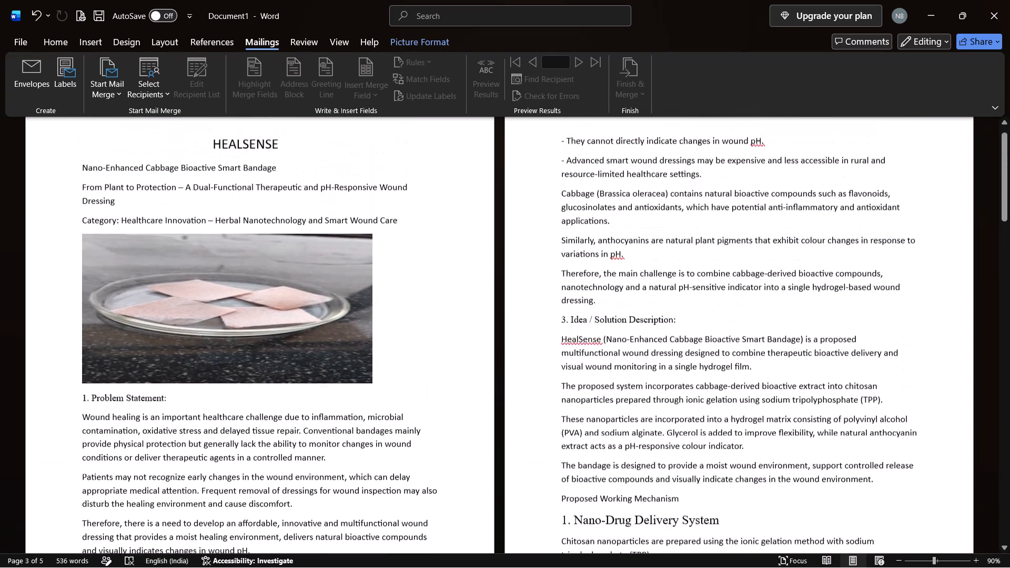
pyautogui.scroll(-6, 298, 283)
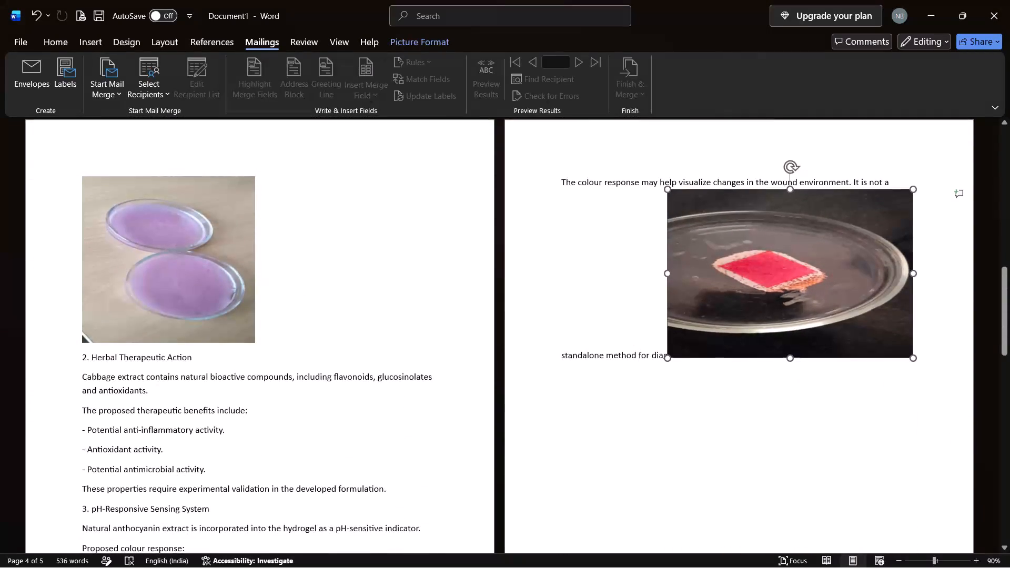
# Reduce the height and width of the page 4 bandage photo to a small landscape picture, about three quarters as tall as wide.
pyautogui.scroll(-1, 298, 283)
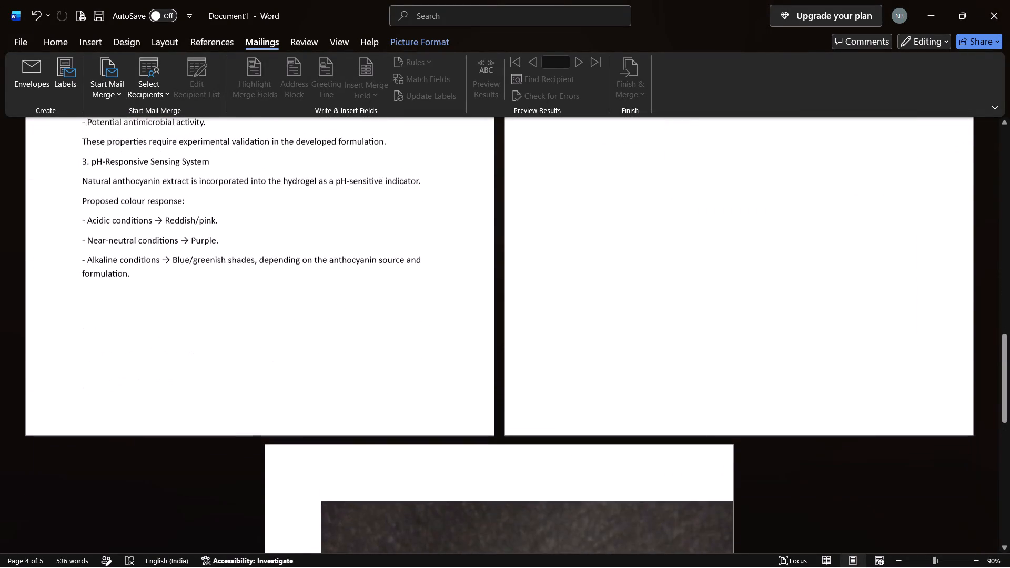
pyautogui.scroll(2, 298, 283)
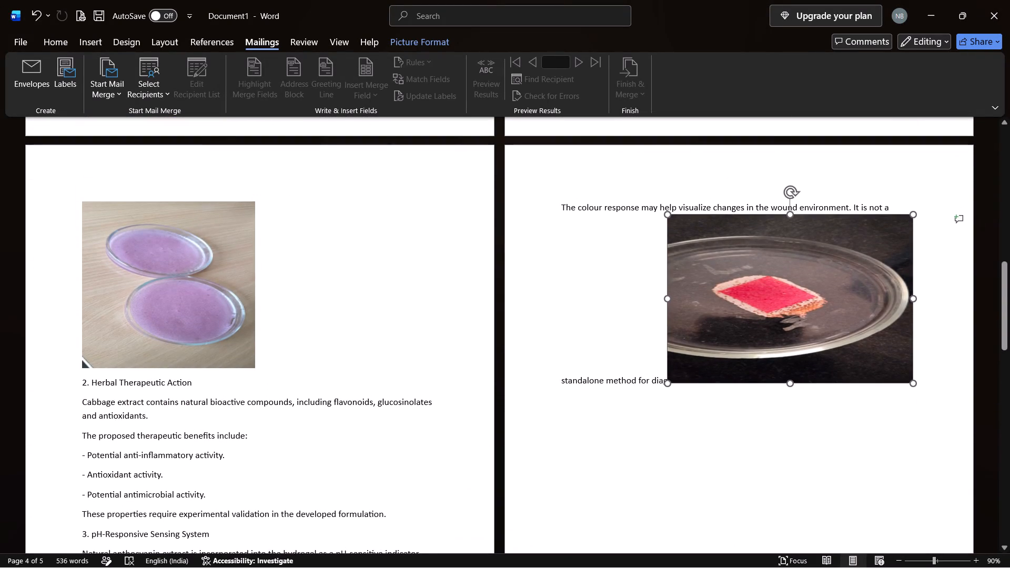
pyautogui.moveTo(791, 383); pyautogui.dragTo(786, 319)
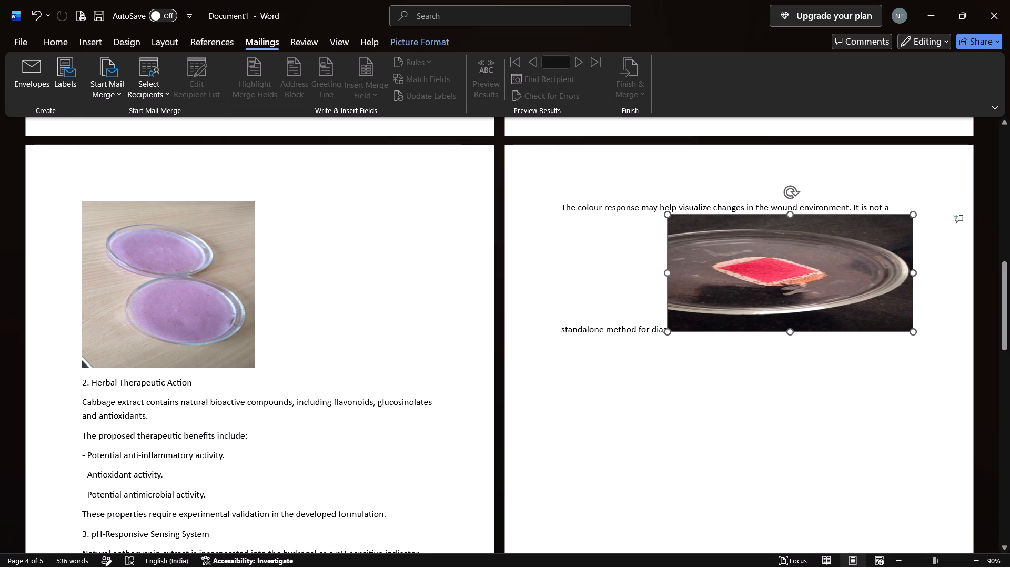
pyautogui.moveTo(786, 319); pyautogui.dragTo(786, 314)
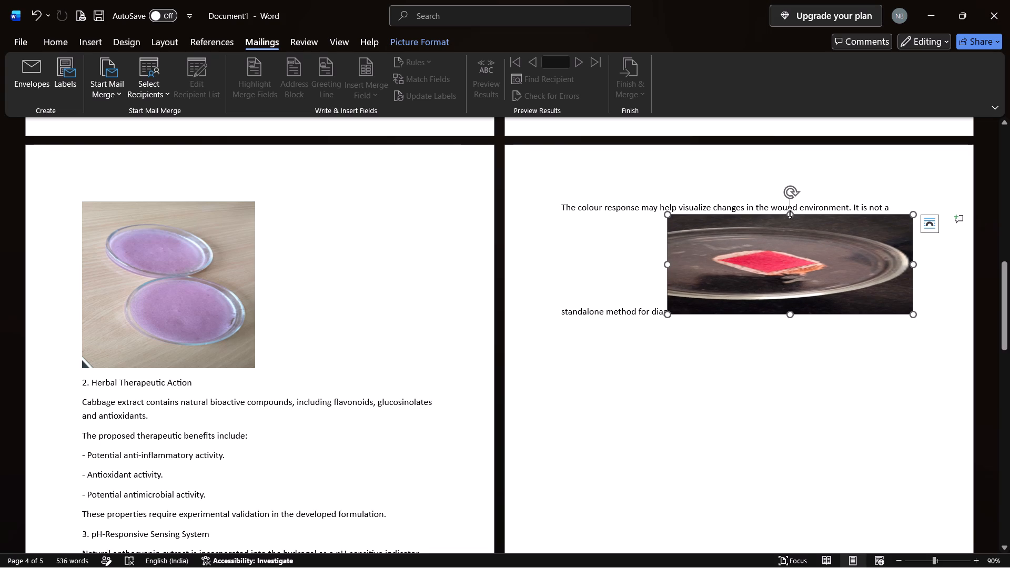
pyautogui.click(790, 211)
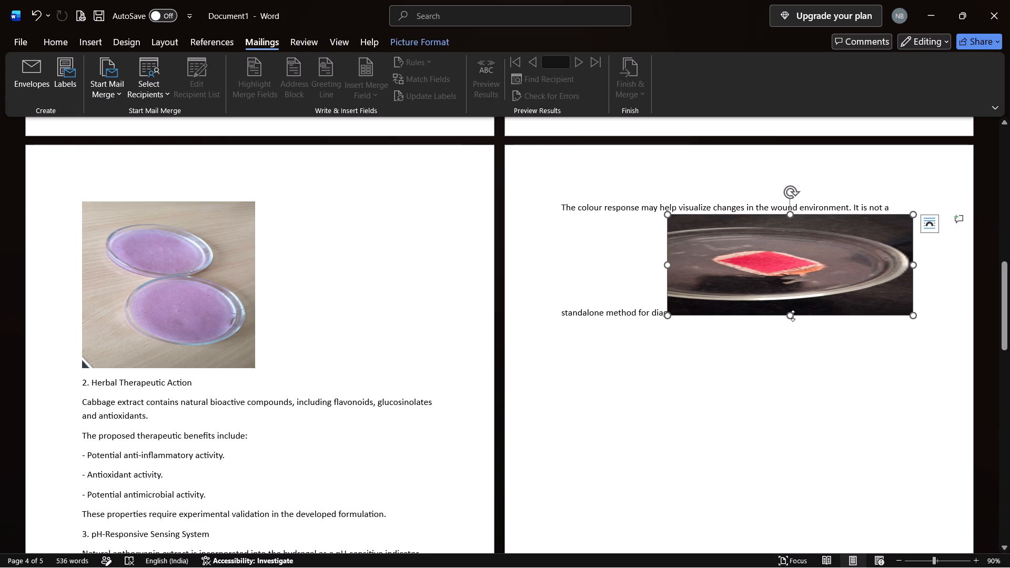
pyautogui.moveTo(793, 316); pyautogui.dragTo(794, 316)
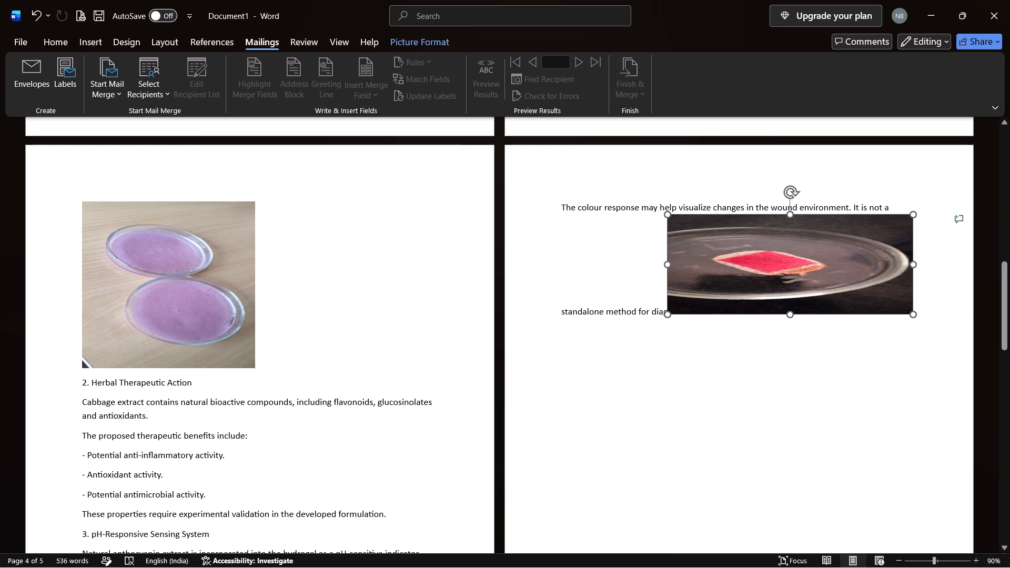
pyautogui.moveTo(794, 316); pyautogui.dragTo(797, 327)
pyautogui.moveTo(914, 269); pyautogui.dragTo(830, 276)
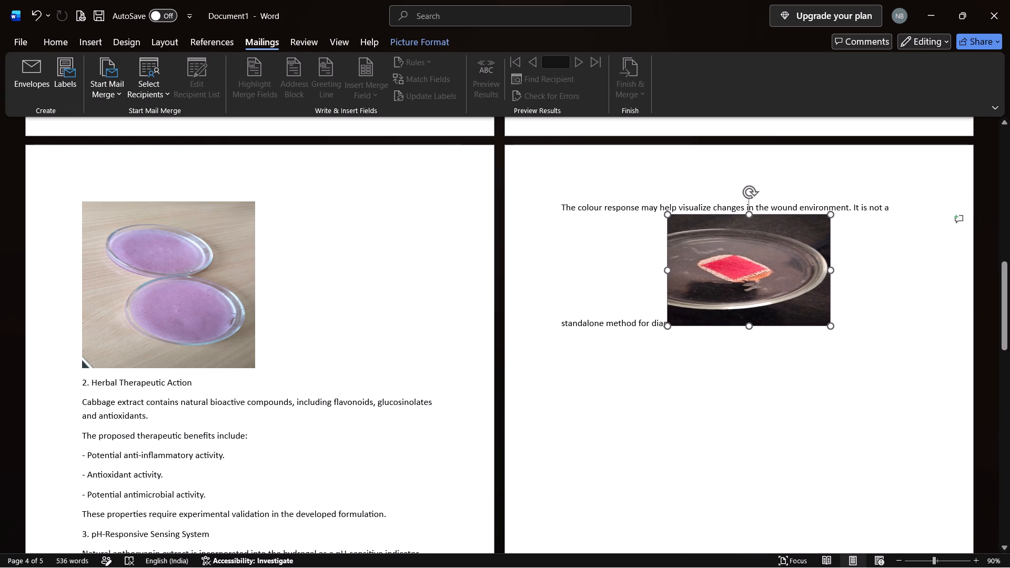
pyautogui.moveTo(830, 276); pyautogui.dragTo(814, 277)
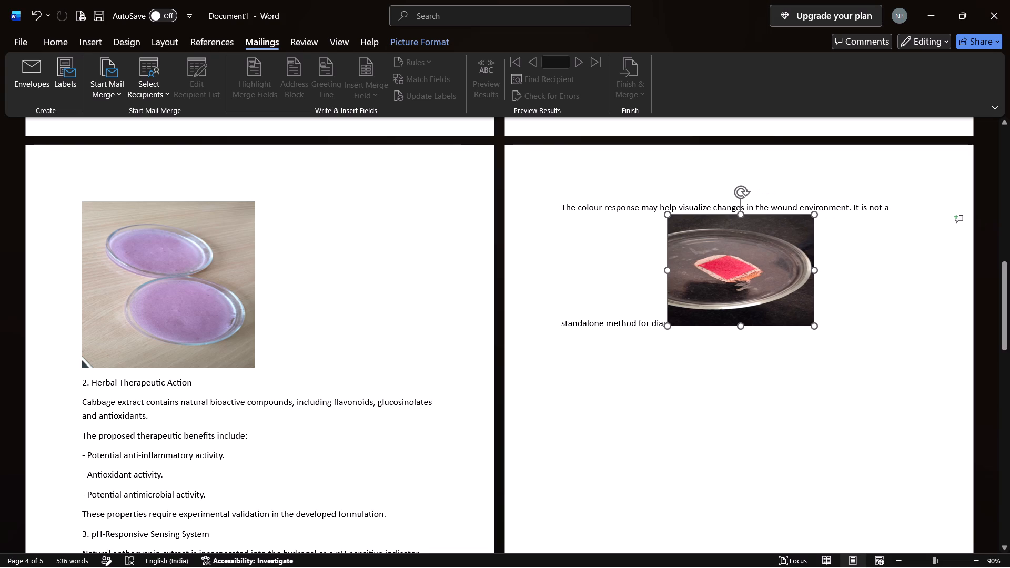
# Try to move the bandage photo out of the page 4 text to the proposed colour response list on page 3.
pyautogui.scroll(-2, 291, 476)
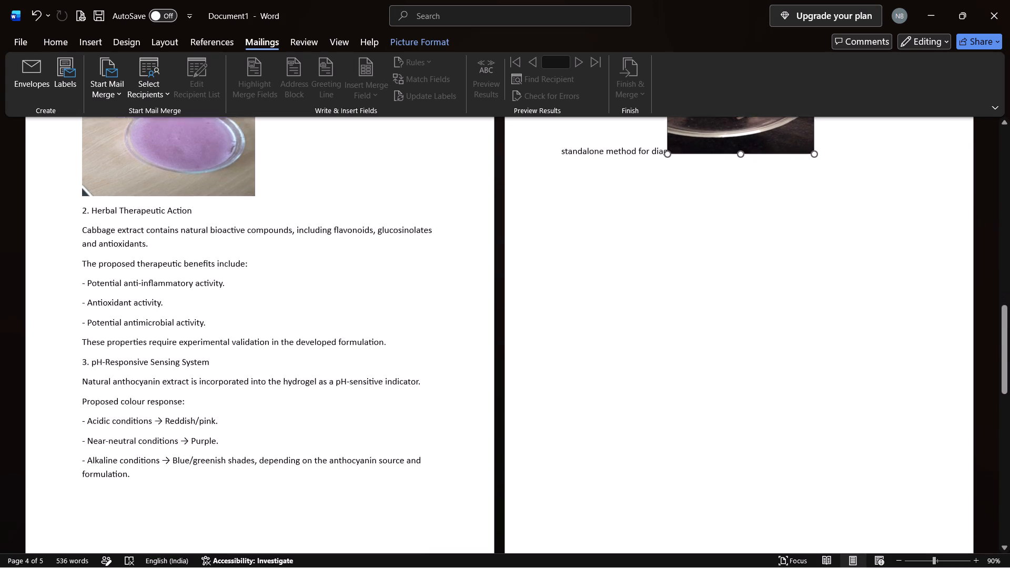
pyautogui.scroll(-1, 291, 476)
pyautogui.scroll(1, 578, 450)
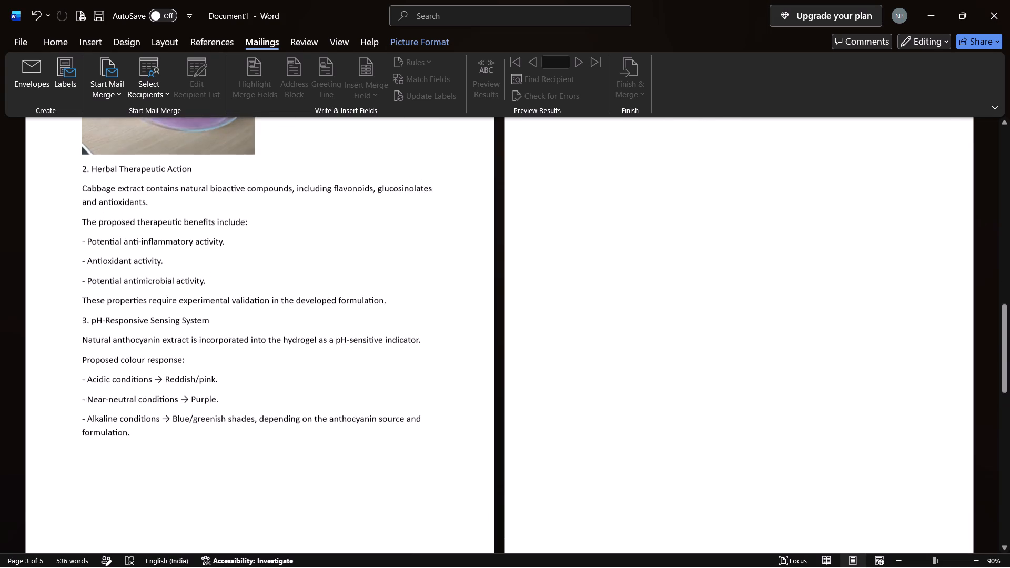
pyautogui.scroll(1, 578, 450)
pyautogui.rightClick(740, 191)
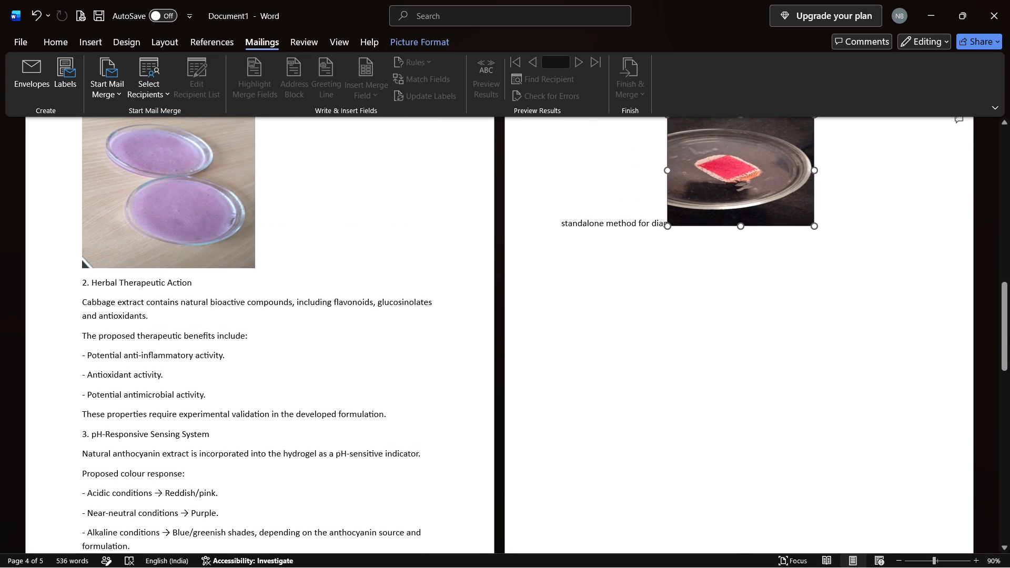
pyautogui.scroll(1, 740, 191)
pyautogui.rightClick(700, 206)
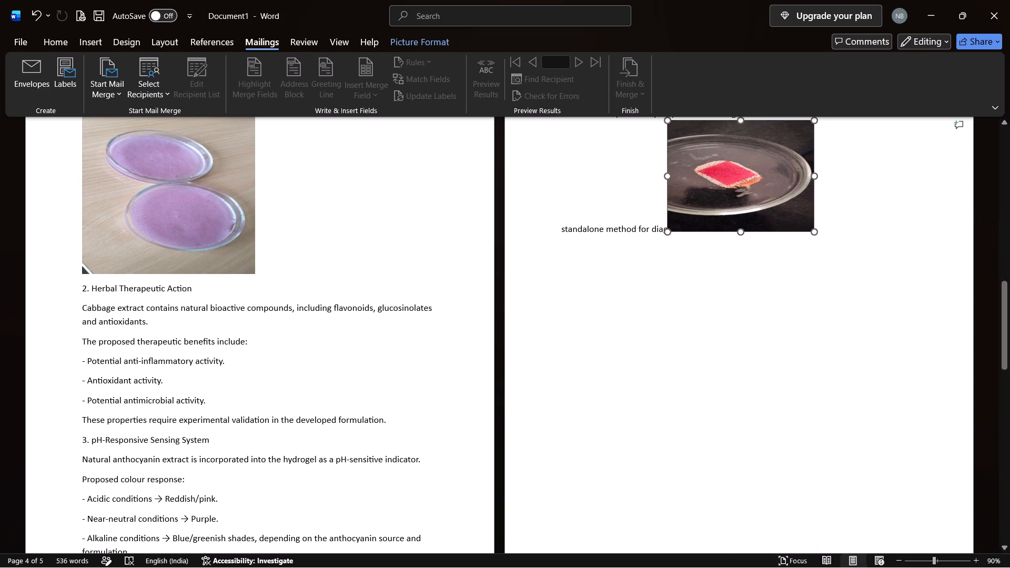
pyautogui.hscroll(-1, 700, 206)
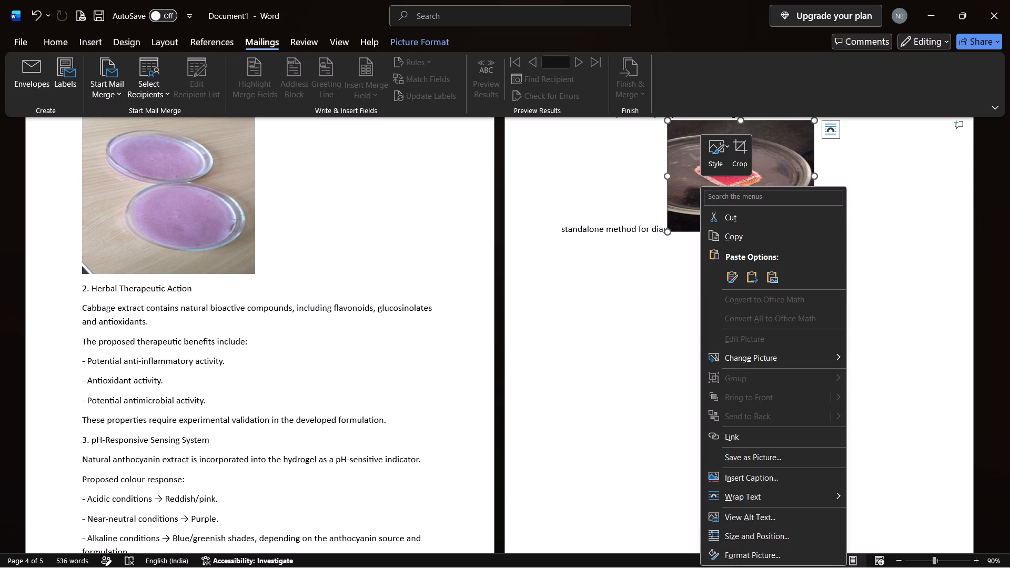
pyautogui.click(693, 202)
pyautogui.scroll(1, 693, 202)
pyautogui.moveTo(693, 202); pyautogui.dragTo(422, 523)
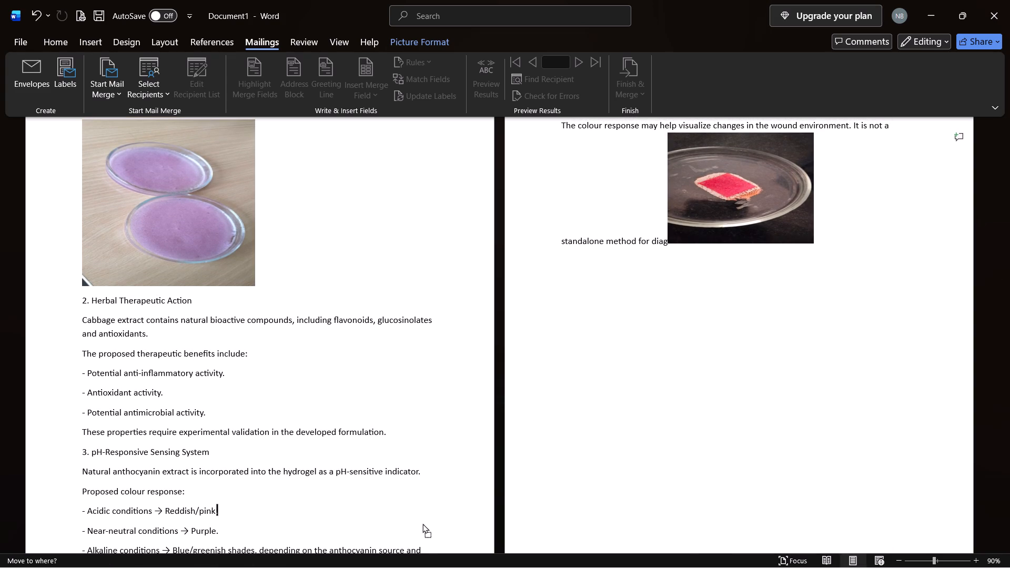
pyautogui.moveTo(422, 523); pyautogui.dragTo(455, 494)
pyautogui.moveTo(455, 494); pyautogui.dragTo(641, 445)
# Move the bandage photo from the page 4 text to page 3, directly beside the purple petri-dish picture.
pyautogui.scroll(-1, 431, 448)
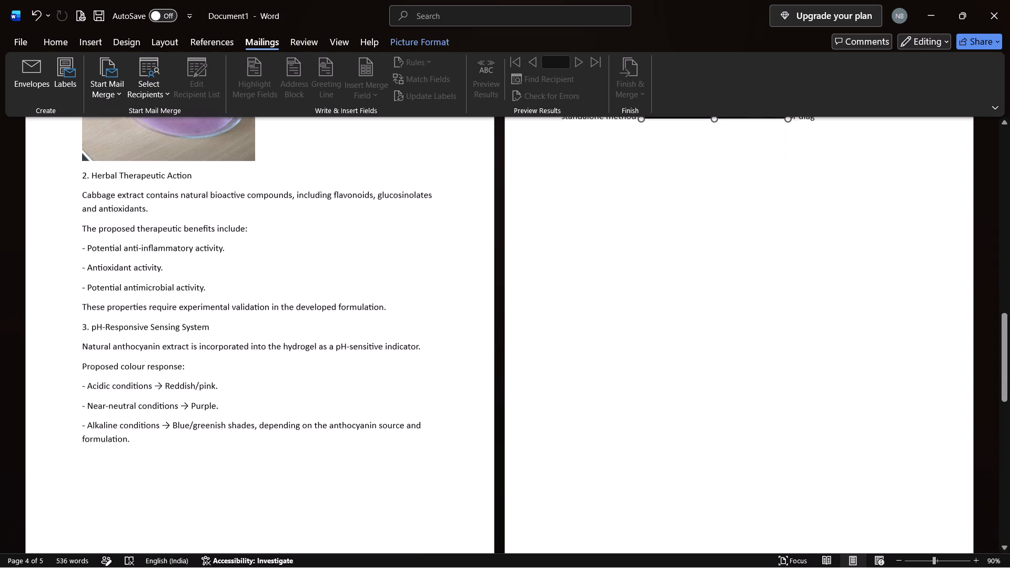
pyautogui.scroll(-1, 431, 448)
pyautogui.scroll(1, 806, 184)
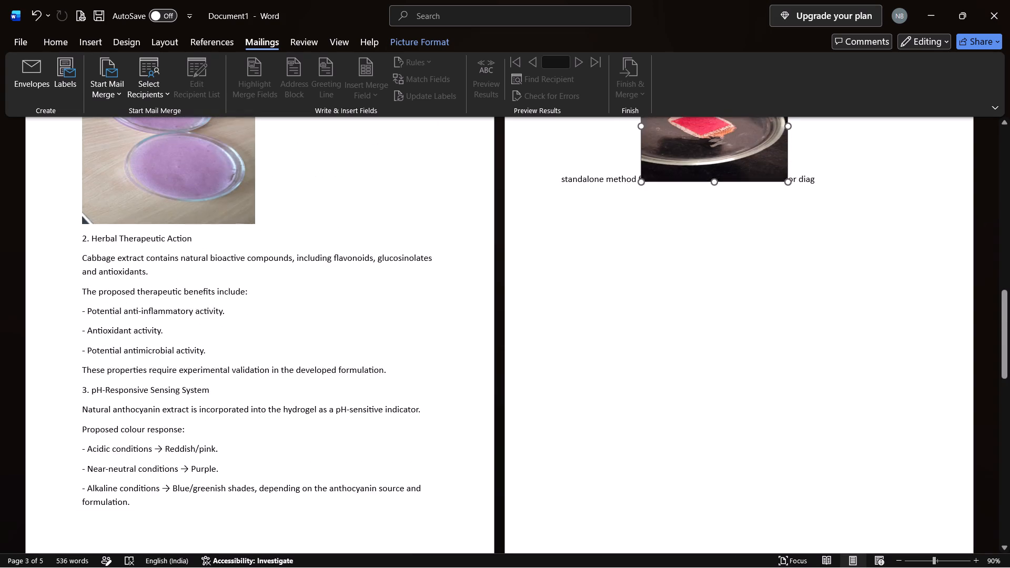
pyautogui.scroll(2, 806, 184)
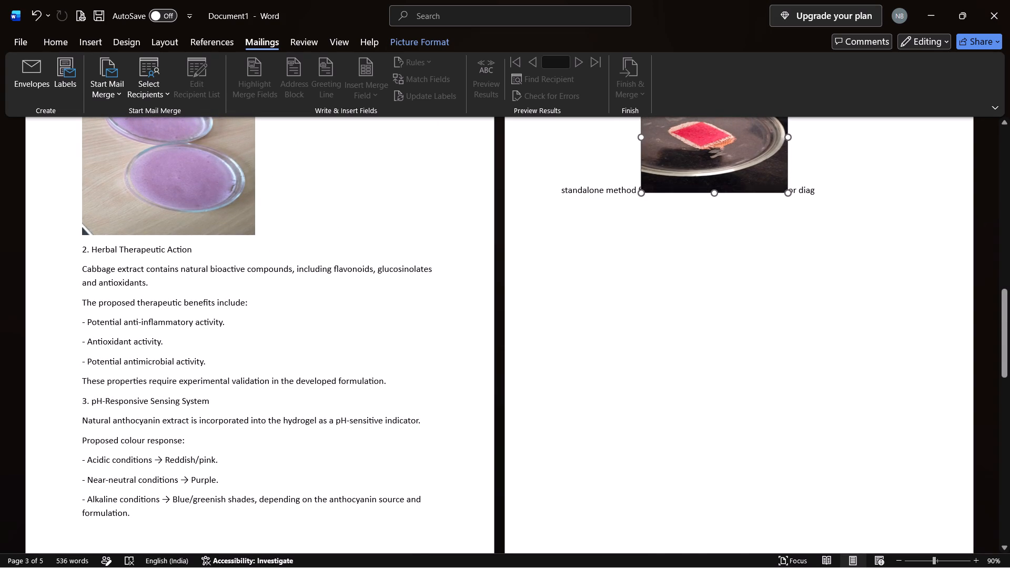
pyautogui.scroll(1, 741, 361)
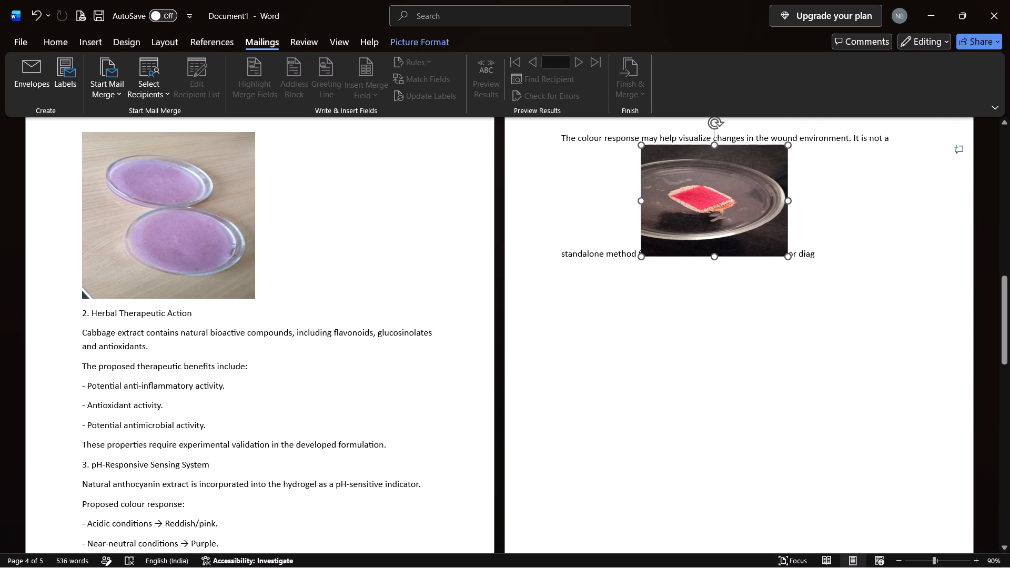
pyautogui.rightClick(701, 246)
pyautogui.scroll(1, 701, 246)
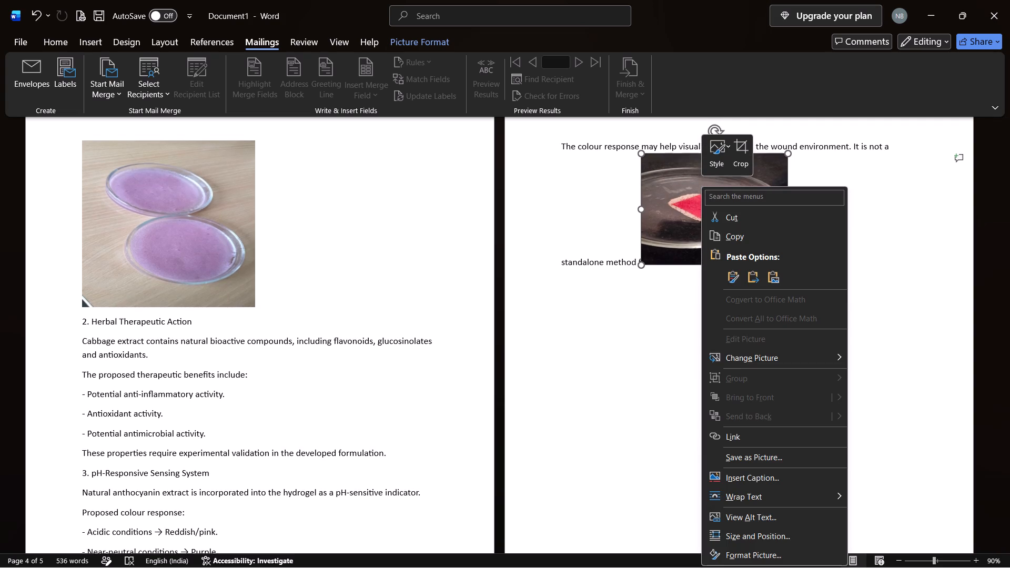
pyautogui.scroll(1, 701, 246)
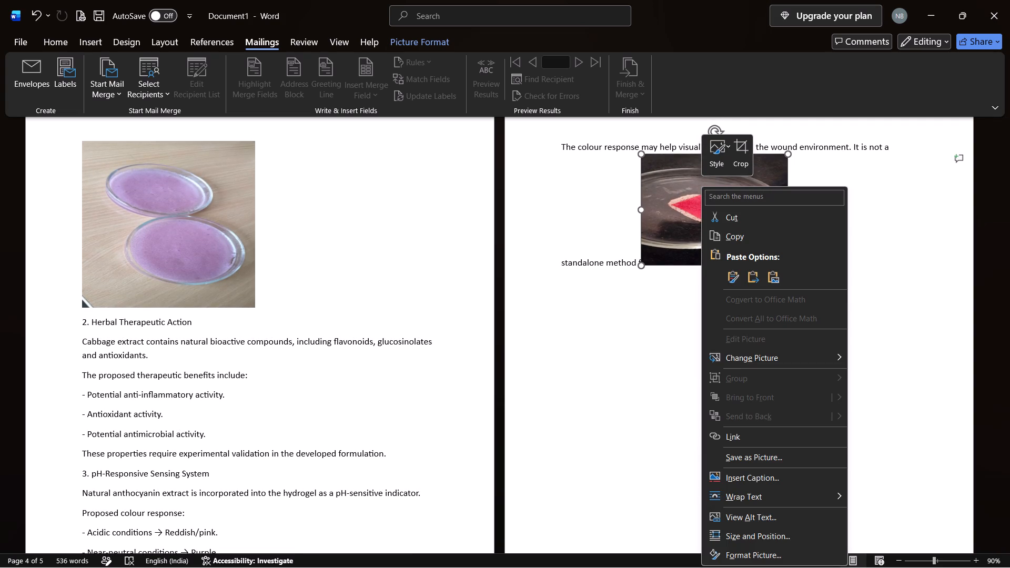
pyautogui.click(664, 200)
pyautogui.rightClick(653, 204)
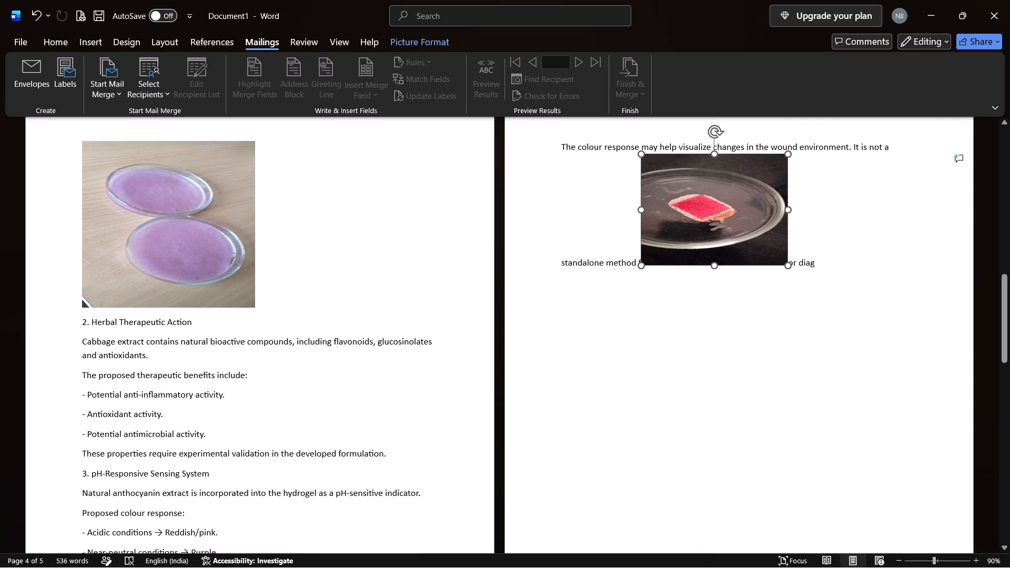
pyautogui.scroll(1, 653, 204)
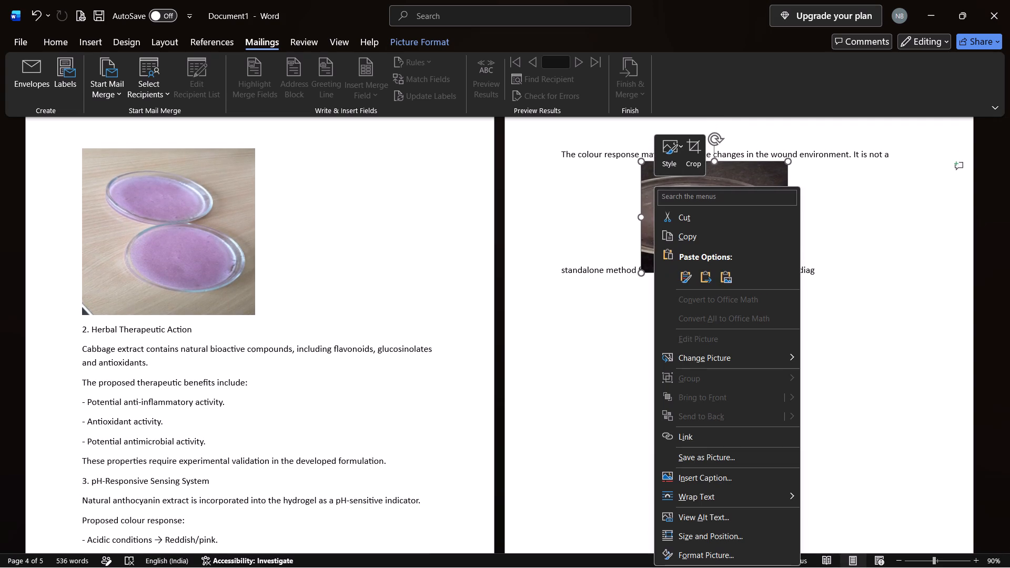
pyautogui.click(645, 240)
pyautogui.moveTo(645, 240); pyautogui.dragTo(641, 246)
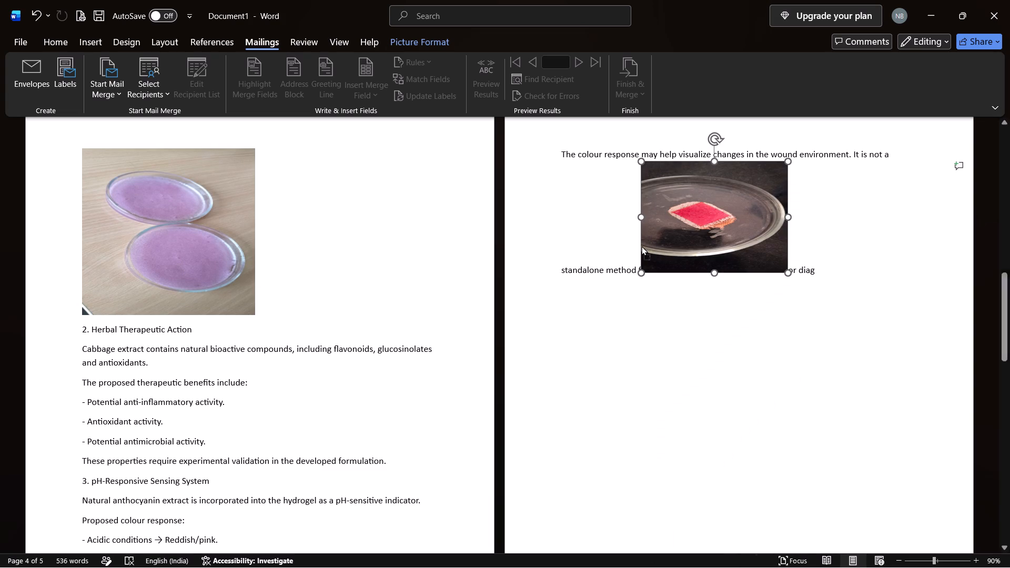
pyautogui.moveTo(641, 246); pyautogui.dragTo(414, 499)
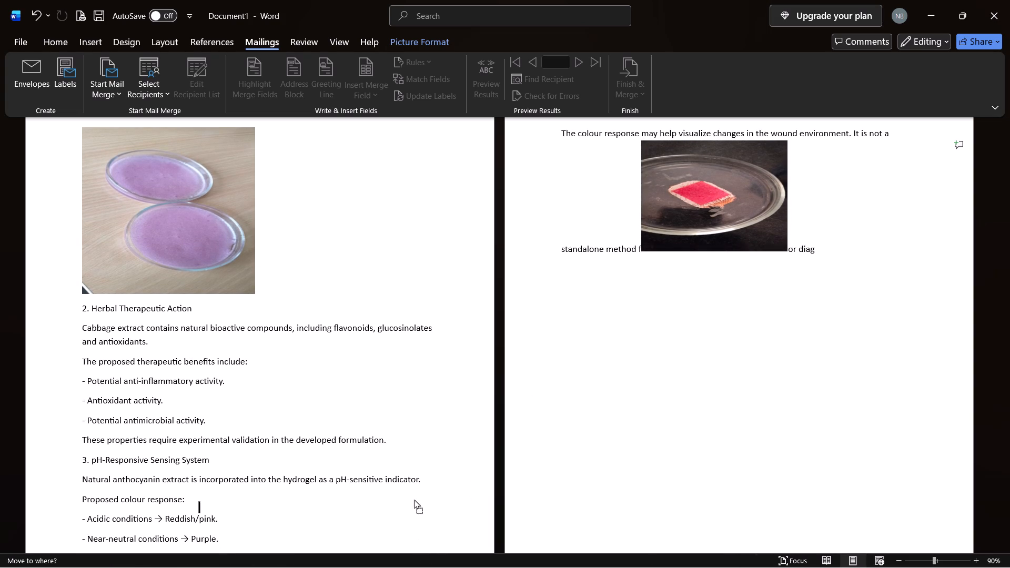
pyautogui.moveTo(414, 499); pyautogui.dragTo(393, 198)
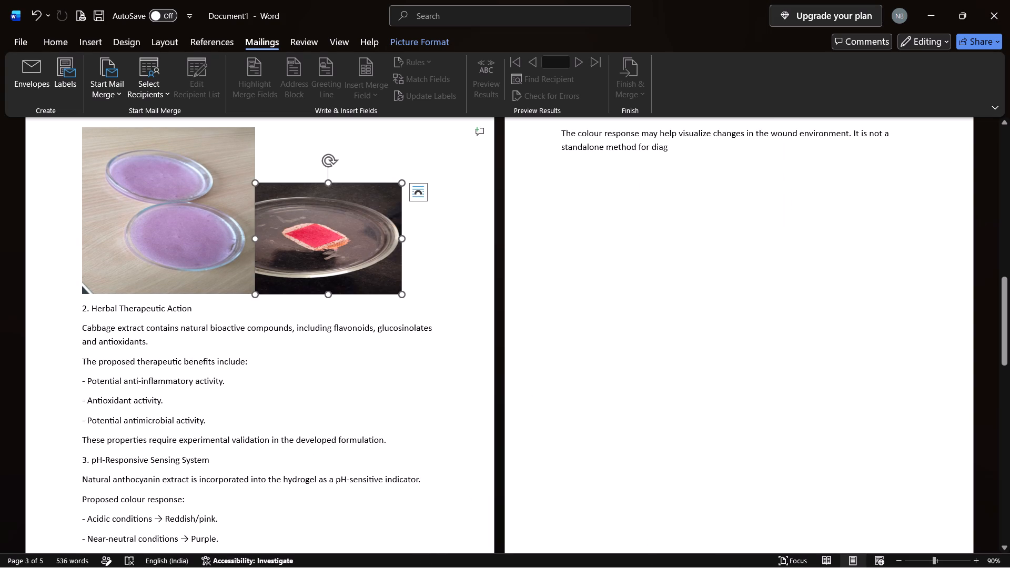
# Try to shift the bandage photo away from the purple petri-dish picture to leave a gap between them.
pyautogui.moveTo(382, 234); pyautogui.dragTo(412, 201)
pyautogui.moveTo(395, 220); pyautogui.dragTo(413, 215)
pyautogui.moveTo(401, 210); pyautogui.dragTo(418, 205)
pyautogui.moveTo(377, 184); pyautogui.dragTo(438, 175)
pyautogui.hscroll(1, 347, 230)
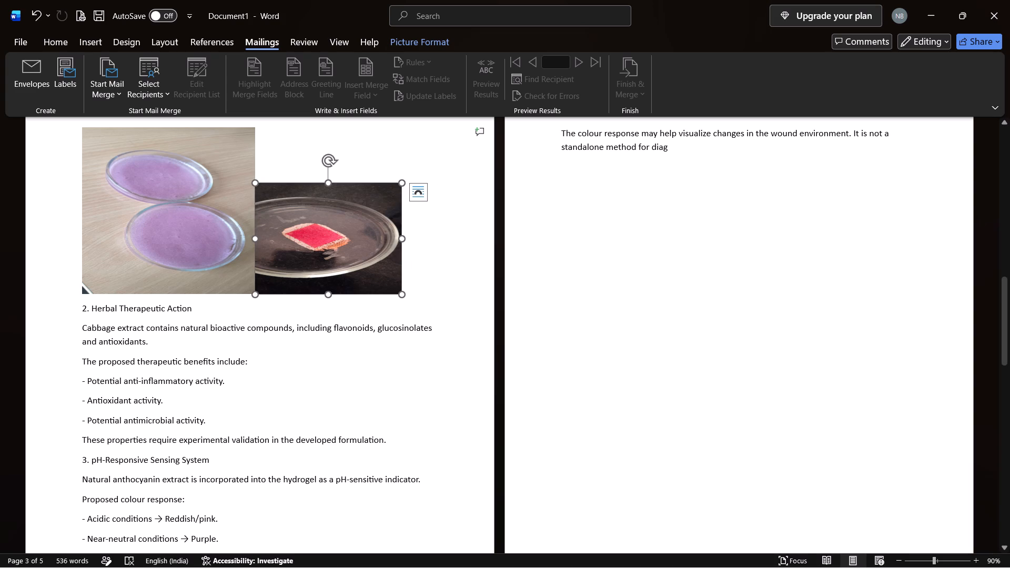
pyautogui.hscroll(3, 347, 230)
# Widen the bandage photo slightly on the side facing away from the purple petri-dish picture.
pyautogui.moveTo(400, 237); pyautogui.dragTo(409, 237)
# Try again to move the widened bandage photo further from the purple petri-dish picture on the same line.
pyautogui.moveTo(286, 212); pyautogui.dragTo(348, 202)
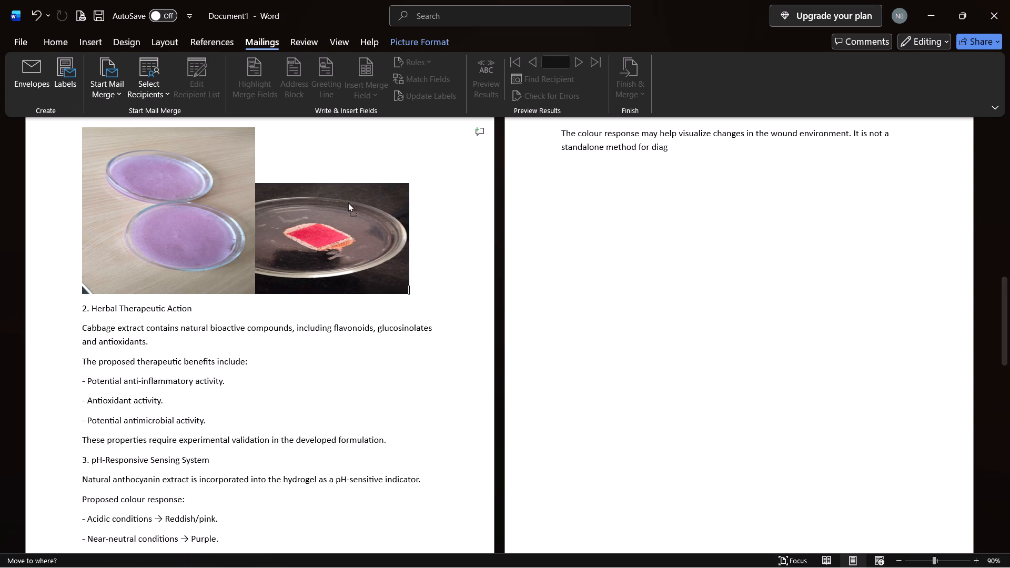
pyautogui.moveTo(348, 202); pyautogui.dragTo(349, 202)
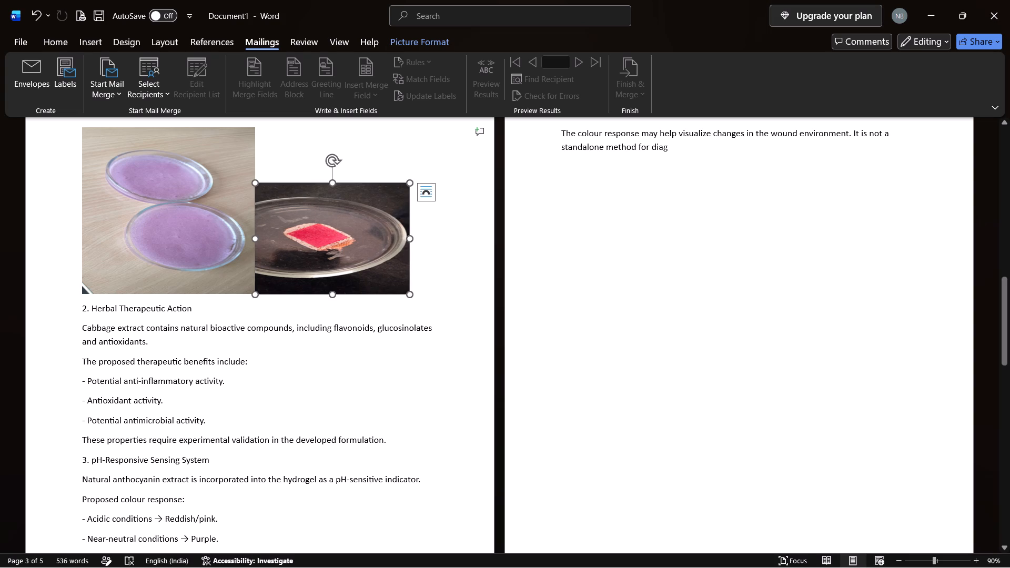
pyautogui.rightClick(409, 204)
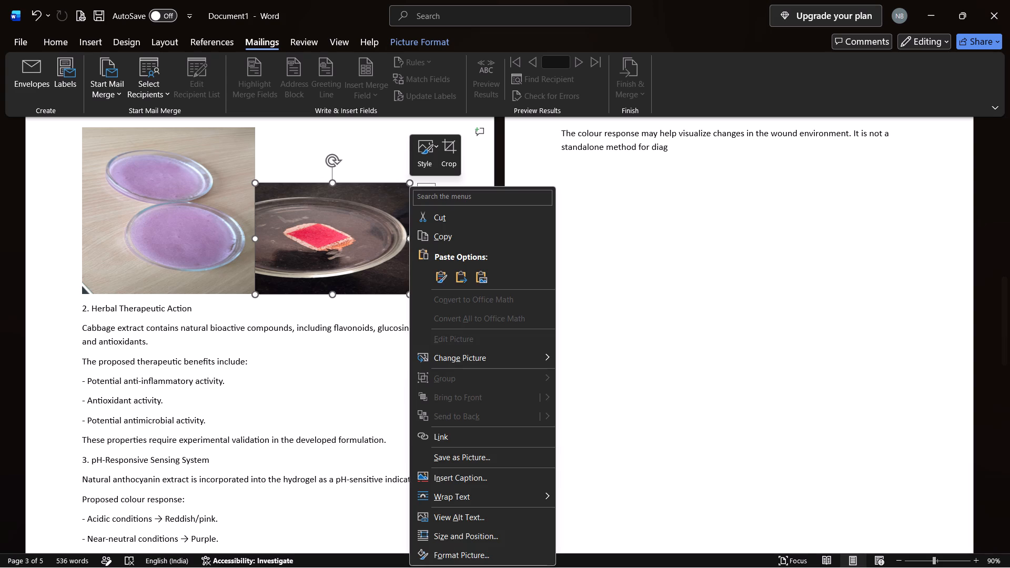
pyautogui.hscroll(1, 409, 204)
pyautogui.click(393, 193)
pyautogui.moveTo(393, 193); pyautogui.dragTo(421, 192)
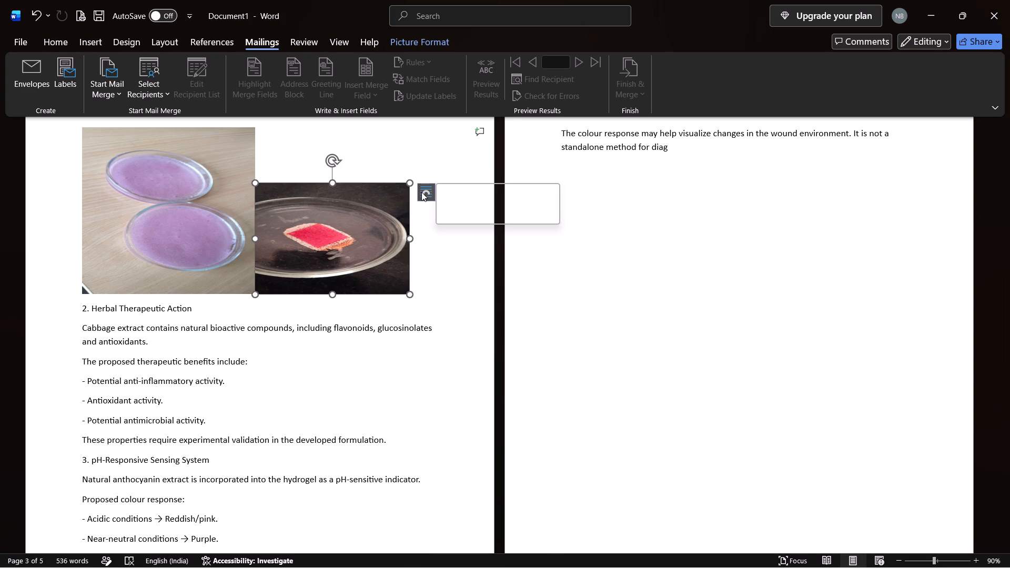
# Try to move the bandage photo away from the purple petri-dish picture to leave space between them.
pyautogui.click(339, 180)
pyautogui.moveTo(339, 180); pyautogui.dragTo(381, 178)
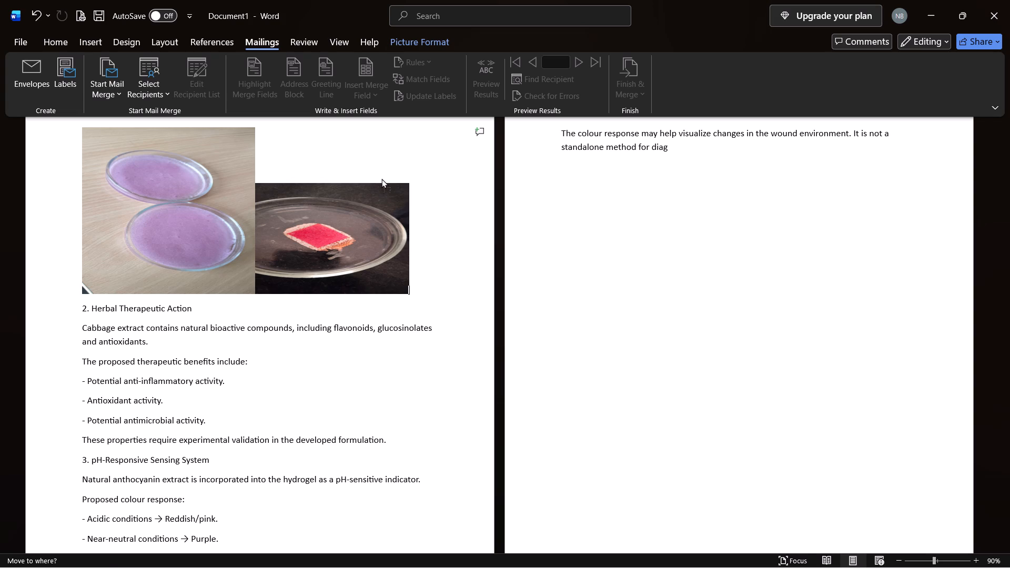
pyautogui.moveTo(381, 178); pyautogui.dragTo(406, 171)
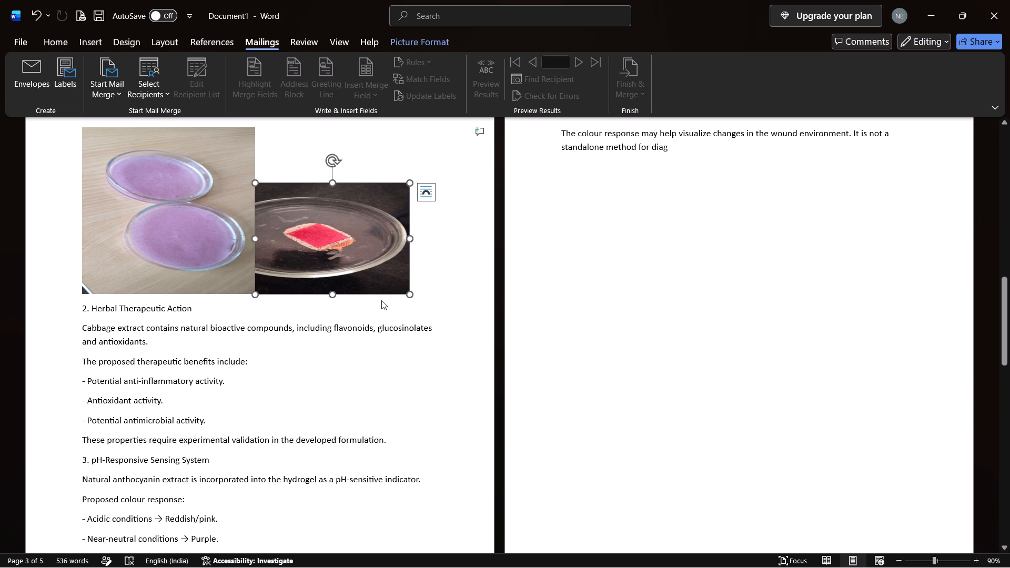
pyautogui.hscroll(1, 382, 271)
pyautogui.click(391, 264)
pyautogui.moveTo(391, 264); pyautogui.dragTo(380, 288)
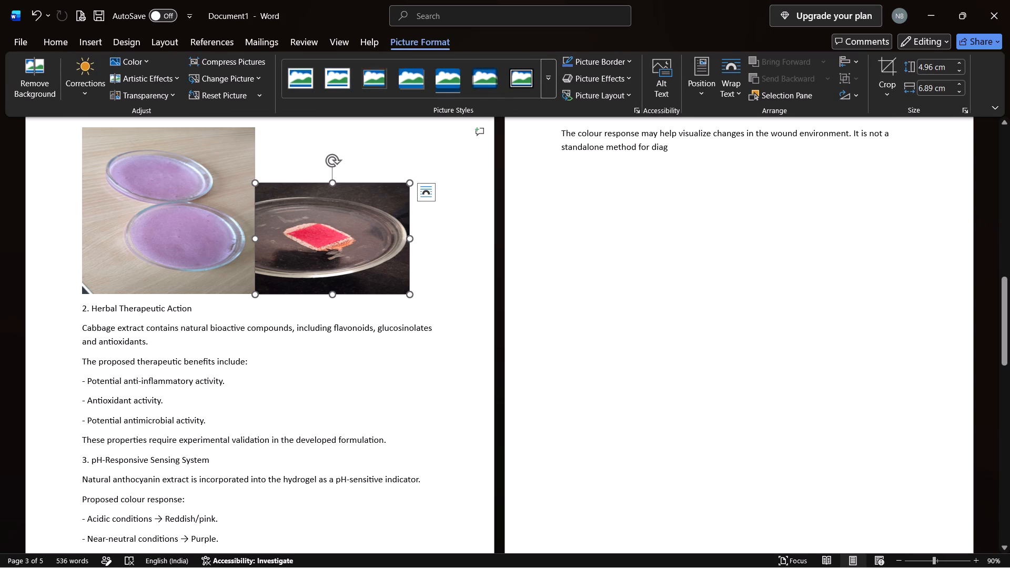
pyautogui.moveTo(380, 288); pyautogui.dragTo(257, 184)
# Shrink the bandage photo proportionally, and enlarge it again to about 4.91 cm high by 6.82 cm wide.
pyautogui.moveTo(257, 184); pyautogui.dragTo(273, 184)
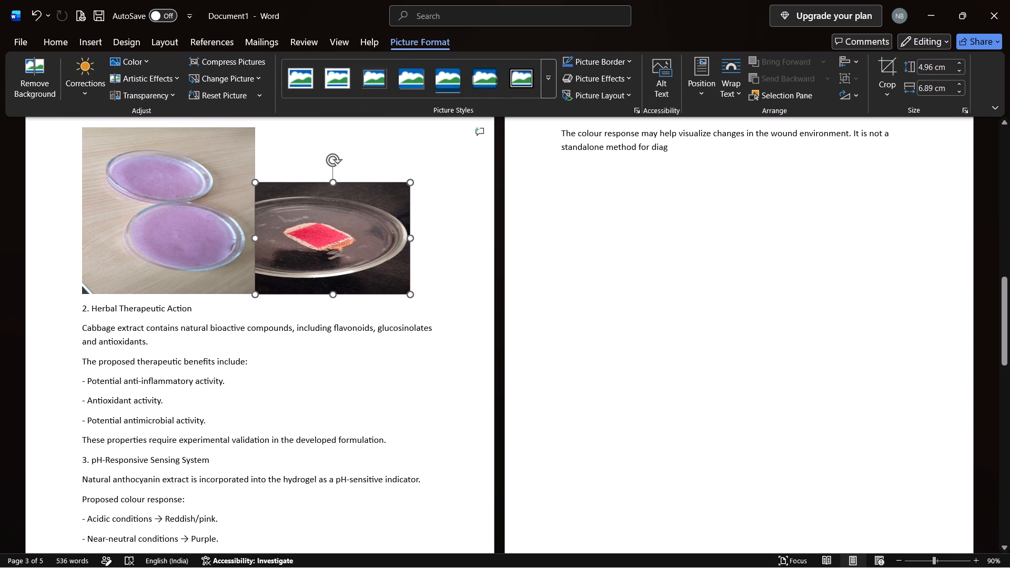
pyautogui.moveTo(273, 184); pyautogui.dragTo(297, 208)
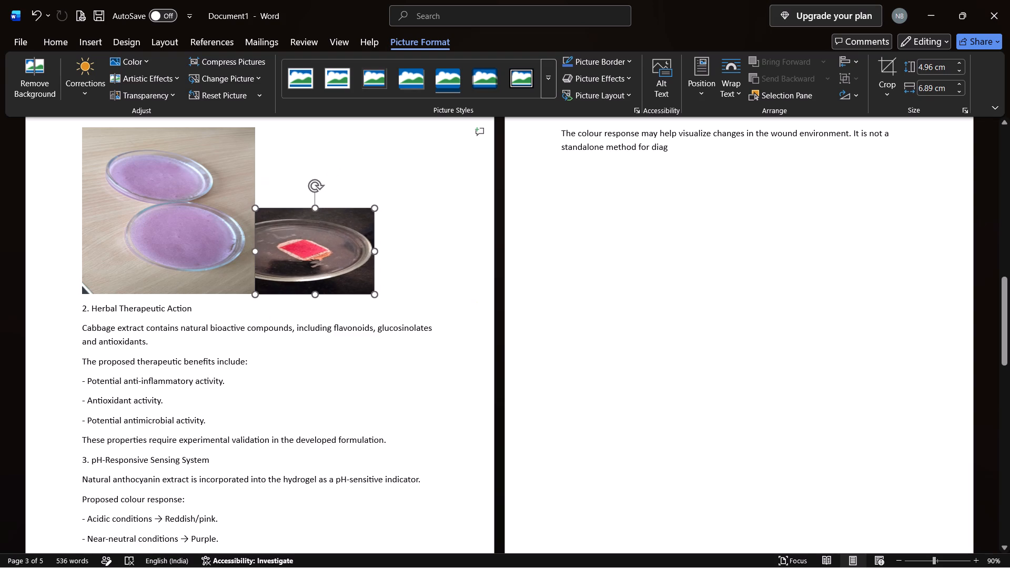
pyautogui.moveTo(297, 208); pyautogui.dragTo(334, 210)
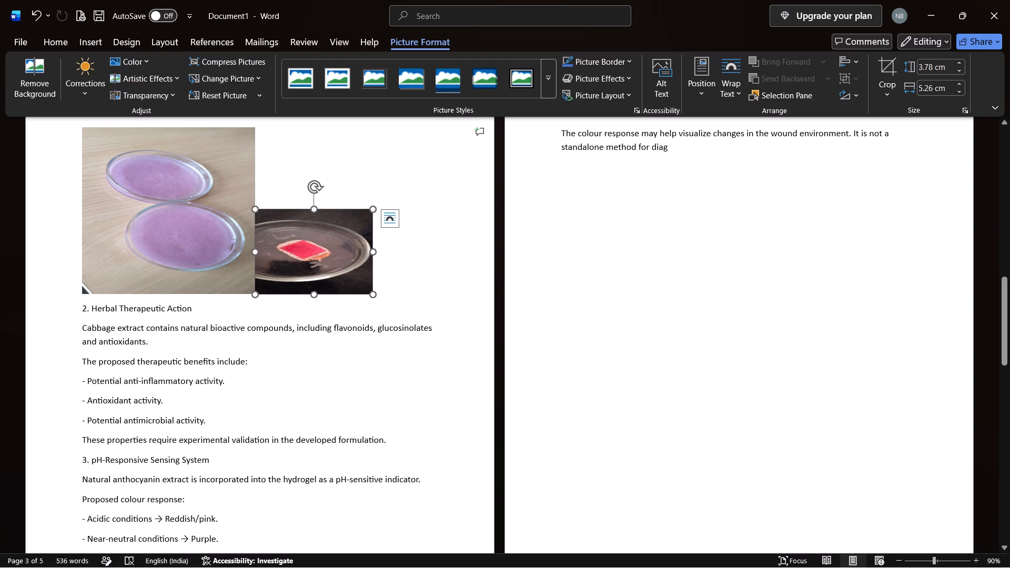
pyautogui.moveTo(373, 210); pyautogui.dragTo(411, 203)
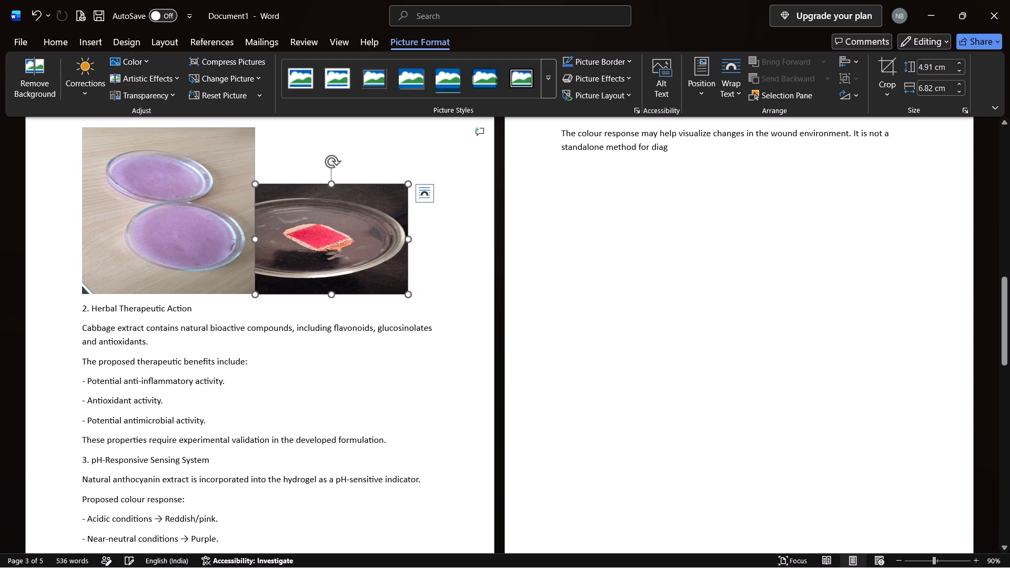
# Set the bandage photo's text wrapping to Through so it is no longer in line with text.
pyautogui.click(432, 196)
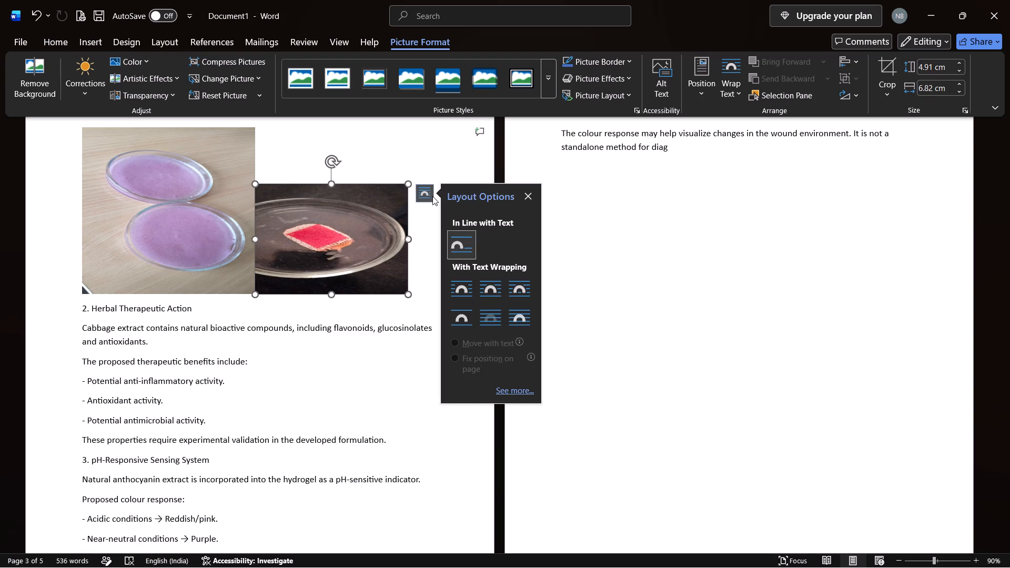
pyautogui.click(516, 284)
# Shrink the purple petri-dish picture on page 3 proportionally to about 5.26 cm high by 5.47 cm wide.
pyautogui.doubleClick(186, 318)
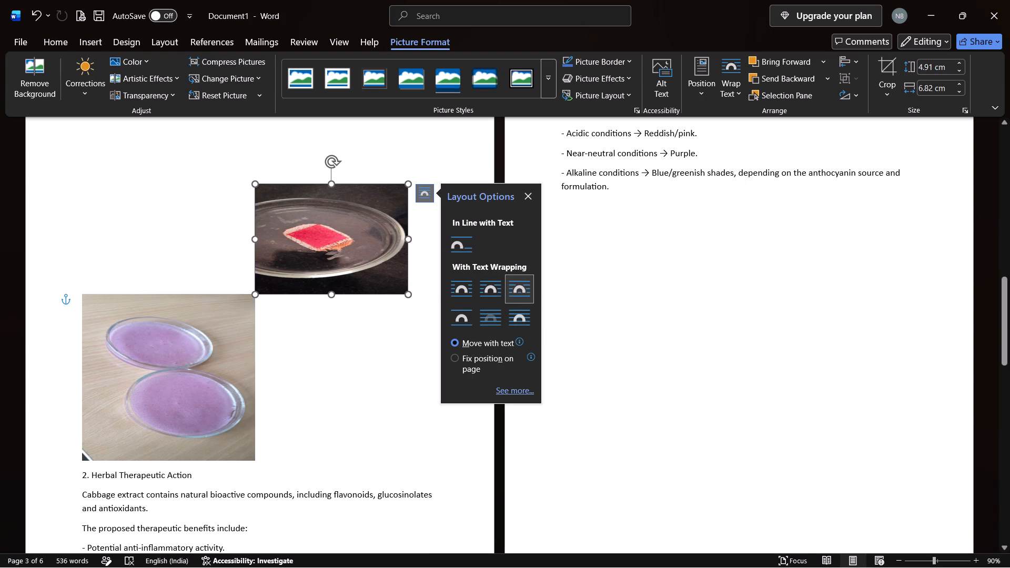
pyautogui.click(259, 291)
pyautogui.moveTo(259, 291); pyautogui.dragTo(184, 247)
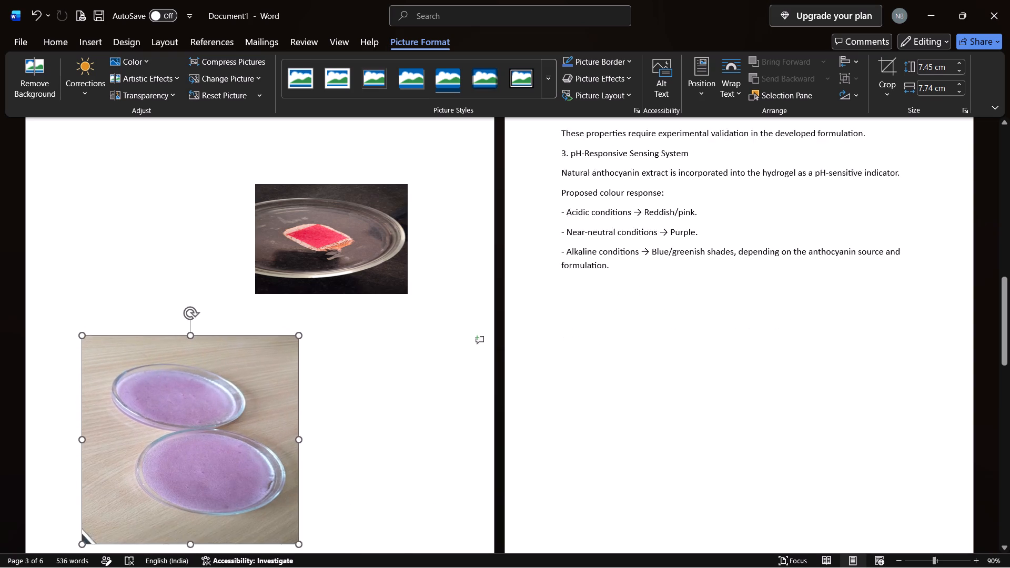
pyautogui.moveTo(184, 247); pyautogui.dragTo(183, 366)
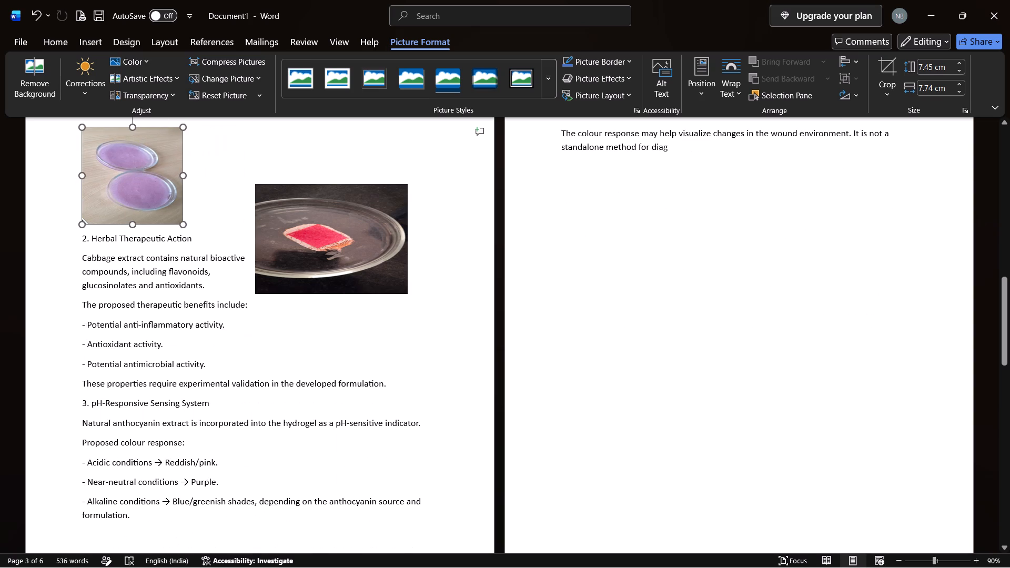
pyautogui.moveTo(183, 366); pyautogui.dragTo(173, 343)
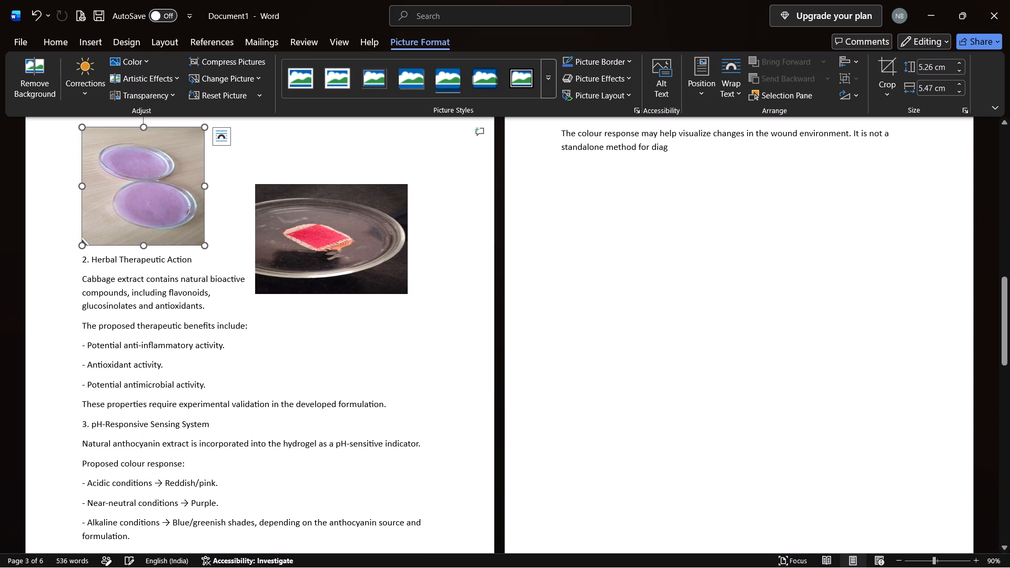
# Resize the bandage photo to about 4.91 cm high by 9.9 cm wide, fitting it above the Herbal Therapeutic Action heading.
pyautogui.click(324, 255)
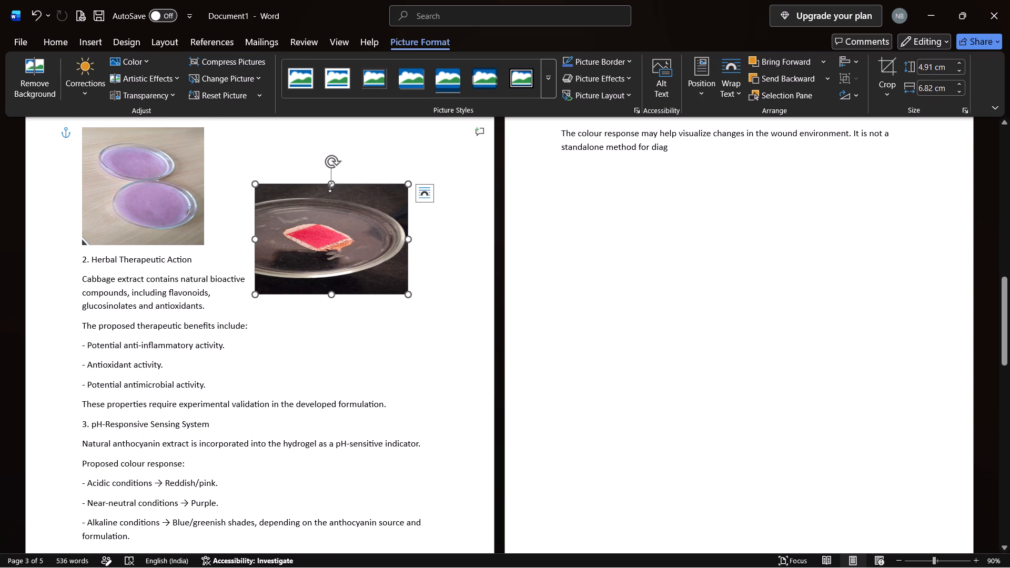
pyautogui.moveTo(330, 185); pyautogui.dragTo(334, 161)
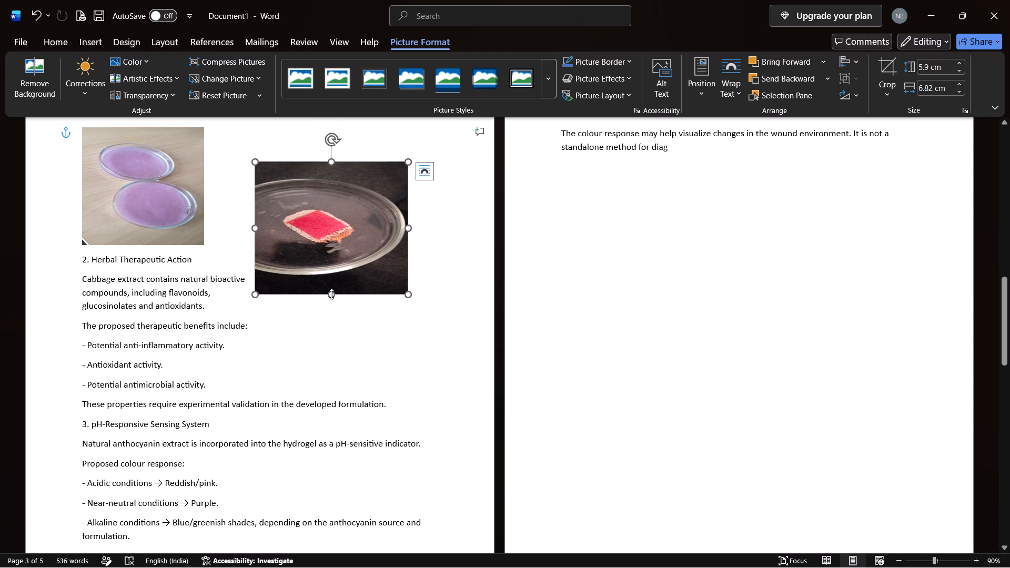
pyautogui.moveTo(331, 294); pyautogui.dragTo(331, 238)
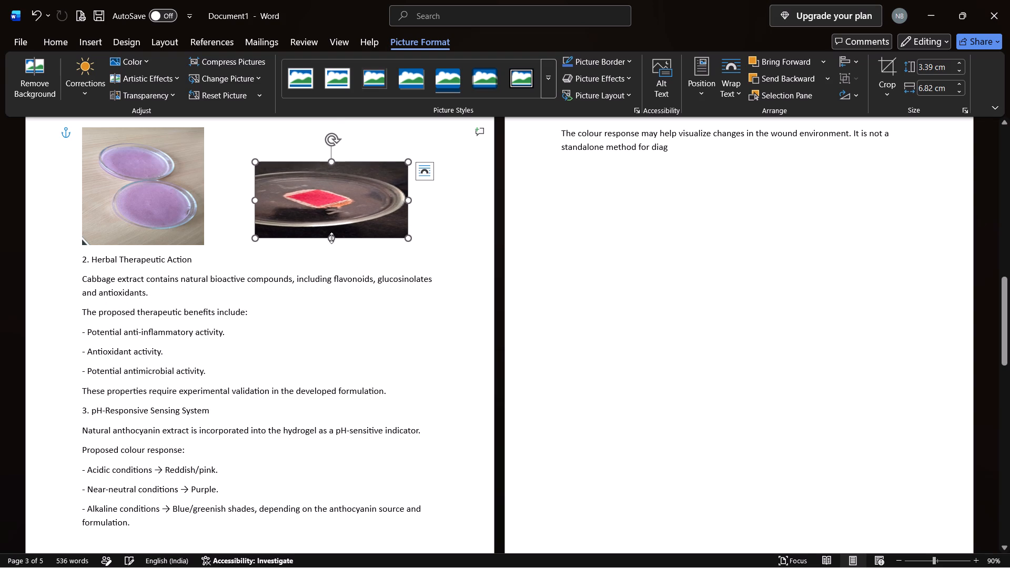
pyautogui.moveTo(409, 163); pyautogui.dragTo(459, 141)
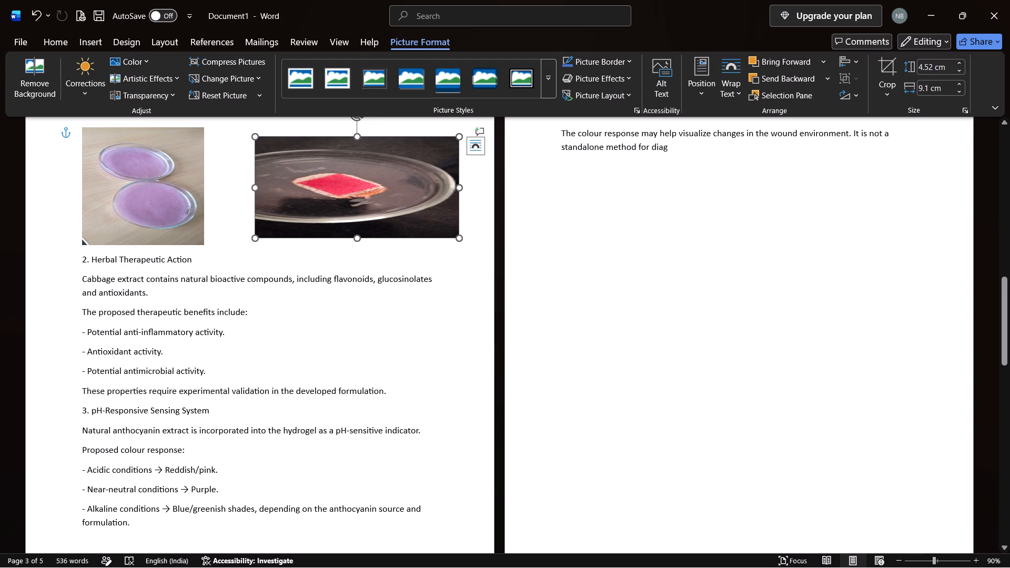
pyautogui.moveTo(258, 240); pyautogui.dragTo(250, 247)
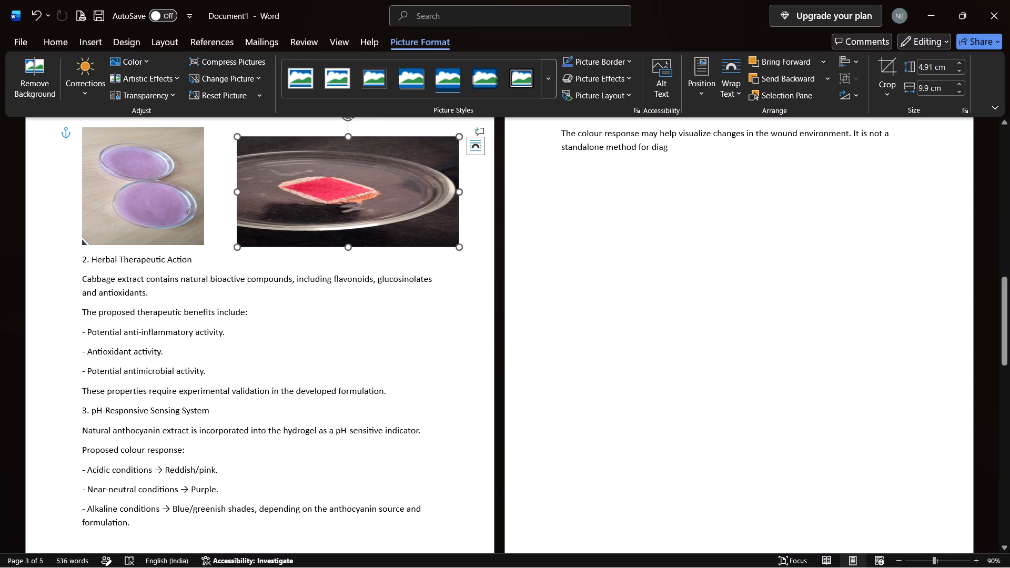
# Increase the bandage photo's height to about 5.17 cm and fine-tune its width on the side facing away from the petri dishes.
pyautogui.scroll(-1, 244, 500)
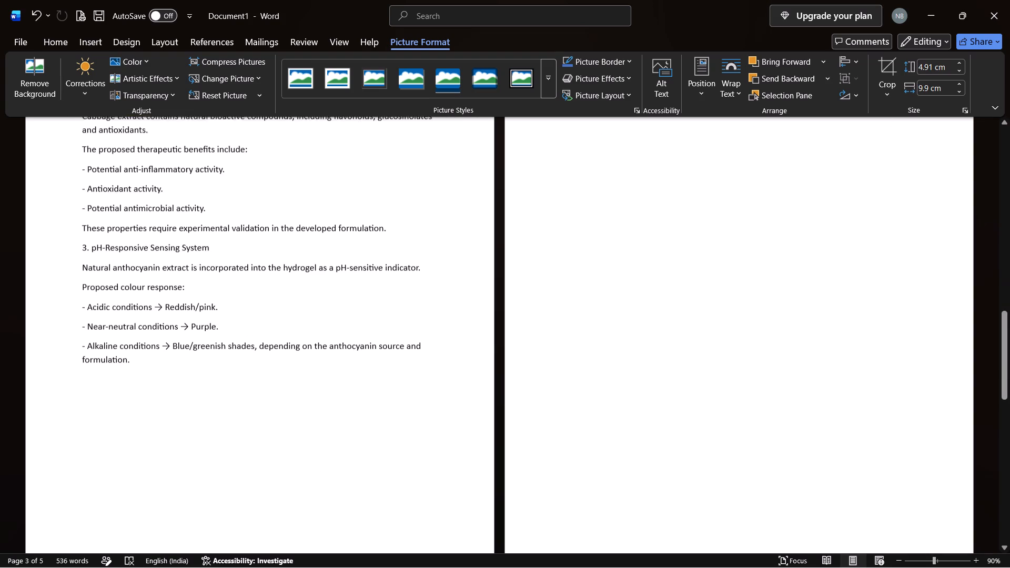
pyautogui.scroll(1, 244, 500)
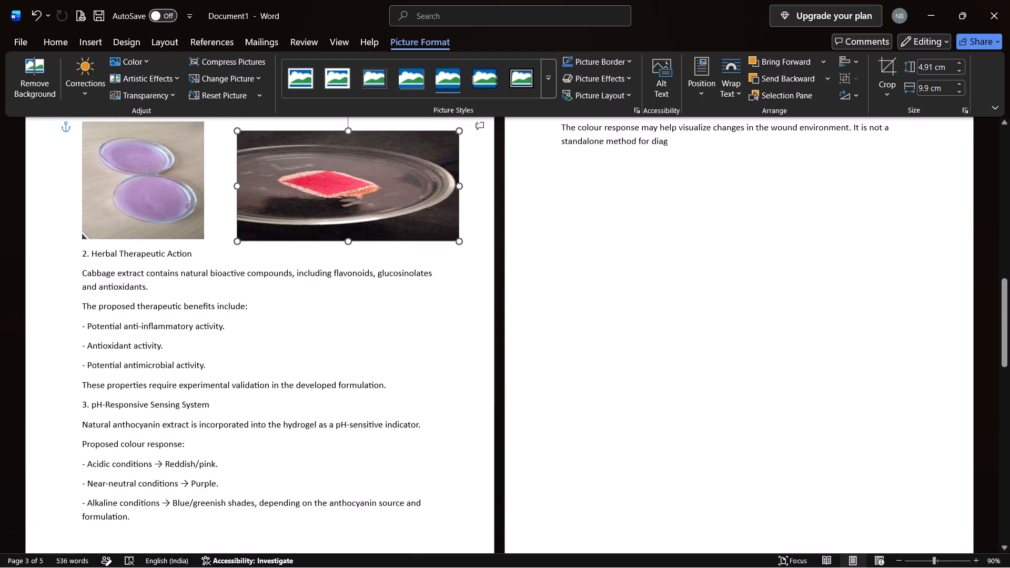
pyautogui.scroll(-1, 244, 500)
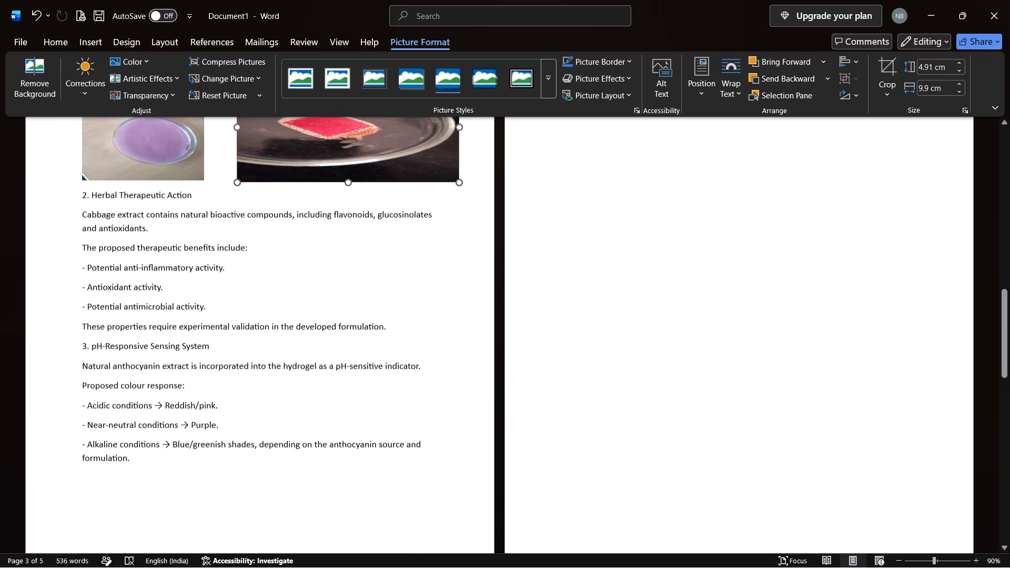
pyautogui.scroll(1, 244, 500)
pyautogui.scroll(-2, 244, 500)
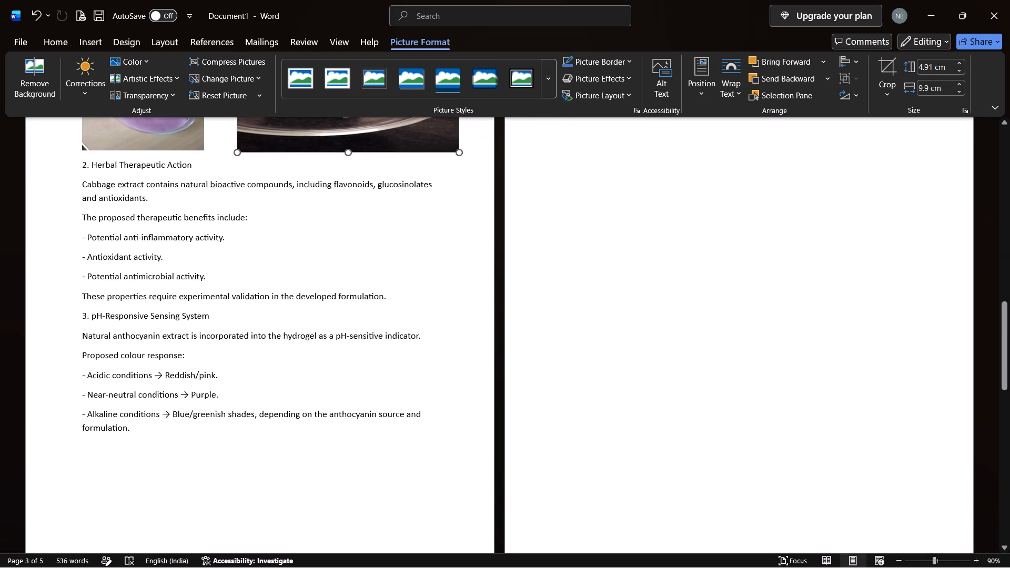
pyautogui.scroll(-1, 244, 500)
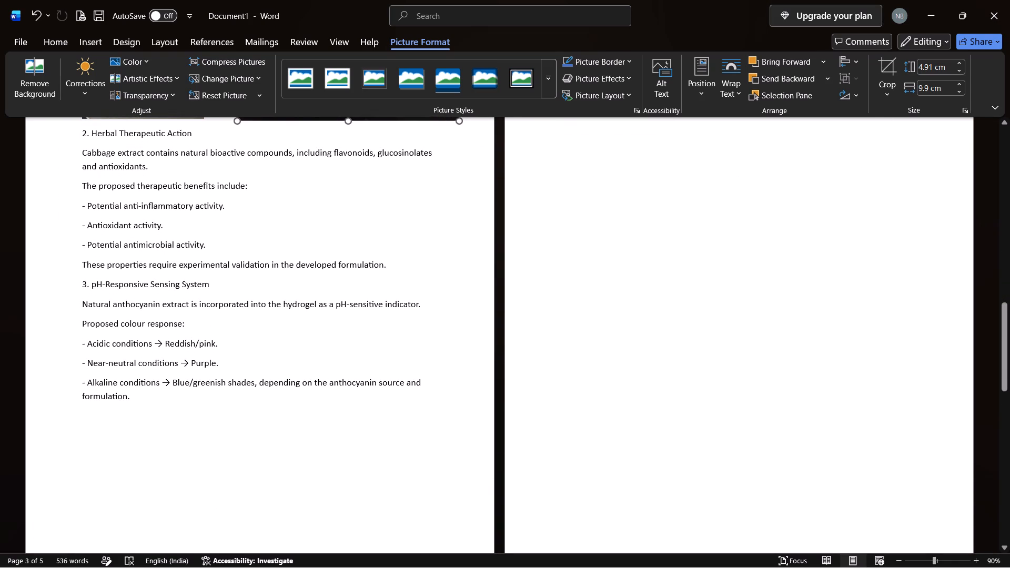
pyautogui.scroll(4, 244, 500)
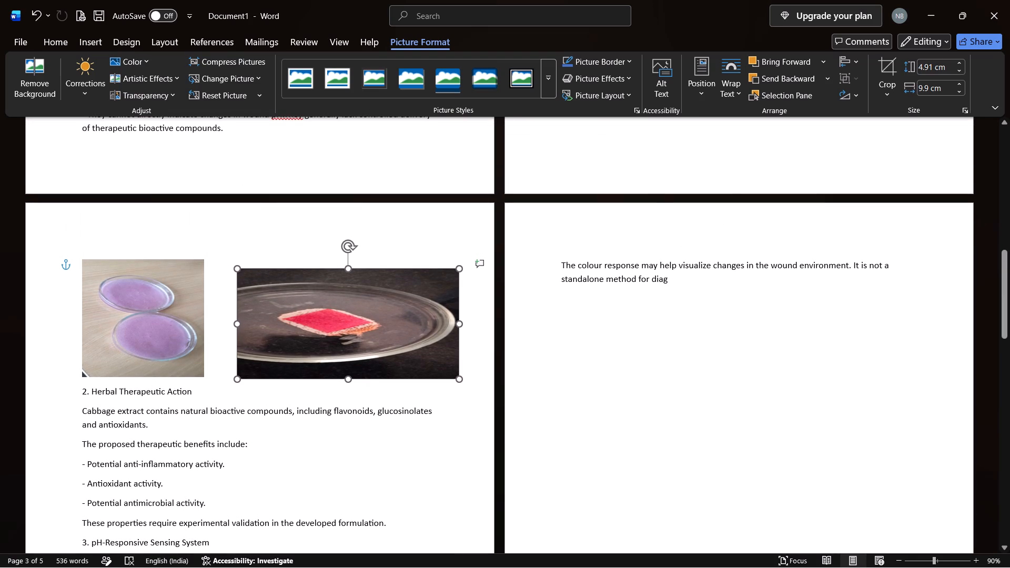
pyautogui.moveTo(348, 268); pyautogui.dragTo(348, 263)
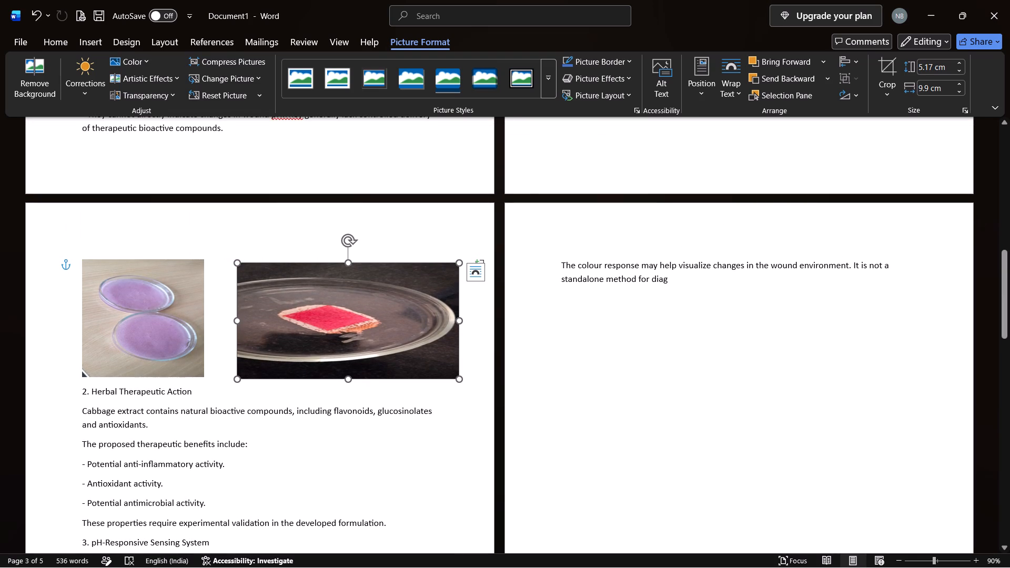
pyautogui.moveTo(462, 321); pyautogui.dragTo(452, 321)
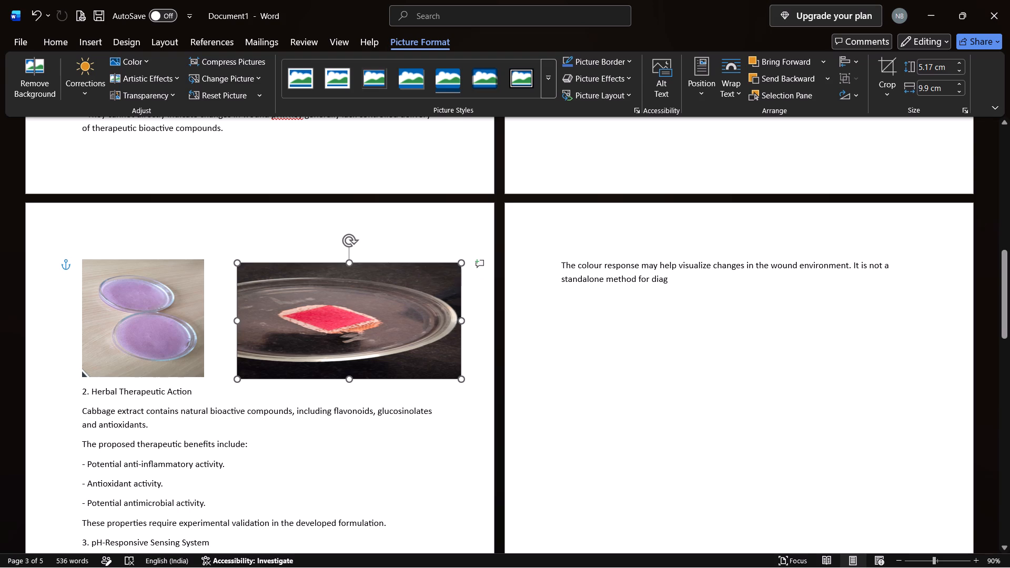
# Narrow the bandage photo to about 8.07 cm wide from the side facing away from the petri dishes, keeping its height.
pyautogui.moveTo(452, 321); pyautogui.dragTo(432, 320)
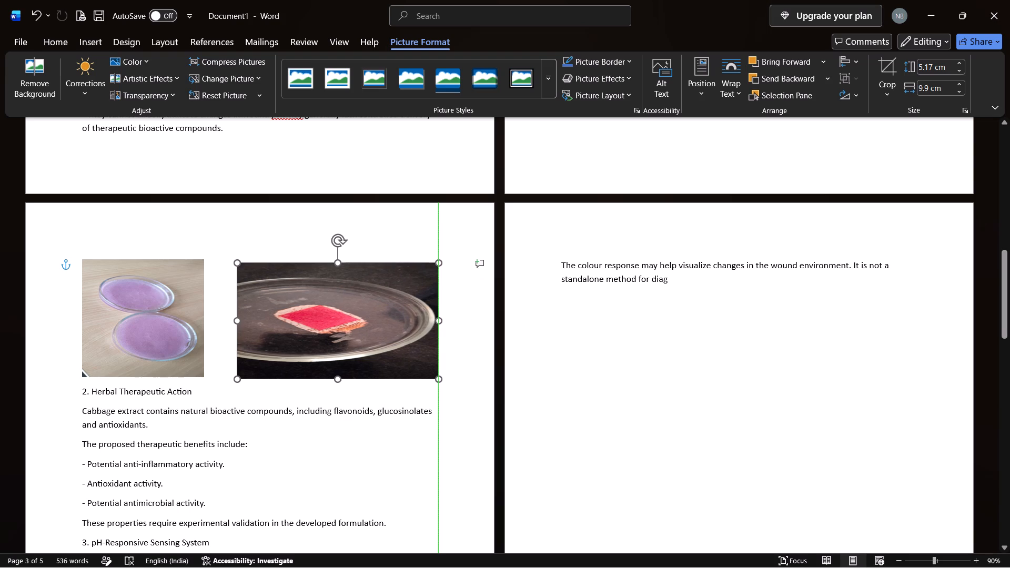
pyautogui.moveTo(432, 320); pyautogui.dragTo(433, 319)
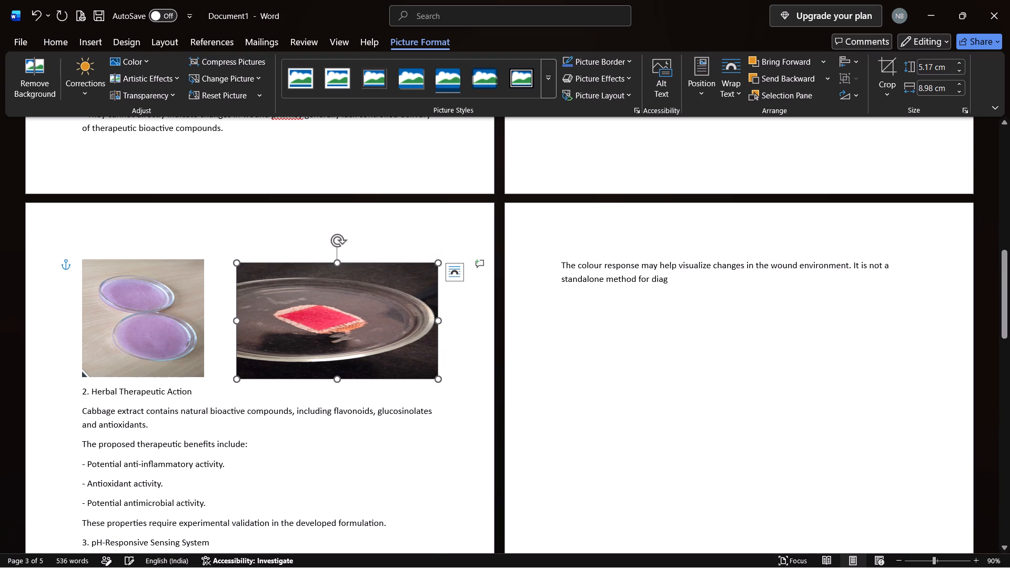
pyautogui.moveTo(437, 319); pyautogui.dragTo(422, 319)
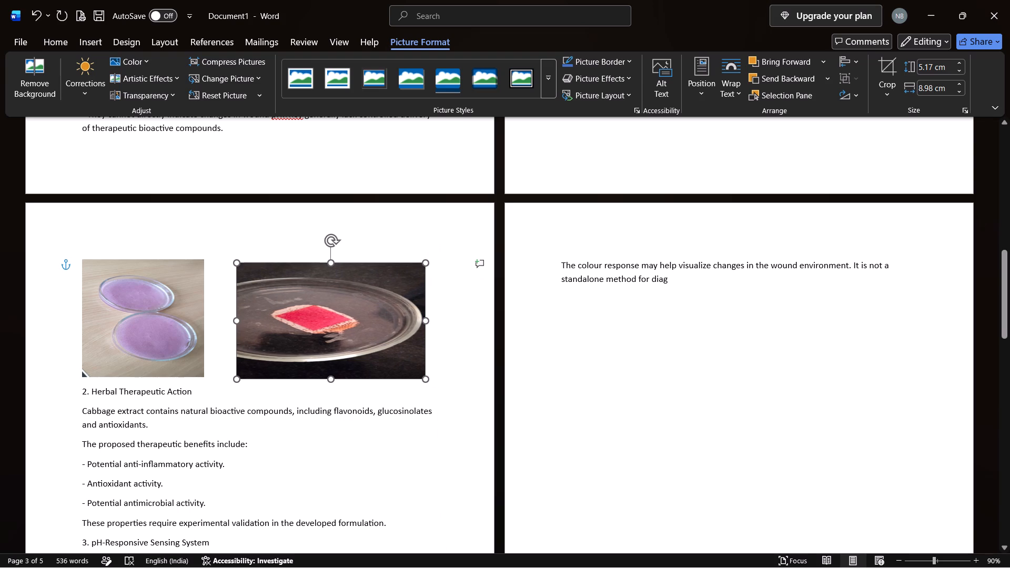
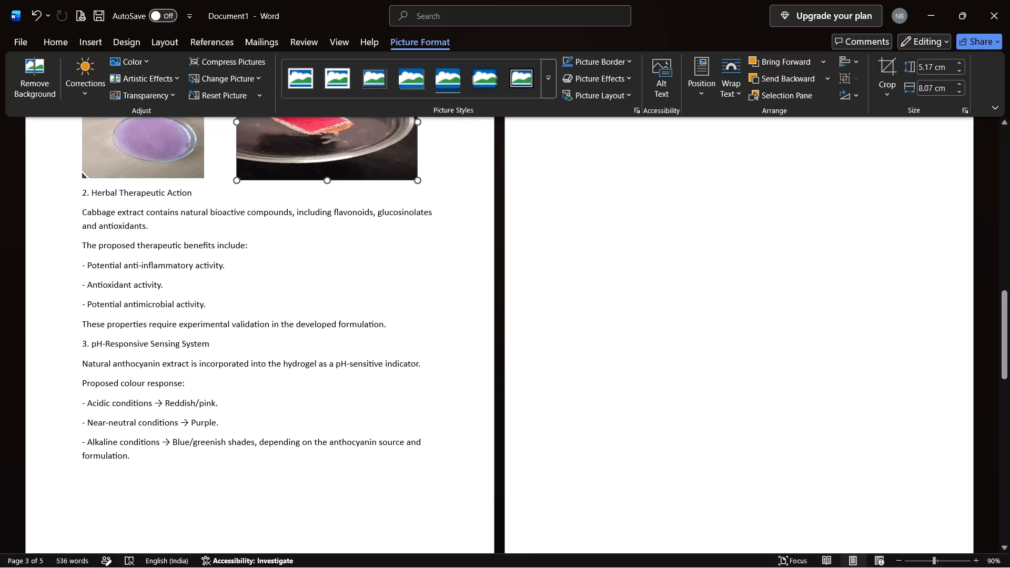
# Copy page 4's sentences starting "The colour response may help visualize changes" into a new paragraph below the Alkaline conditions item on page 3.
pyautogui.scroll(1, 500, 316)
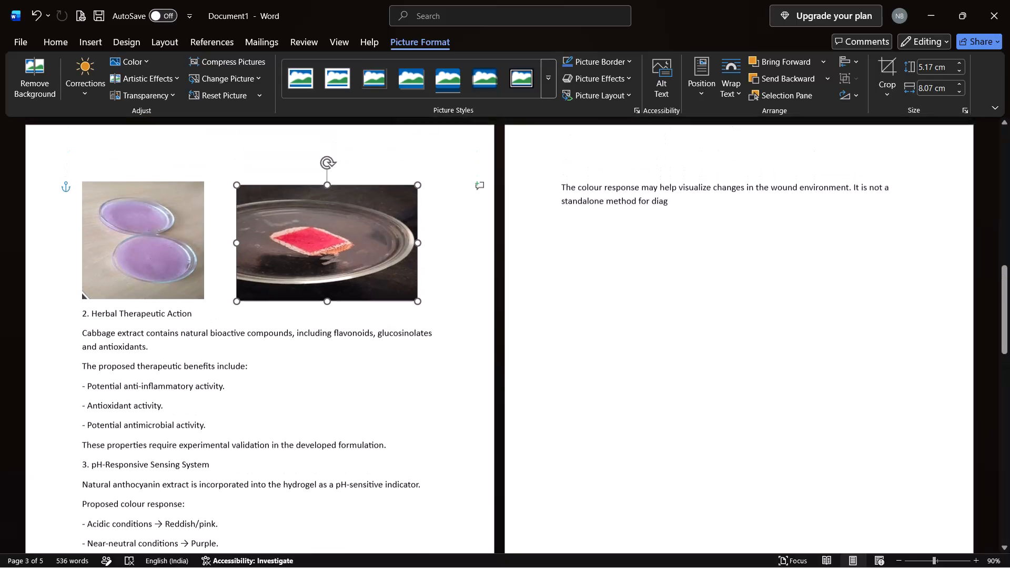
pyautogui.scroll(1, 500, 316)
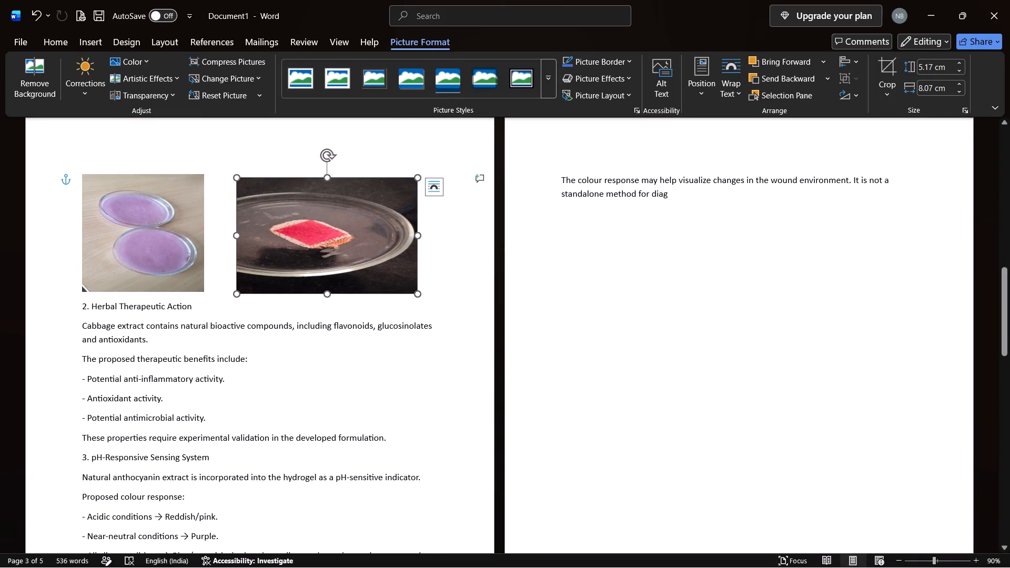
pyautogui.moveTo(562, 177); pyautogui.dragTo(678, 200)
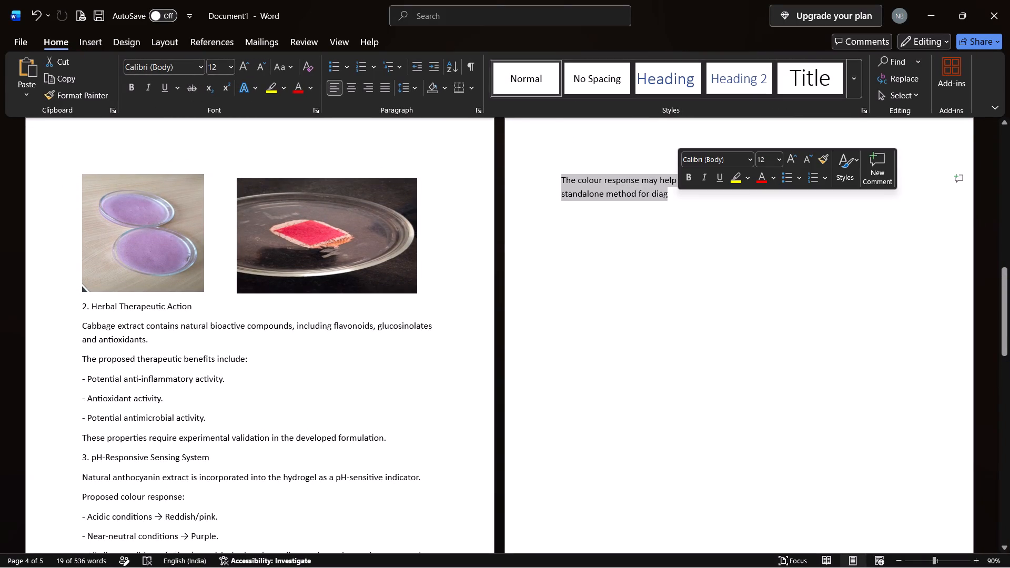
pyautogui.hotkey('ctrl', 'c')
pyautogui.scroll(-2, 154, 438)
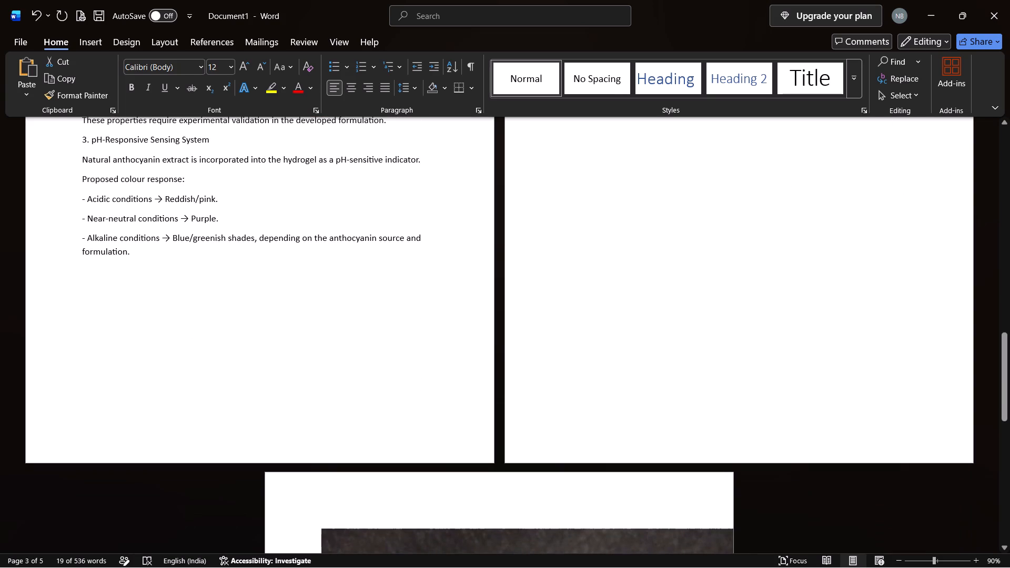
pyautogui.click(128, 253)
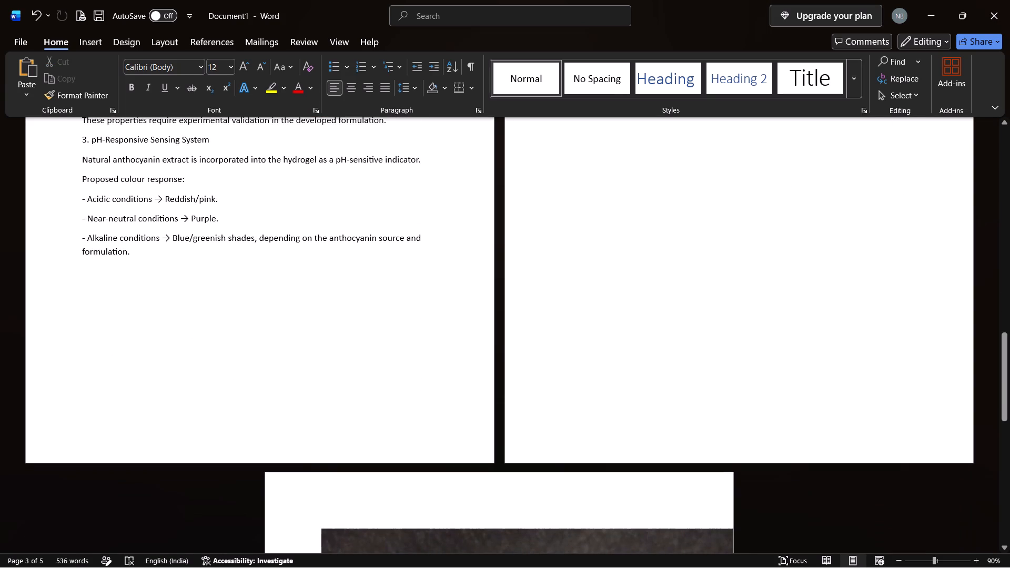
pyautogui.press('Return')
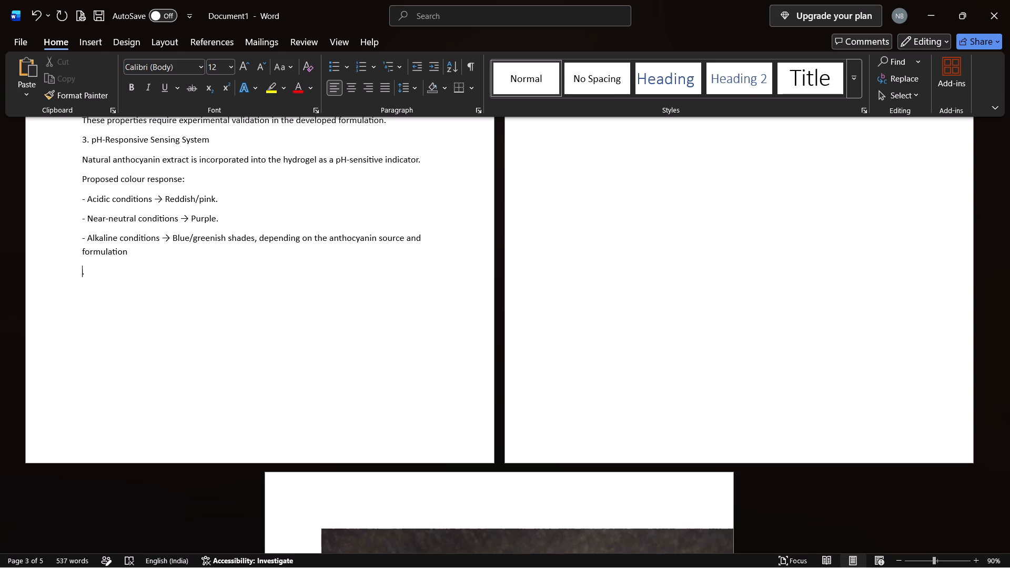
pyautogui.hotkey('ctrl', 'v')
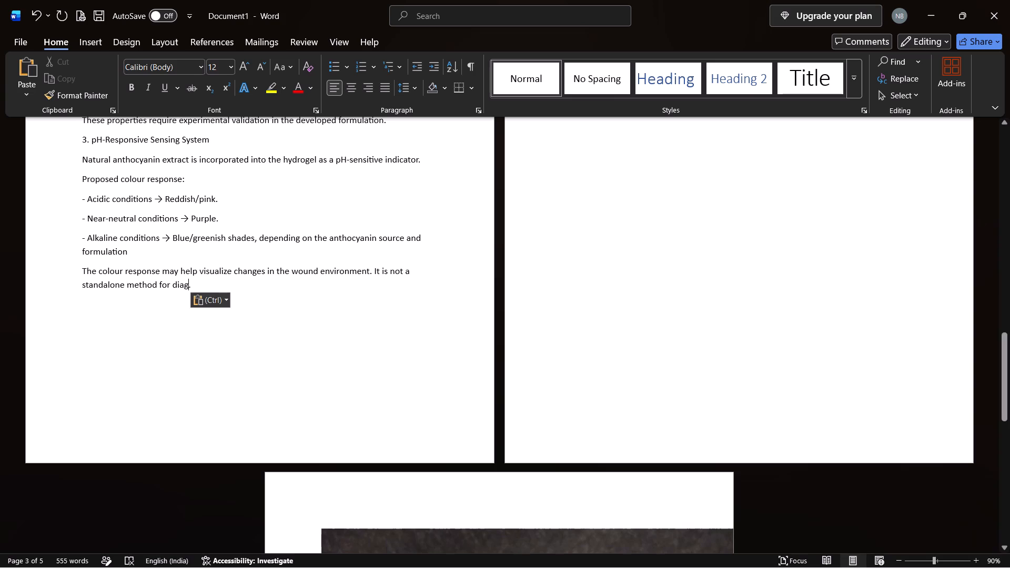
# Add a full stop after "formulation" at the end of the Alkaline conditions item.
pyautogui.click(127, 251)
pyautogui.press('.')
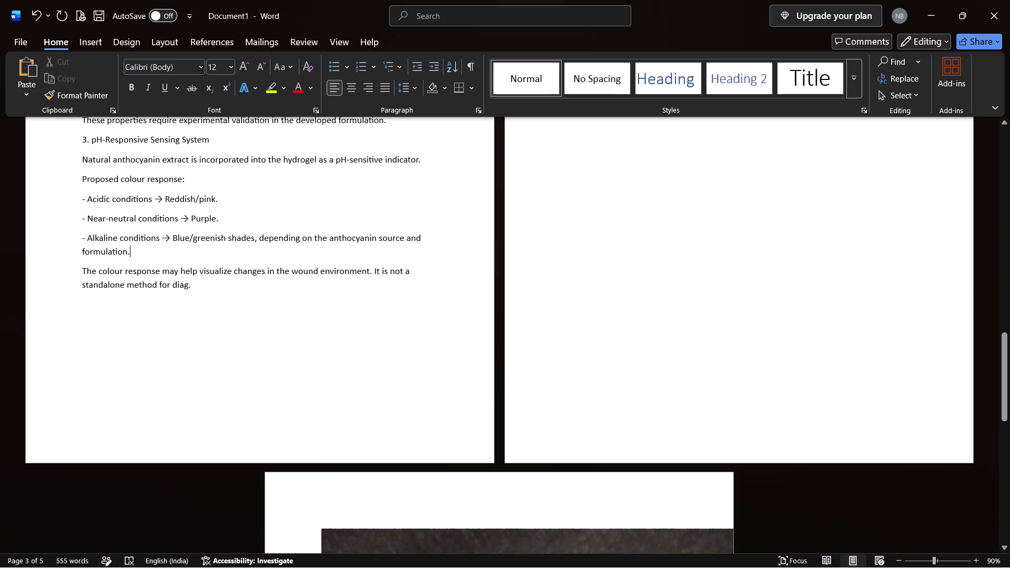
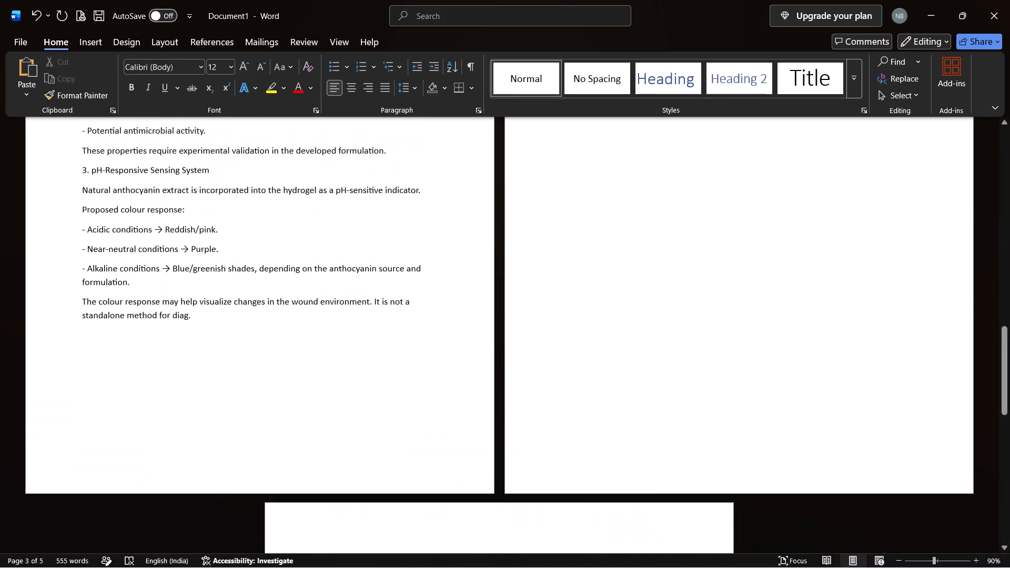
# Delete the duplicate colour-response paragraph on page 4, from "The colour response may help visualize" through "standalone method for diag".
pyautogui.scroll(3, 390, 413)
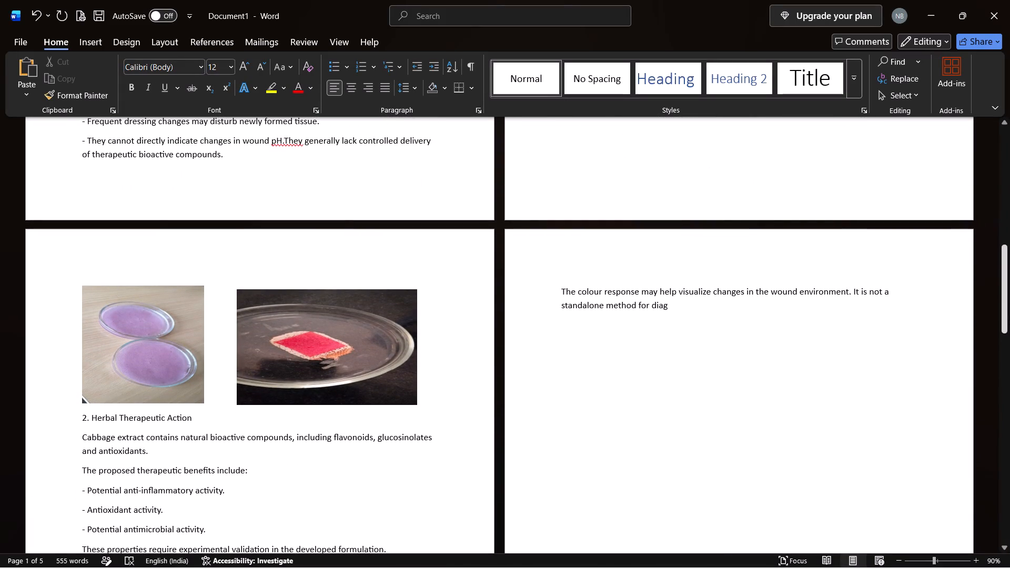
pyautogui.click(669, 306)
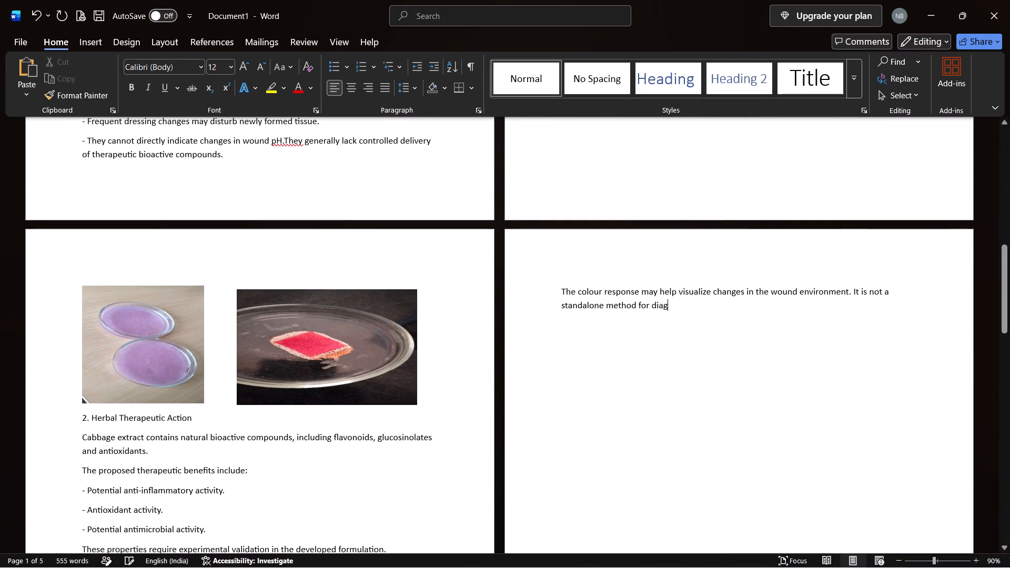
pyautogui.press('BackSpace')
pyautogui.press('BackSpace')
pyautogui.press('BackSpace')
pyautogui.press('BackSpace')
pyautogui.press('BackSpace')
pyautogui.press('BackSpace')
pyautogui.press('BackSpace')
pyautogui.press('BackSpace')
pyautogui.press('BackSpace')
pyautogui.press('BackSpace')
pyautogui.press('BackSpace')
pyautogui.press('BackSpace')
pyautogui.press('BackSpace')
pyautogui.press('BackSpace')
pyautogui.press('BackSpace')
pyautogui.press('BackSpace')
pyautogui.press('BackSpace')
pyautogui.press('BackSpace')
pyautogui.press('BackSpace')
pyautogui.press('BackSpace')
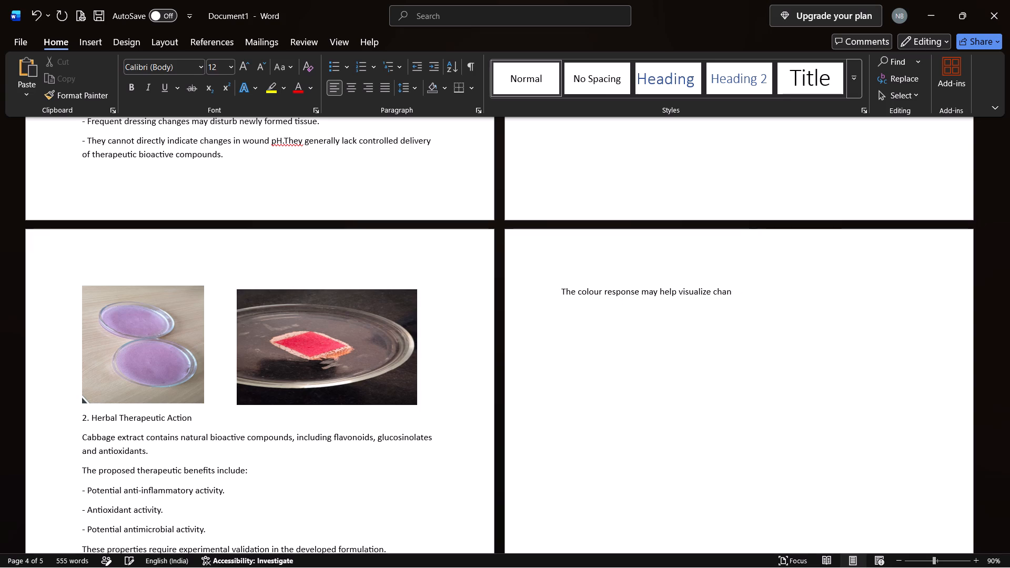
pyautogui.press('BackSpace')
pyautogui.press('BackSpace')
pyautogui.press('BackSpace')
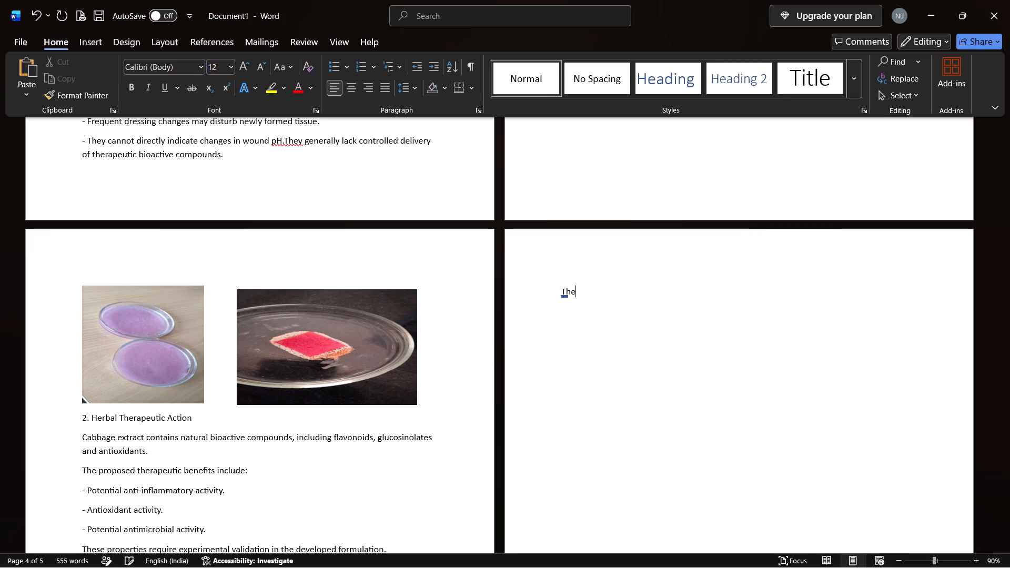
pyautogui.press('BackSpace')
pyautogui.press('BackSpace')
pyautogui.press('BackSpace')
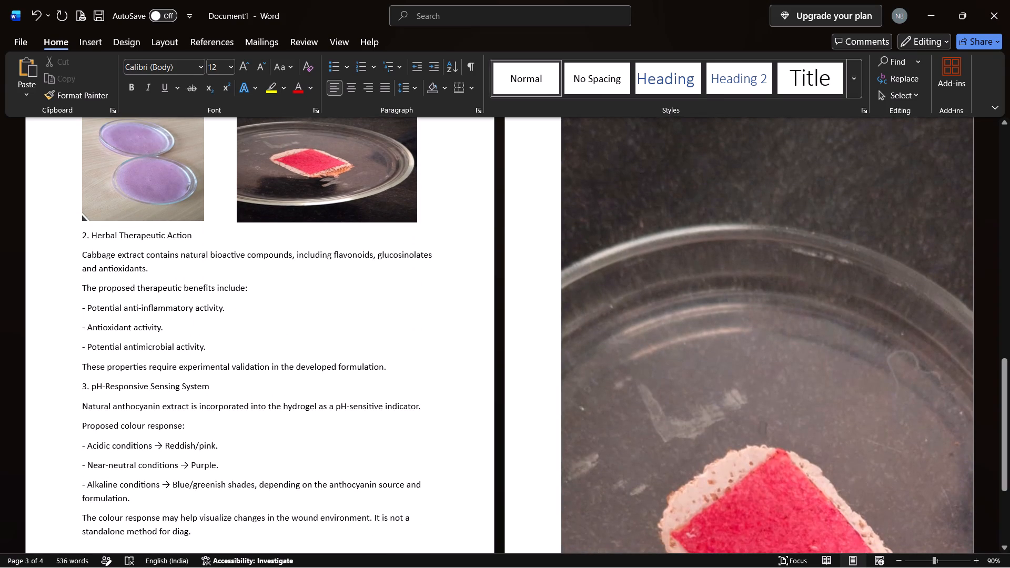
# Bring up the available picture commands for the oversized bandage photo on page 4.
pyautogui.rightClick(658, 306)
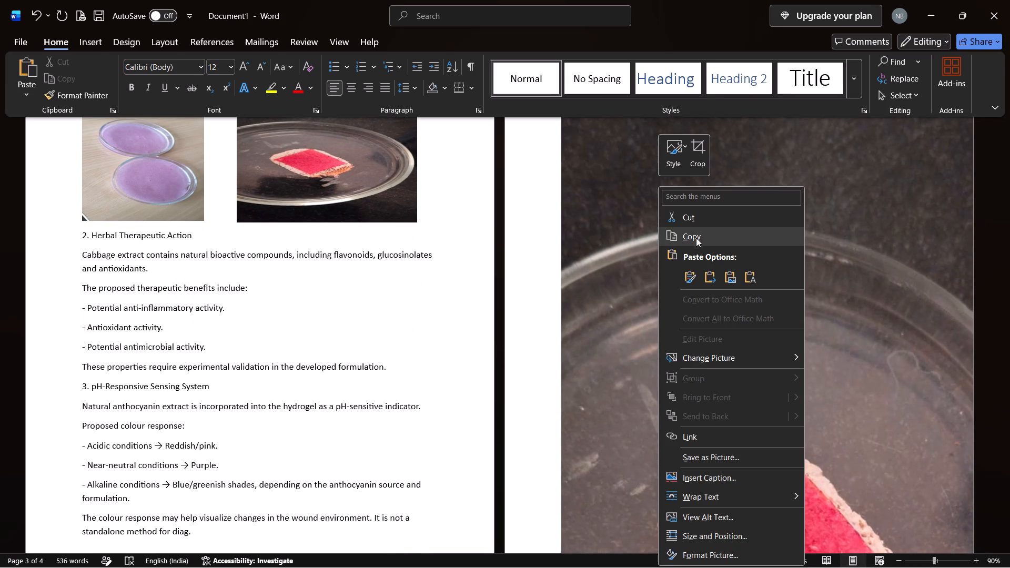
# Cut the oversized duplicate bandage picture that fills page 4.
pyautogui.click(695, 214)
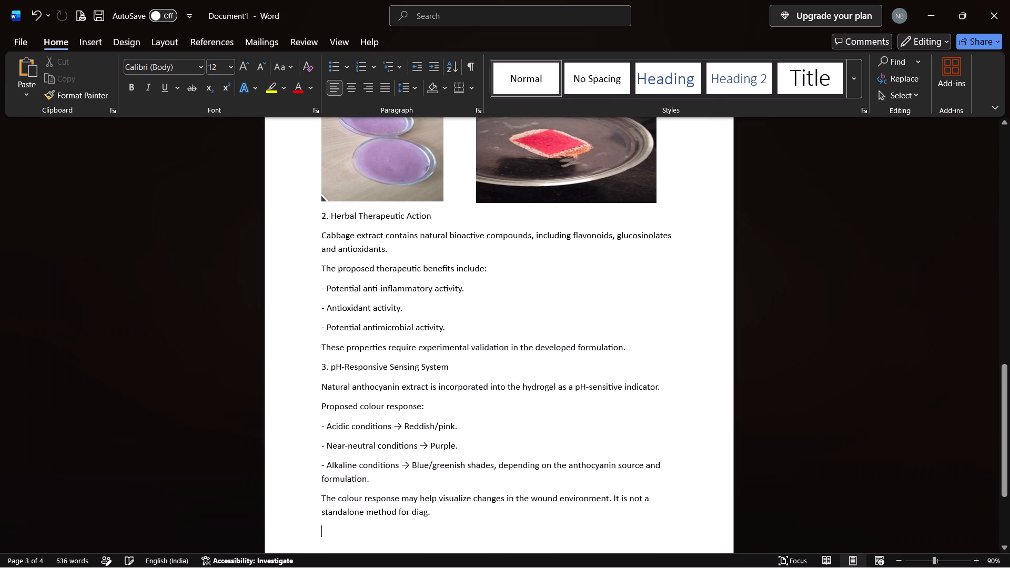
# Review all three pages, checking the section headings' font and size and the picture layout for consistency.
pyautogui.scroll(2, 407, 315)
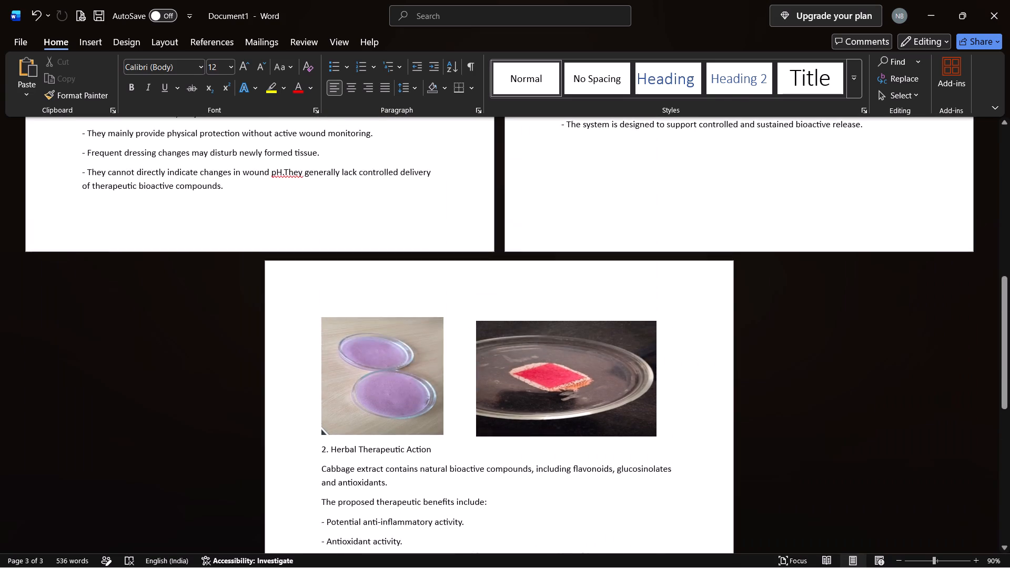
pyautogui.scroll(8, 407, 315)
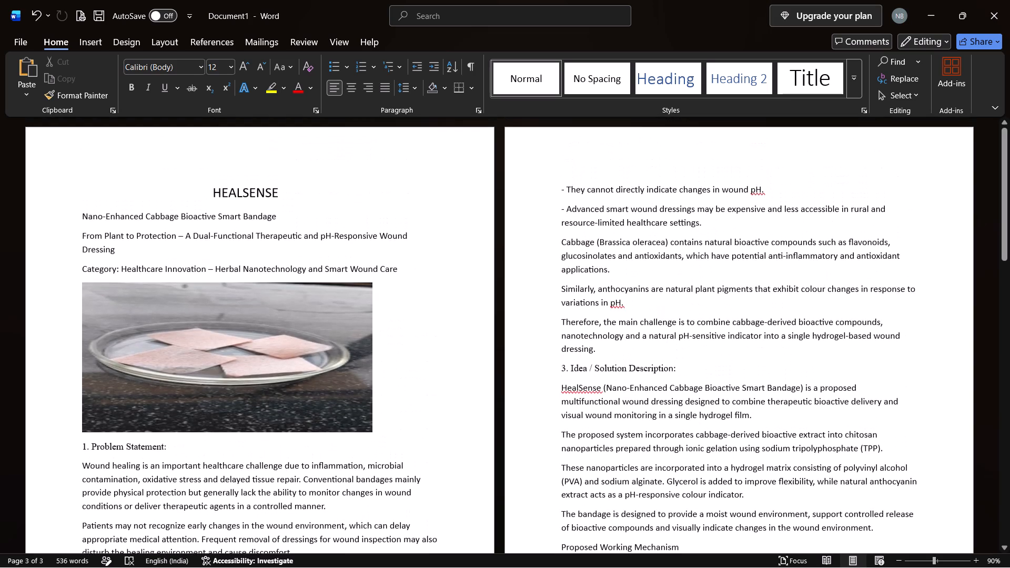
pyautogui.scroll(1, 407, 315)
pyautogui.scroll(-4, 407, 315)
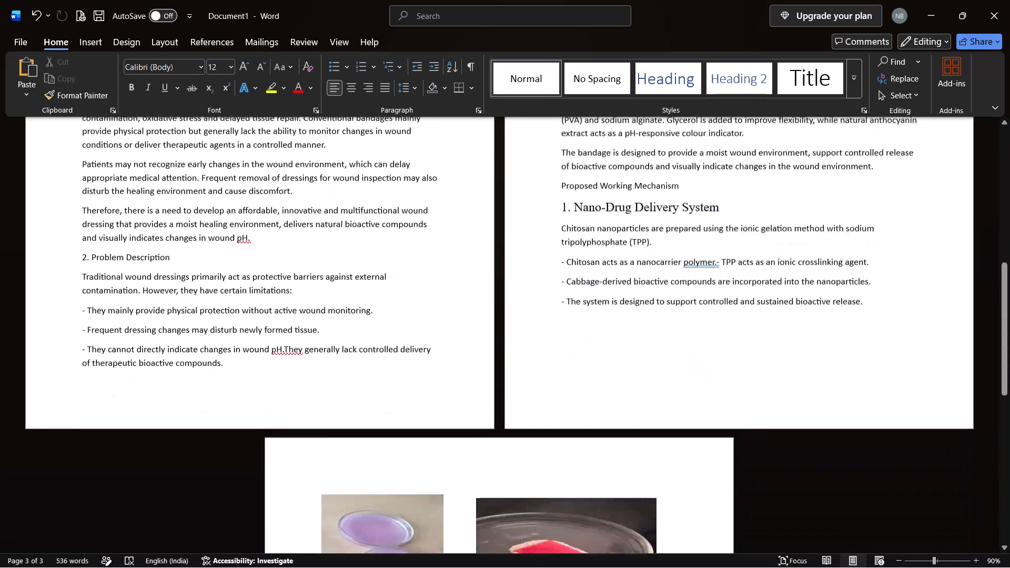
pyautogui.scroll(-3, 407, 315)
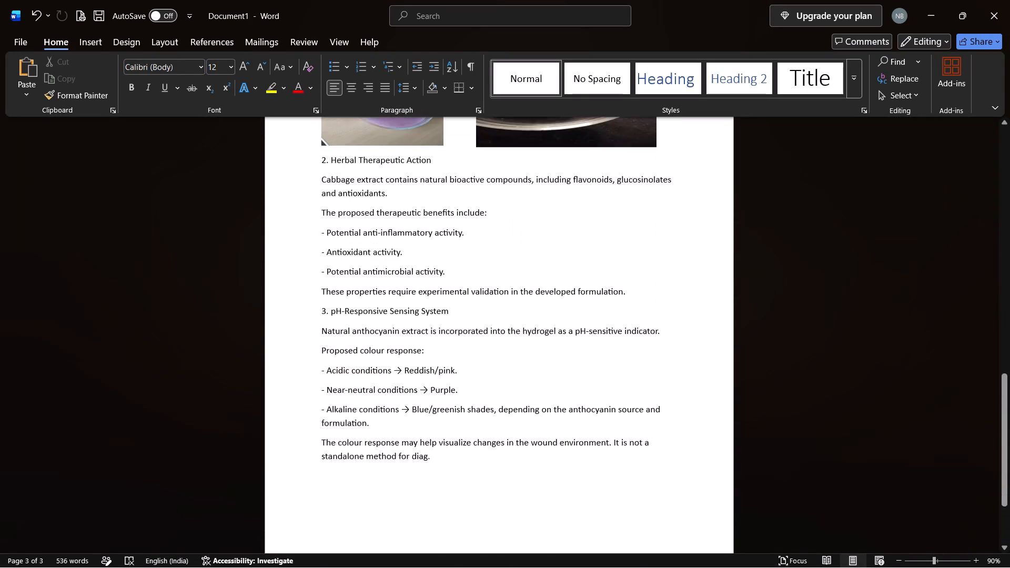
pyautogui.scroll(1, 407, 315)
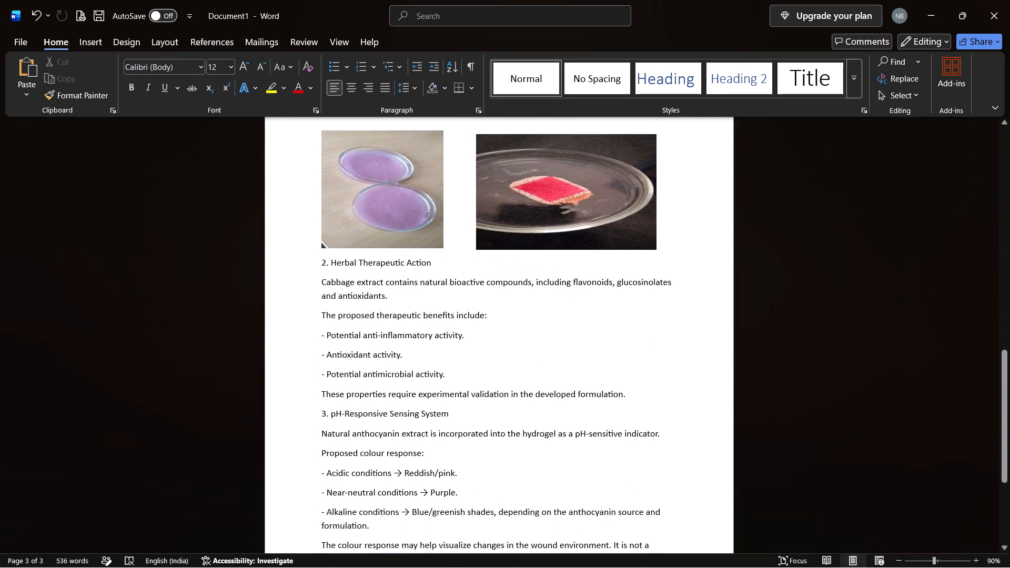
pyautogui.scroll(2, 407, 315)
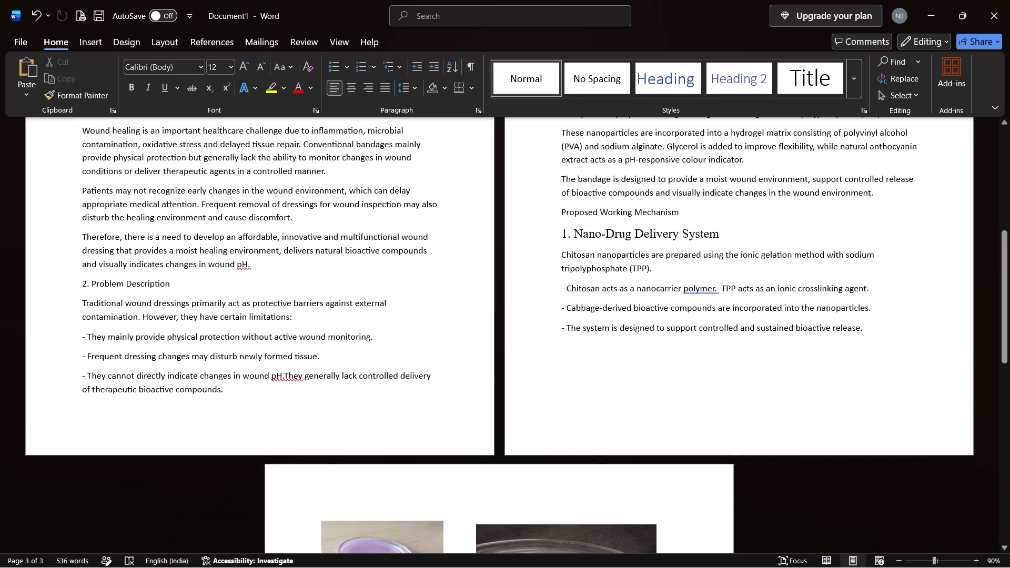
pyautogui.scroll(3, 407, 315)
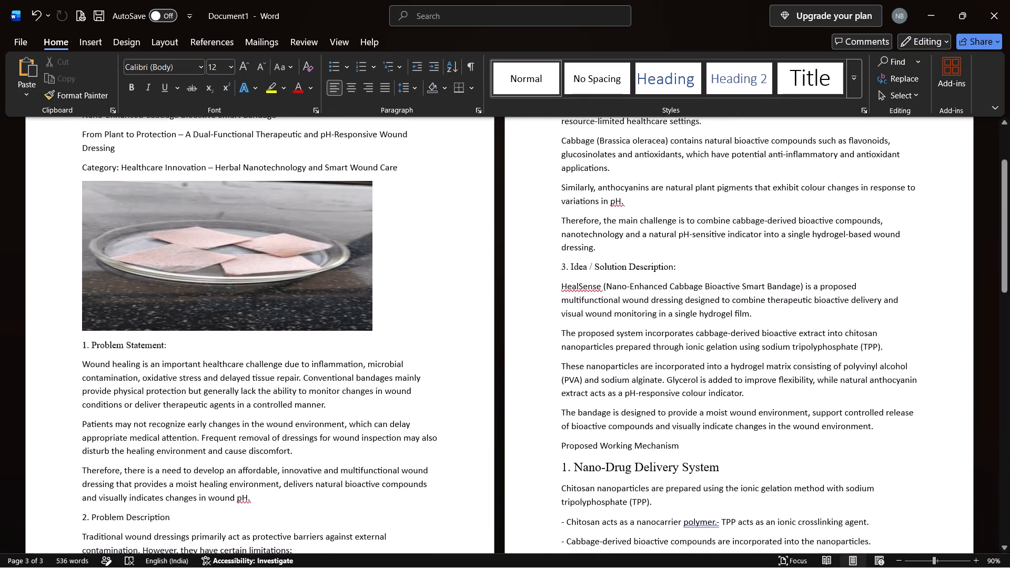
pyautogui.scroll(1, 407, 315)
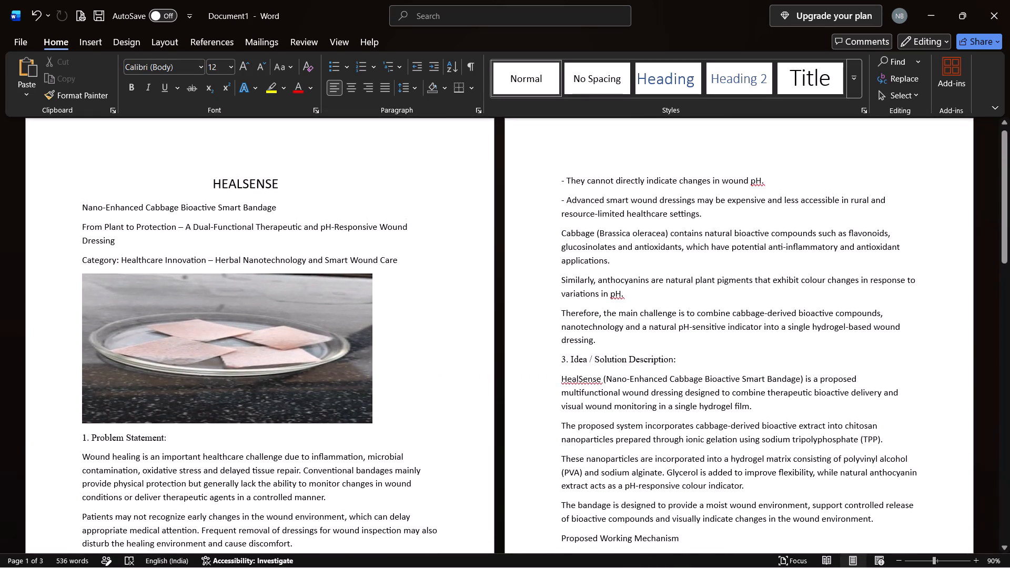
pyautogui.scroll(-1, 317, 298)
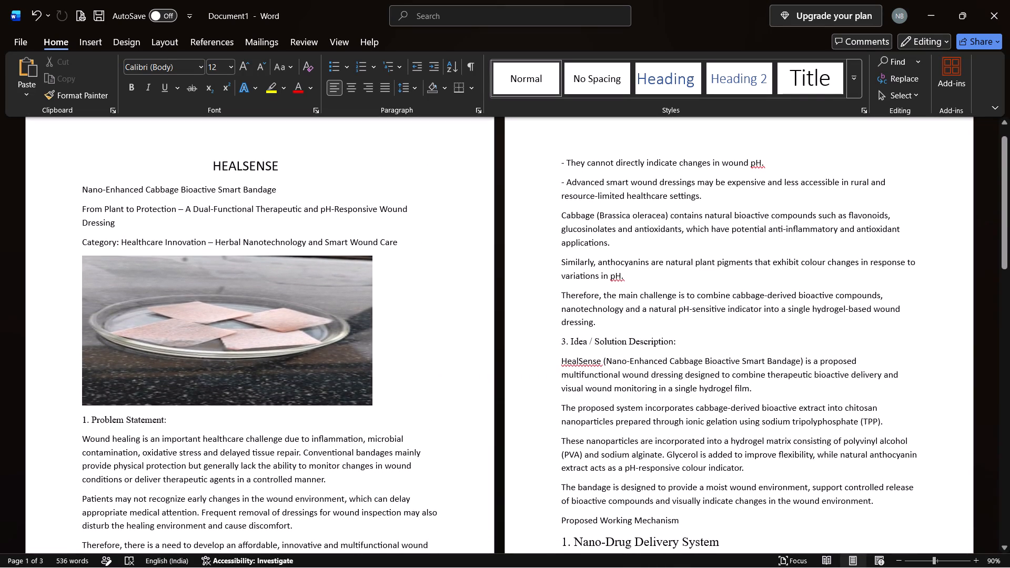
pyautogui.scroll(-1, 317, 298)
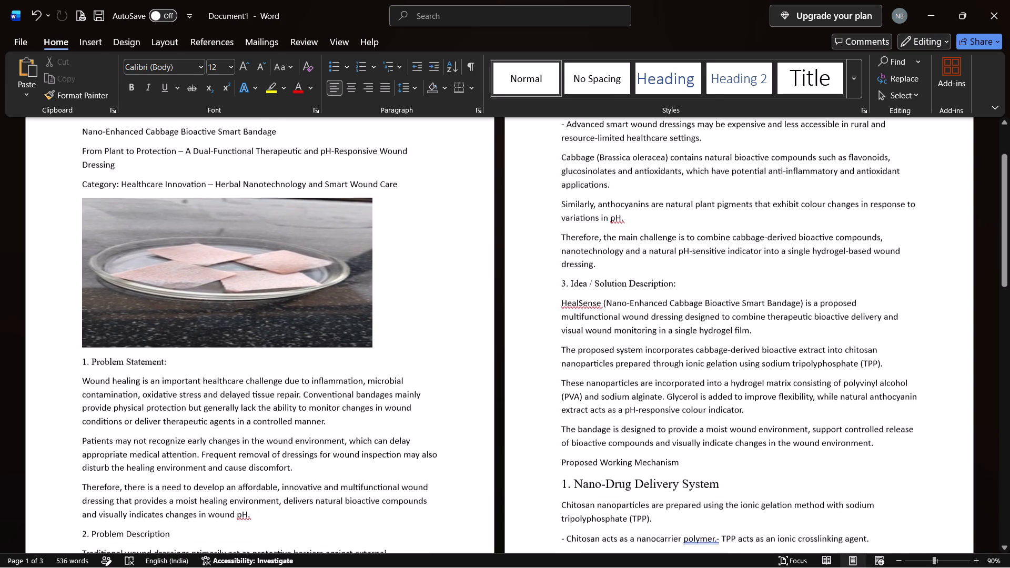
pyautogui.scroll(-1, 317, 298)
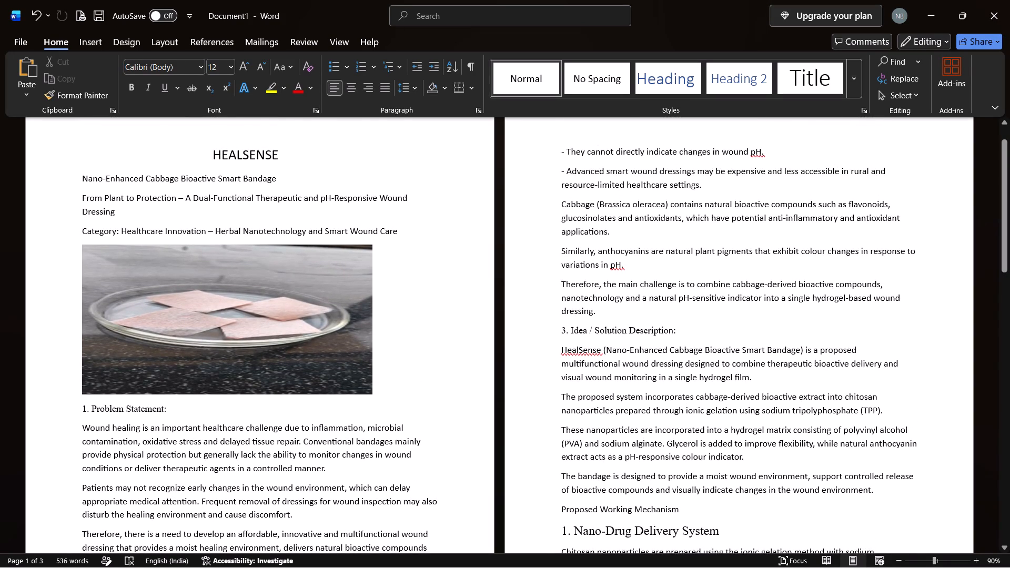
pyautogui.scroll(-2, 84, 418)
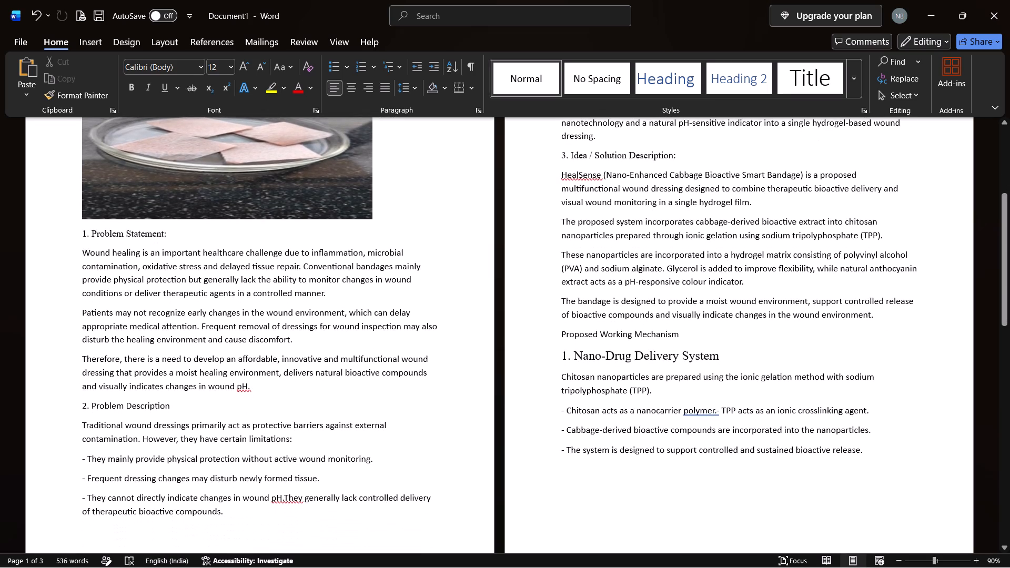
pyautogui.scroll(1, 574, 255)
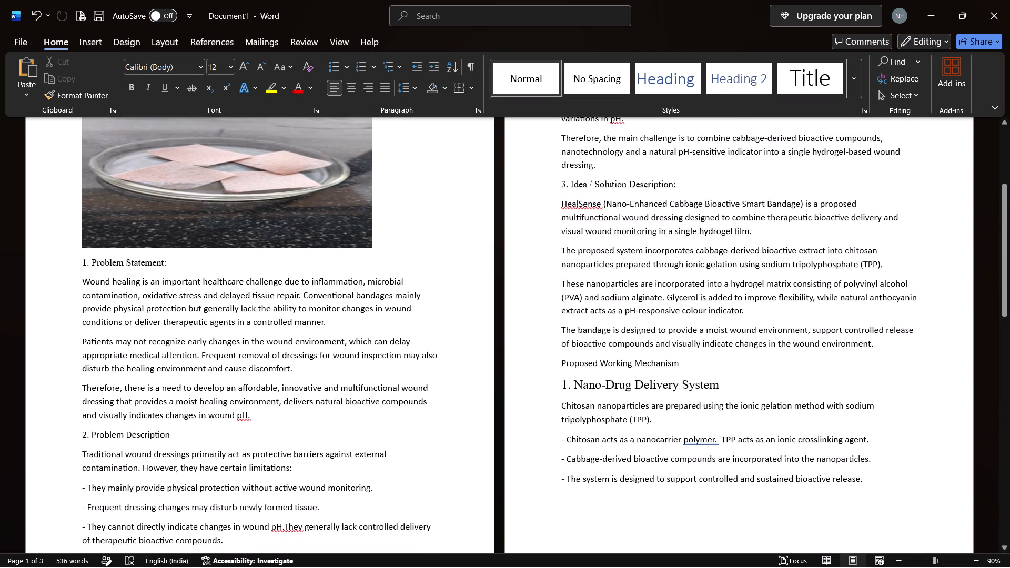
pyautogui.scroll(2, 574, 255)
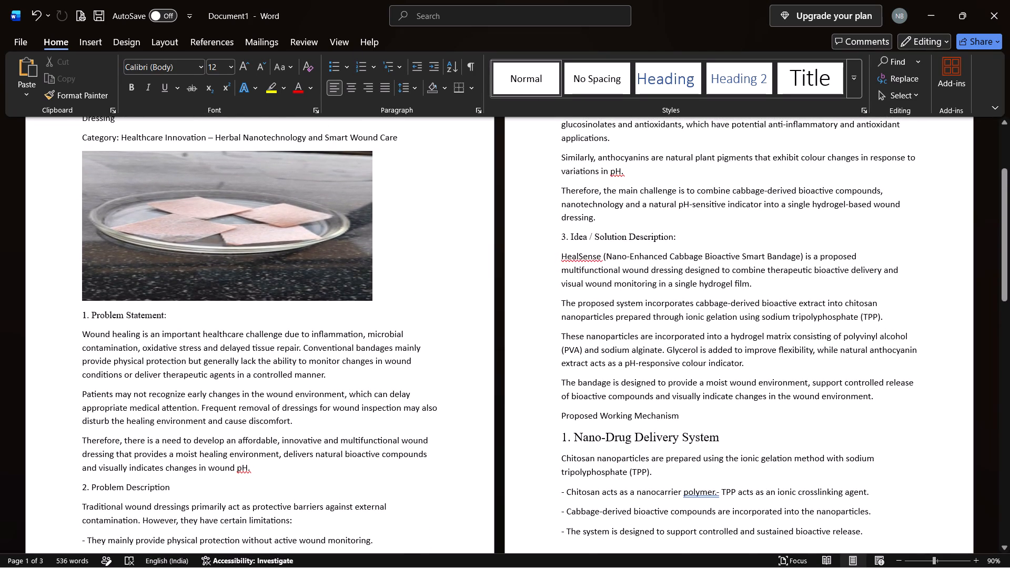
pyautogui.moveTo(80, 317); pyautogui.dragTo(165, 315)
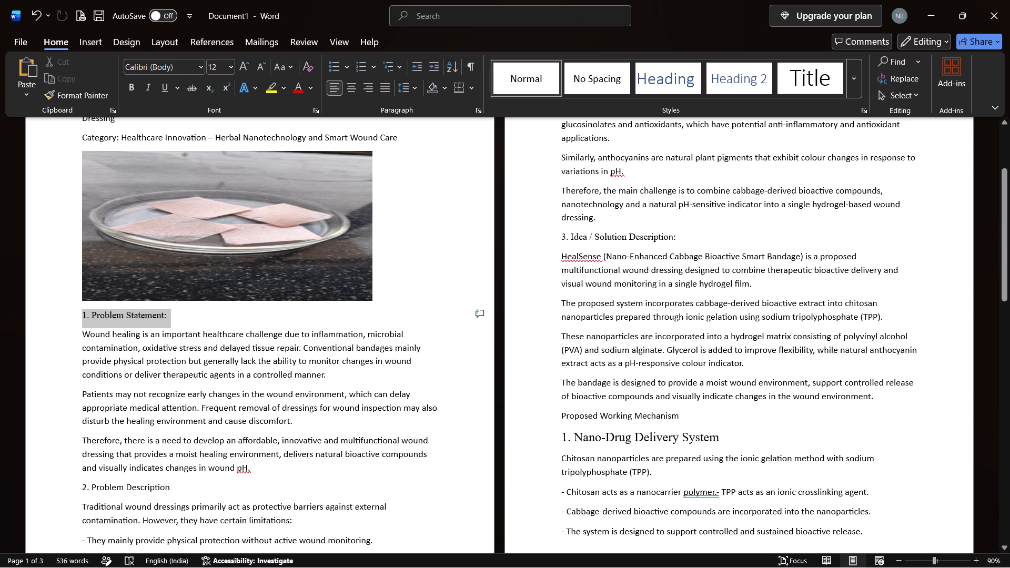
pyautogui.moveTo(165, 315); pyautogui.dragTo(49, 312)
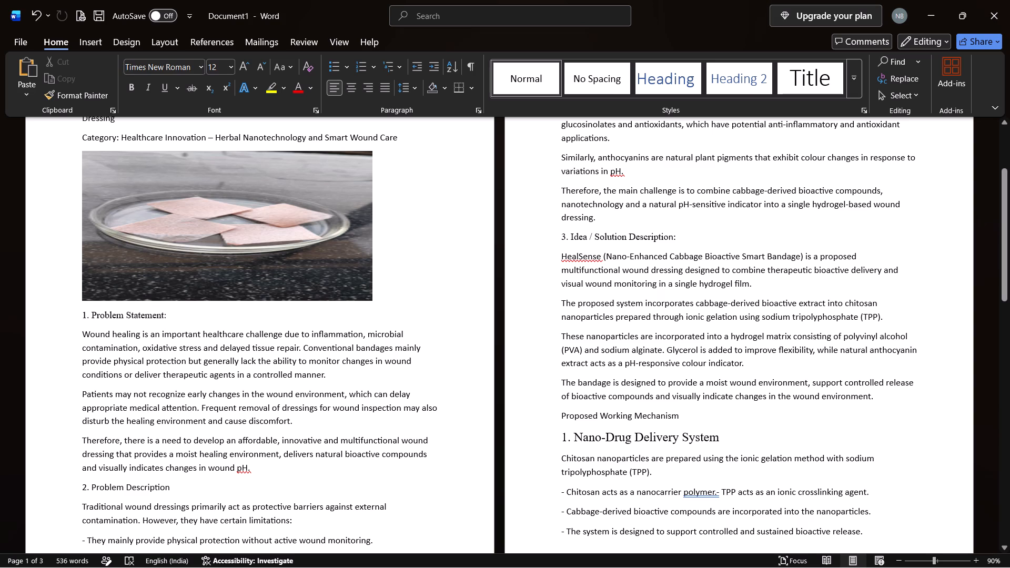
# Set the font size of the "1. Nano-Drug Delivery System" heading on page 2 to 14.
pyautogui.moveTo(560, 439); pyautogui.dragTo(756, 430)
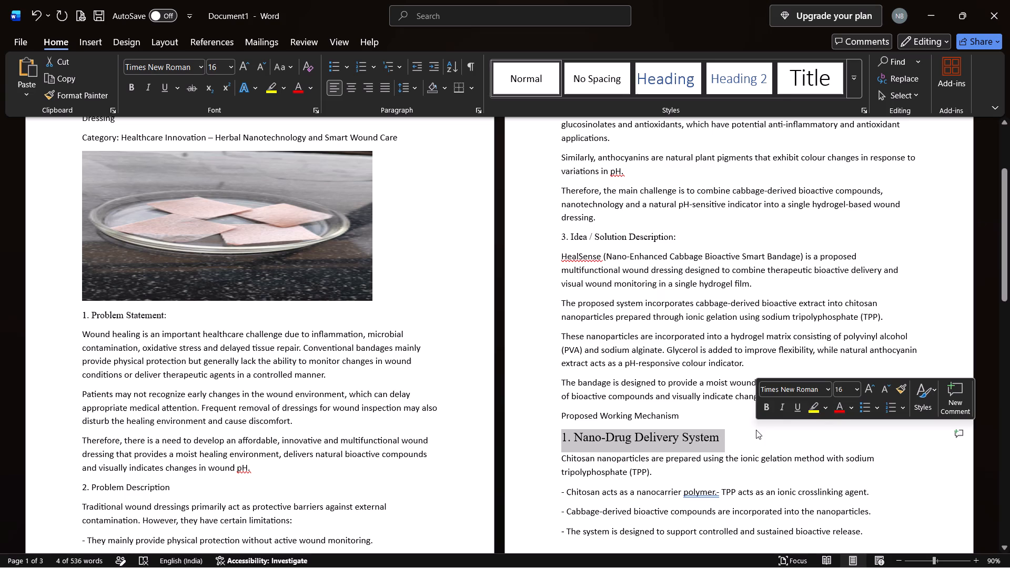
pyautogui.click(855, 389)
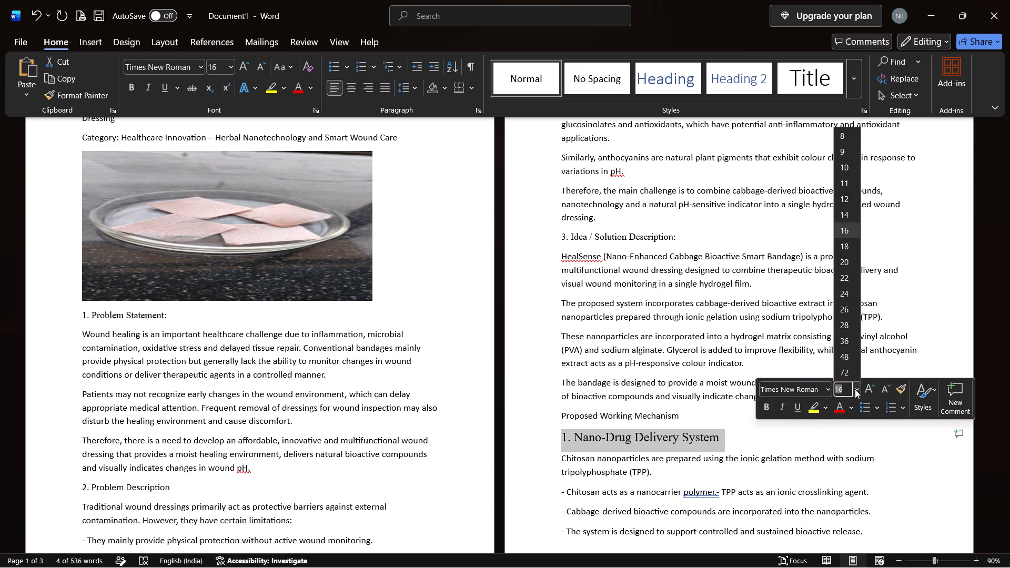
pyautogui.click(843, 212)
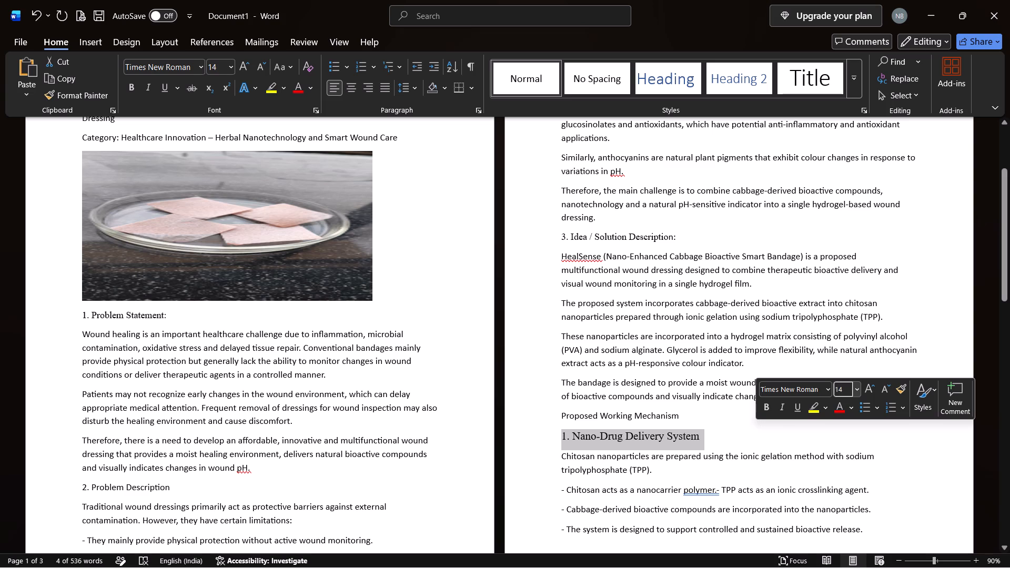
# Set the font size of the "3. Idea / Solution Description:" heading on page 2 to 14.
pyautogui.moveTo(560, 233); pyautogui.dragTo(678, 234)
pyautogui.click(778, 192)
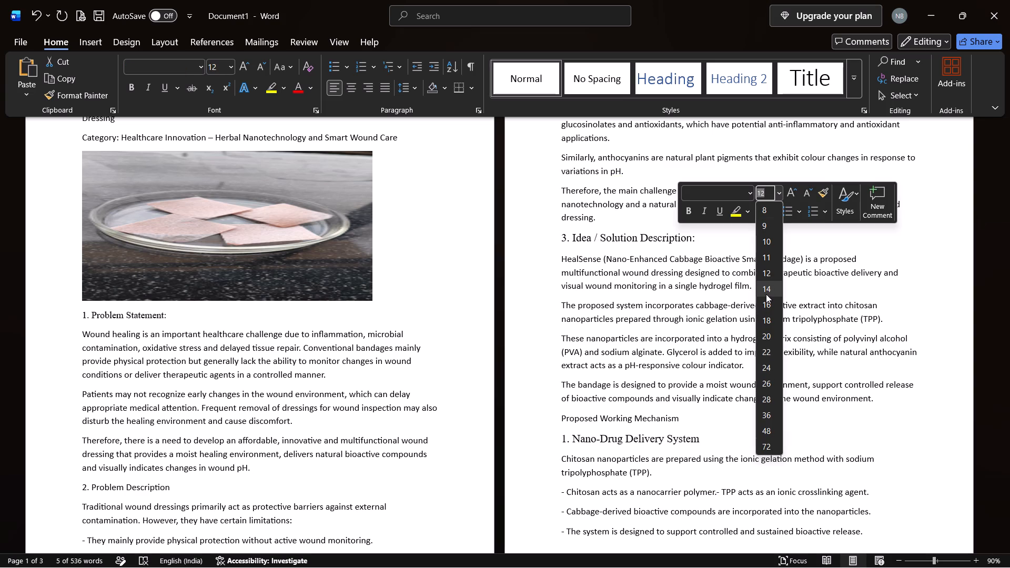
pyautogui.click(765, 286)
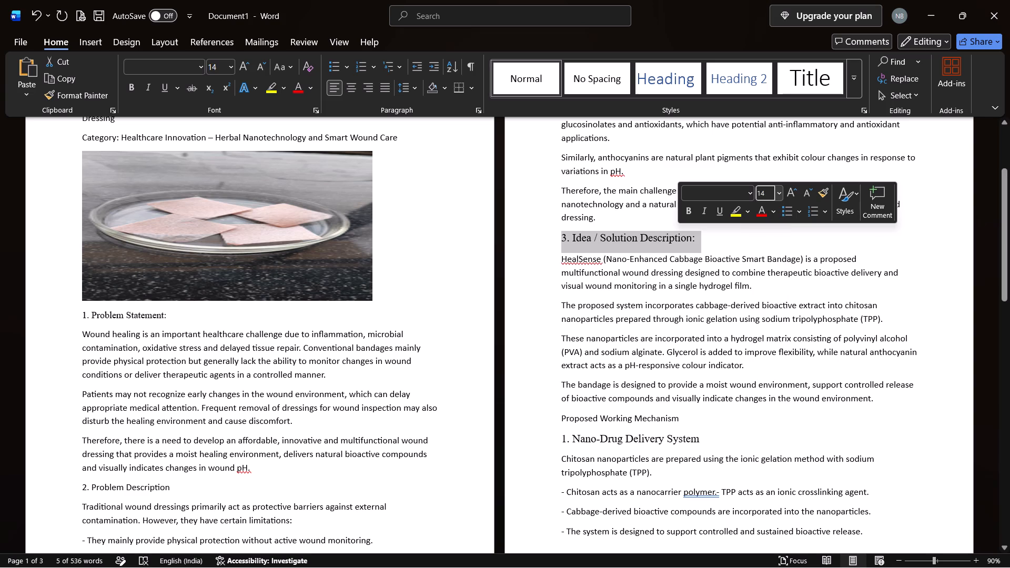
# Set the font size of the "2. Problem Description" heading on page 1 to 14.
pyautogui.moveTo(83, 485); pyautogui.dragTo(146, 486)
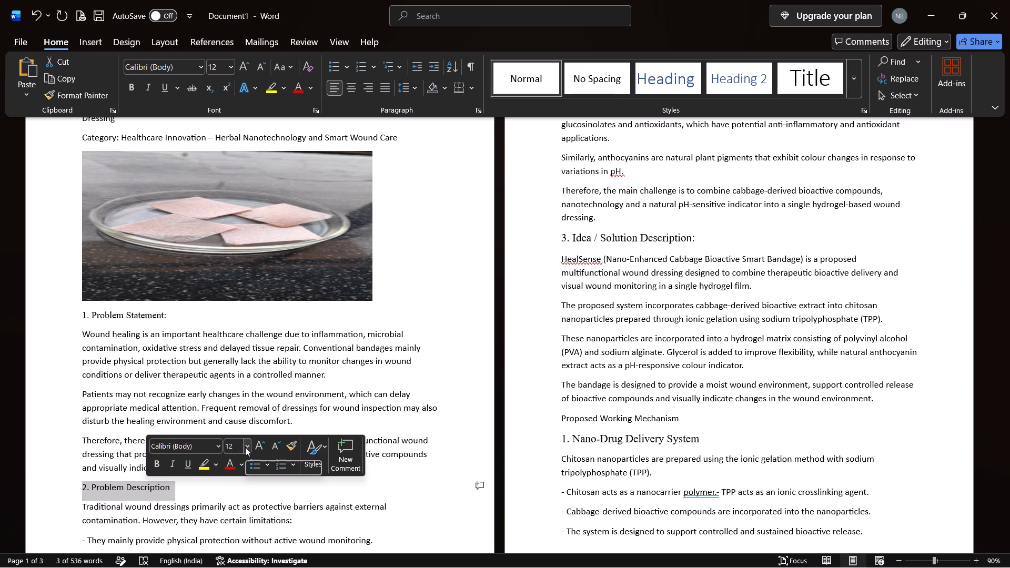
pyautogui.click(245, 447)
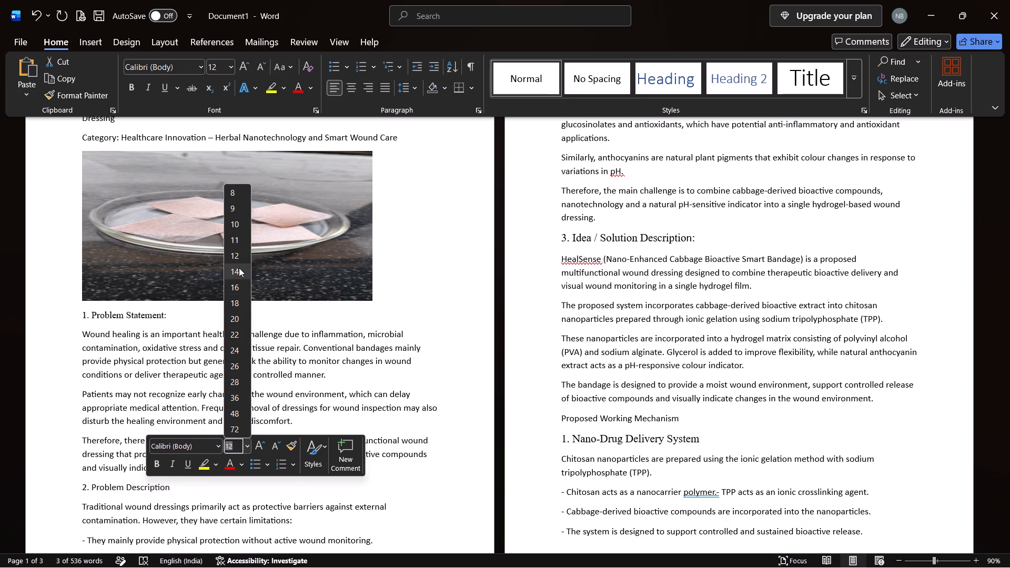
pyautogui.click(239, 268)
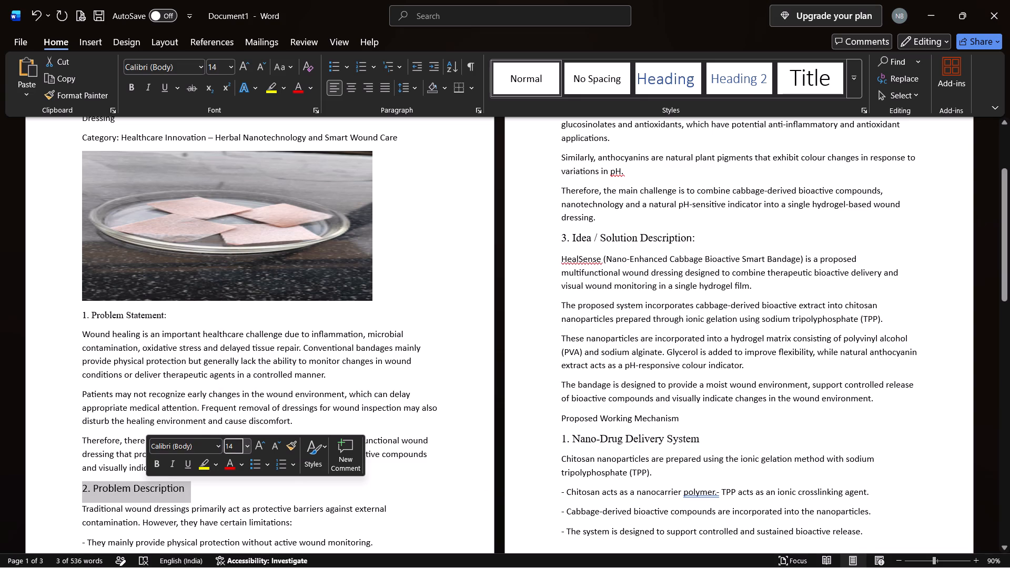
# Set the font size of the "1. Problem Statement:" heading below the page 1 picture to 14.
pyautogui.moveTo(83, 313); pyautogui.dragTo(163, 313)
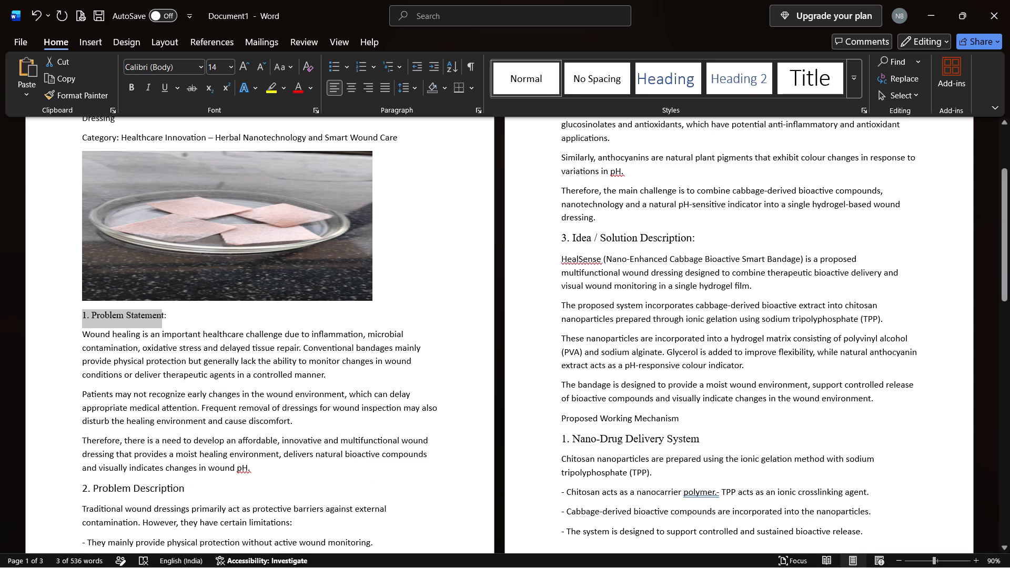
pyautogui.moveTo(163, 313); pyautogui.dragTo(167, 315)
pyautogui.click(266, 276)
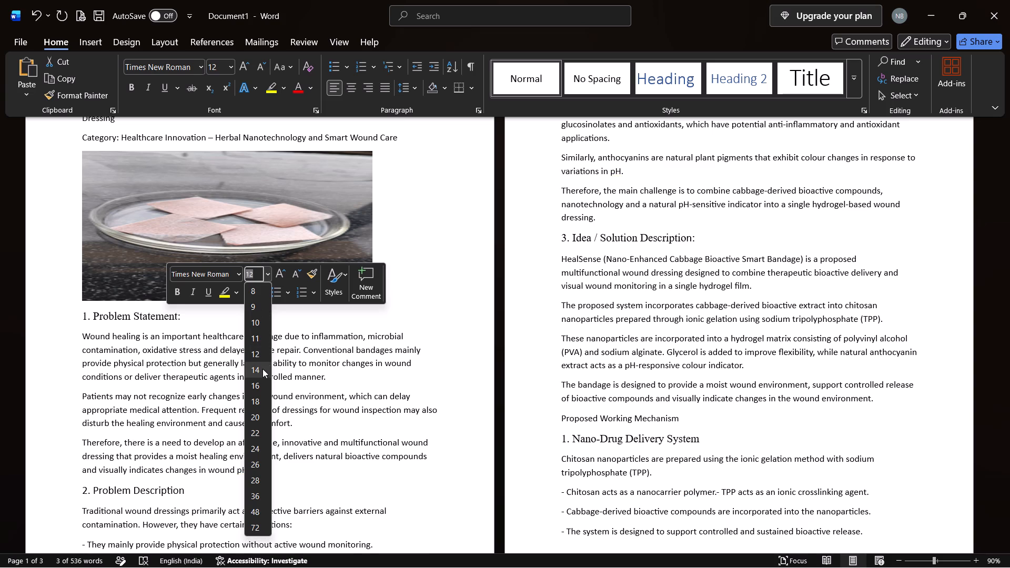
pyautogui.click(262, 369)
# Set the font size of the "2. Herbal Therapeutic Action" heading on page 3 to 14.
pyautogui.scroll(-1, 591, 374)
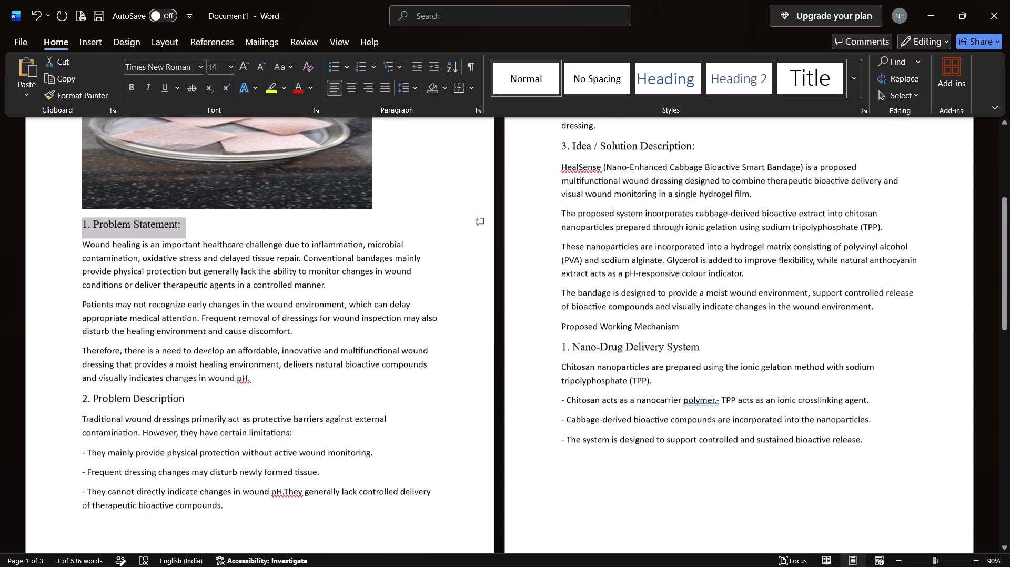
pyautogui.scroll(-2, 591, 374)
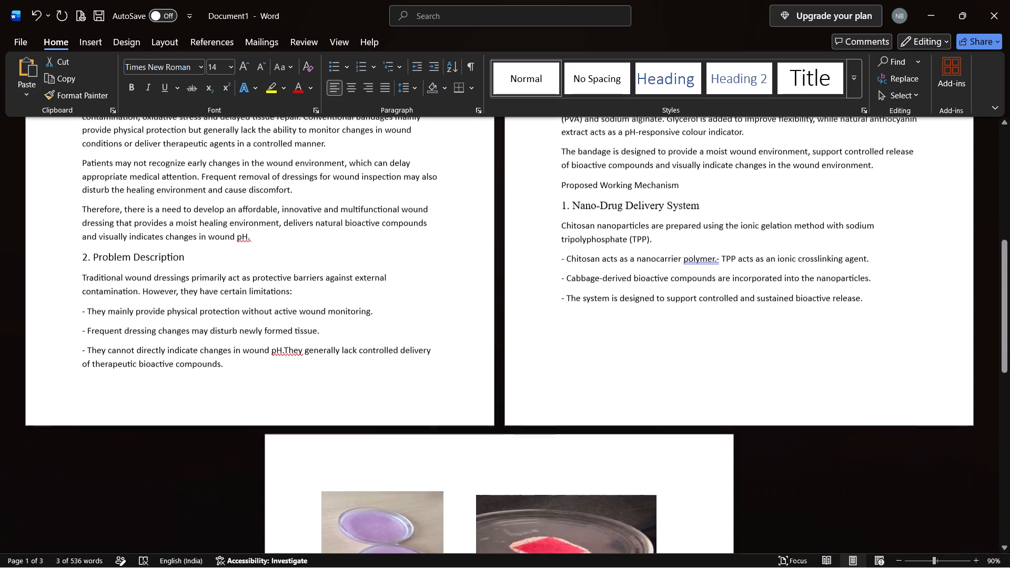
pyautogui.scroll(-3, 591, 374)
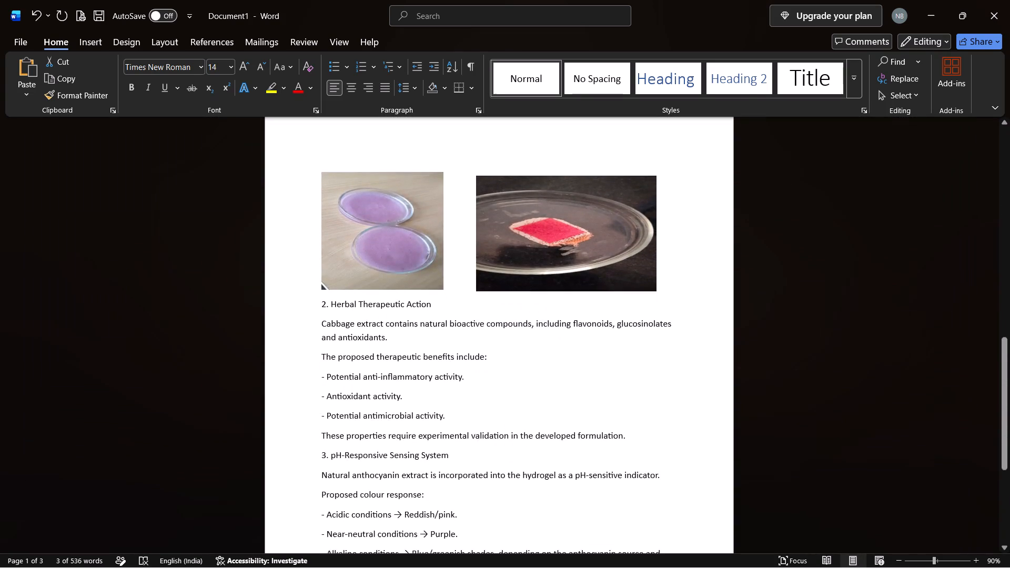
pyautogui.scroll(-2, 591, 374)
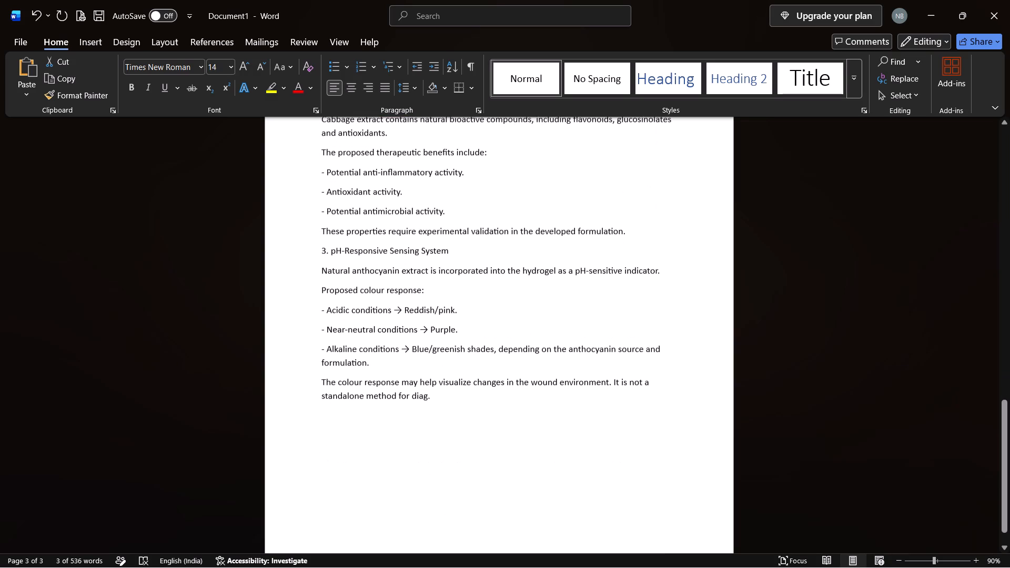
pyautogui.scroll(1, 408, 263)
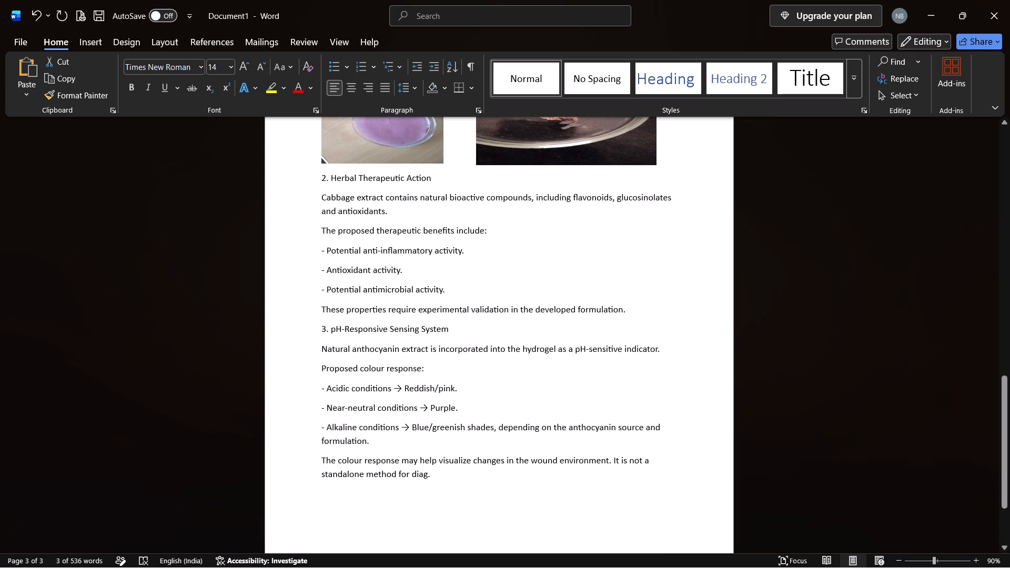
pyautogui.moveTo(323, 180); pyautogui.dragTo(437, 179)
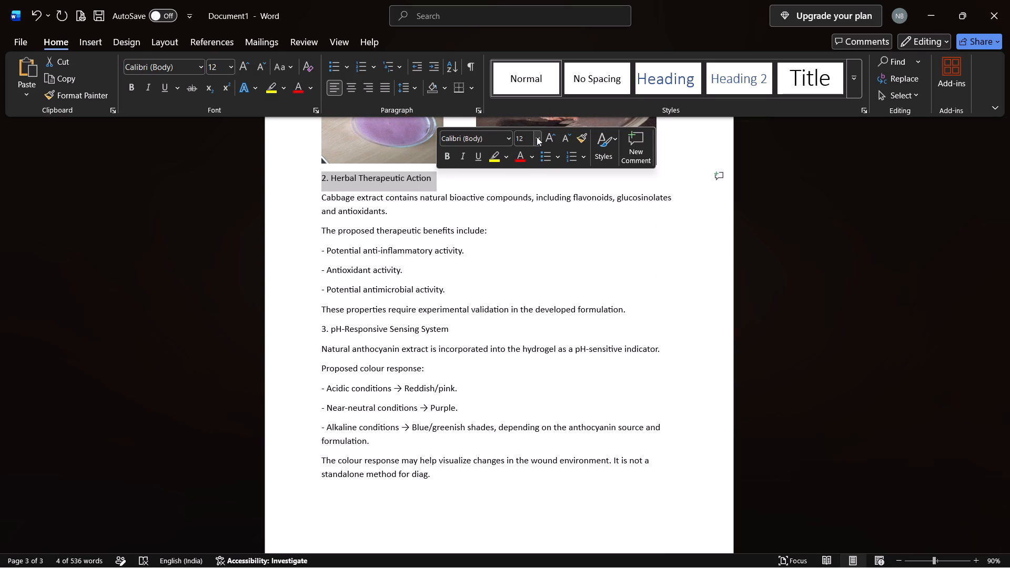
pyautogui.click(537, 137)
pyautogui.click(530, 237)
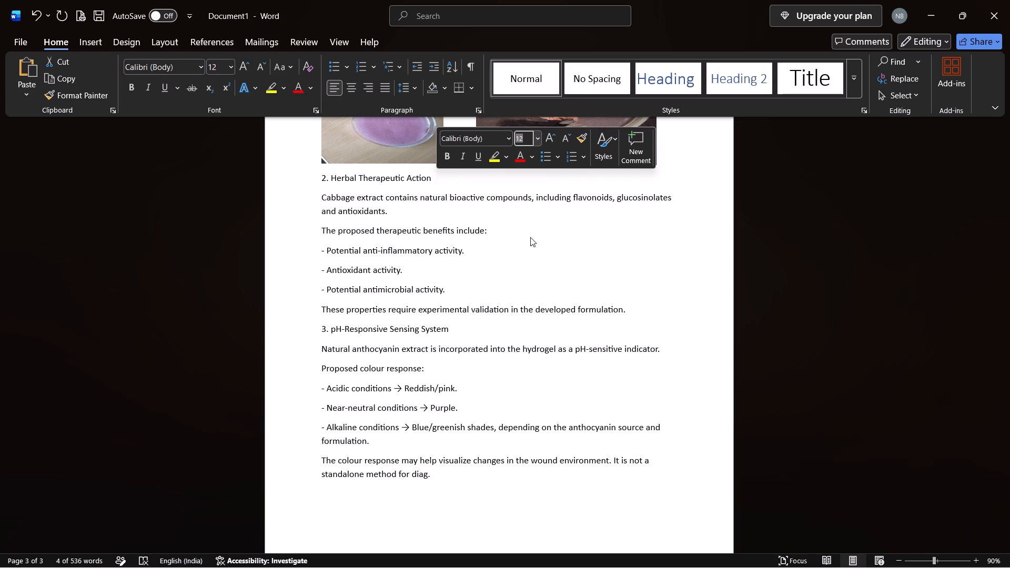
pyautogui.click(450, 174)
pyautogui.click(450, 174)
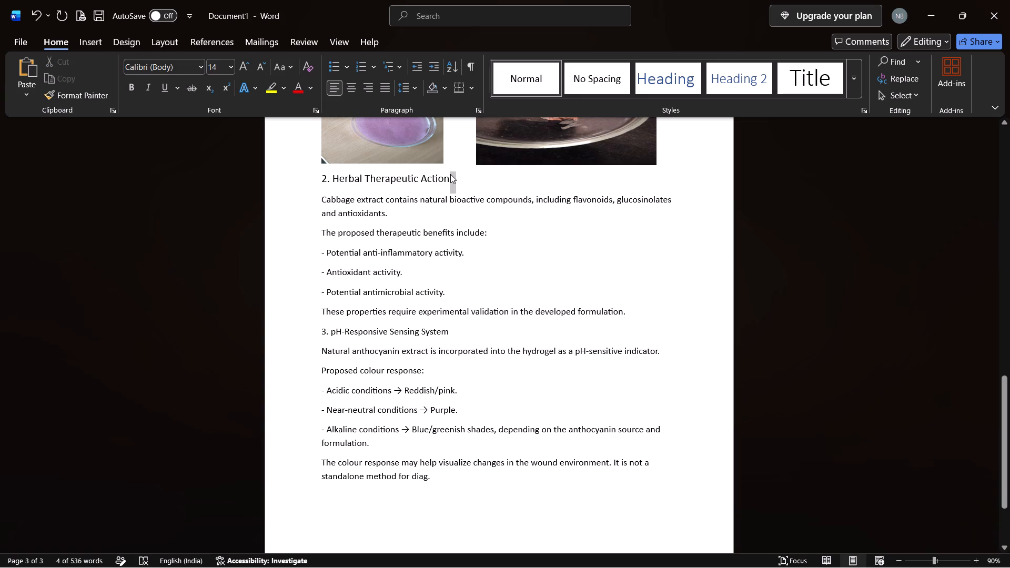
# Add a colon at the end of the "2. Herbal Therapeutic Action" heading on page 3.
pyautogui.hotkey('shift', ':')
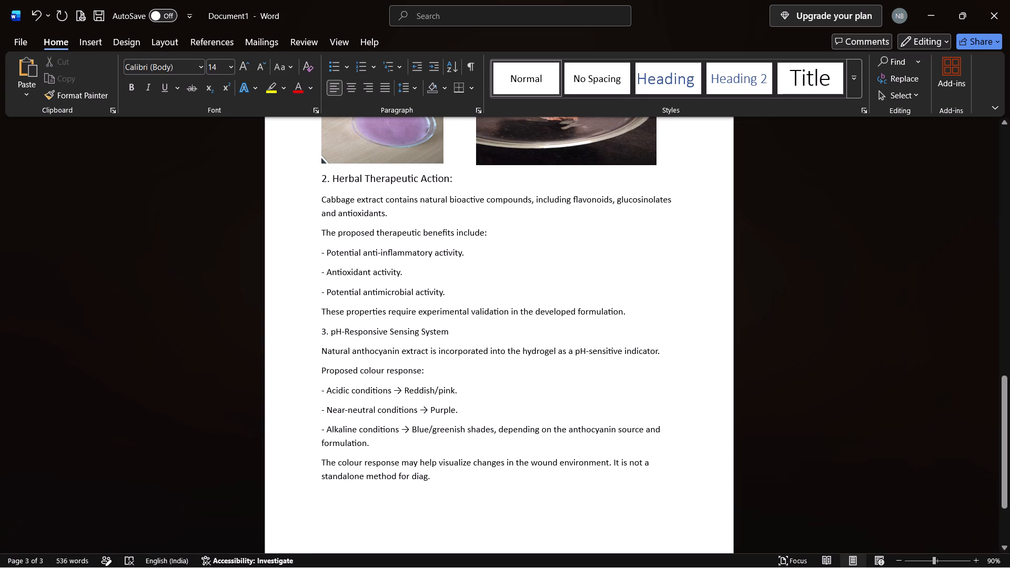
# Set the font size of the "3. pH-Responsive Sensing System" heading on page 3 to 14.
pyautogui.moveTo(321, 331); pyautogui.dragTo(454, 334)
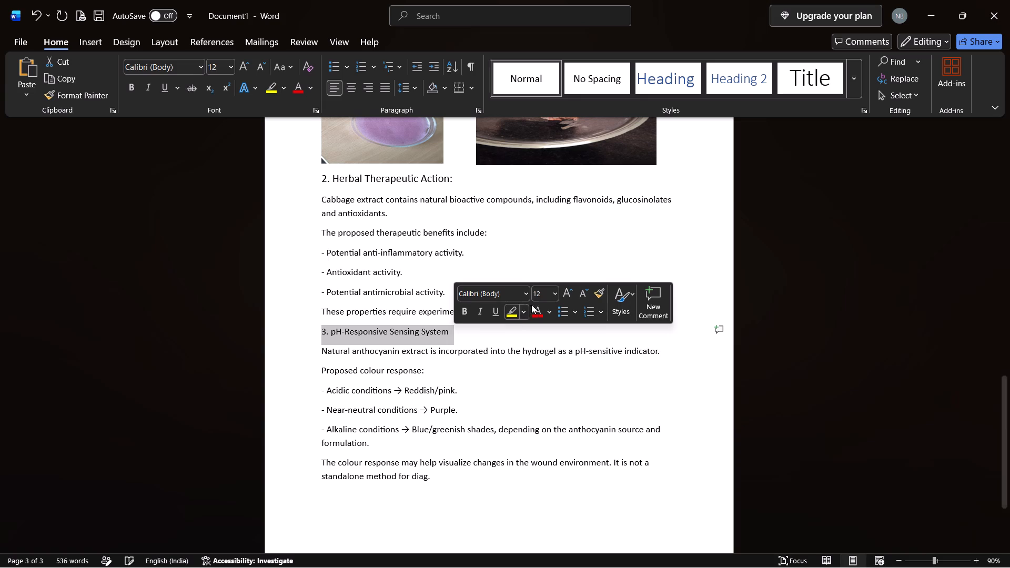
pyautogui.click(557, 289)
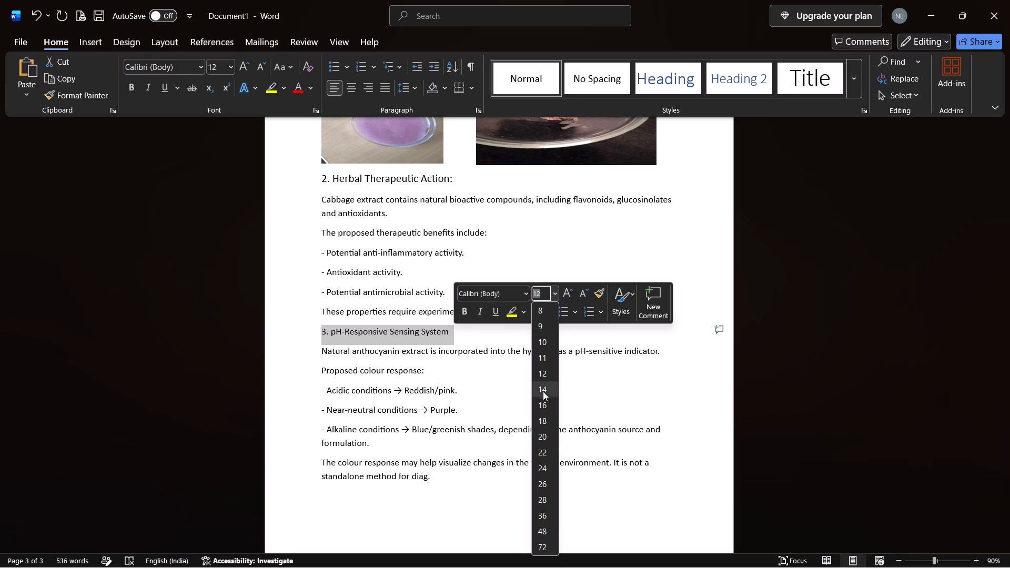
pyautogui.click(542, 389)
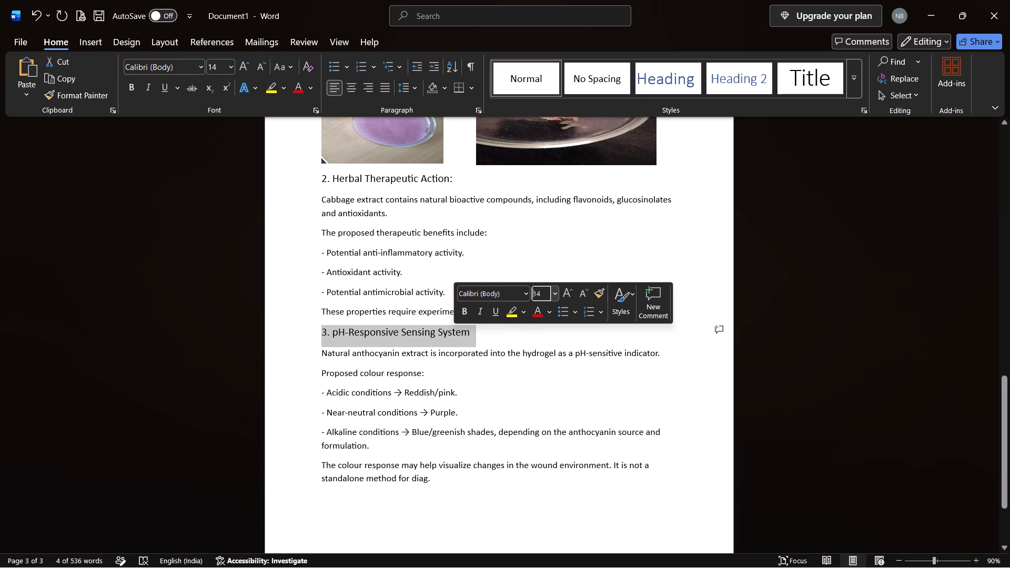
# Add a colon at the end of the "3. pH-Responsive Sensing System" heading.
pyautogui.moveTo(516, 335); pyautogui.dragTo(474, 329)
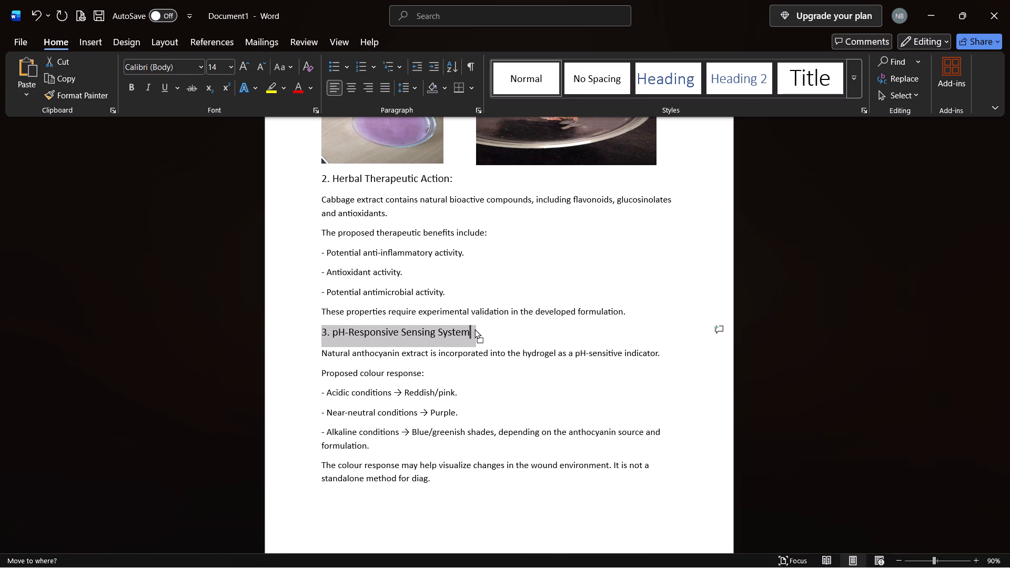
pyautogui.moveTo(474, 329); pyautogui.dragTo(482, 335)
pyautogui.moveTo(482, 335); pyautogui.dragTo(482, 336)
pyautogui.moveTo(482, 336); pyautogui.dragTo(483, 337)
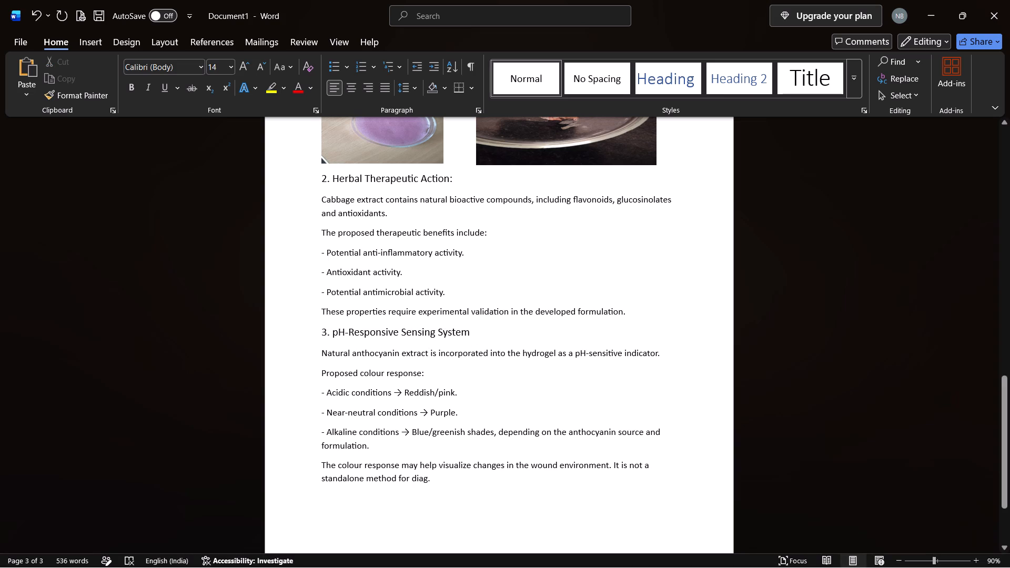
pyautogui.click(469, 332)
pyautogui.hotkey('shift', ':')
# Check the font and size of body paragraphs under the pH-Responsive Sensing System, Problem Statement and Idea / Solution Description headings.
pyautogui.moveTo(320, 352); pyautogui.dragTo(458, 361)
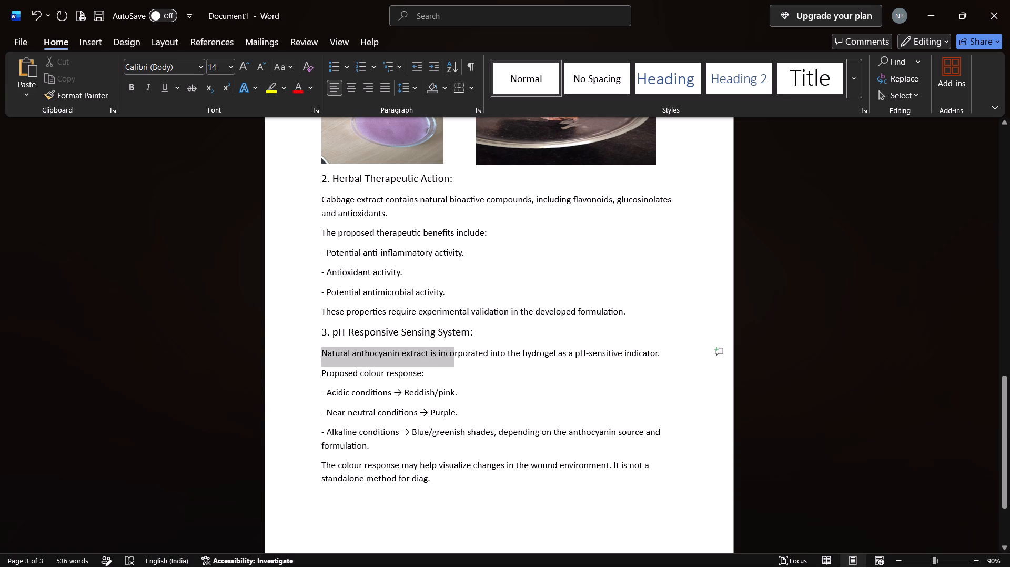
pyautogui.moveTo(458, 361); pyautogui.dragTo(568, 366)
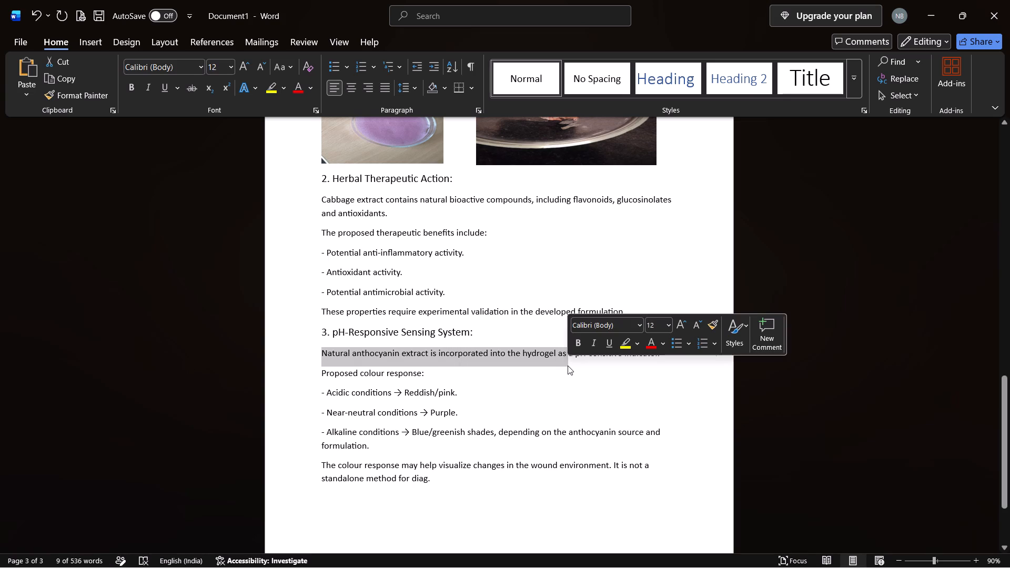
pyautogui.click(561, 383)
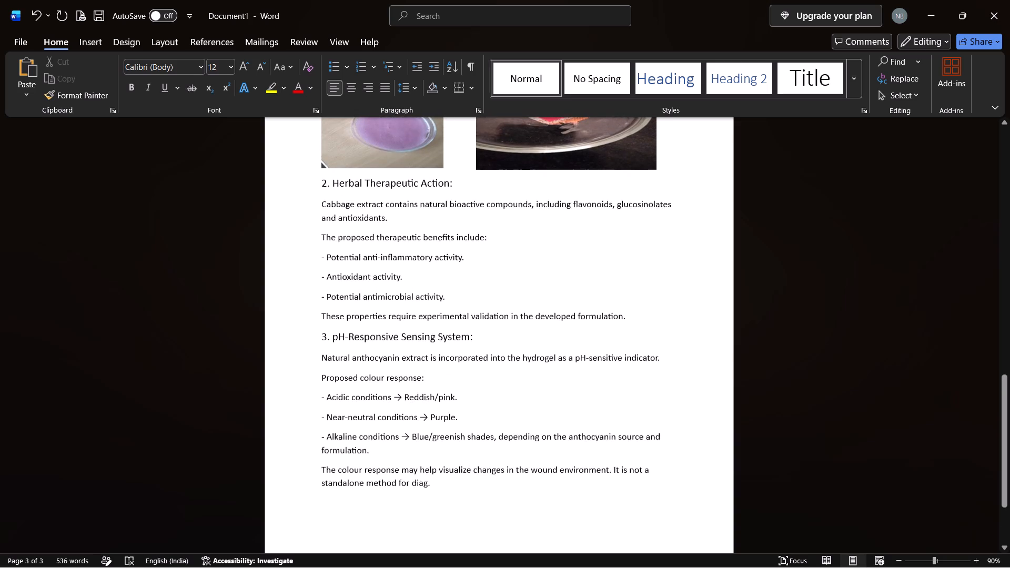
pyautogui.scroll(4, 491, 341)
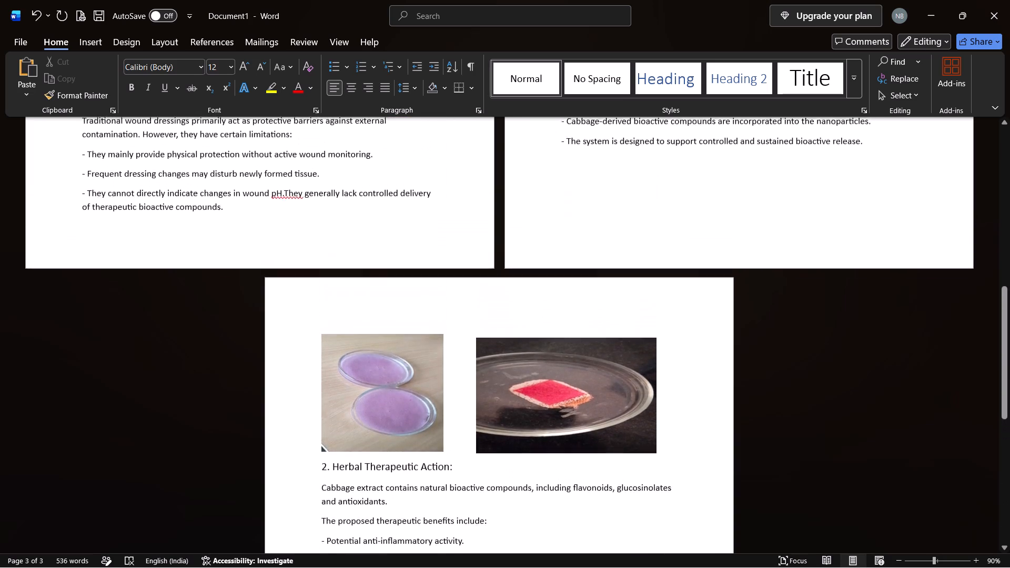
pyautogui.scroll(1, 491, 341)
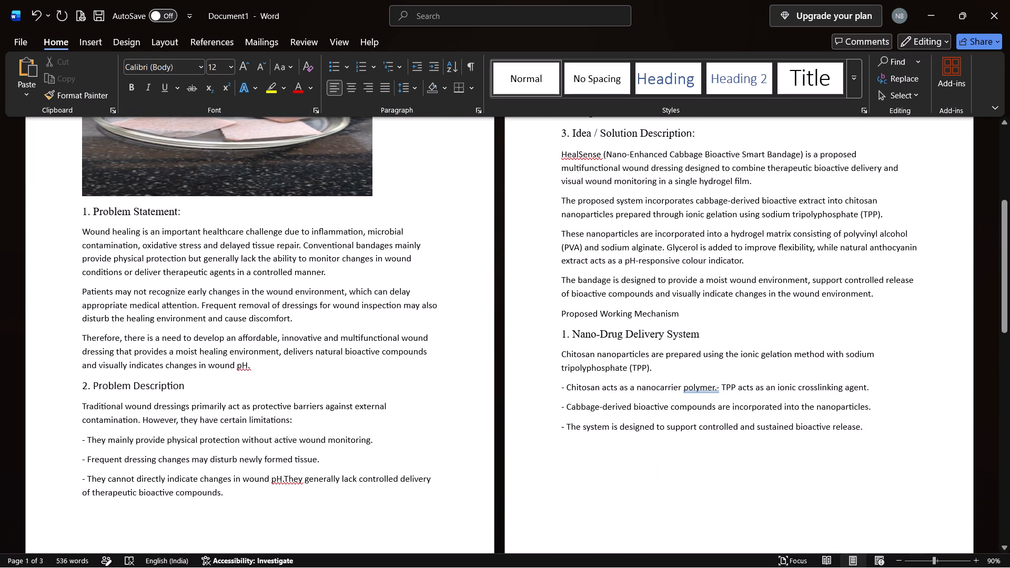
pyautogui.moveTo(84, 289); pyautogui.dragTo(146, 308)
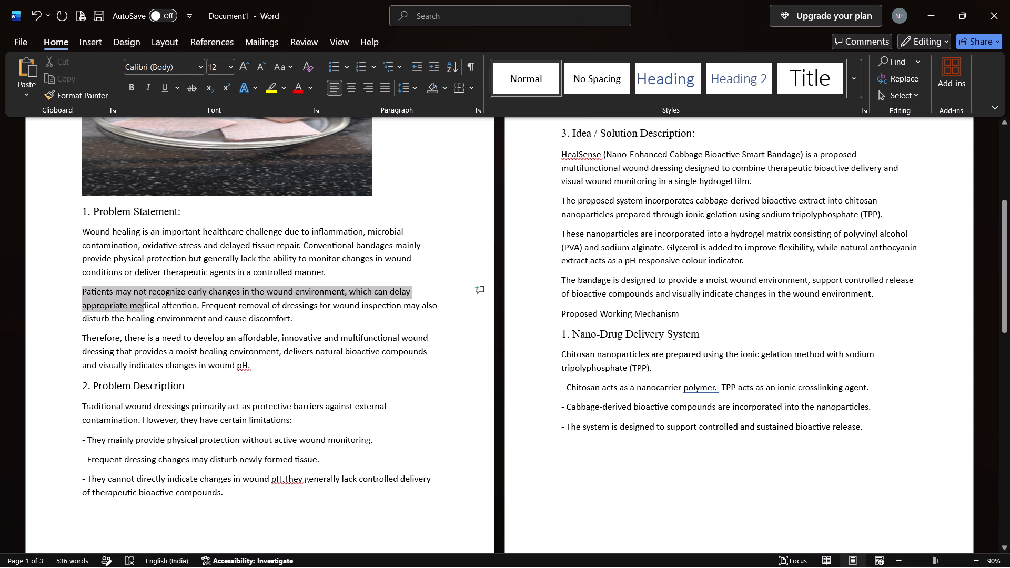
pyautogui.moveTo(146, 308); pyautogui.dragTo(206, 319)
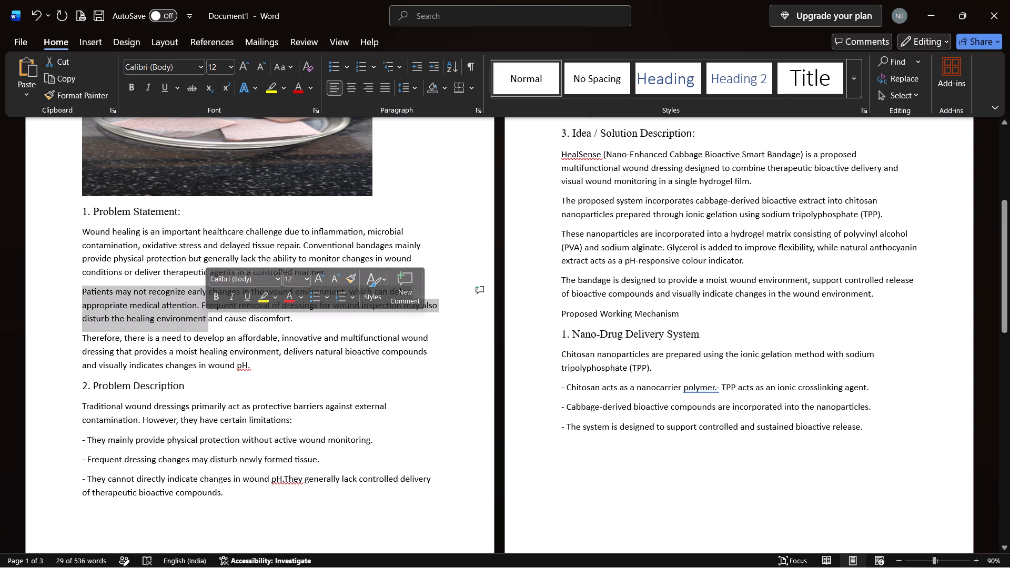
pyautogui.click(219, 332)
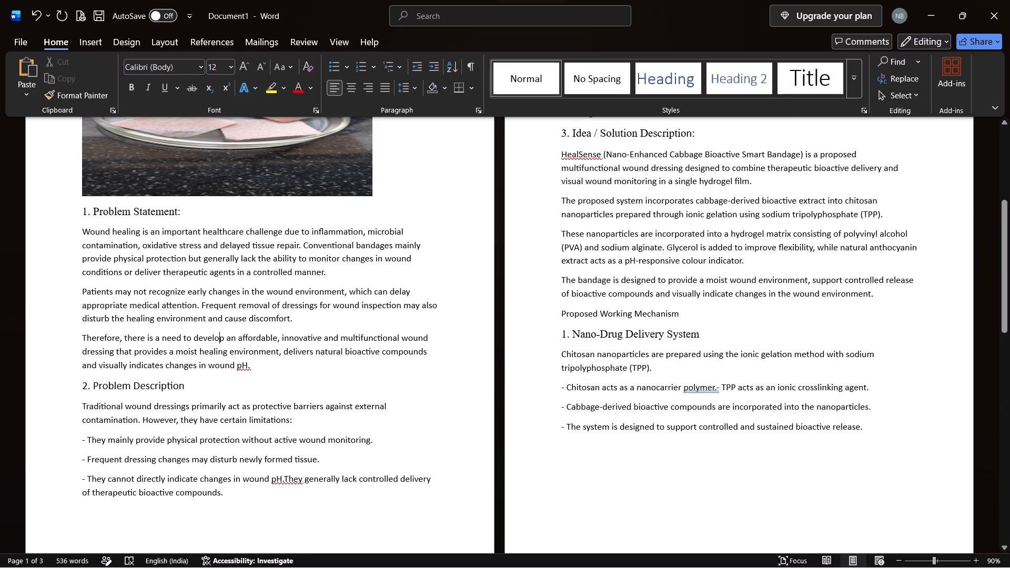
pyautogui.moveTo(561, 154); pyautogui.dragTo(675, 211)
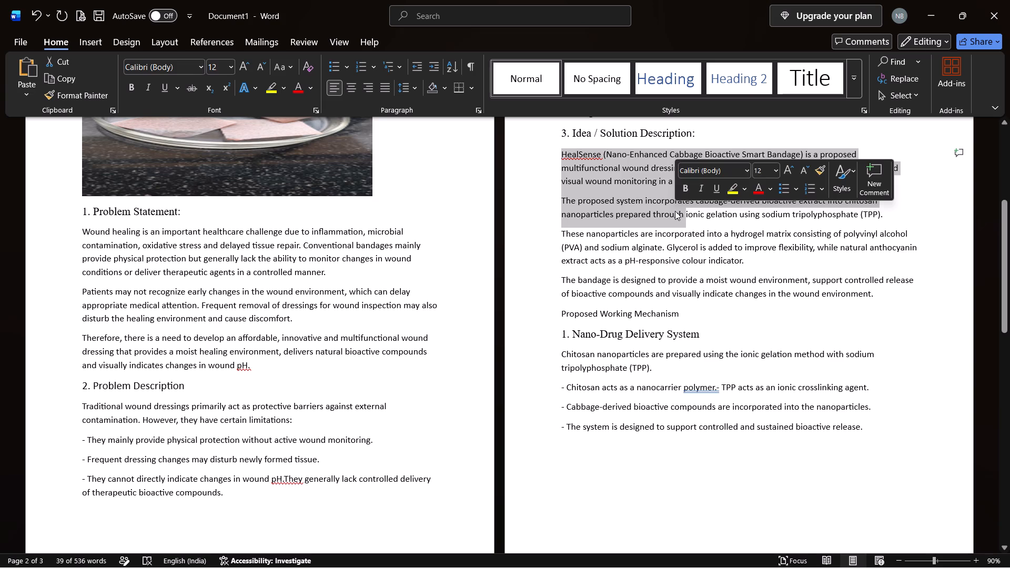
pyautogui.click(782, 320)
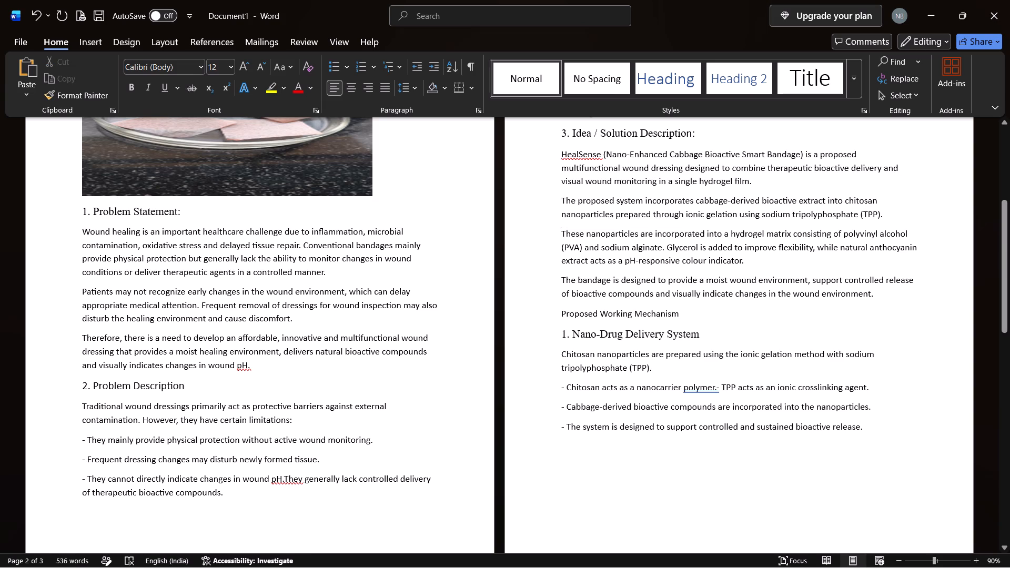
# Look through all three pages to compare the heading styles, body text and picture layout.
pyautogui.scroll(-5, 541, 414)
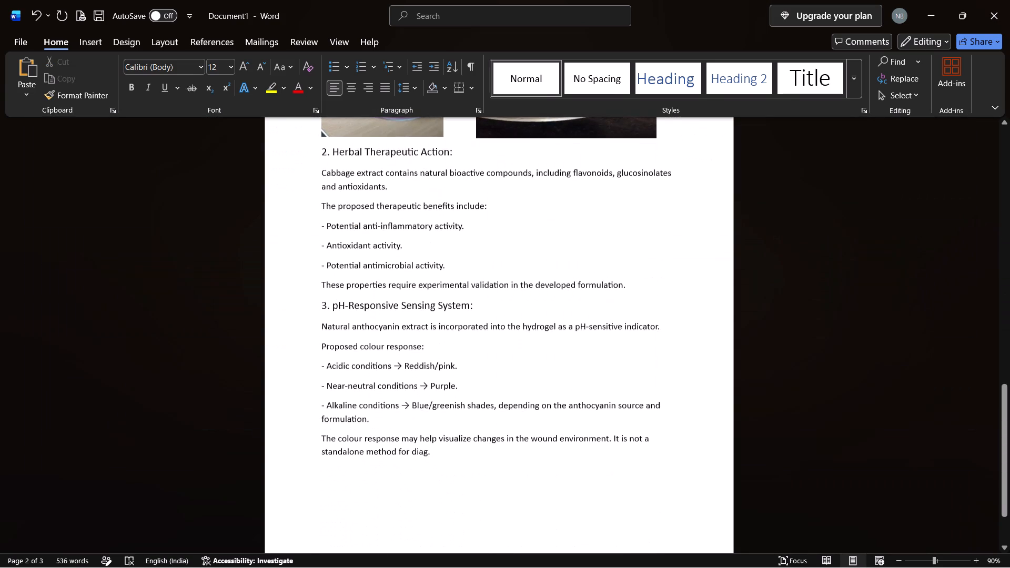
pyautogui.scroll(8, 541, 414)
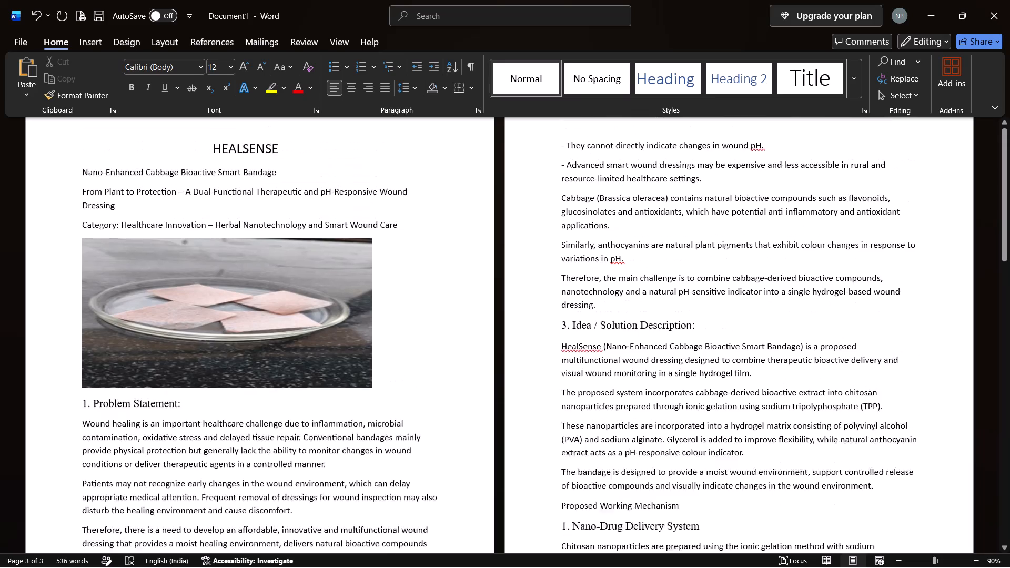
pyautogui.scroll(1, 541, 414)
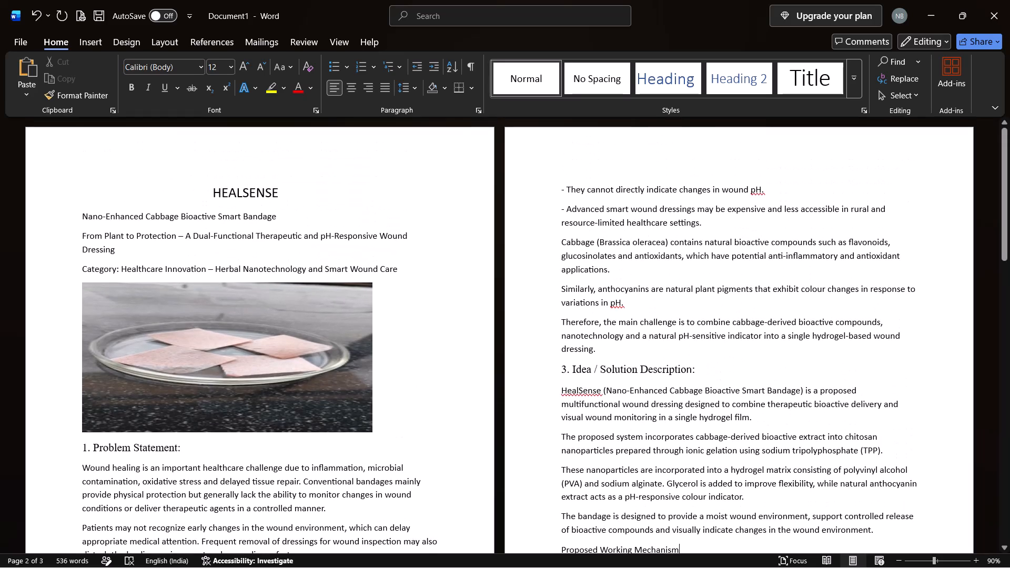
pyautogui.scroll(-1, 120, 456)
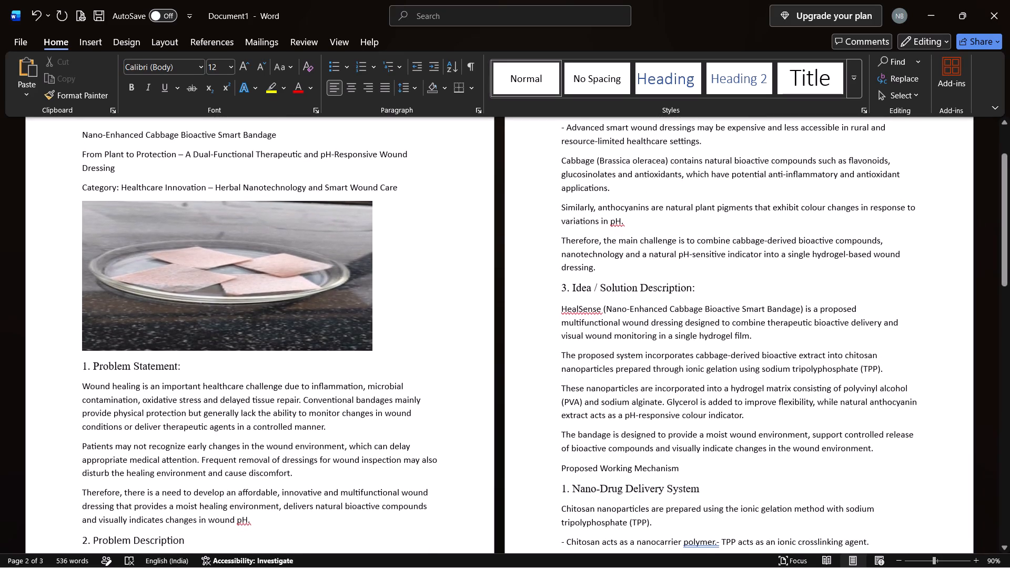
pyautogui.scroll(-1, 120, 456)
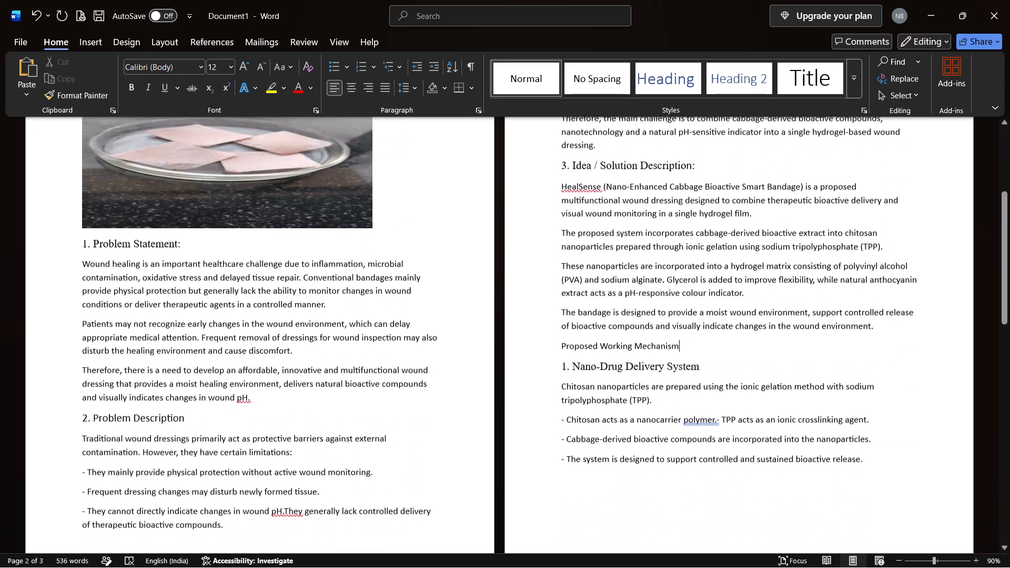
pyautogui.scroll(-2, 120, 456)
pyautogui.hscroll(1, 120, 456)
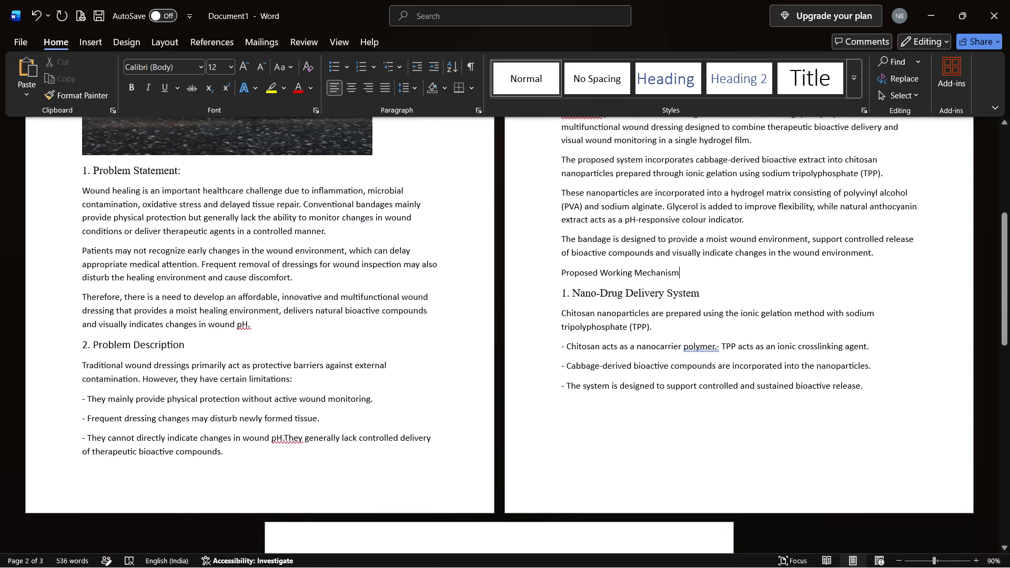
pyautogui.scroll(2, 645, 374)
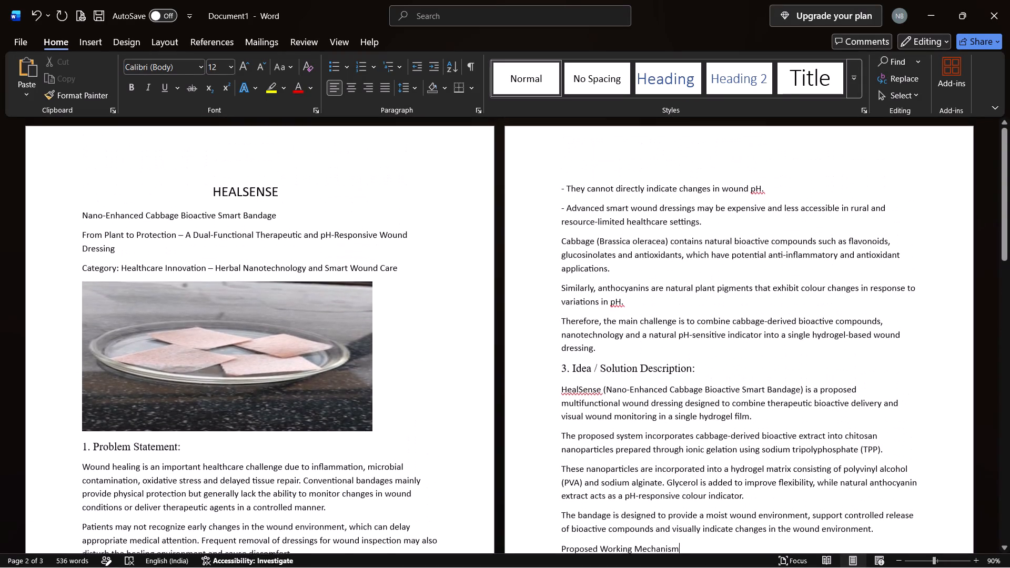
pyautogui.scroll(-5, 645, 374)
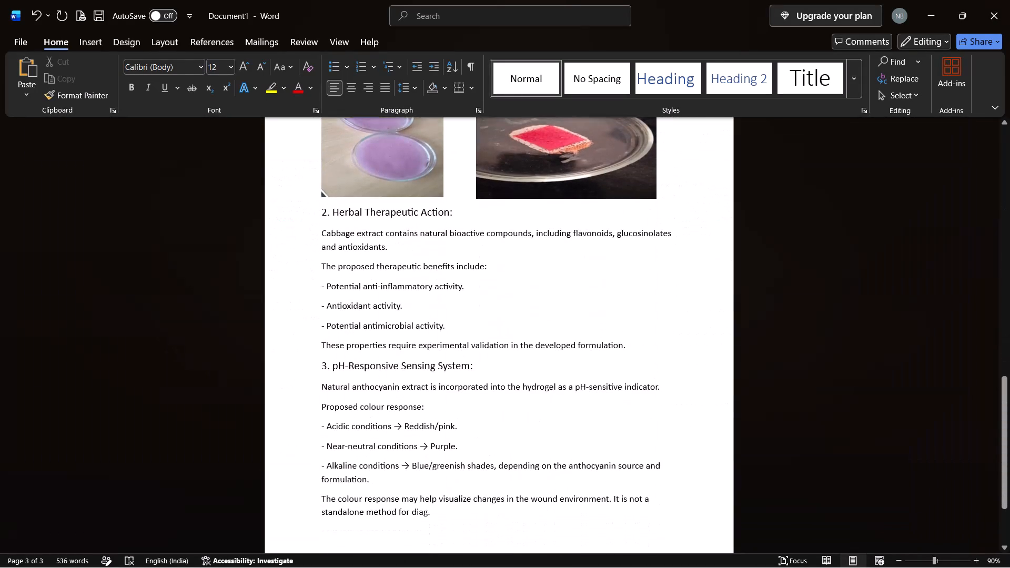
pyautogui.scroll(-1, 645, 374)
pyautogui.scroll(1, 645, 374)
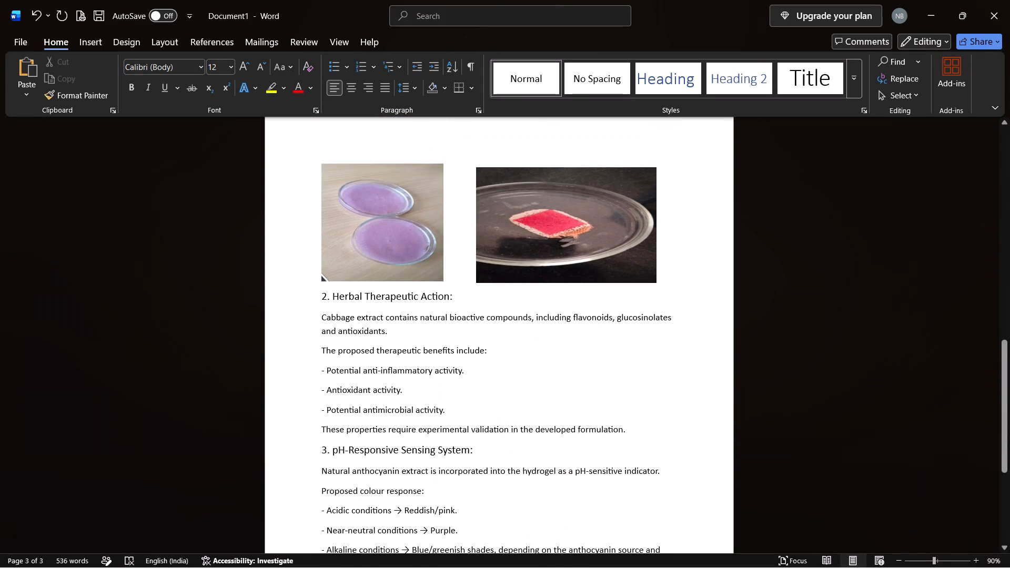
pyautogui.hscroll(-1, 645, 374)
# Format the "2. Herbal Therapeutic Action:" heading on page 3 as bold Times New Roman, size 12.
pyautogui.moveTo(320, 296); pyautogui.dragTo(462, 296)
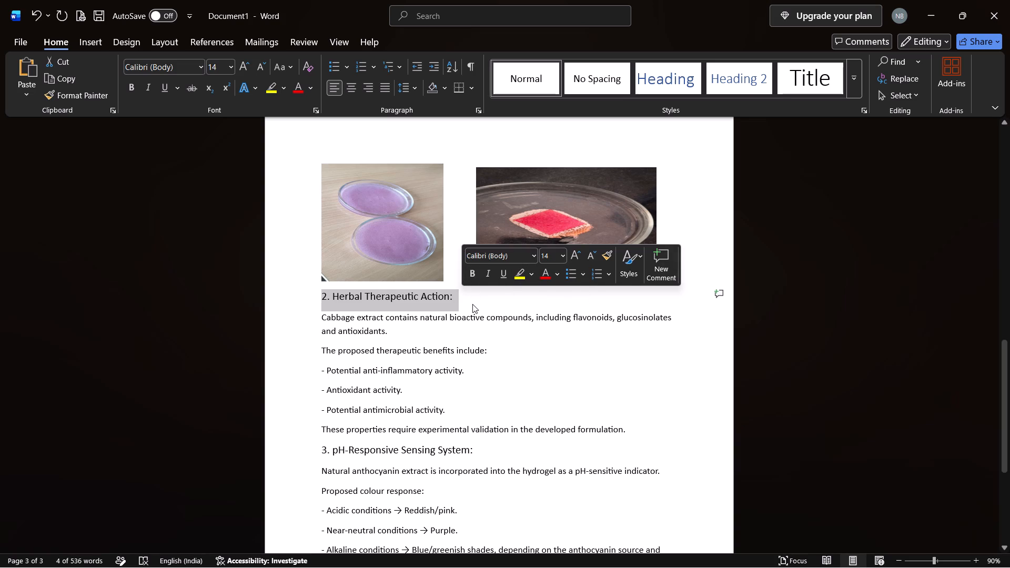
pyautogui.click(533, 249)
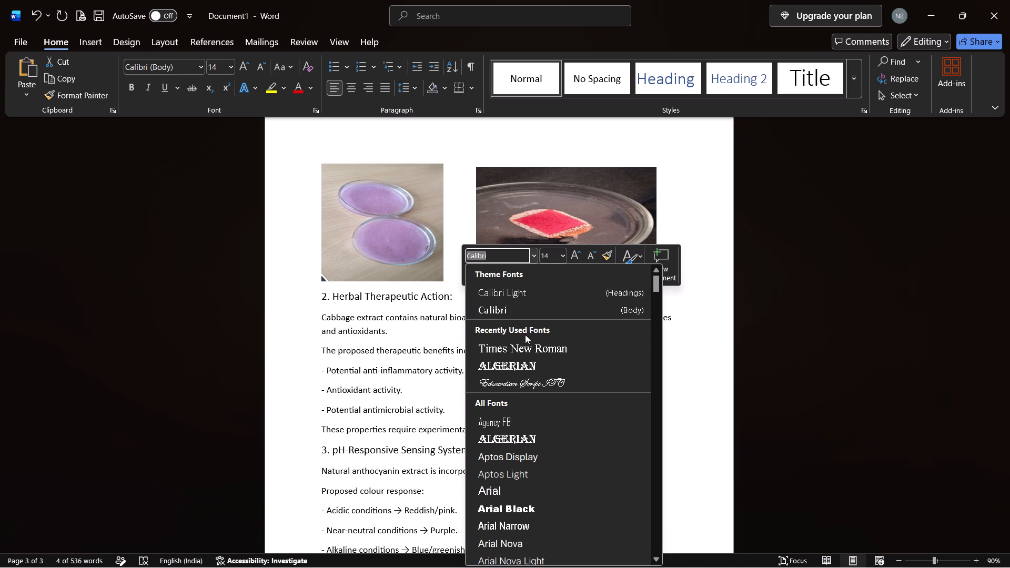
pyautogui.click(532, 346)
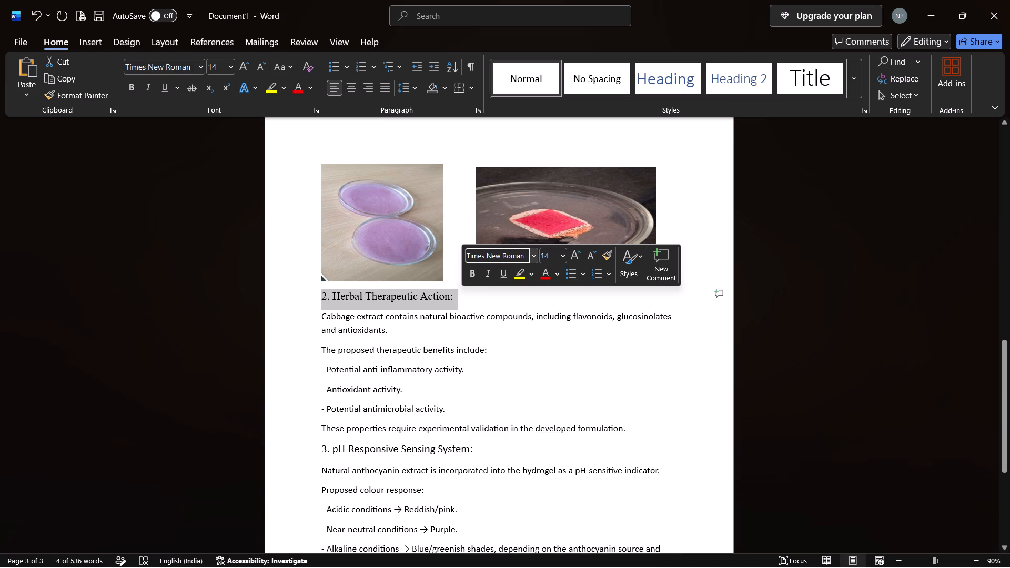
pyautogui.click(471, 273)
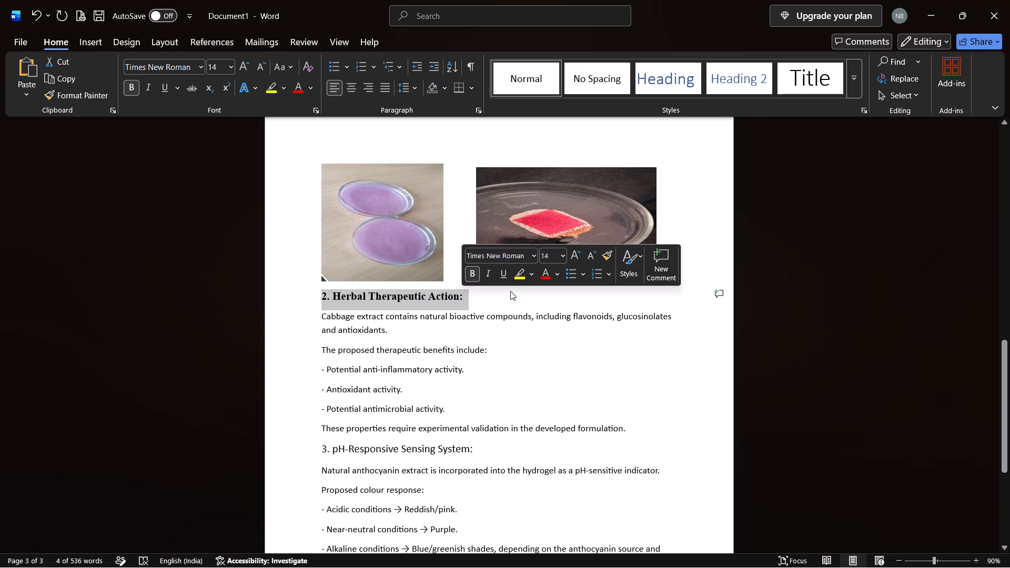
pyautogui.click(561, 253)
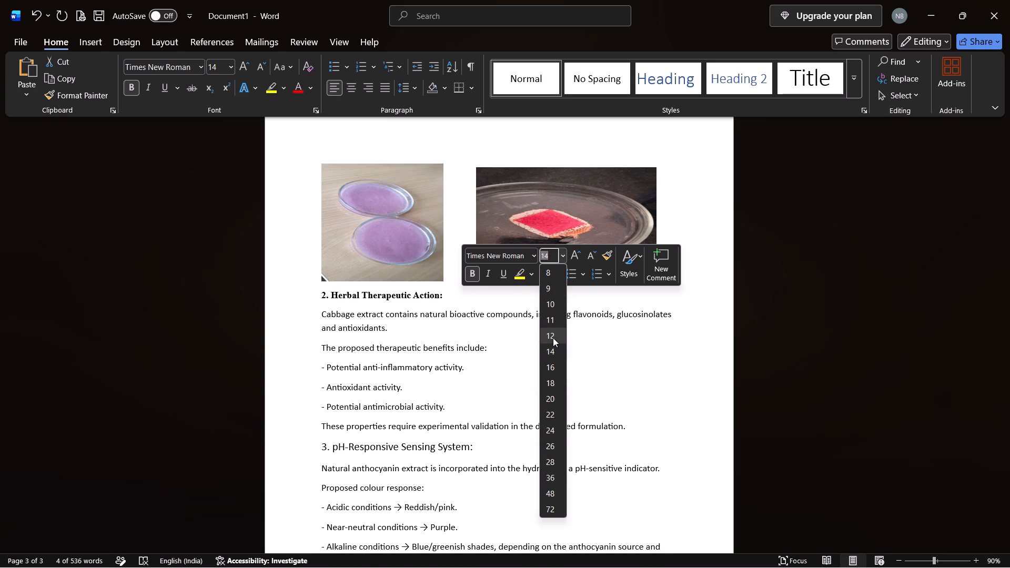
pyautogui.click(553, 338)
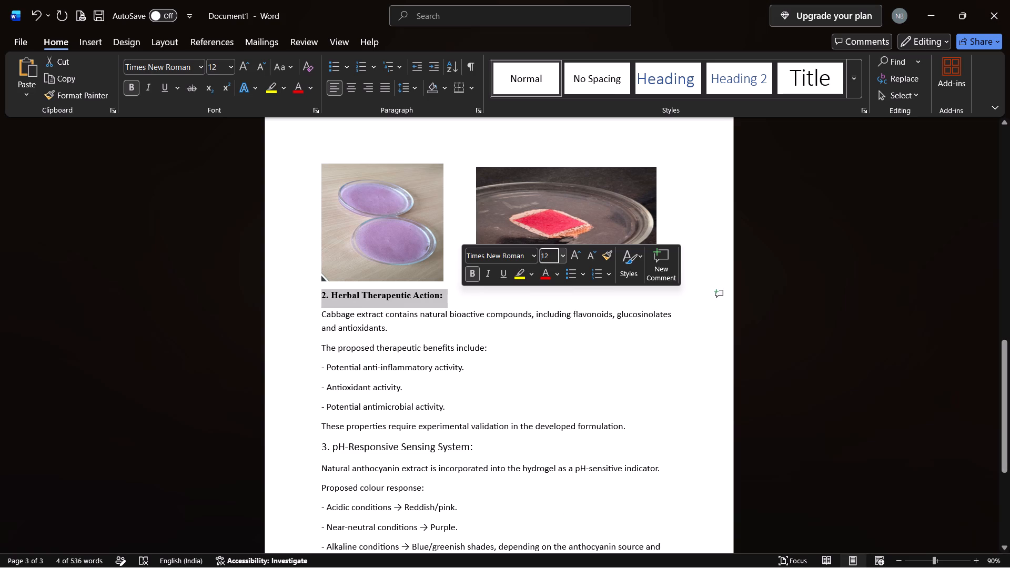
# Change the font of the "3. pH-Responsive Sensing System" heading text on page 3 to Times New Roman.
pyautogui.click(537, 363)
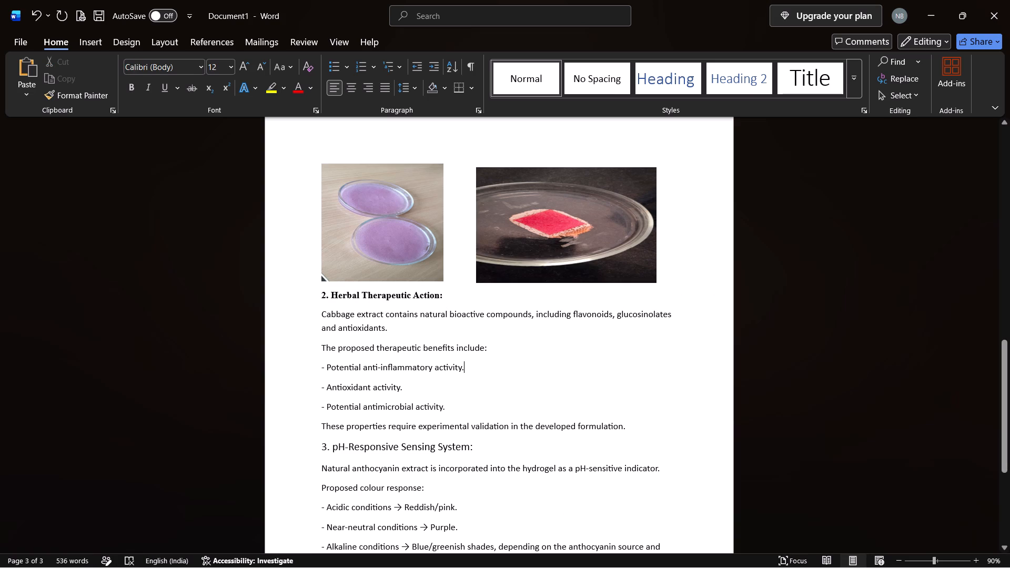
pyautogui.moveTo(321, 444); pyautogui.dragTo(471, 460)
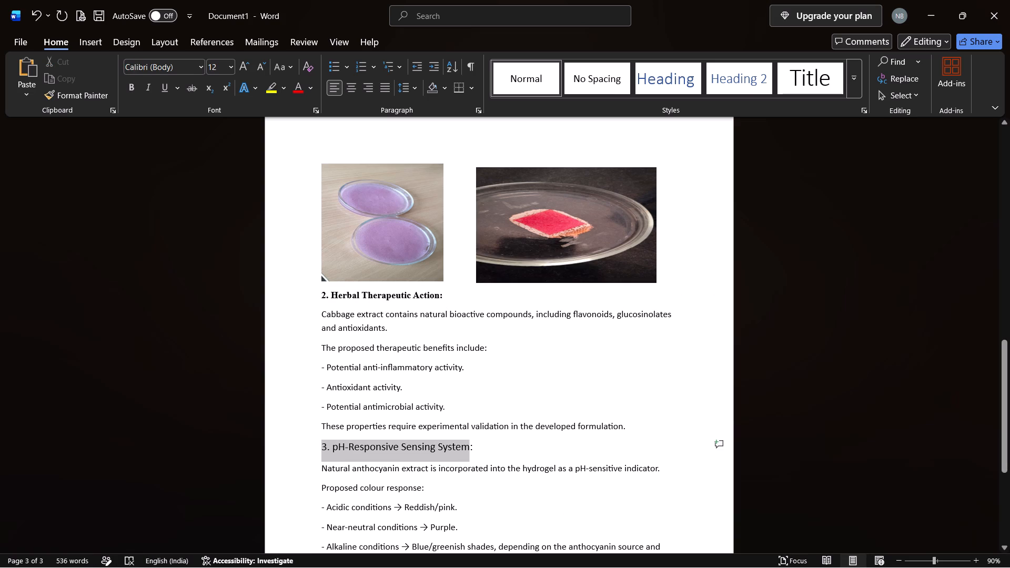
pyautogui.moveTo(471, 460); pyautogui.dragTo(470, 460)
pyautogui.click(543, 419)
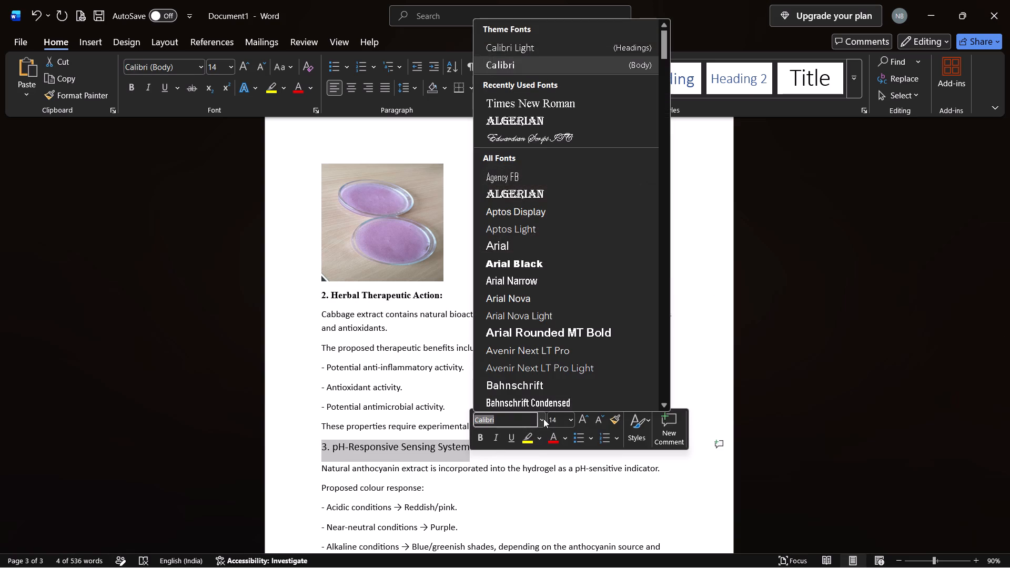
pyautogui.click(570, 104)
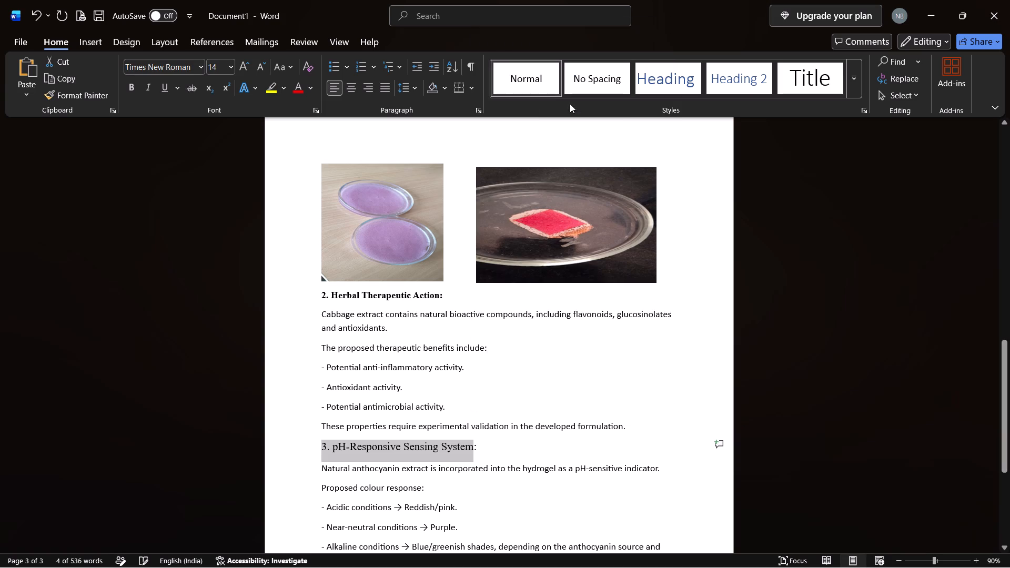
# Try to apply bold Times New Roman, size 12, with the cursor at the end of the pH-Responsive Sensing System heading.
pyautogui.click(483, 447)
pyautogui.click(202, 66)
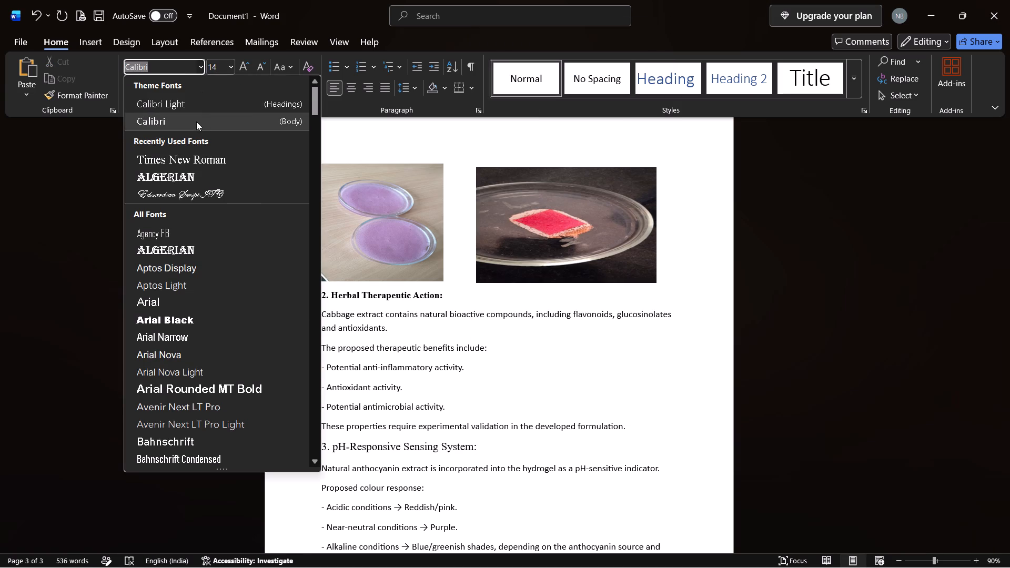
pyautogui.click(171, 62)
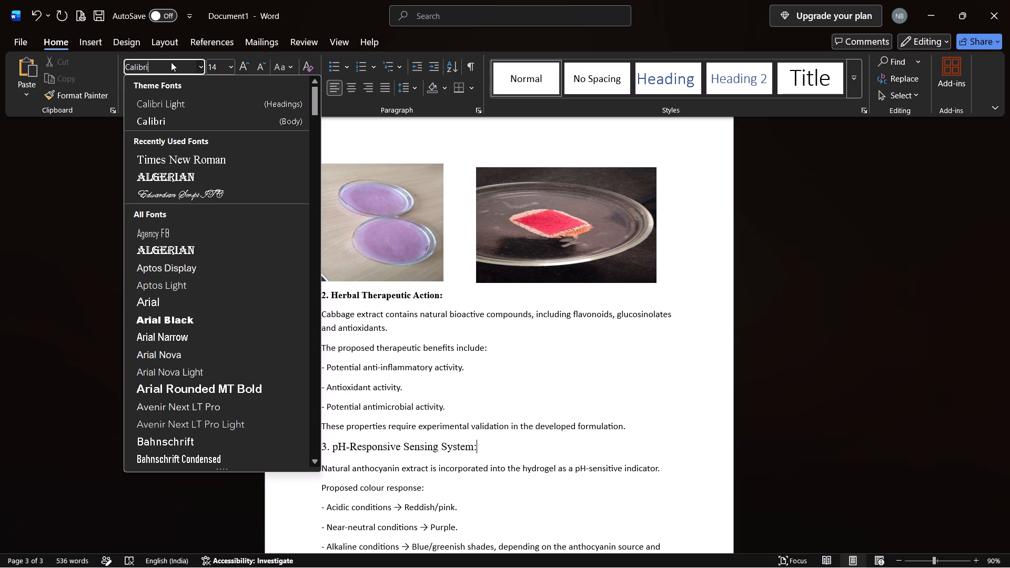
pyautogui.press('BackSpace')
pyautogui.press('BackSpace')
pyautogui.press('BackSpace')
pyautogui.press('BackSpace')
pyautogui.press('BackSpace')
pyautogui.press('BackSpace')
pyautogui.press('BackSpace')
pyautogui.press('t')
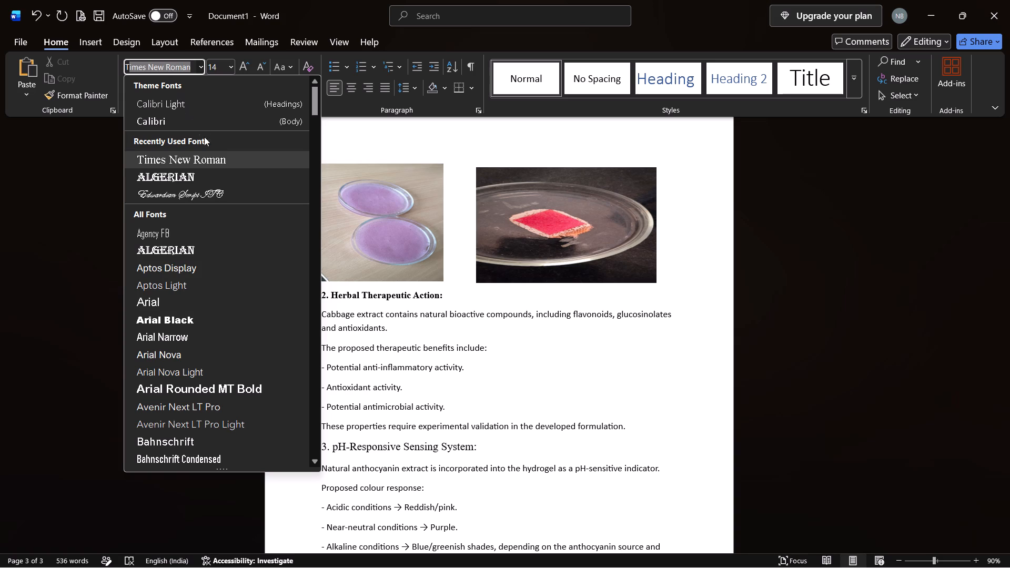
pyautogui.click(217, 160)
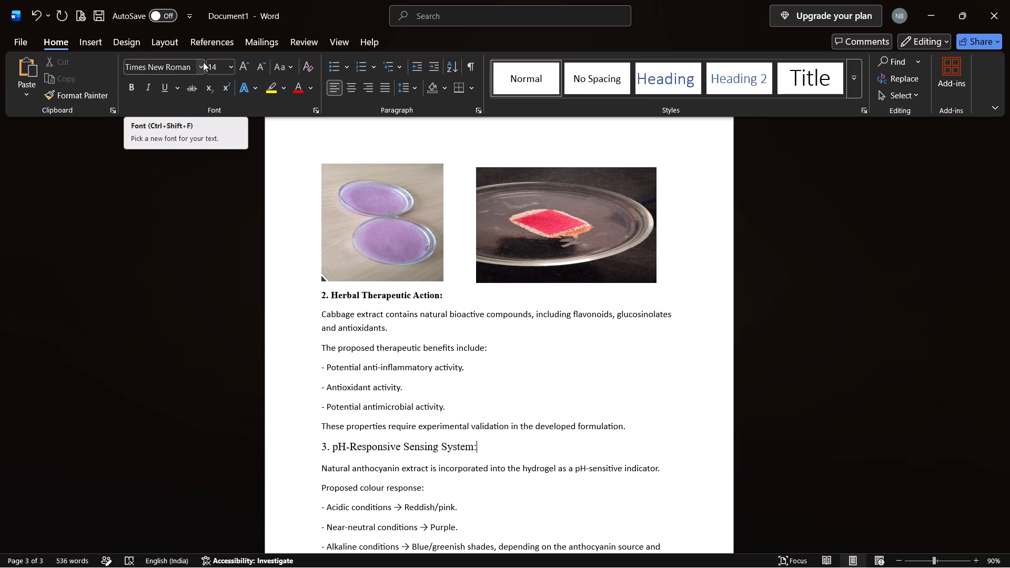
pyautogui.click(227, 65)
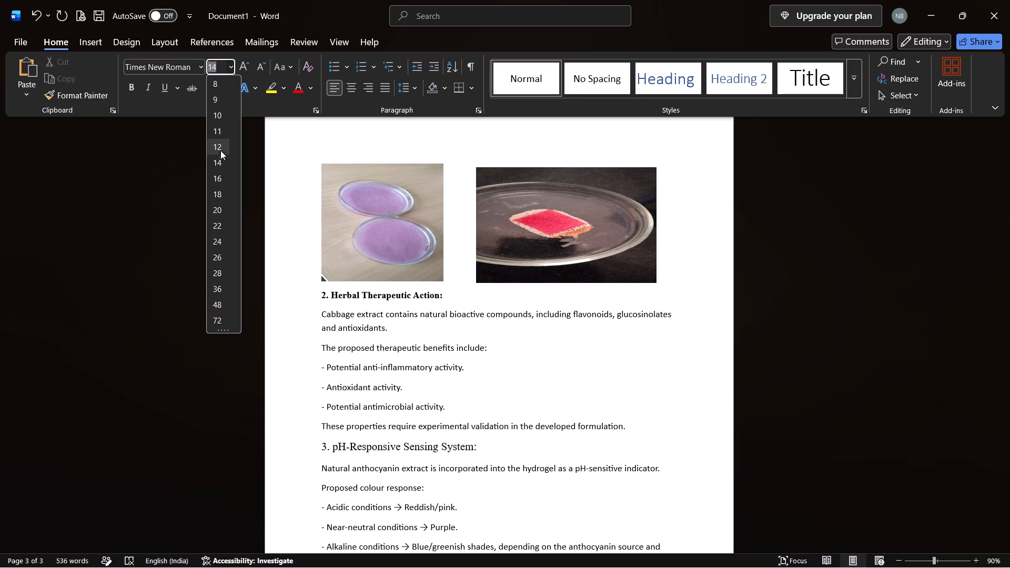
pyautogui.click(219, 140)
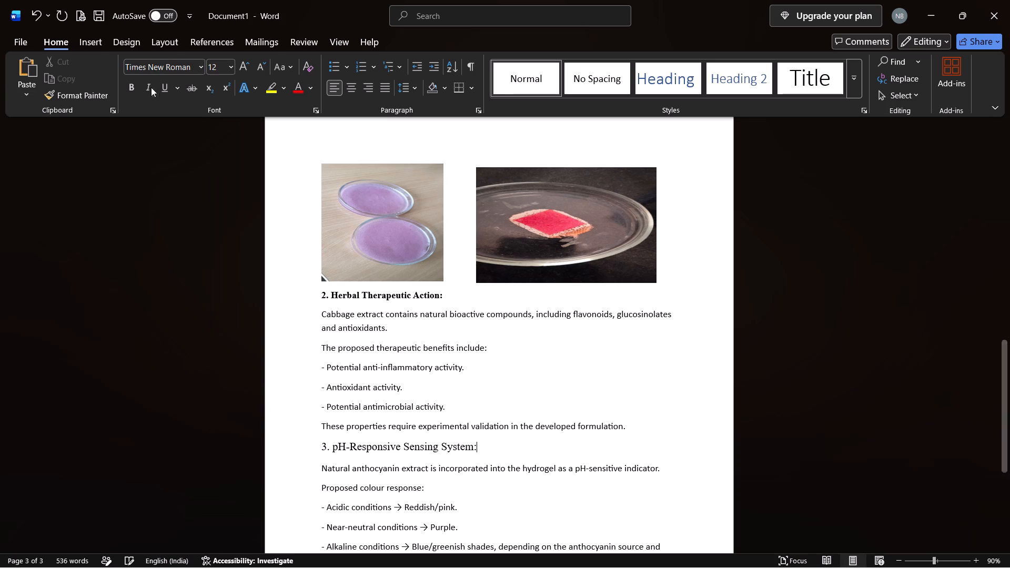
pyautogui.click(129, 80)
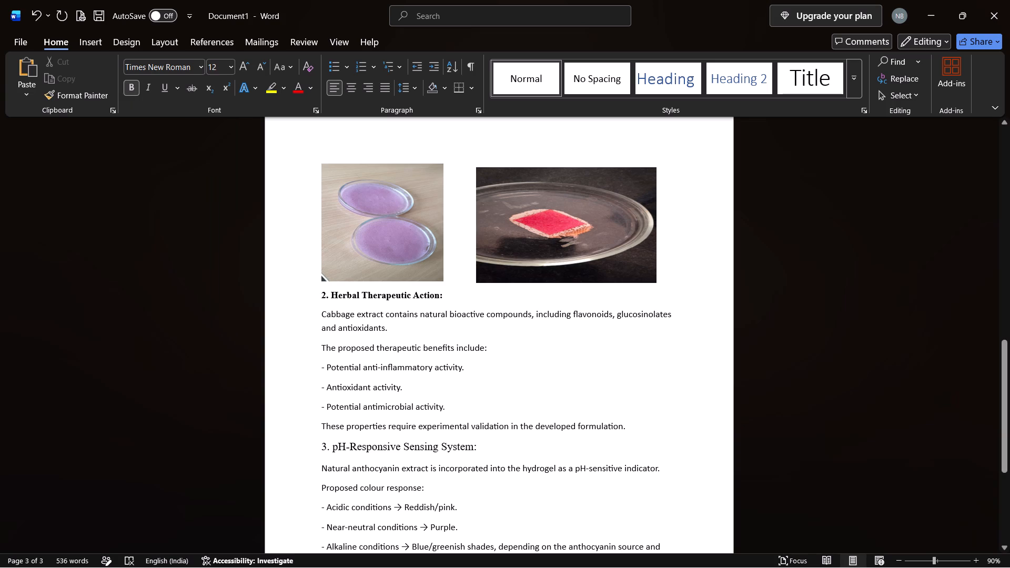
# Make the "pH-Responsive Sensing System:" heading text after its number size 12 and bold.
pyautogui.moveTo(325, 444); pyautogui.dragTo(336, 447)
pyautogui.moveTo(336, 447); pyautogui.dragTo(492, 441)
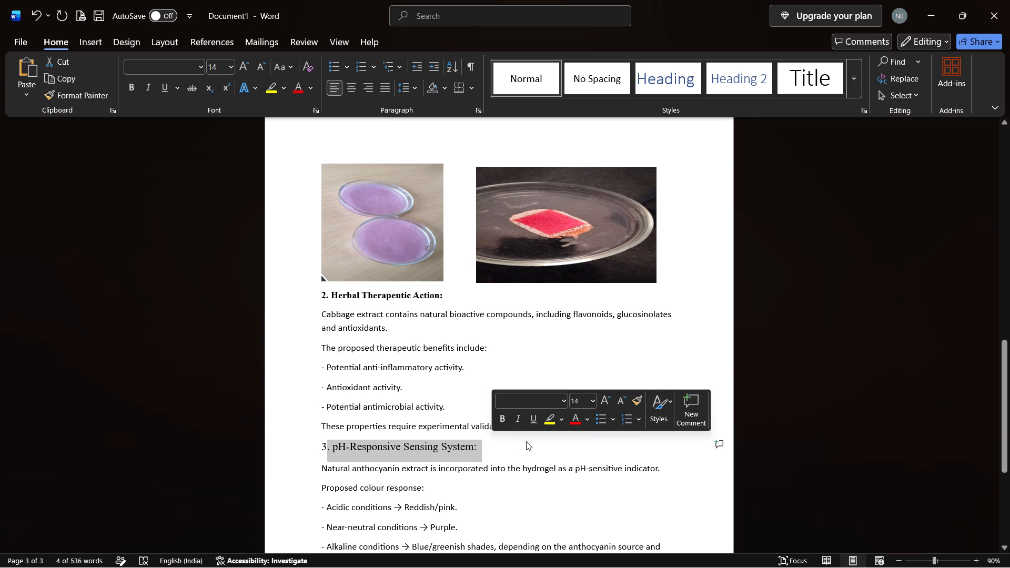
pyautogui.click(591, 400)
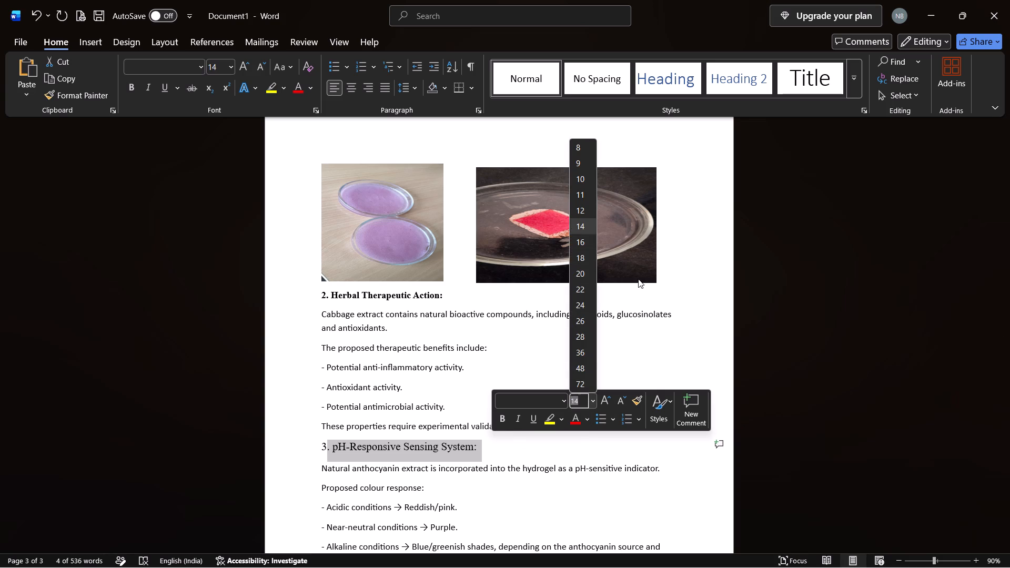
pyautogui.click(581, 207)
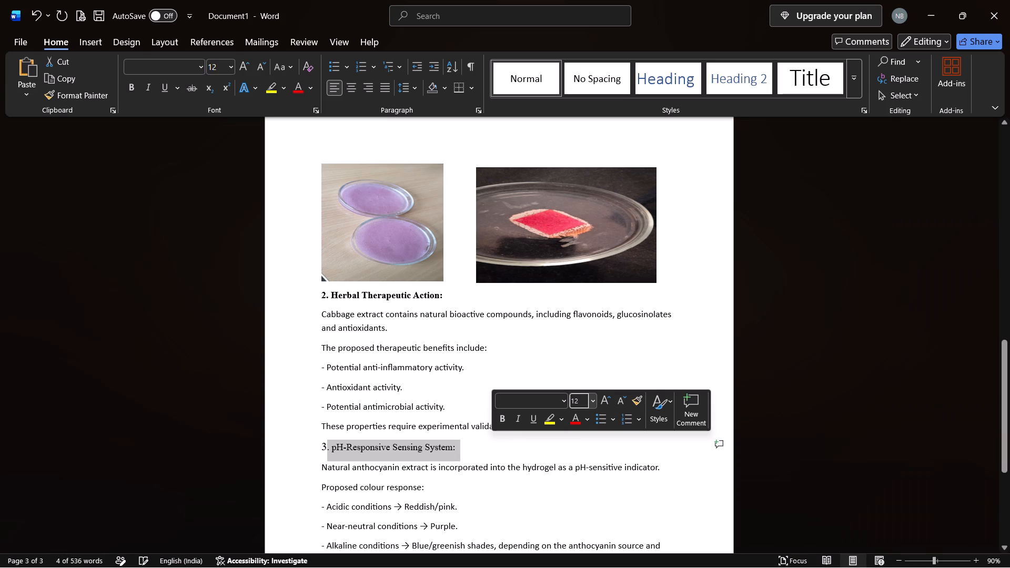
pyautogui.click(502, 421)
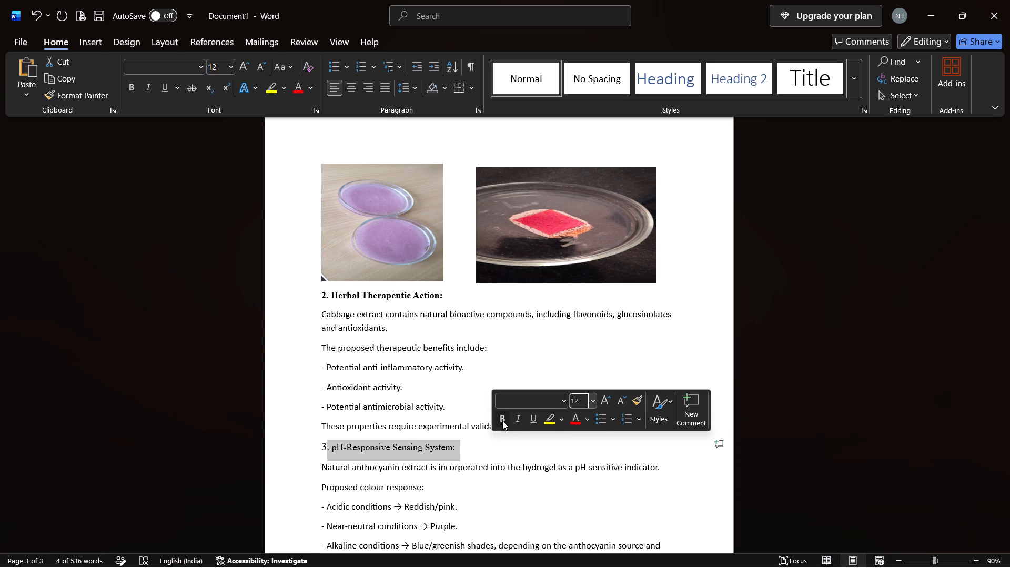
pyautogui.click(492, 453)
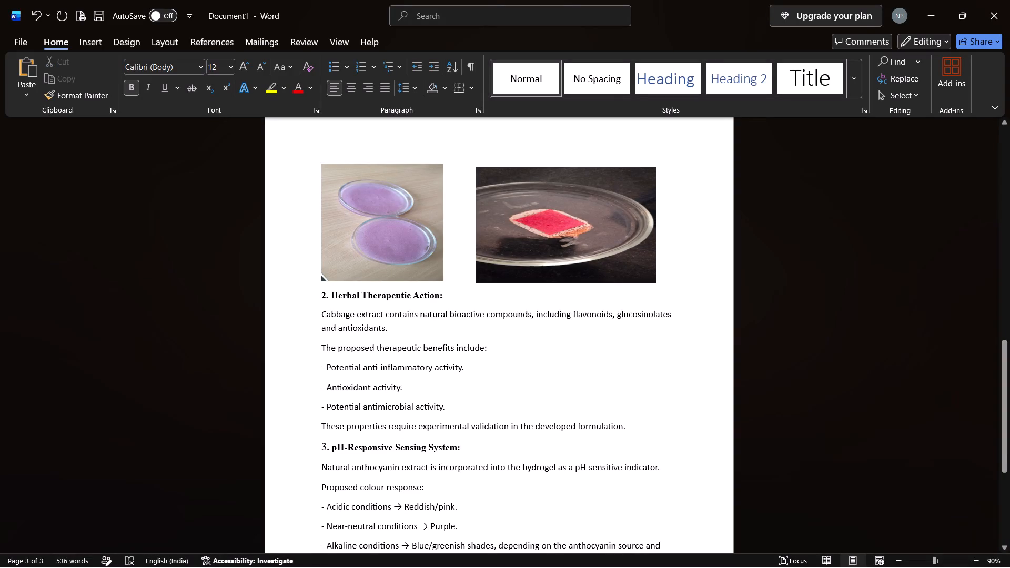
# Make the number "3." of the pH-Responsive Sensing System heading size 12 and bold.
pyautogui.moveTo(320, 444); pyautogui.dragTo(331, 447)
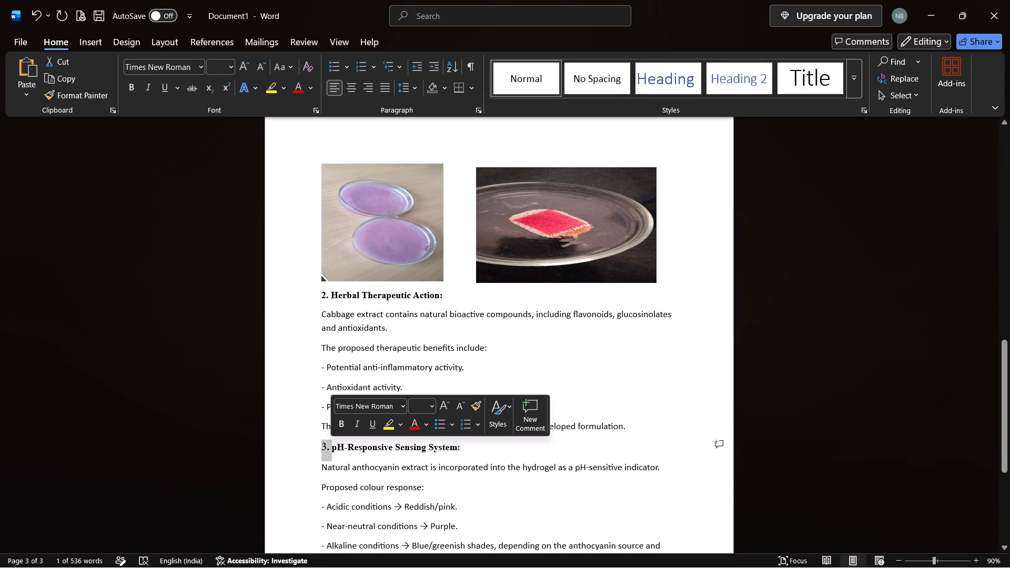
pyautogui.click(431, 401)
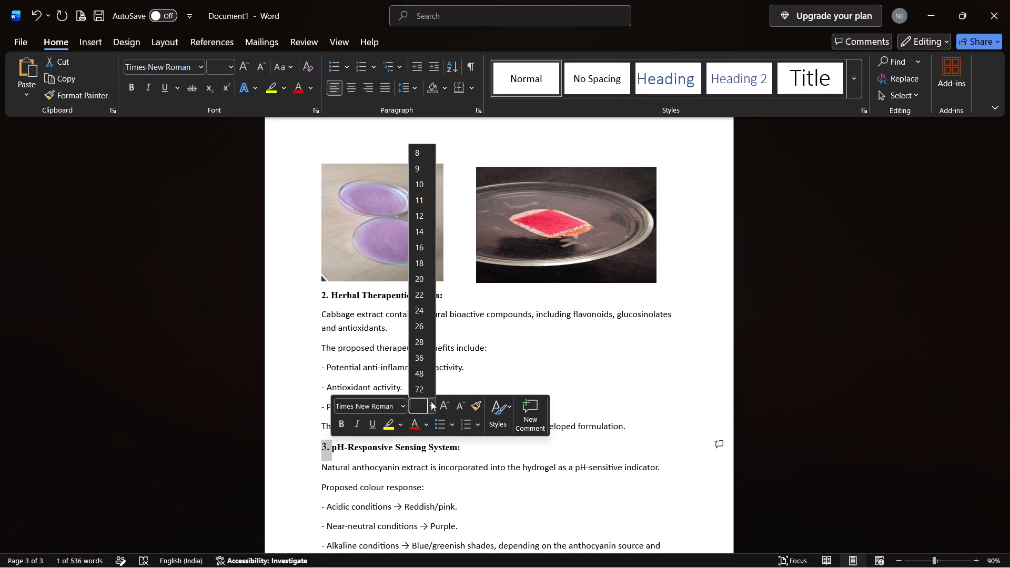
pyautogui.click(421, 211)
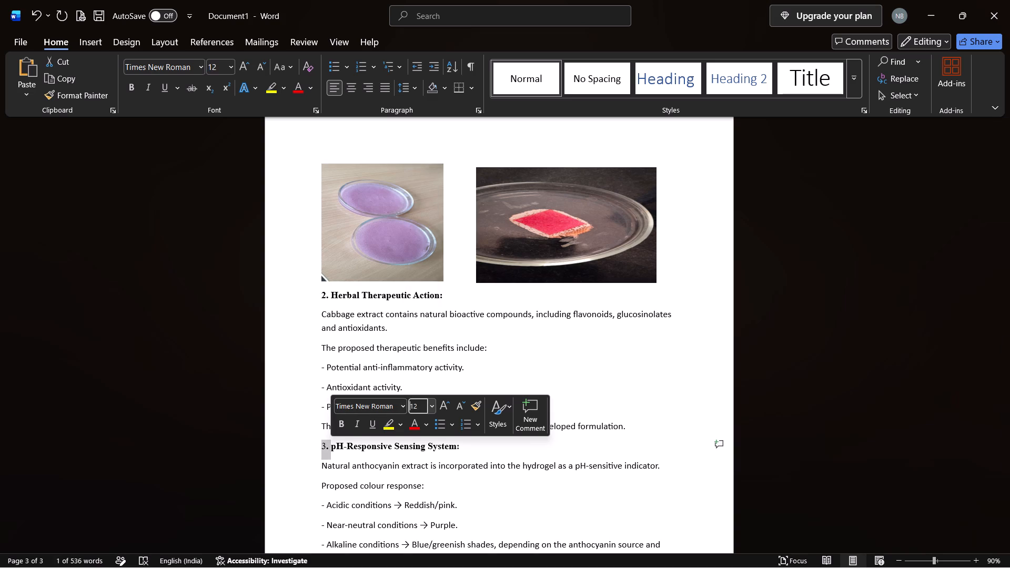
pyautogui.click(341, 425)
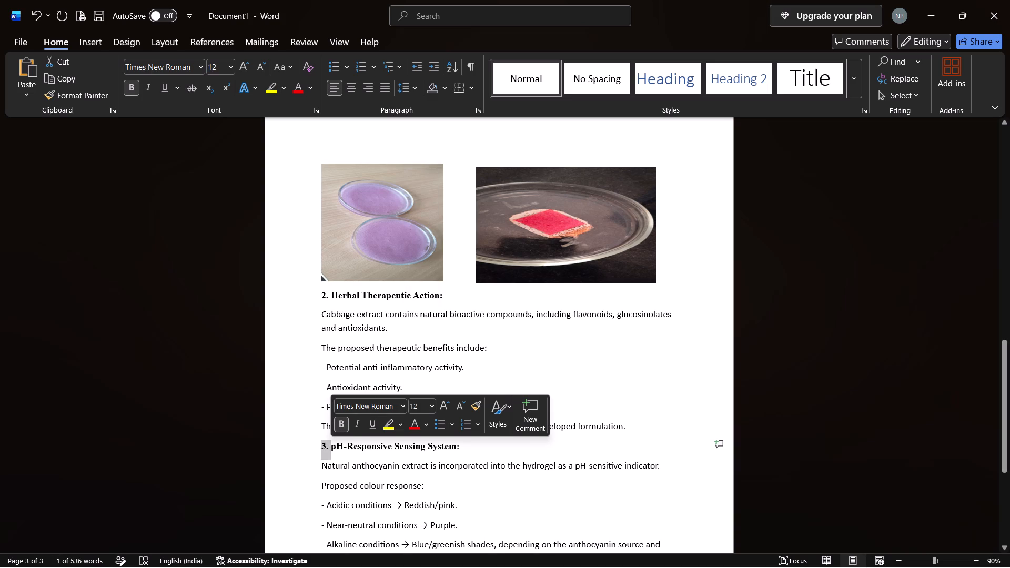
pyautogui.click(610, 351)
# Format the "1. Nano-Drug Delivery System" heading on page 2 as size 12 and bold.
pyautogui.scroll(-1, 477, 374)
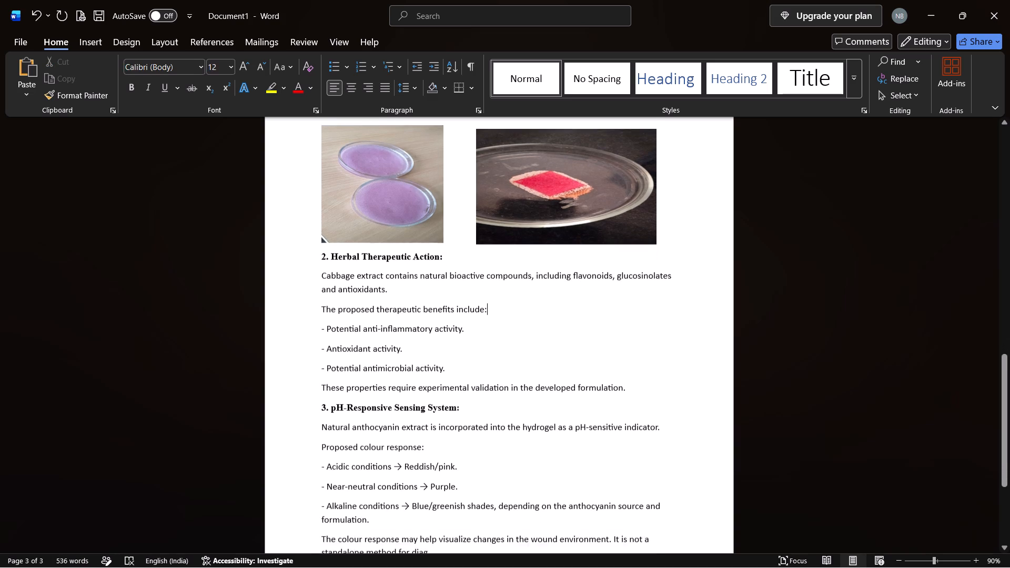
pyautogui.scroll(-1, 477, 374)
pyautogui.scroll(1, 477, 374)
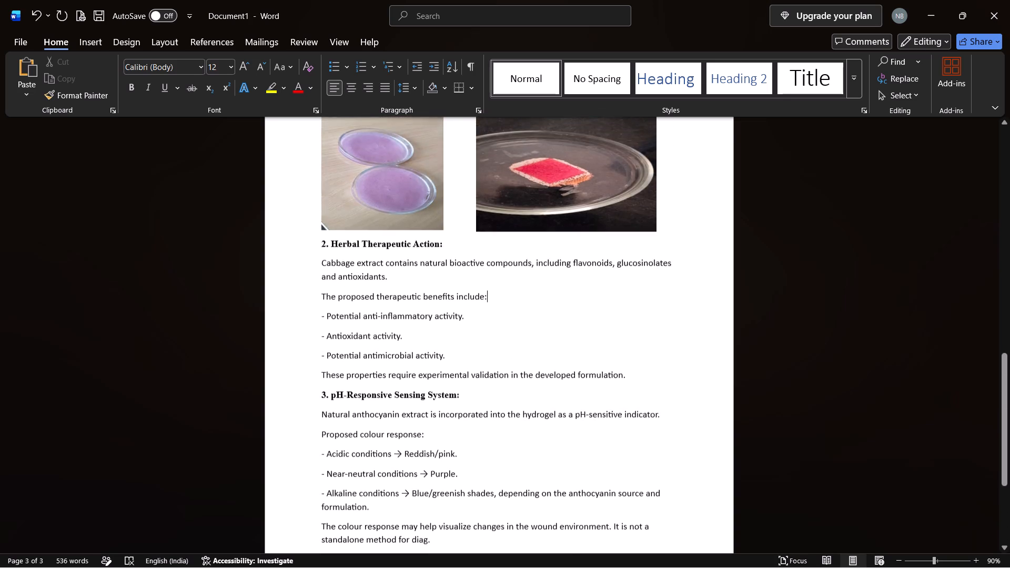
pyautogui.scroll(2, 477, 374)
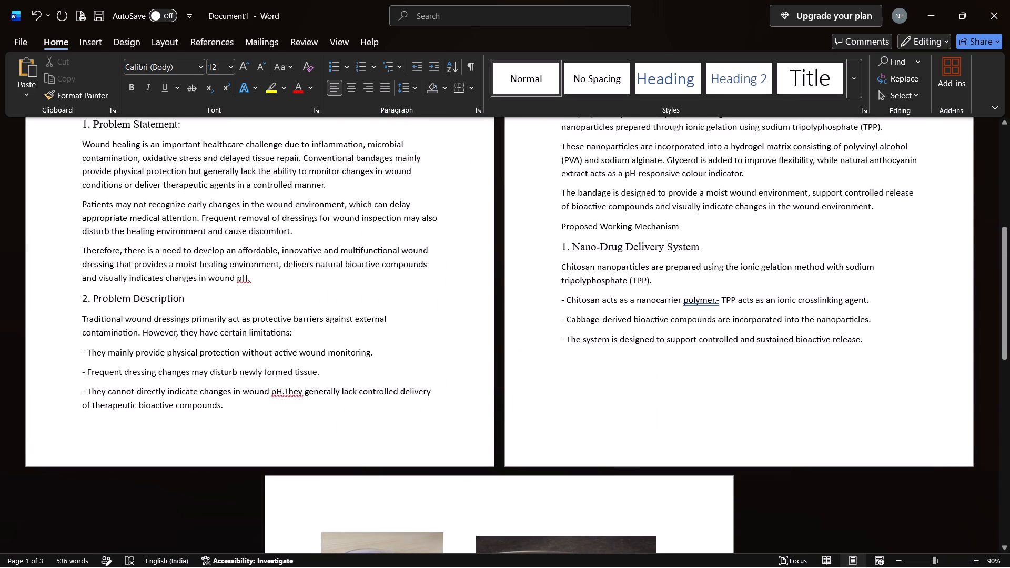
pyautogui.moveTo(560, 245); pyautogui.dragTo(583, 279)
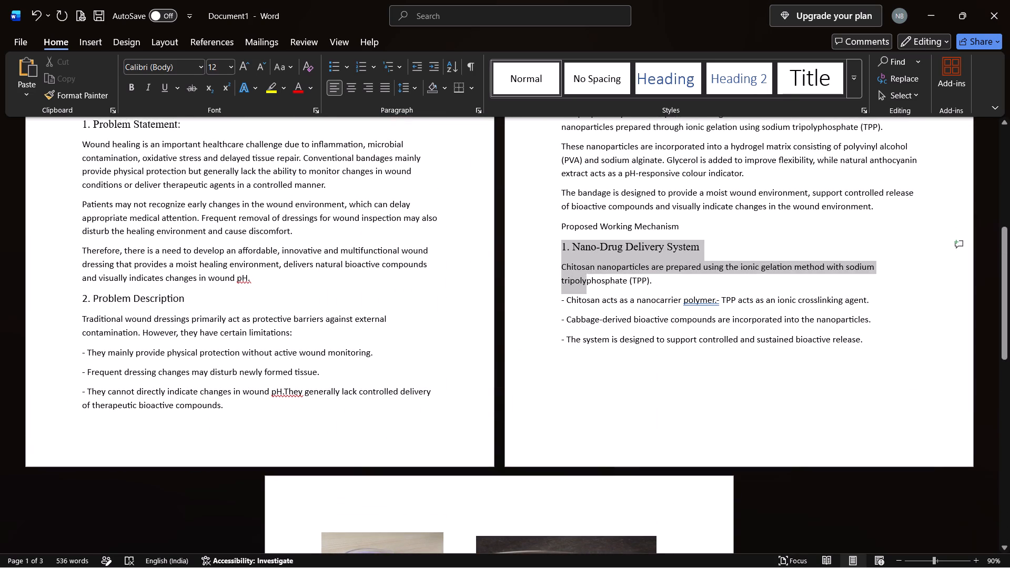
pyautogui.moveTo(583, 279); pyautogui.dragTo(712, 251)
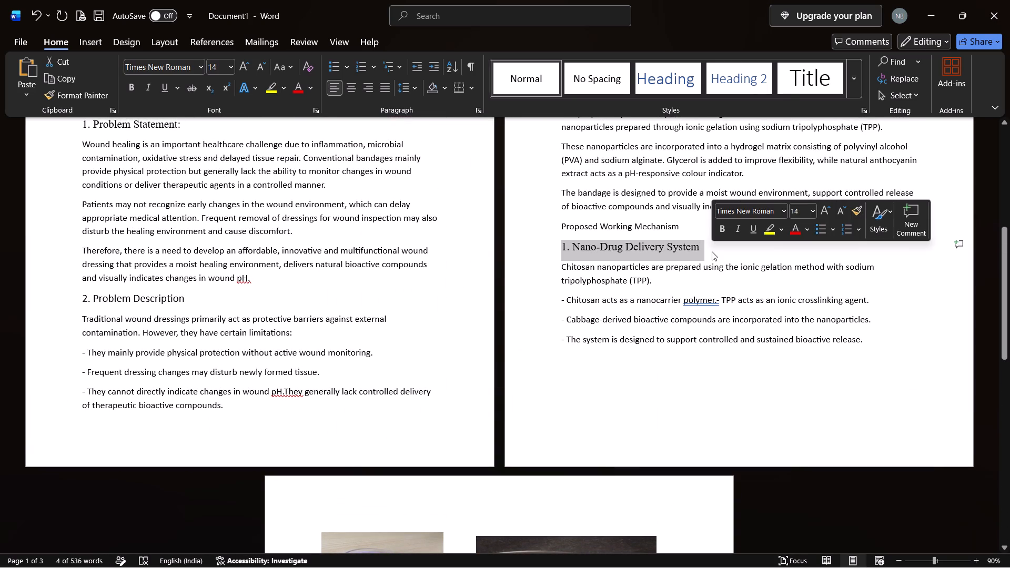
pyautogui.click(810, 209)
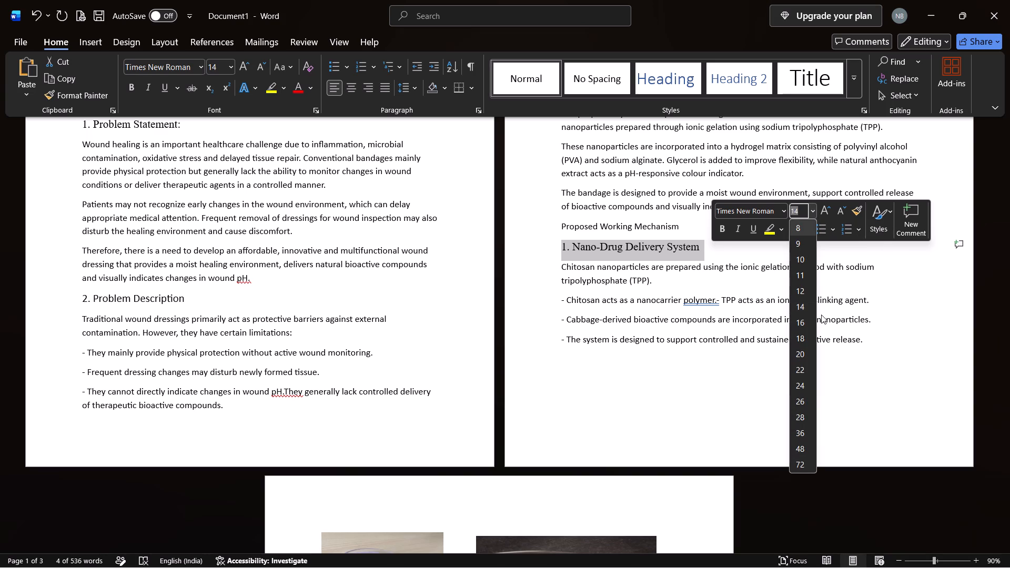
pyautogui.click(799, 293)
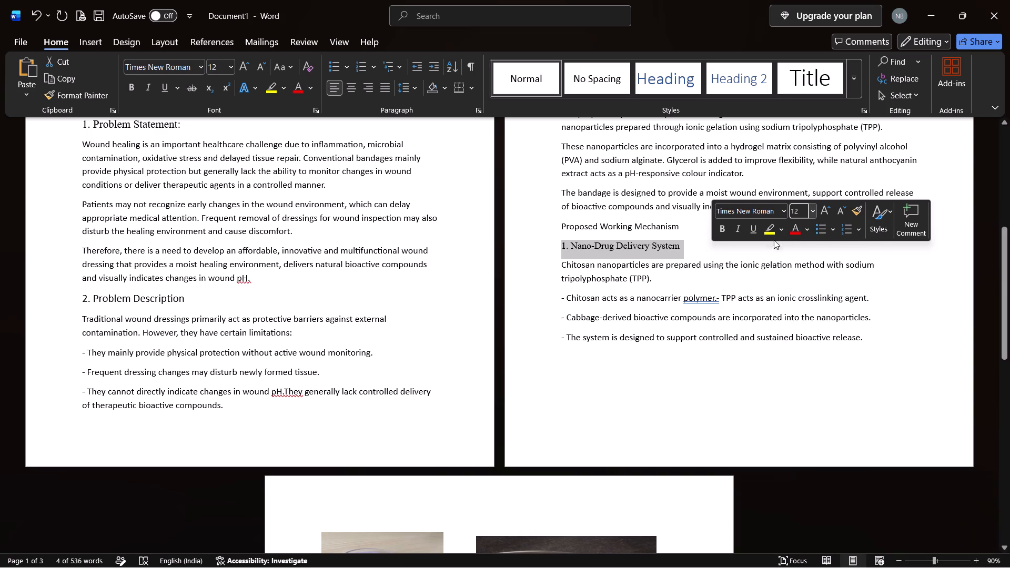
pyautogui.click(725, 228)
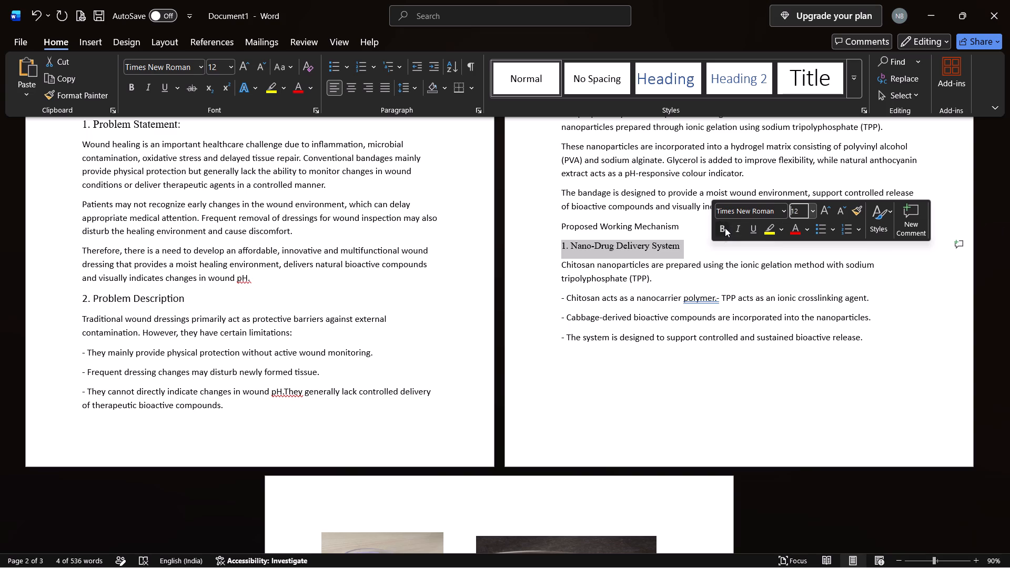
# Add a colon at the end of the "1. Nano-Drug Delivery System" heading.
pyautogui.click(685, 248)
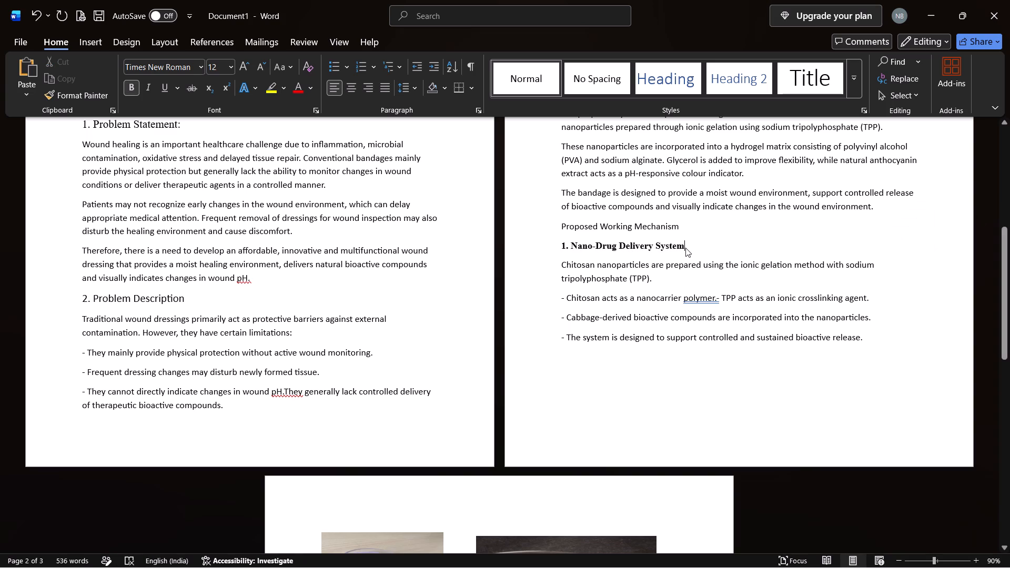
pyautogui.click(685, 248)
pyautogui.hotkey('shift', ':')
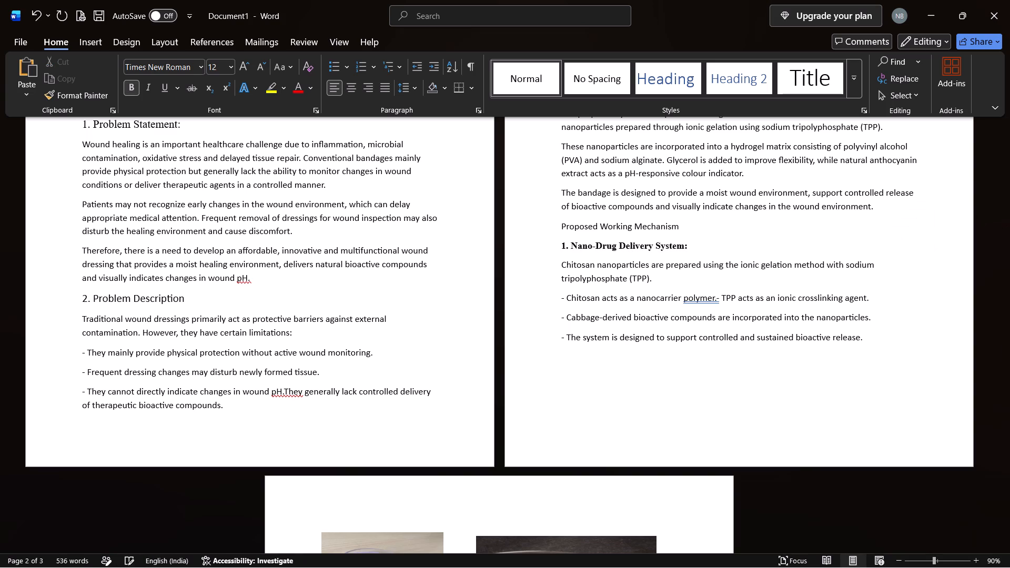
pyautogui.scroll(1, 537, 292)
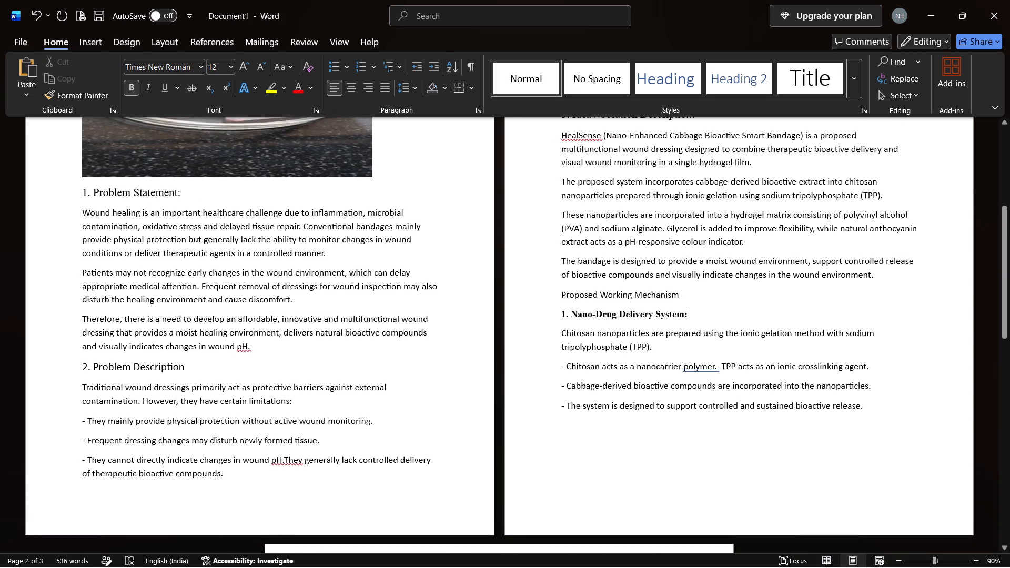
# Make the "3. Idea / Solution Description:" heading on page 2 bold and set its font to Times New Roman.
pyautogui.scroll(2, 537, 292)
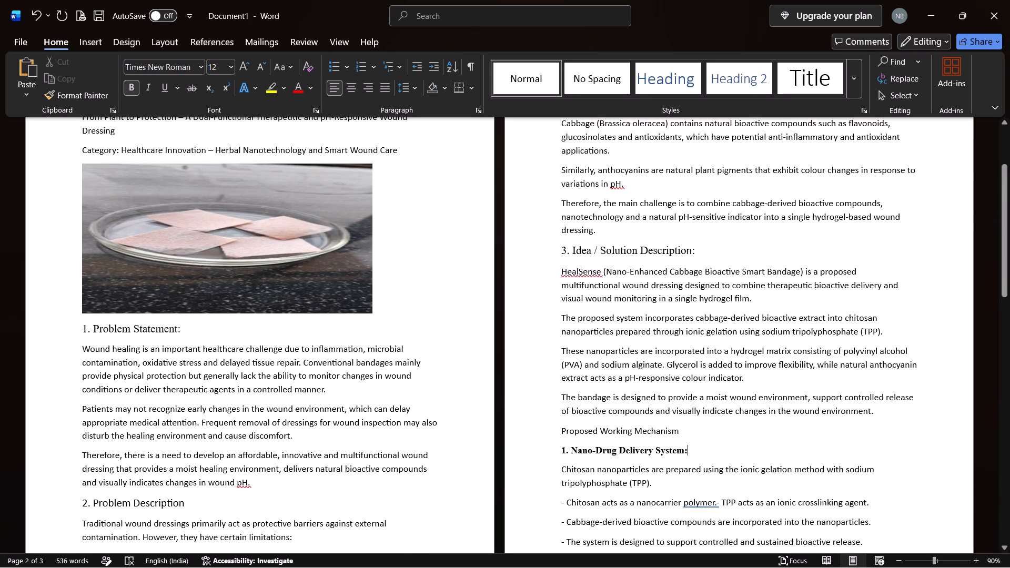
pyautogui.moveTo(558, 250); pyautogui.dragTo(616, 244)
pyautogui.moveTo(616, 244); pyautogui.dragTo(710, 244)
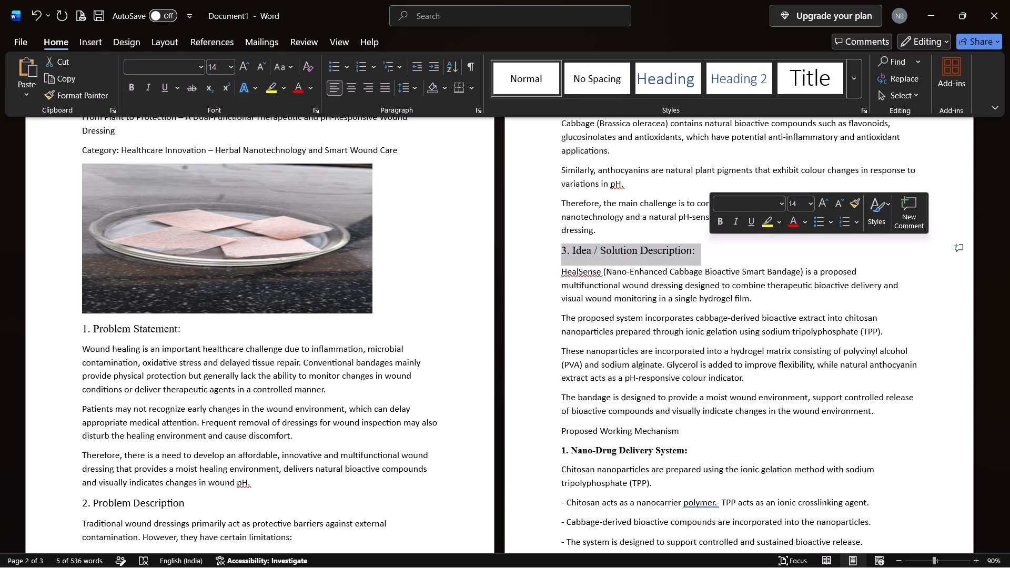
pyautogui.click(721, 219)
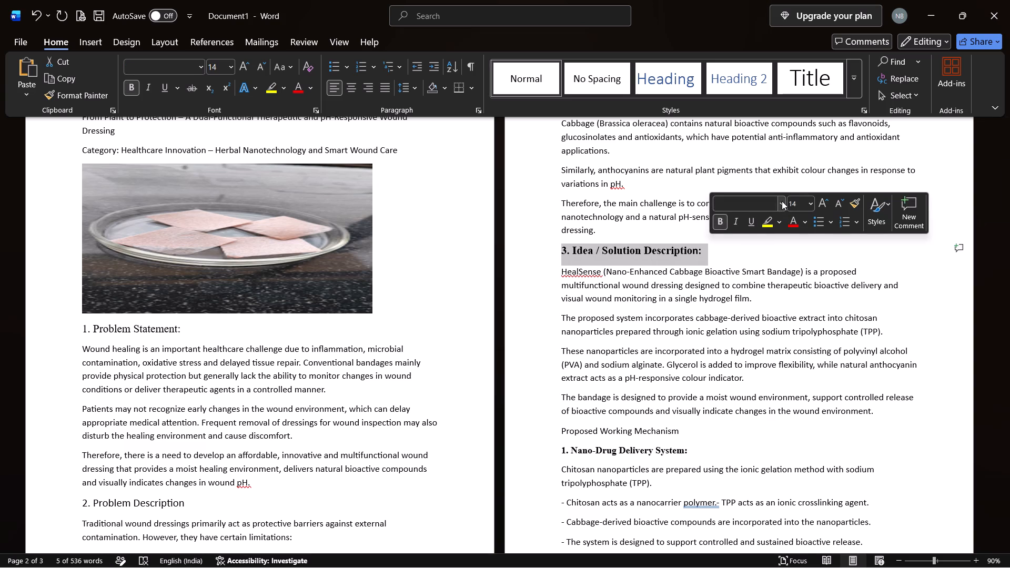
pyautogui.click(782, 201)
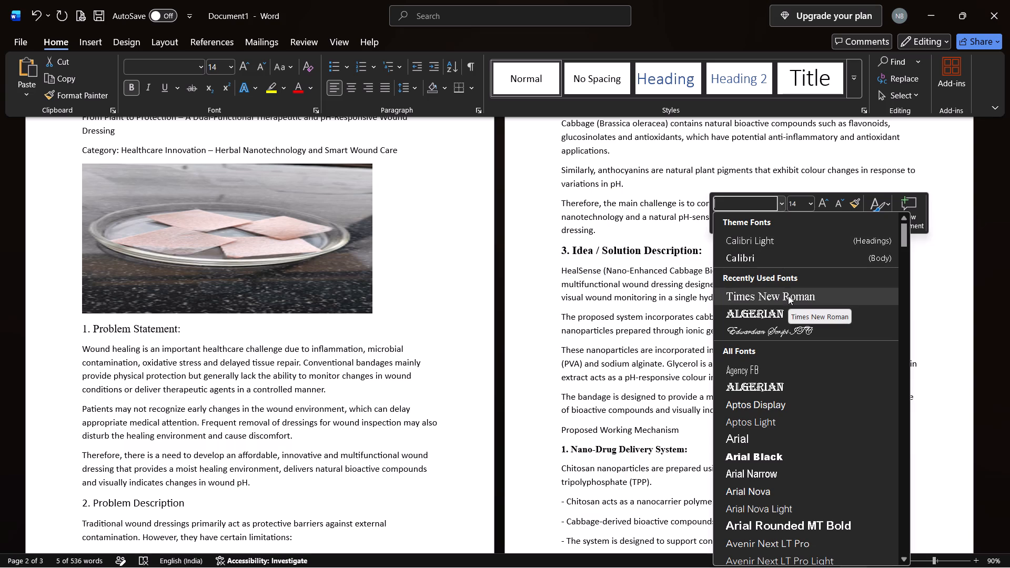
pyautogui.click(788, 296)
# Set the "2. Problem Description" heading on page 1 in Times New Roman and make it bold.
pyautogui.scroll(1, 594, 255)
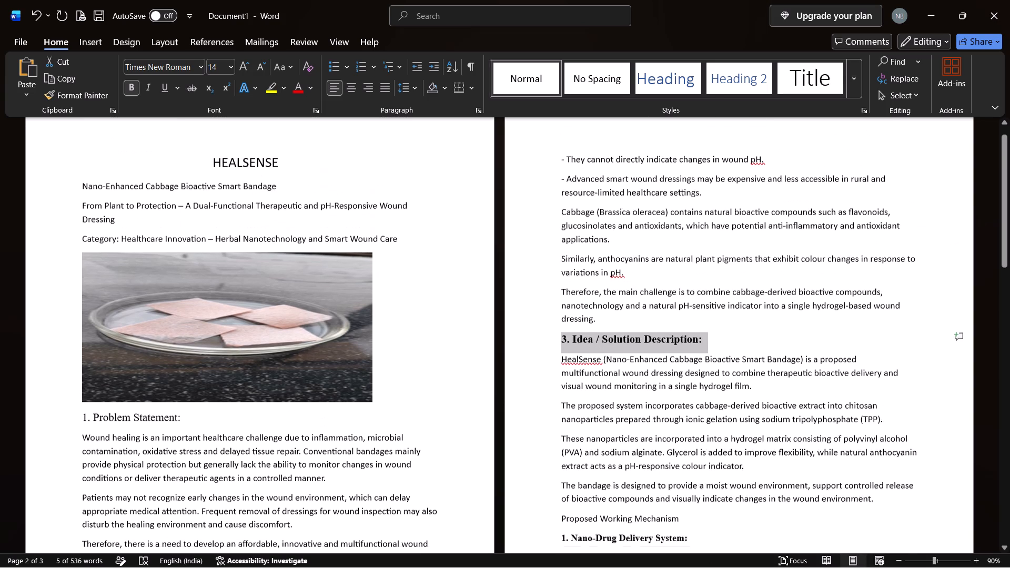
pyautogui.scroll(1, 594, 255)
pyautogui.scroll(-3, 343, 376)
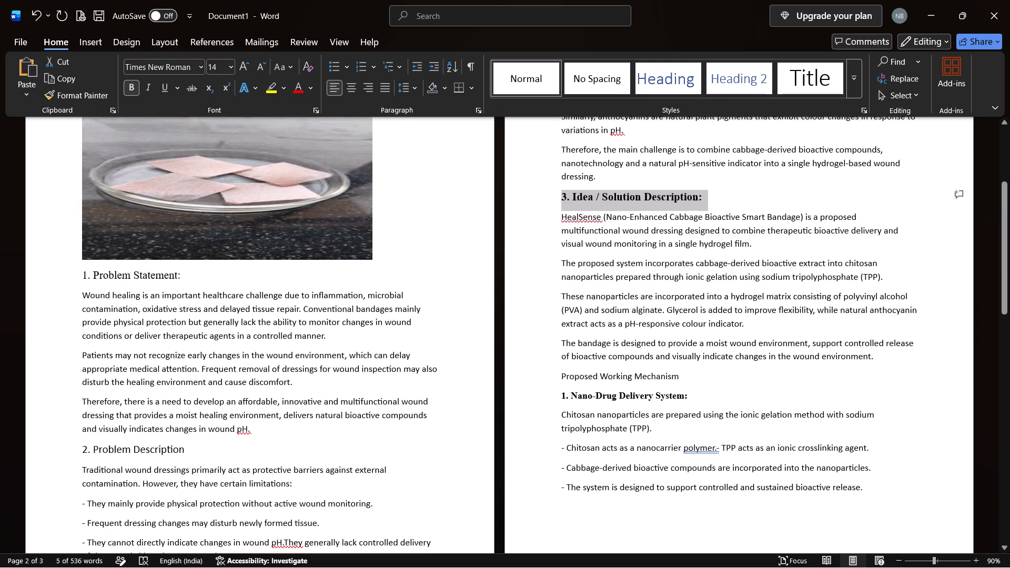
pyautogui.scroll(-1, 343, 376)
pyautogui.moveTo(80, 350); pyautogui.dragTo(185, 353)
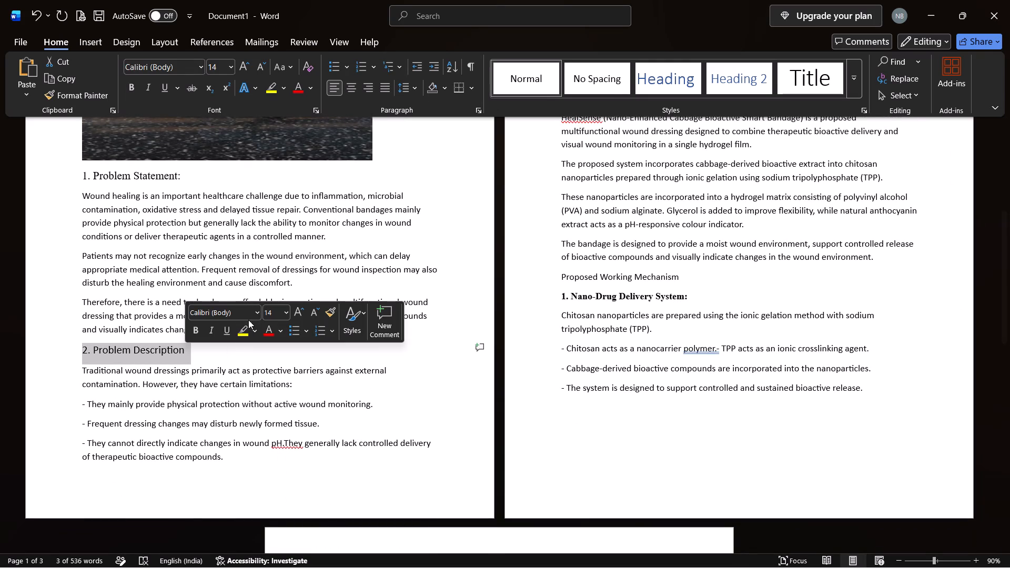
pyautogui.click(257, 308)
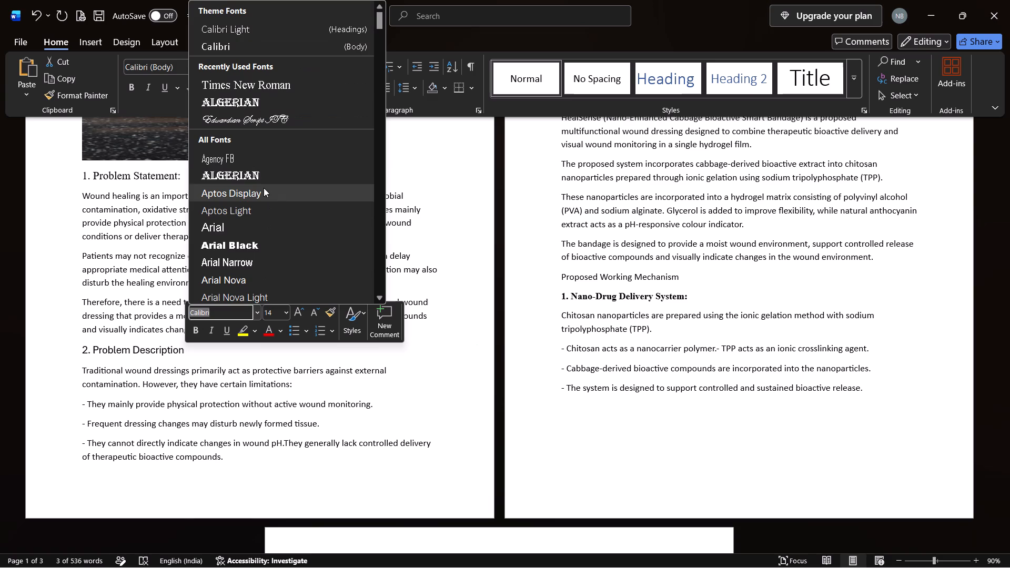
pyautogui.click(281, 87)
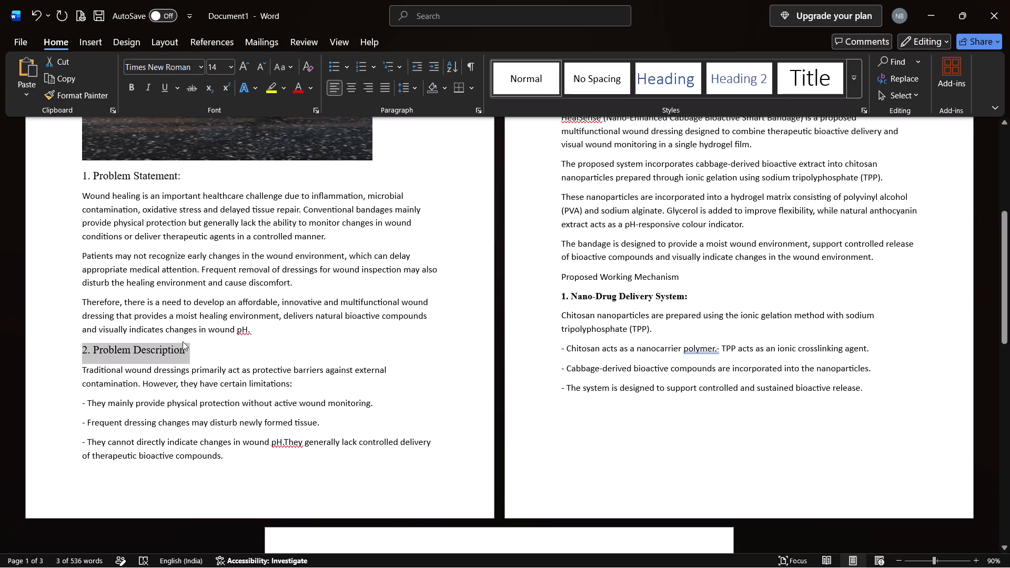
pyautogui.click(129, 83)
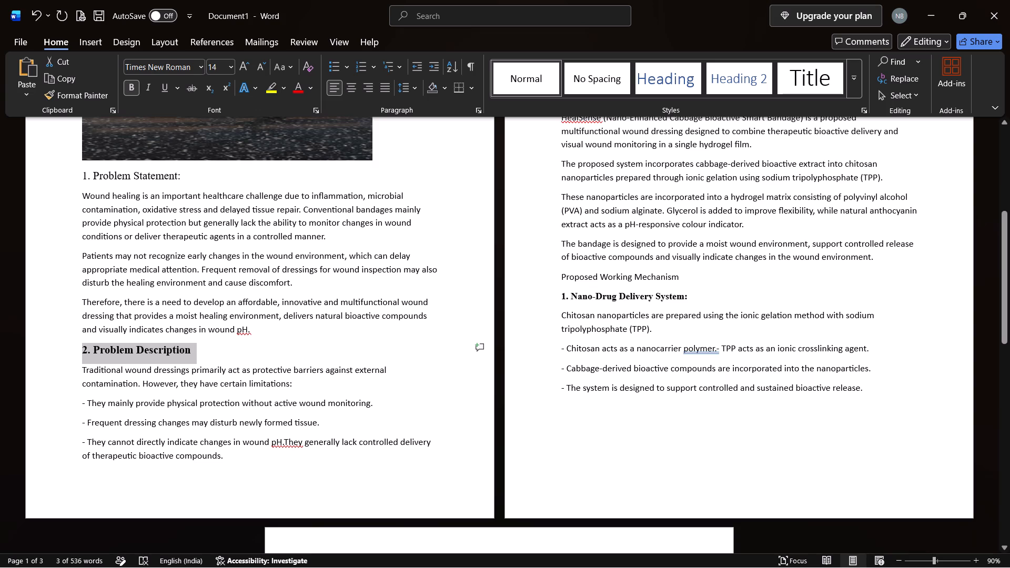
# Make the whole "1. Problem Statement:" heading below the first picture bold.
pyautogui.moveTo(84, 175); pyautogui.dragTo(171, 175)
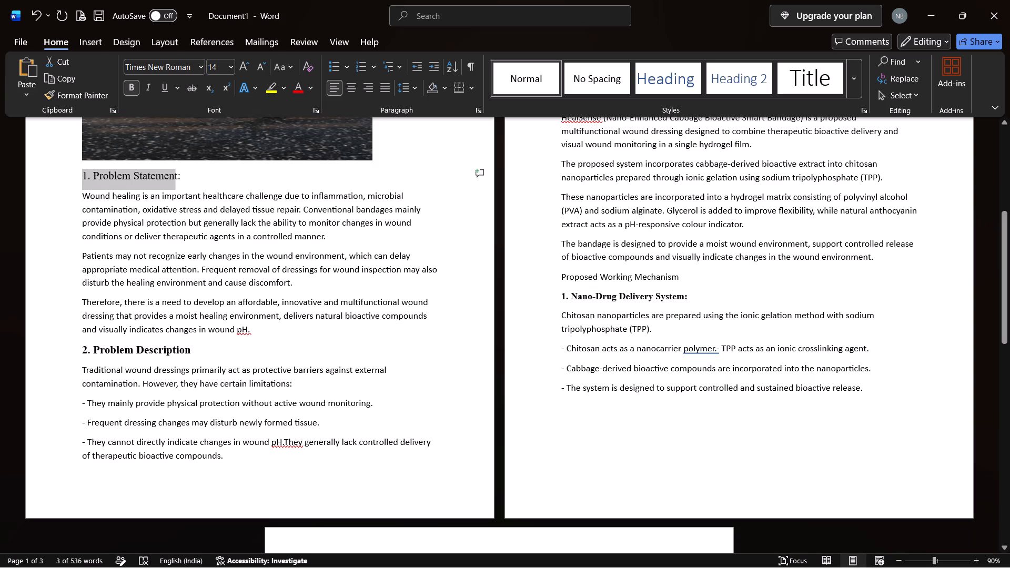
pyautogui.moveTo(171, 175); pyautogui.dragTo(186, 177)
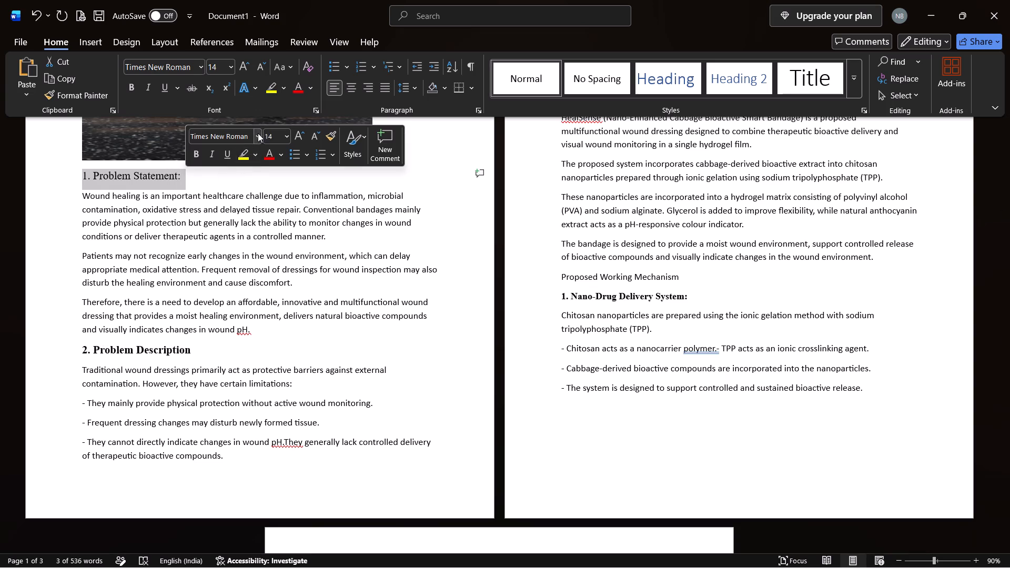
pyautogui.click(200, 151)
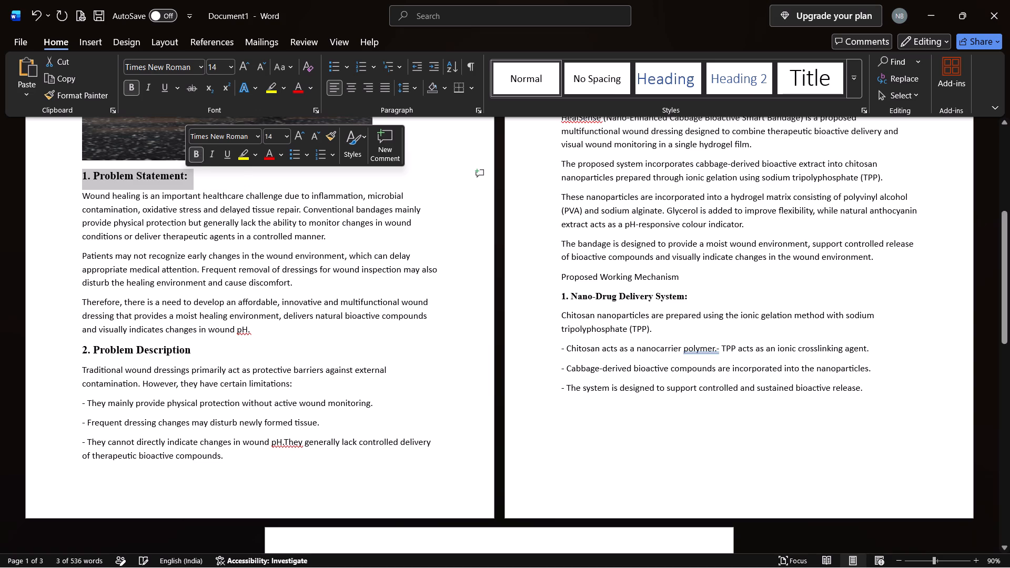
pyautogui.click(441, 174)
# Review all three pages of the document, checking the heading formatting, body text and picture placement.
pyautogui.scroll(1, 386, 197)
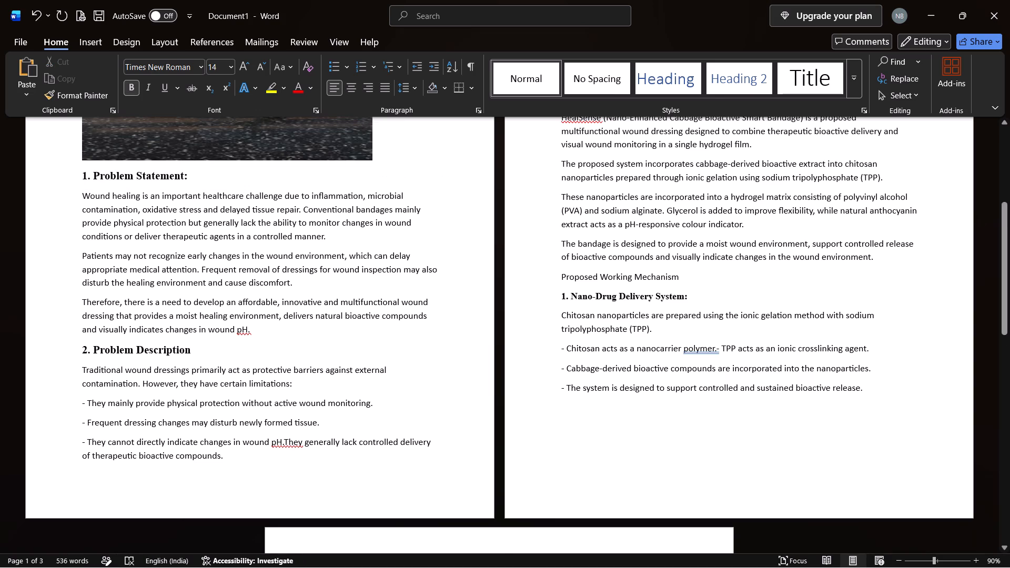
pyautogui.scroll(2, 386, 197)
pyautogui.keyDown('ctrl'); pyautogui.scroll(-1, 386, 197); pyautogui.keyUp('ctrl')
pyautogui.keyDown('ctrl'); pyautogui.scroll(1, 386, 197); pyautogui.keyUp('ctrl')
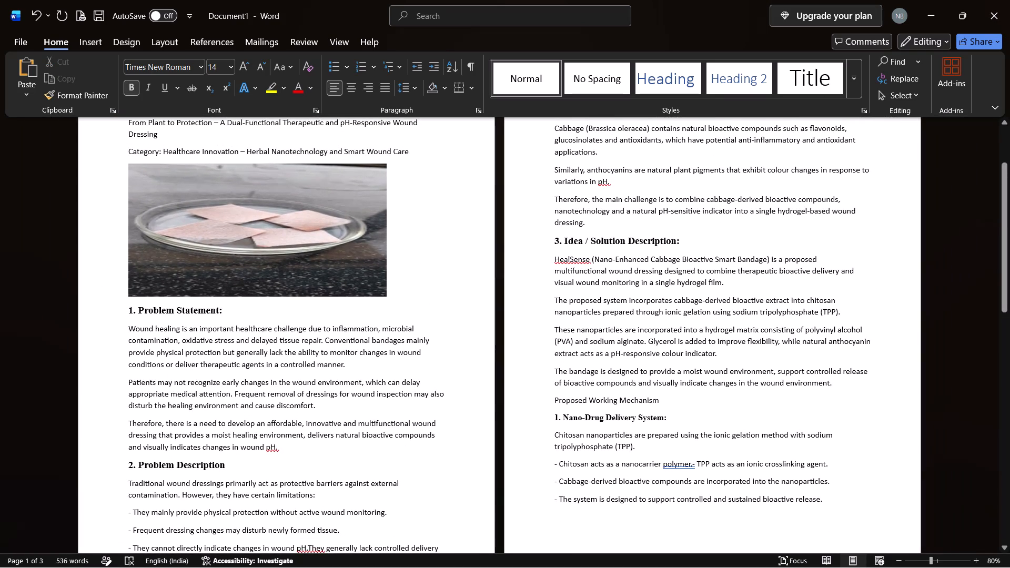
pyautogui.click(386, 197)
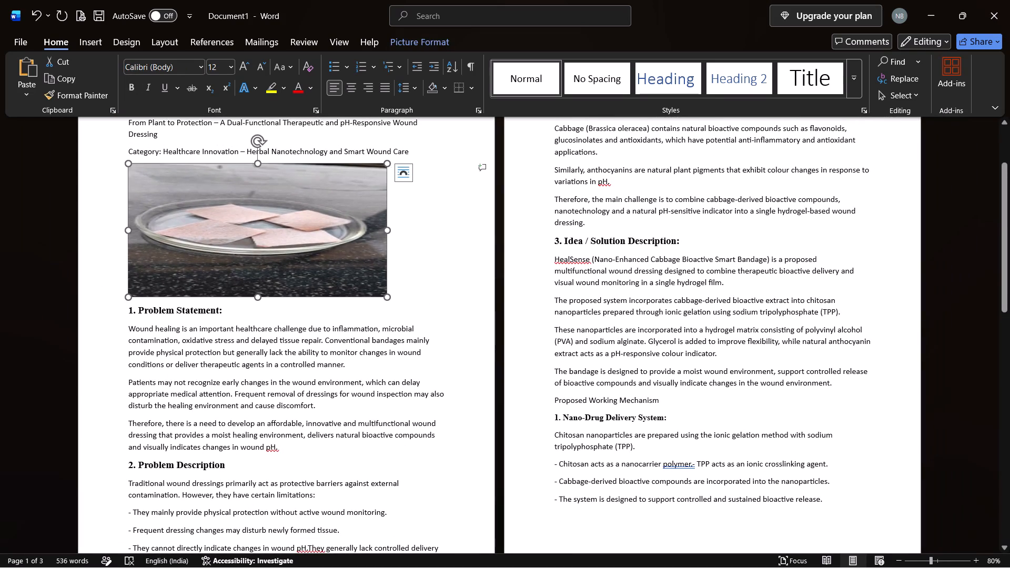
pyautogui.click(446, 242)
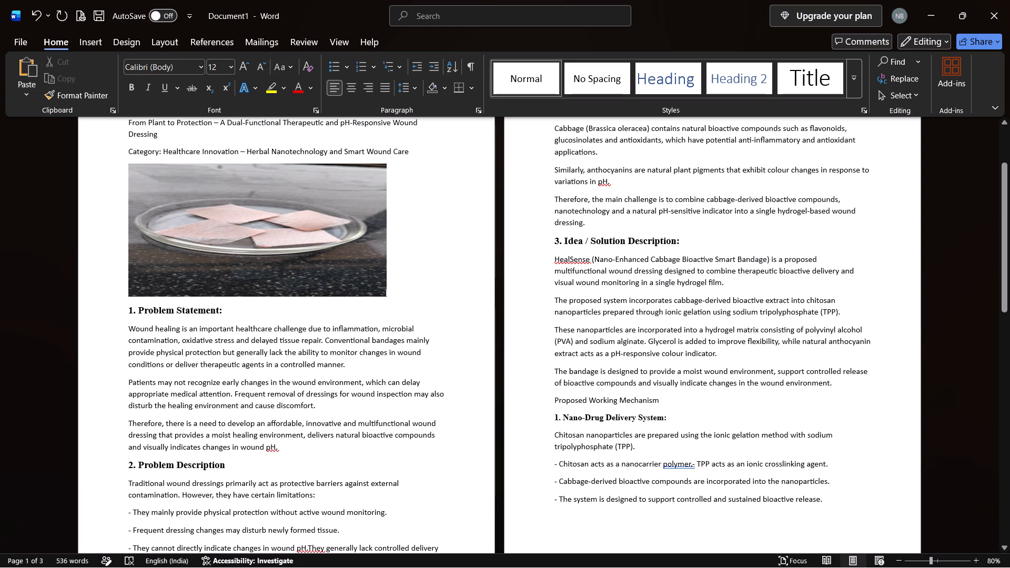
pyautogui.scroll(2, 464, 173)
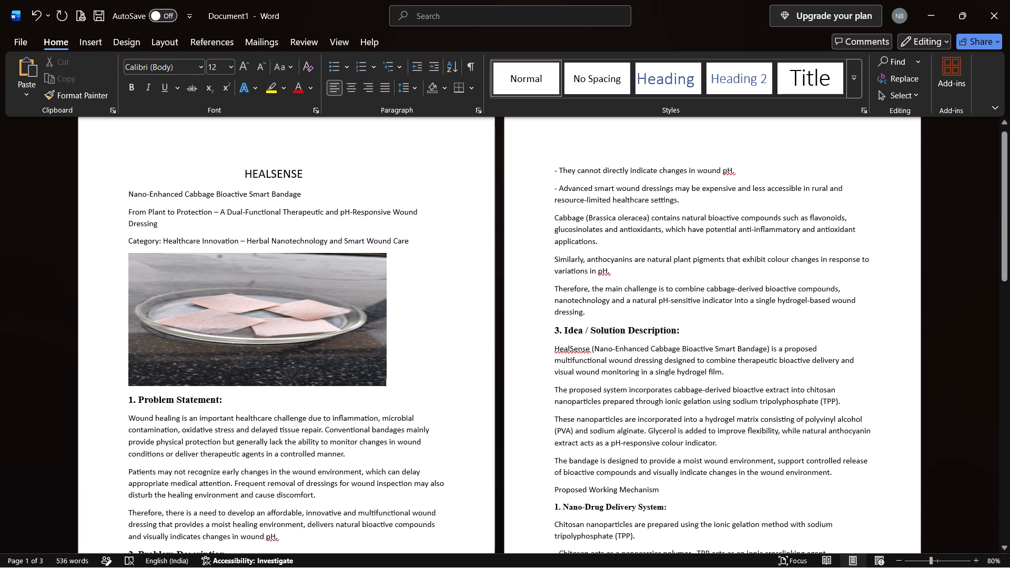
pyautogui.scroll(-1, 438, 235)
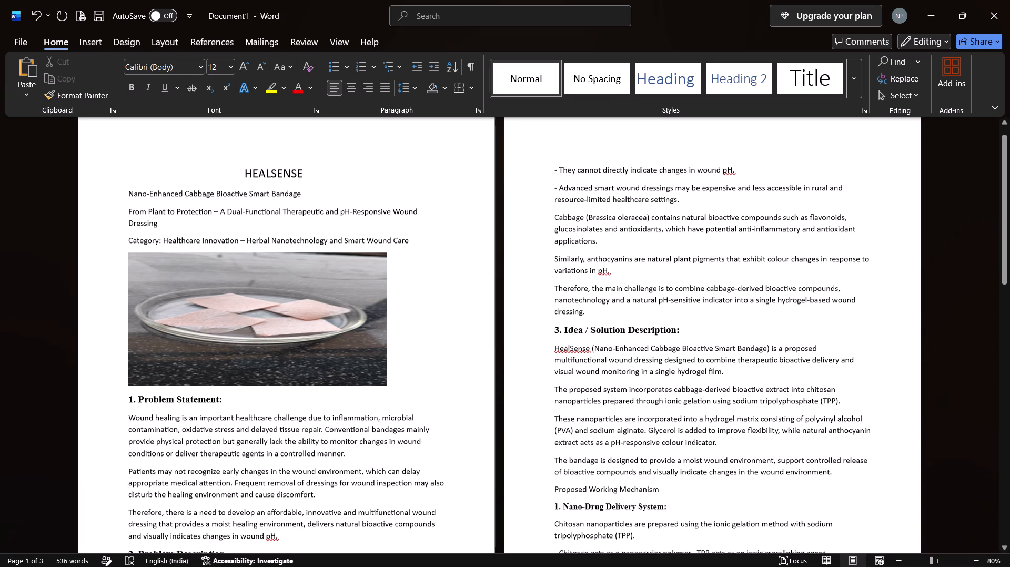
pyautogui.scroll(-1, 438, 235)
pyautogui.scroll(1, 438, 235)
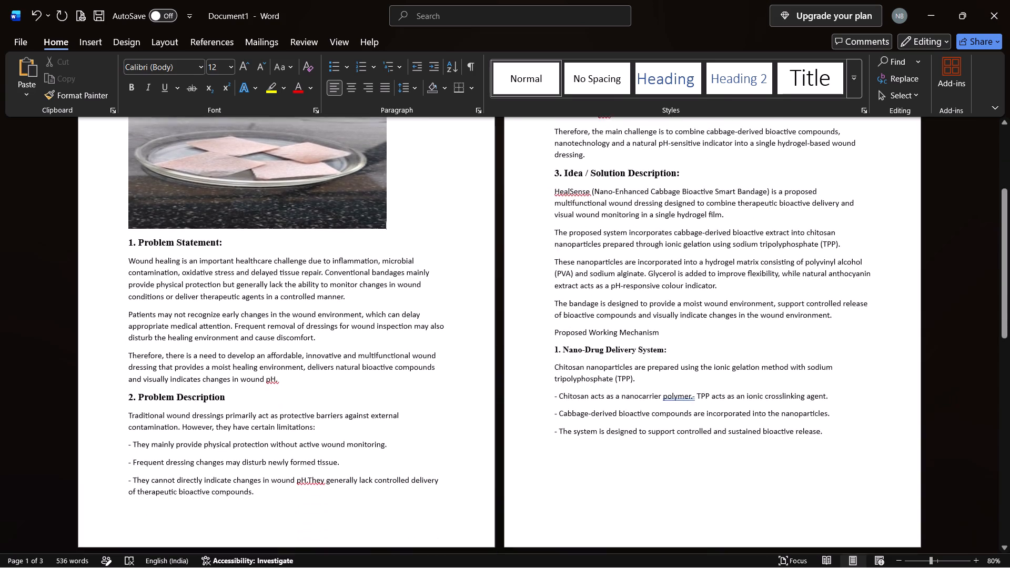
pyautogui.scroll(1, 438, 235)
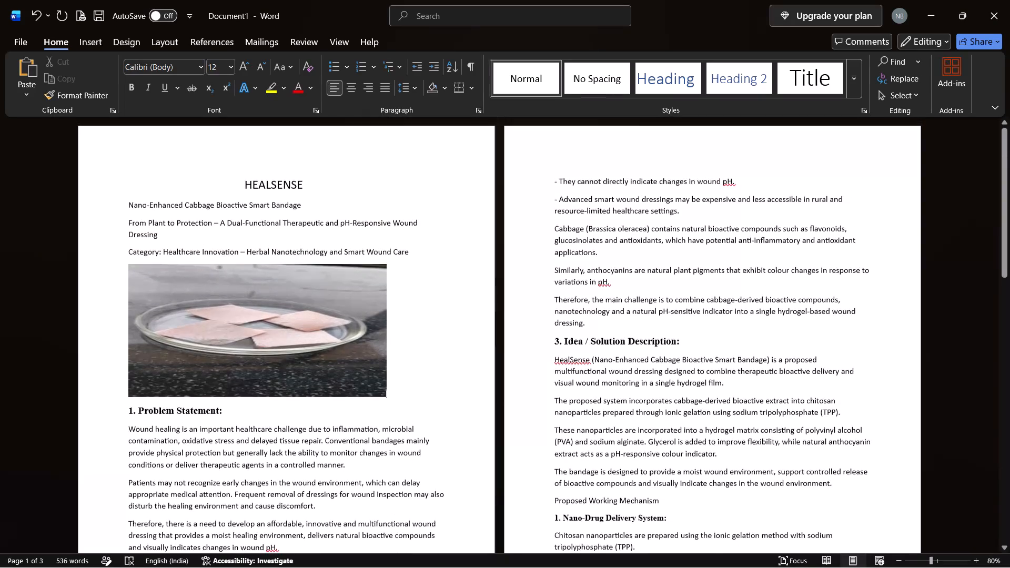
pyautogui.scroll(-1, 438, 235)
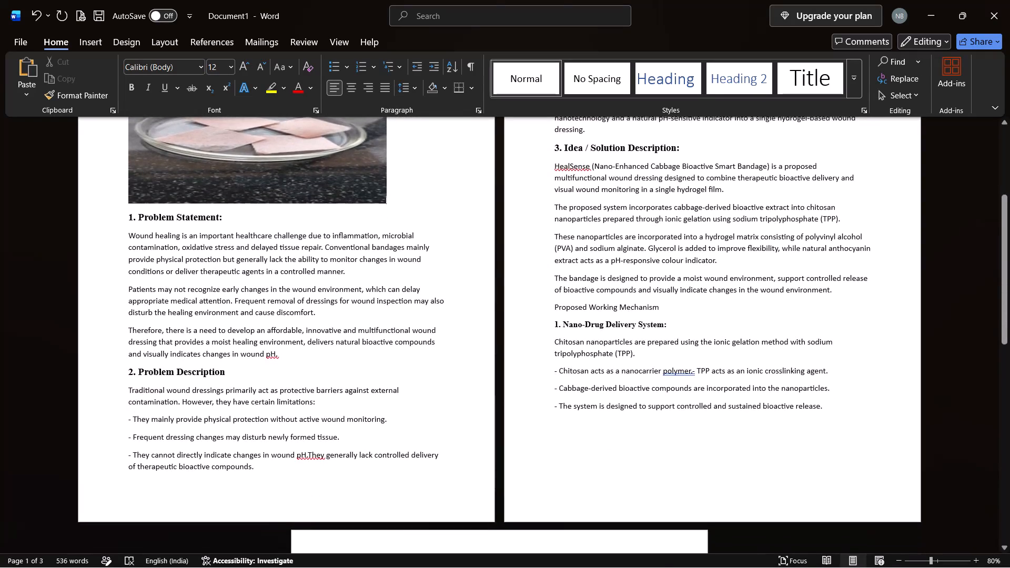
pyautogui.scroll(-5, 438, 235)
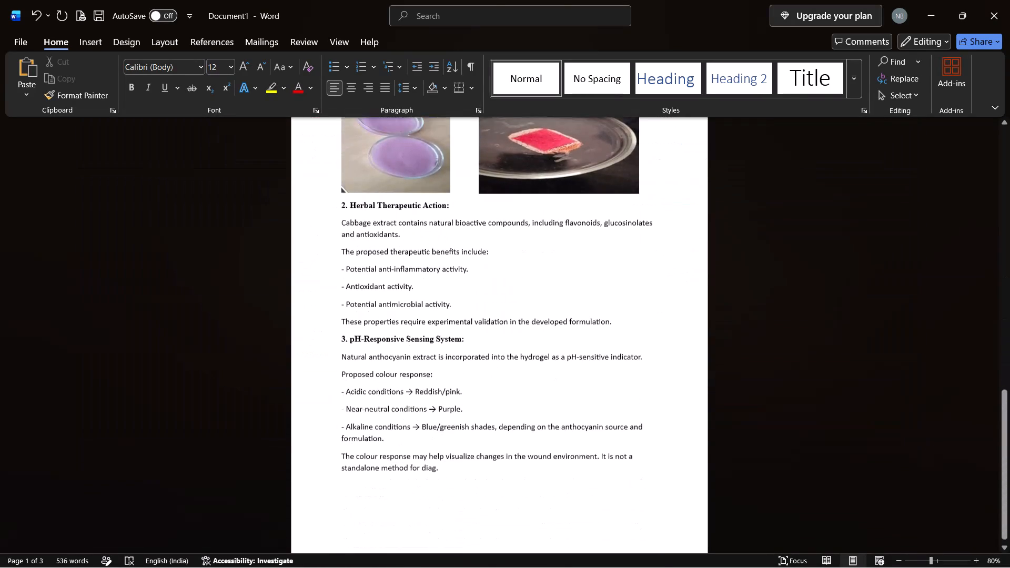
pyautogui.scroll(-1, 438, 235)
pyautogui.scroll(3, 438, 235)
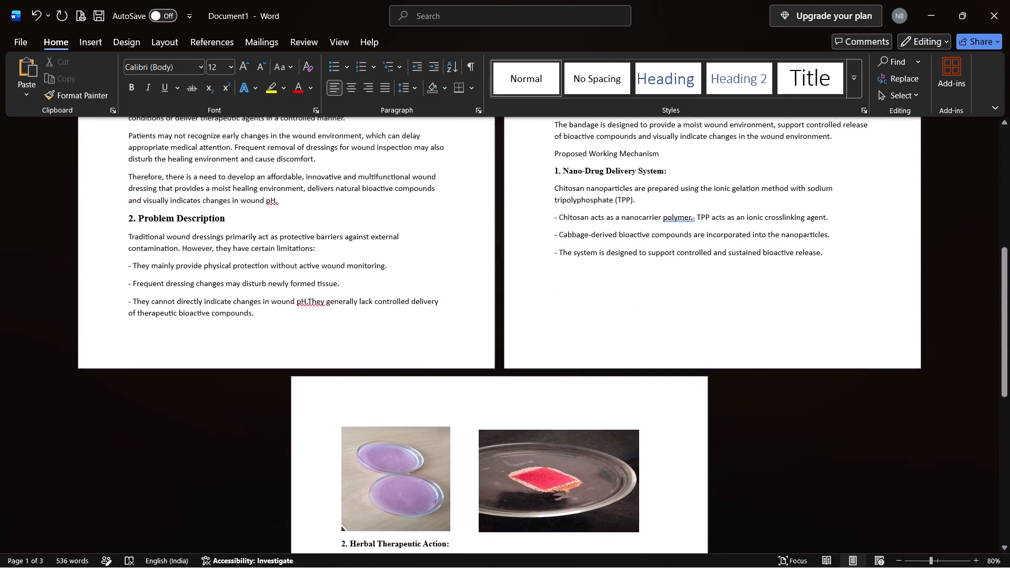
# Review the document from the HEALSENSE title to the end of the pH-Responsive Sensing System section, checking headings, text and pictures.
pyautogui.scroll(3, 438, 235)
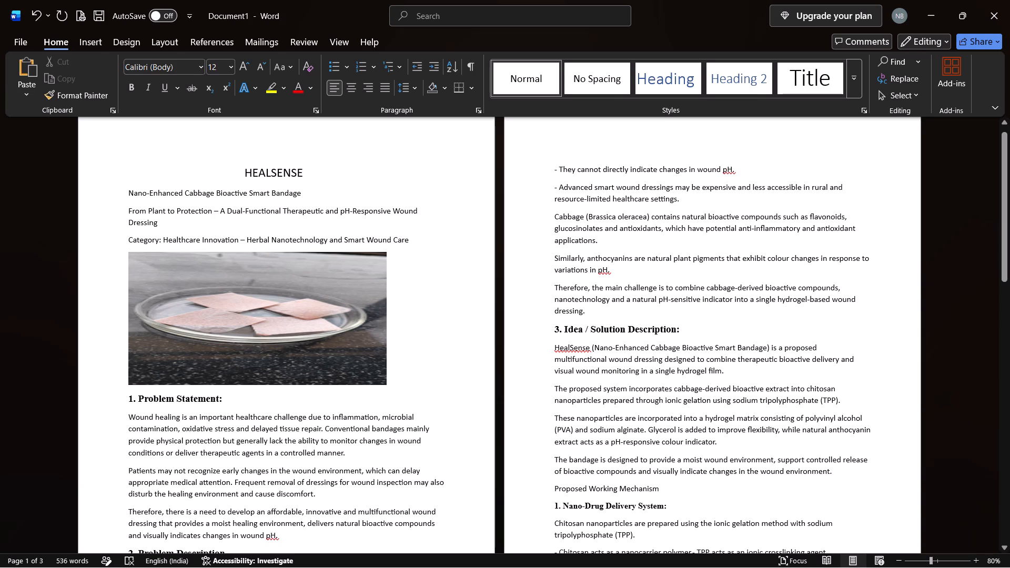
pyautogui.scroll(-1, 332, 222)
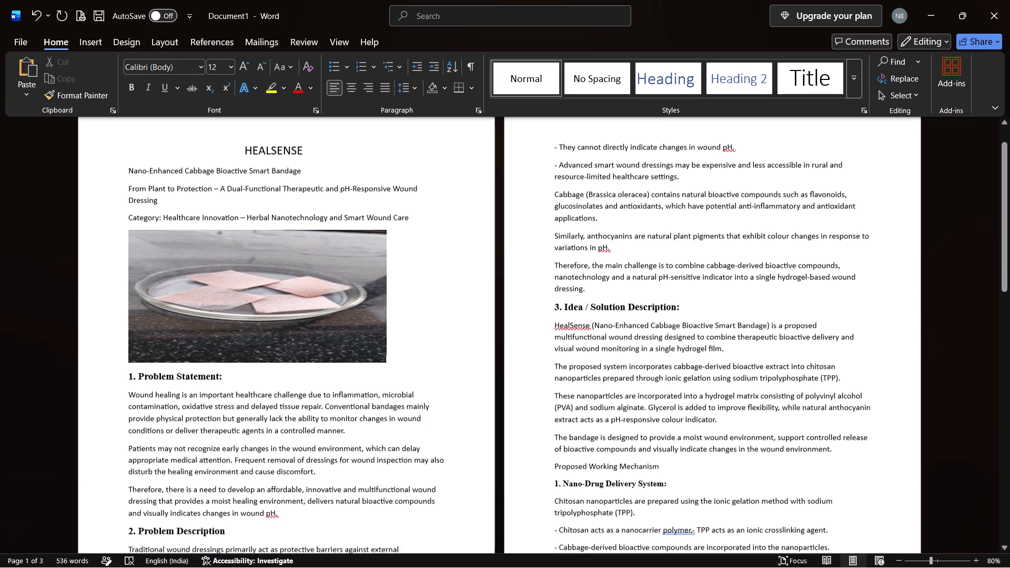
pyautogui.scroll(-1, 332, 222)
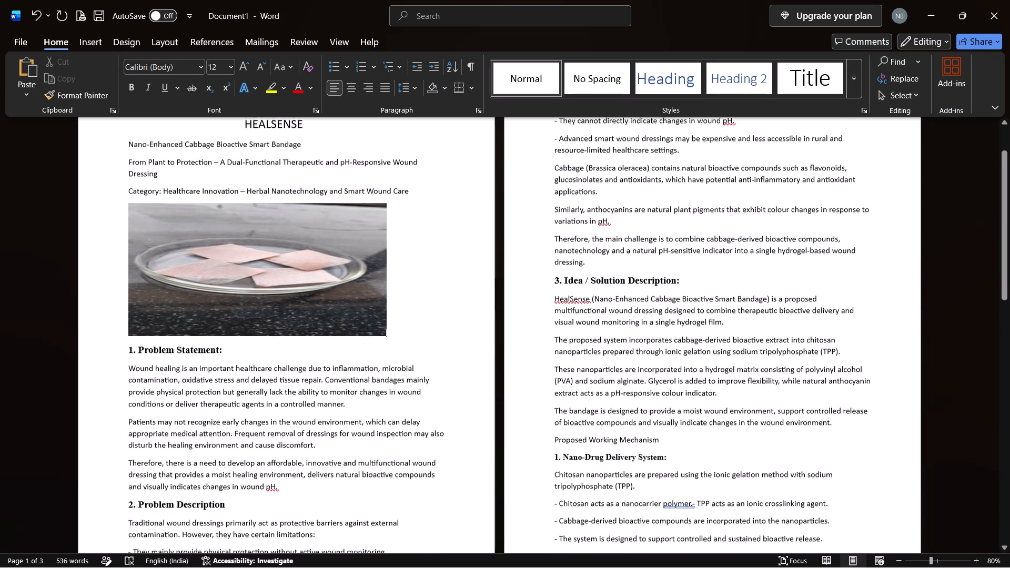
pyautogui.scroll(-2, 332, 222)
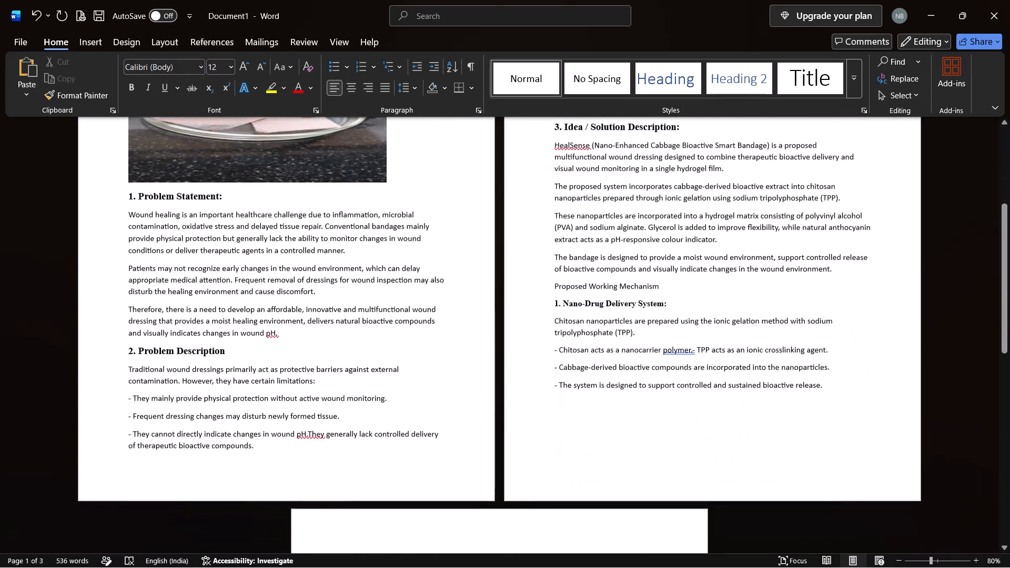
pyautogui.scroll(-3, 332, 222)
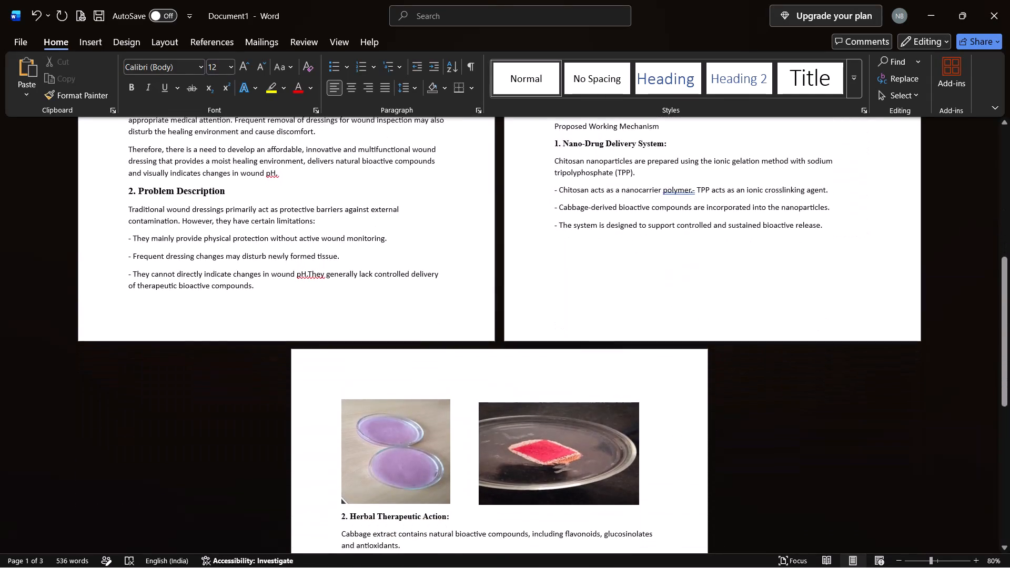
pyautogui.scroll(-2, 332, 222)
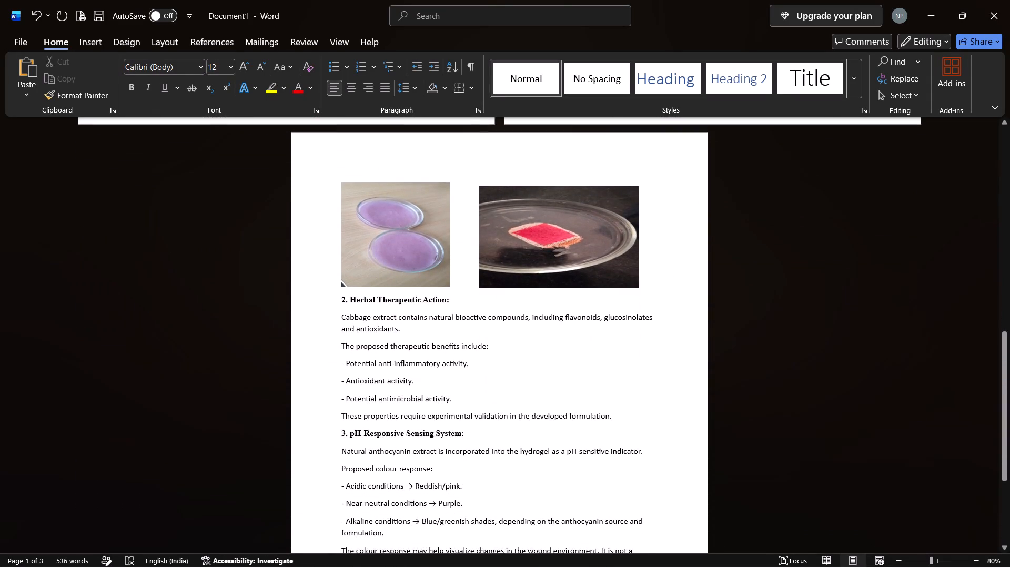
pyautogui.scroll(-2, 332, 222)
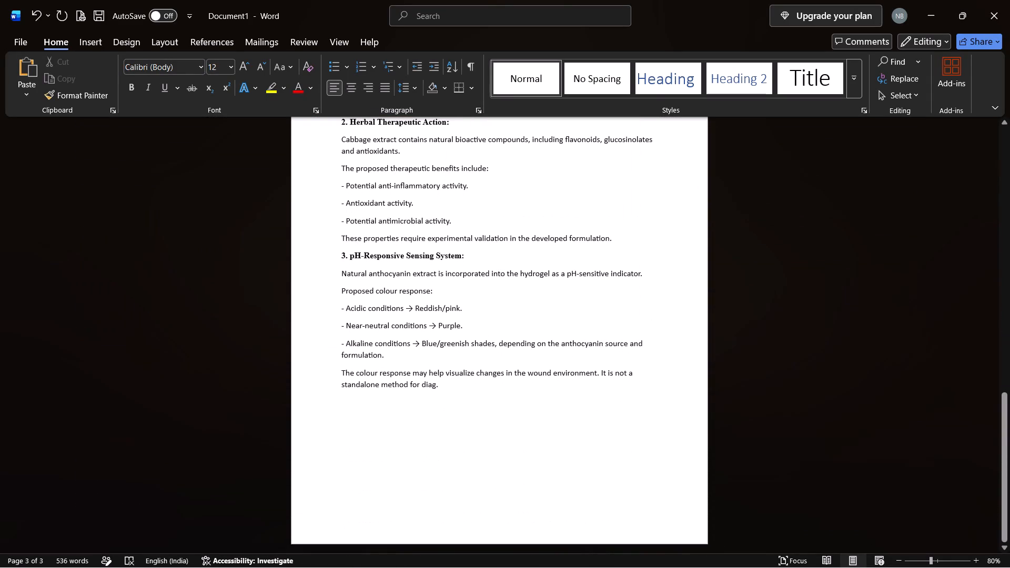
pyautogui.scroll(-2, 332, 222)
pyautogui.scroll(1, 332, 222)
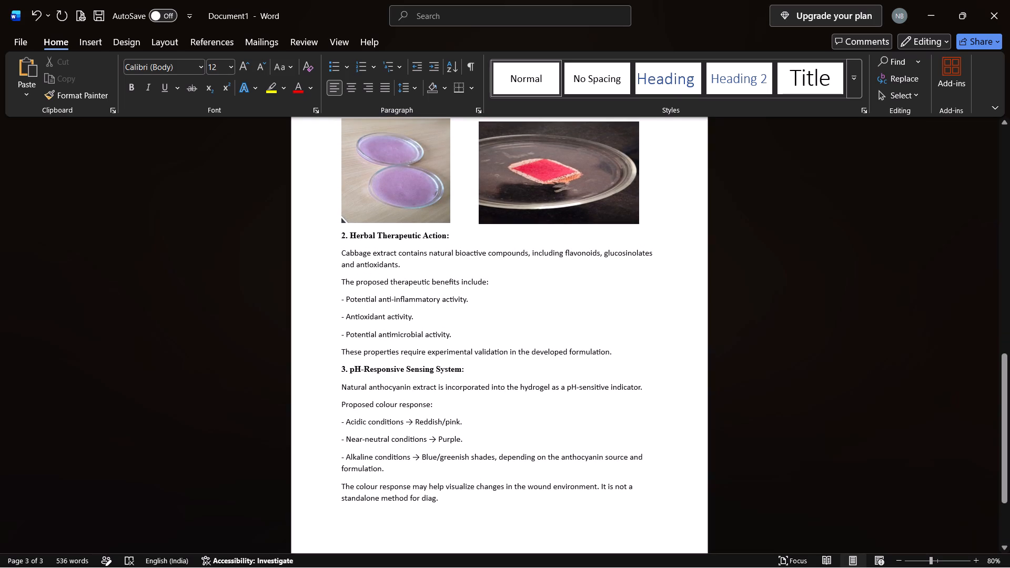
pyautogui.scroll(-1, 488, 263)
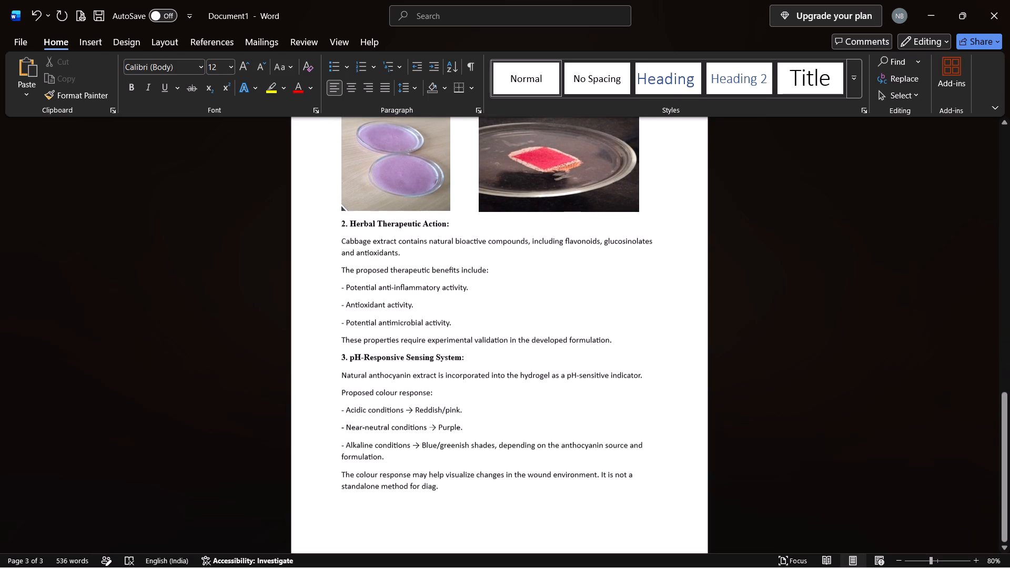
pyautogui.scroll(-2, 488, 263)
pyautogui.scroll(2, 488, 263)
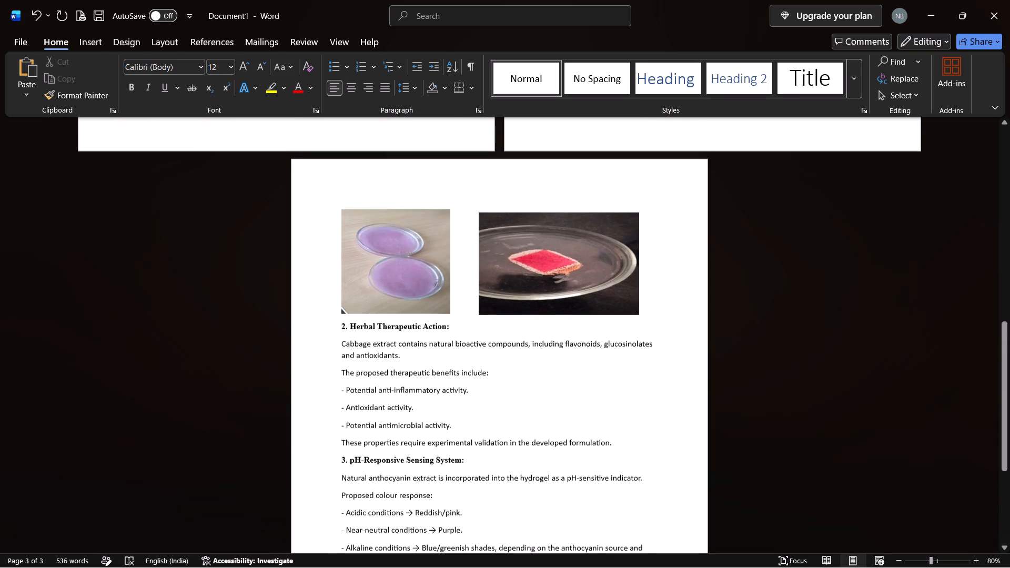
pyautogui.scroll(8, 488, 263)
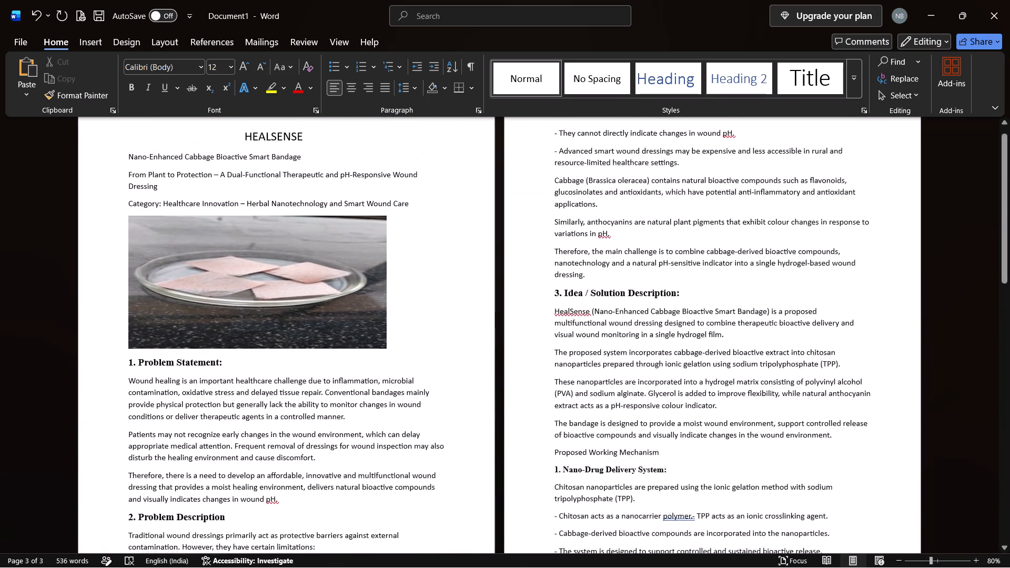
pyautogui.scroll(2, 488, 263)
pyautogui.scroll(-6, 488, 263)
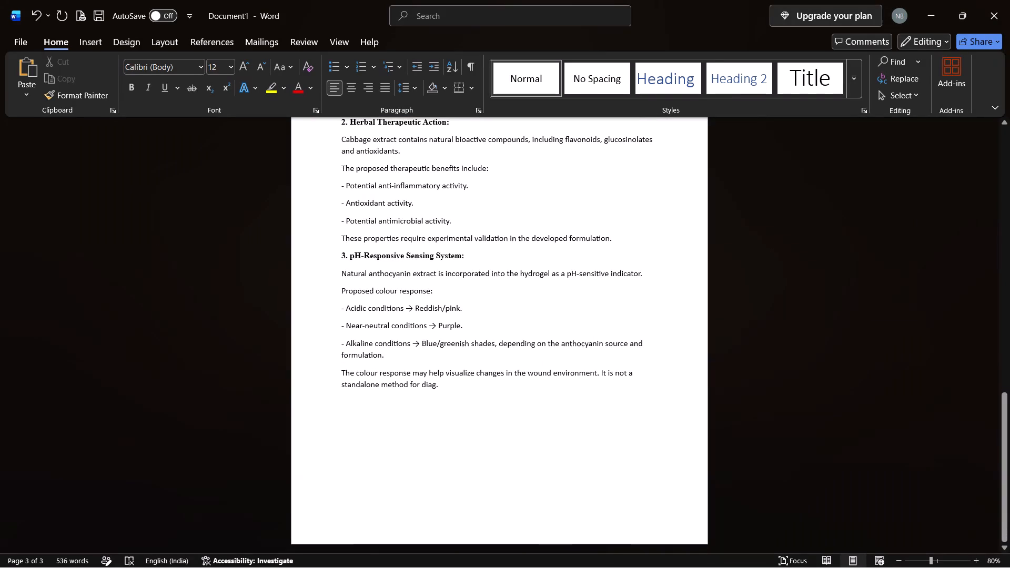
pyautogui.scroll(-1, 488, 263)
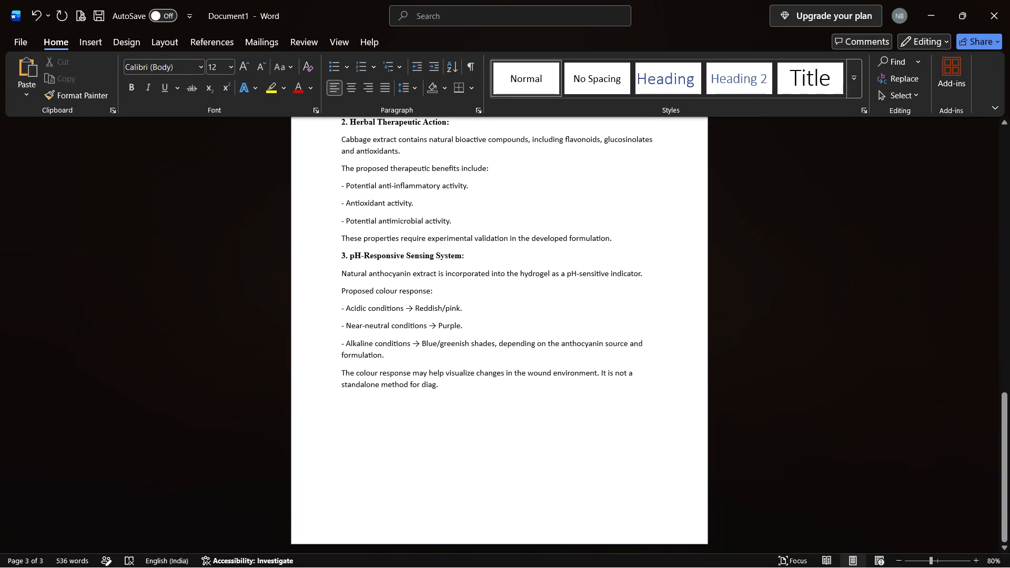
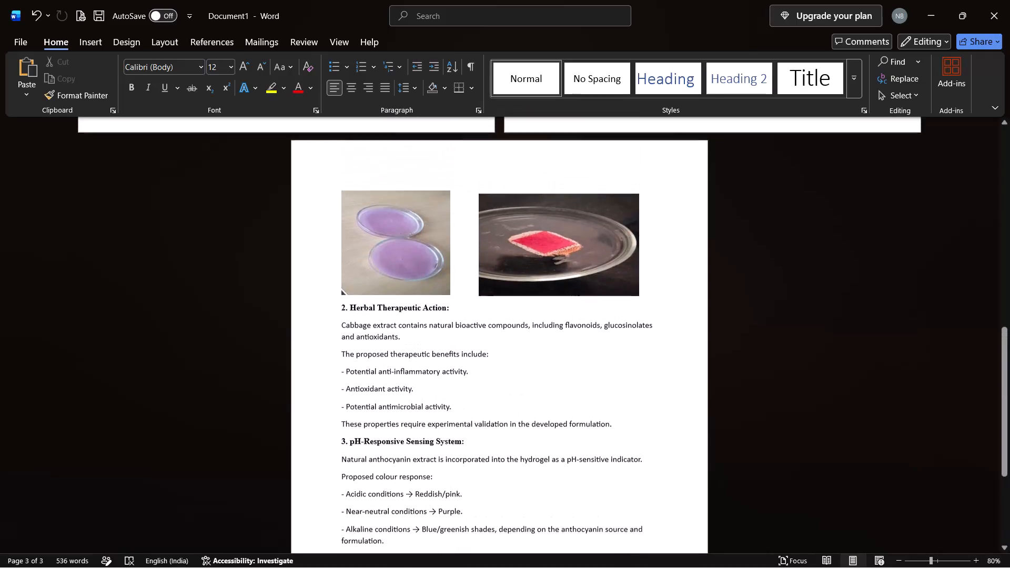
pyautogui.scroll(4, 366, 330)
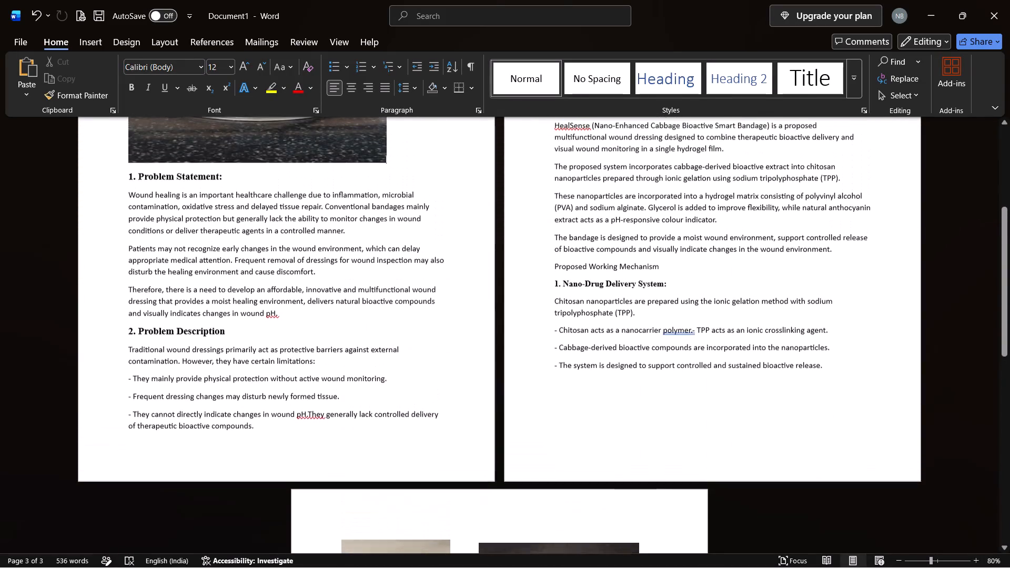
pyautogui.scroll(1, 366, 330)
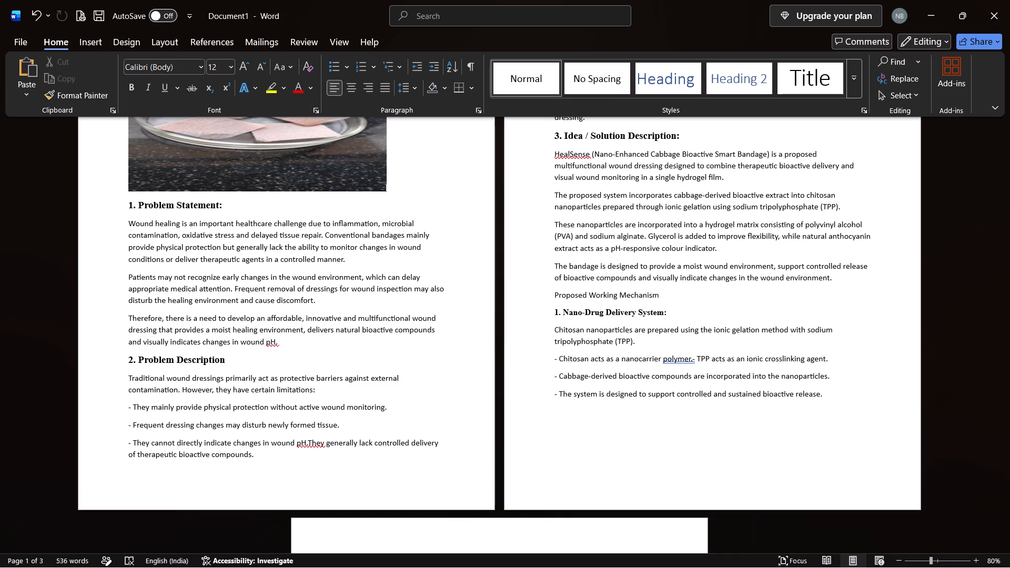
# Review the title, picture and section text on pages 1 and 2, checking the list of dressing limitations under "2. Problem Description".
pyautogui.scroll(1, 366, 330)
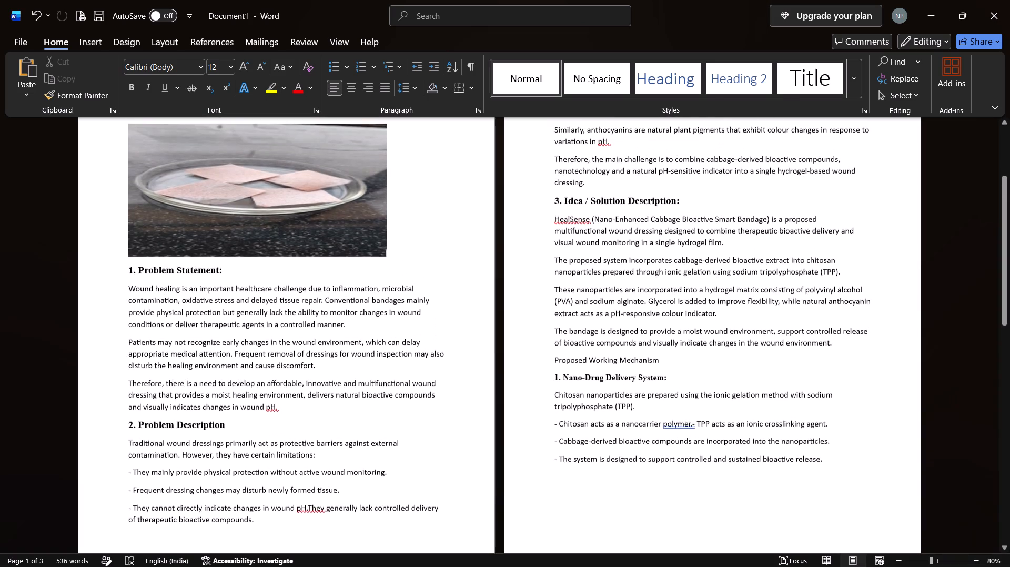
pyautogui.scroll(4, 366, 330)
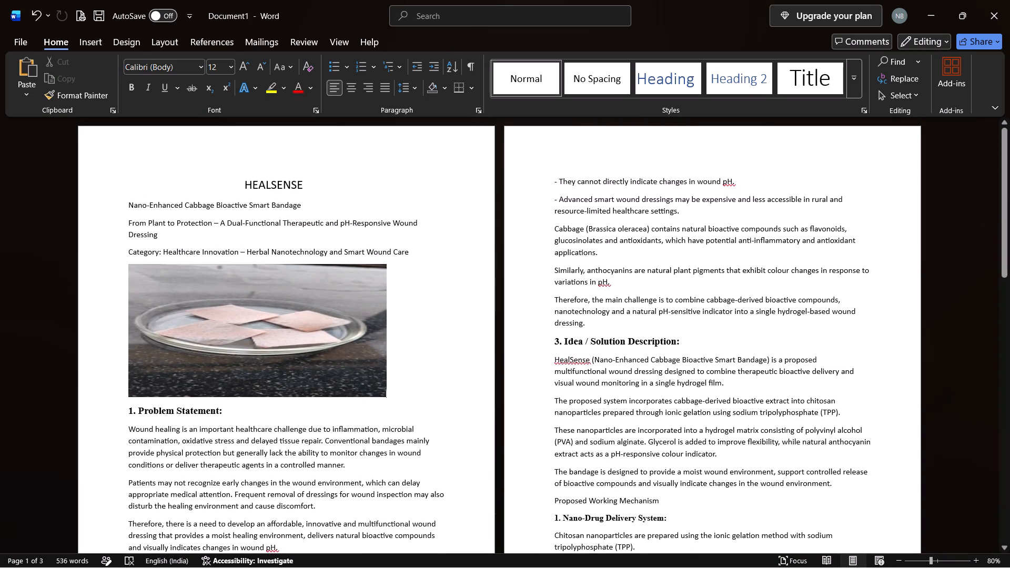
pyautogui.scroll(1, 366, 330)
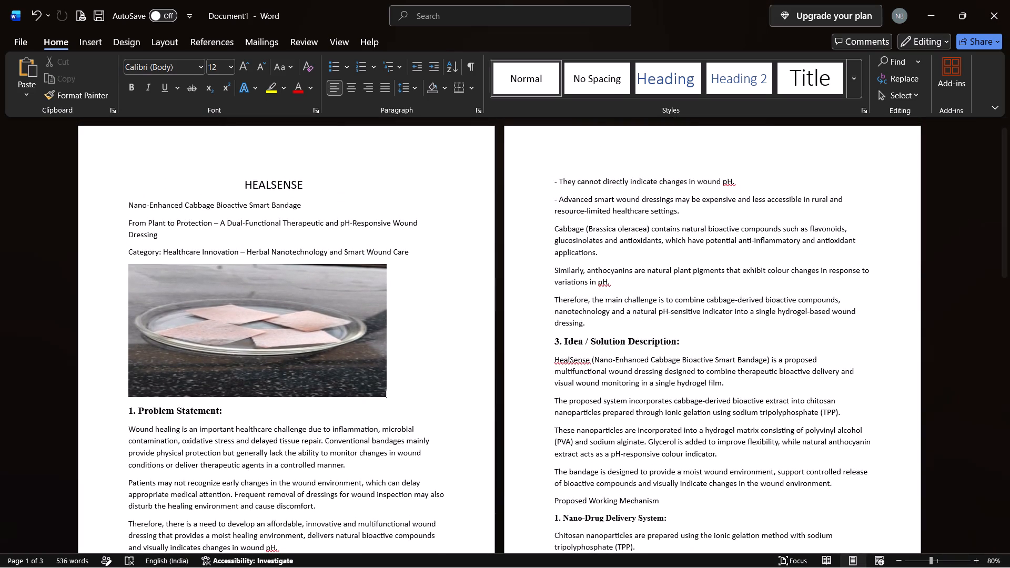
pyautogui.scroll(-1, 366, 330)
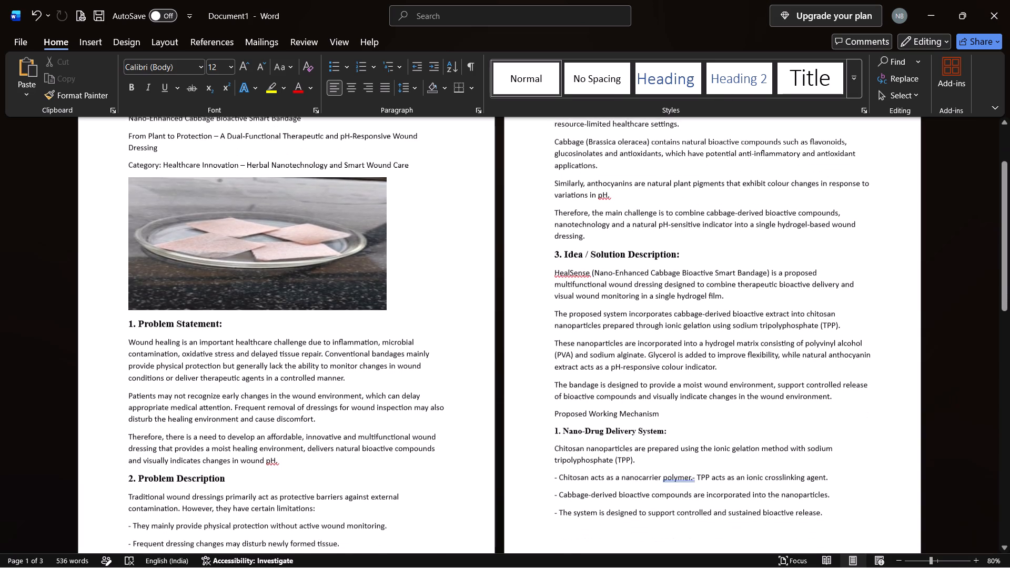
pyautogui.scroll(-2, 366, 330)
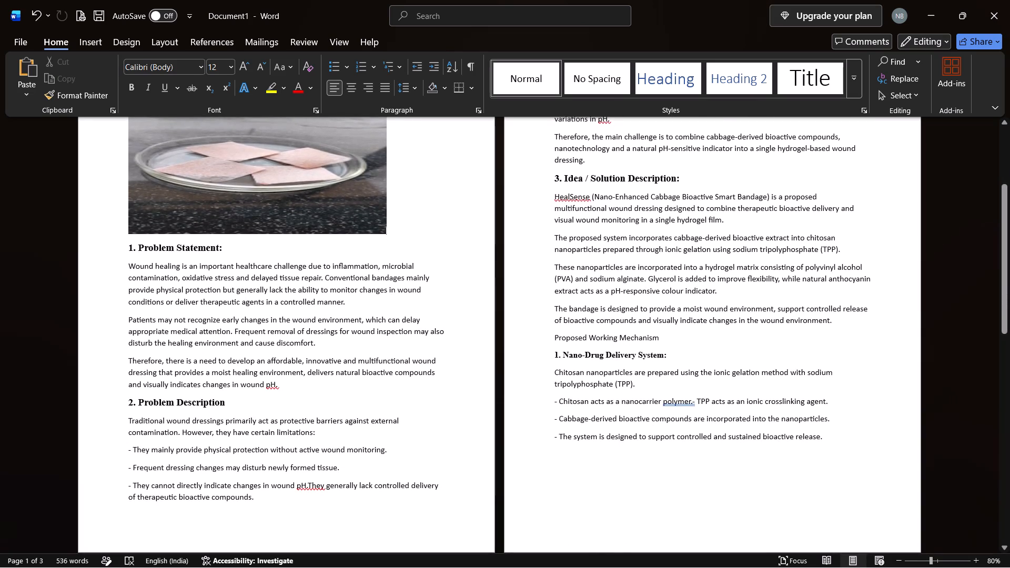
pyautogui.scroll(-6, 366, 330)
# Split "They generally lack controlled delivery of therapeutic bioactive compounds." from the preceding pH point into its own paragraph starting with a hyphen.
pyautogui.click(307, 486)
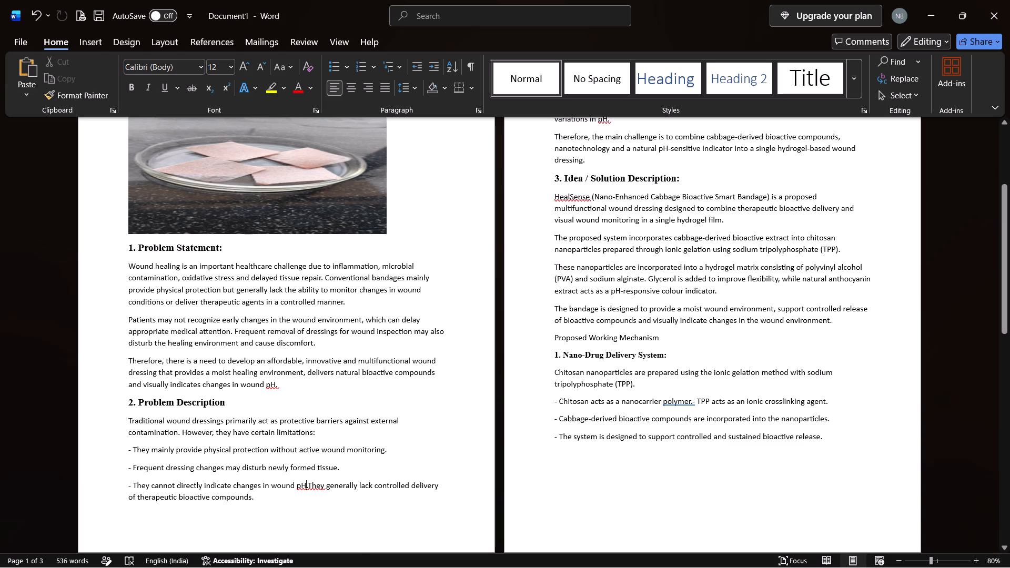
pyautogui.press('Right')
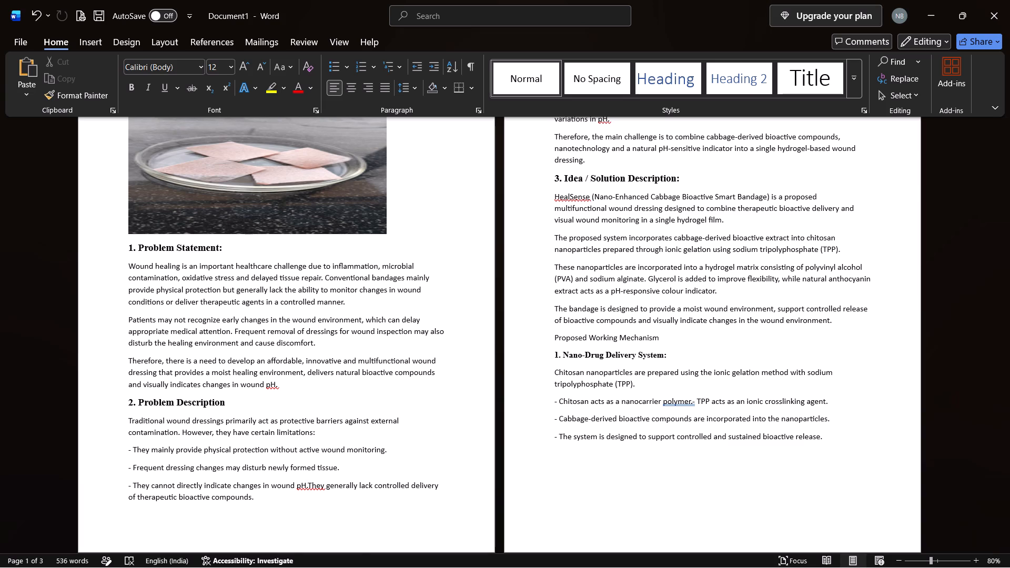
pyautogui.press('Return')
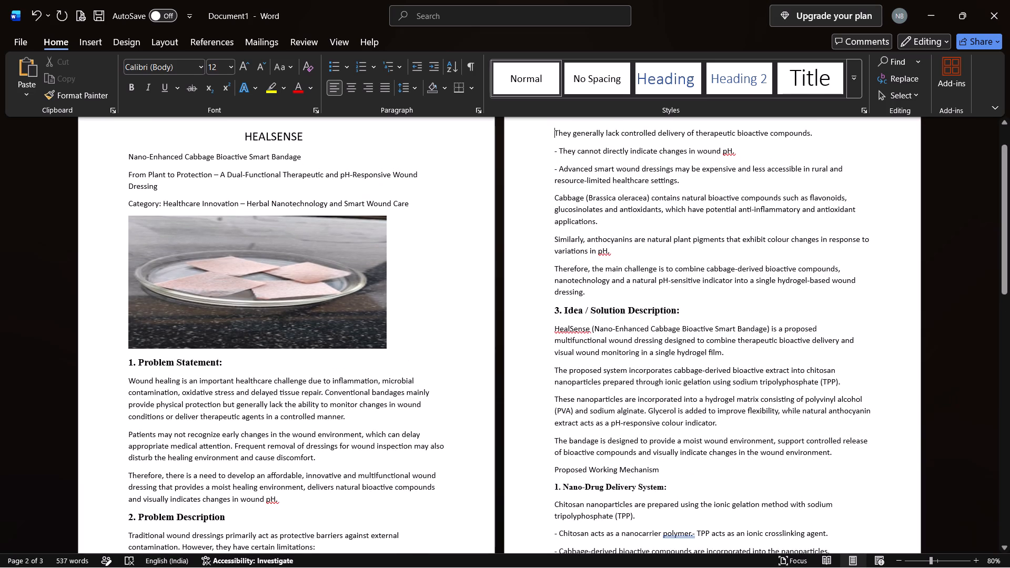
pyautogui.press('-')
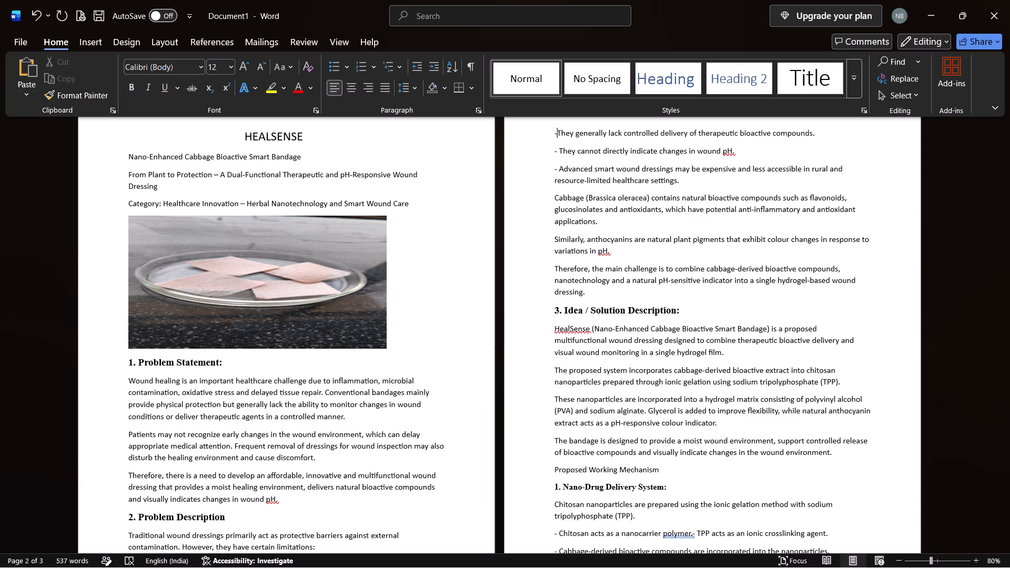
# Review the rest of the document through page 3, checking the pictures, the headings and the wording of the closing paragraph.
pyautogui.scroll(-1, 307, 486)
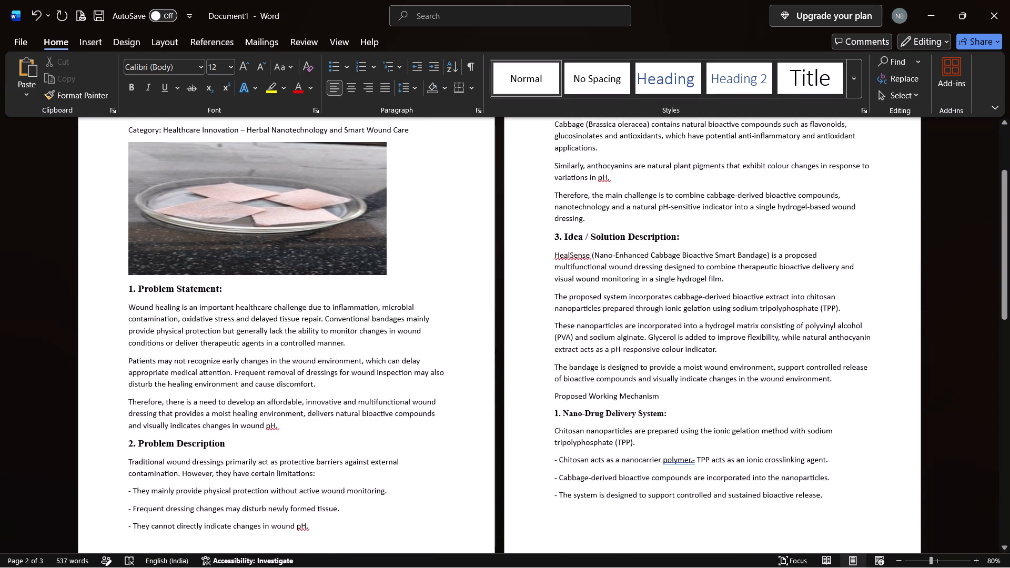
pyautogui.scroll(-3, 307, 486)
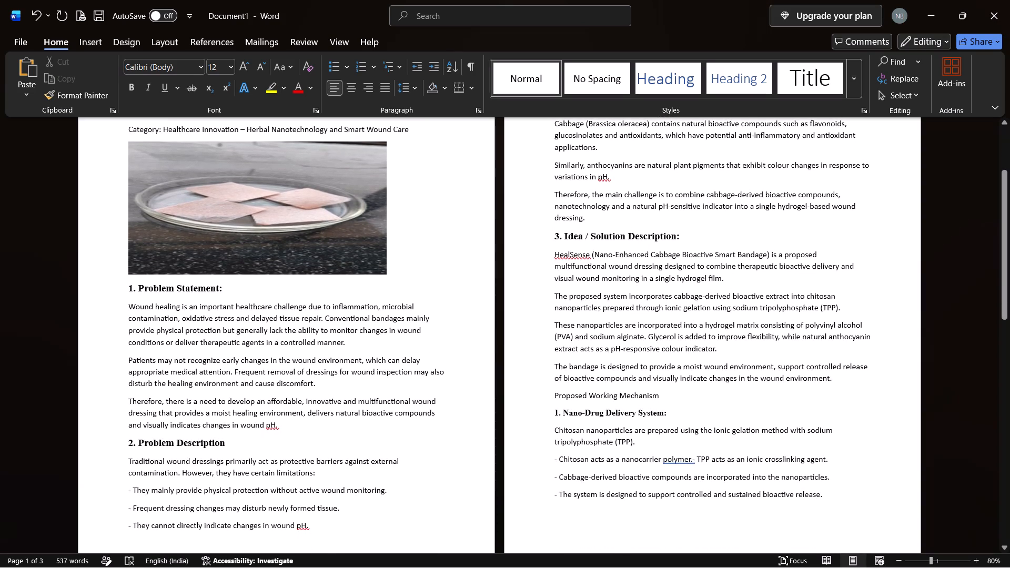
pyautogui.scroll(-2, 307, 486)
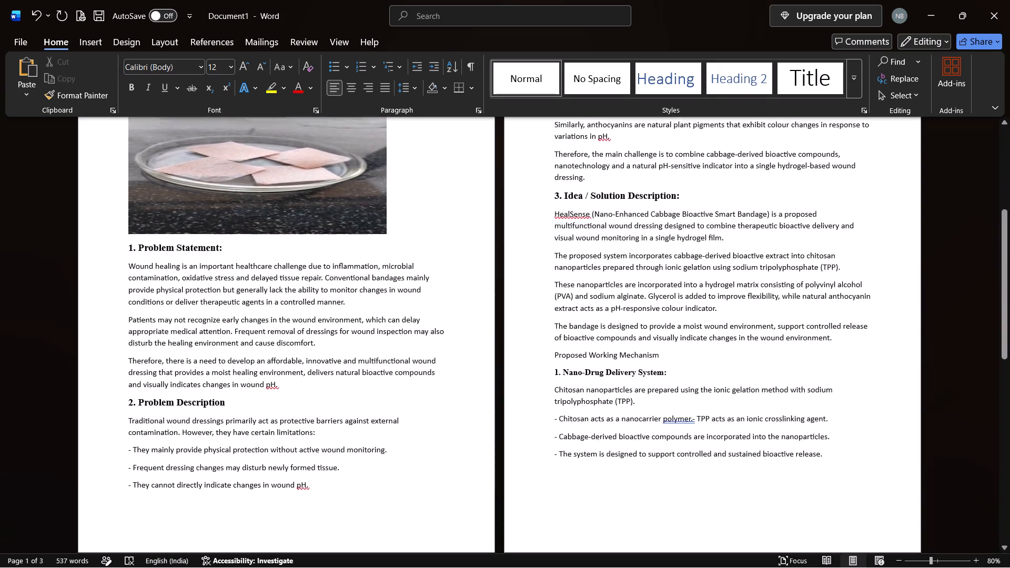
pyautogui.scroll(-2, 307, 486)
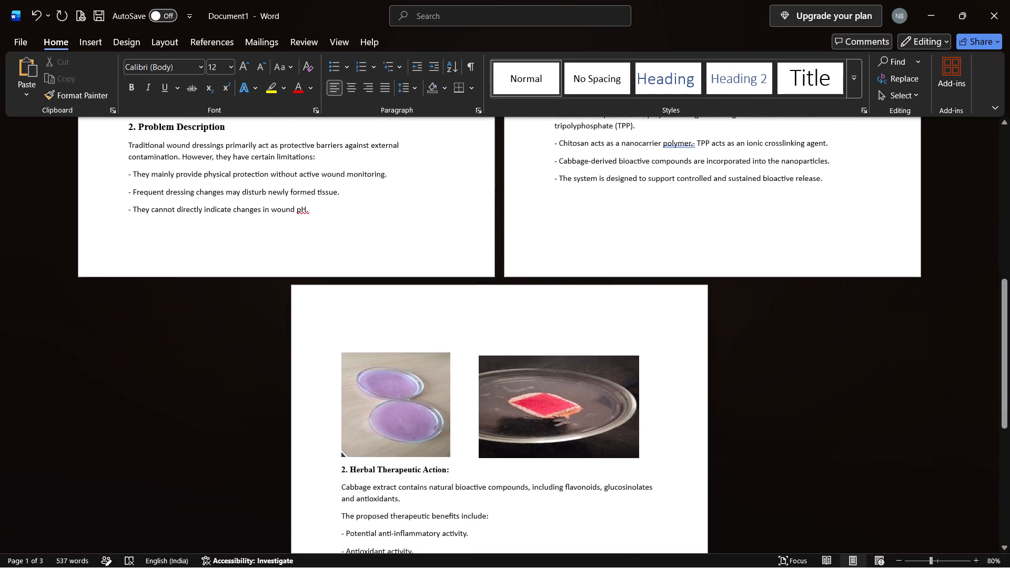
pyautogui.scroll(-3, 307, 486)
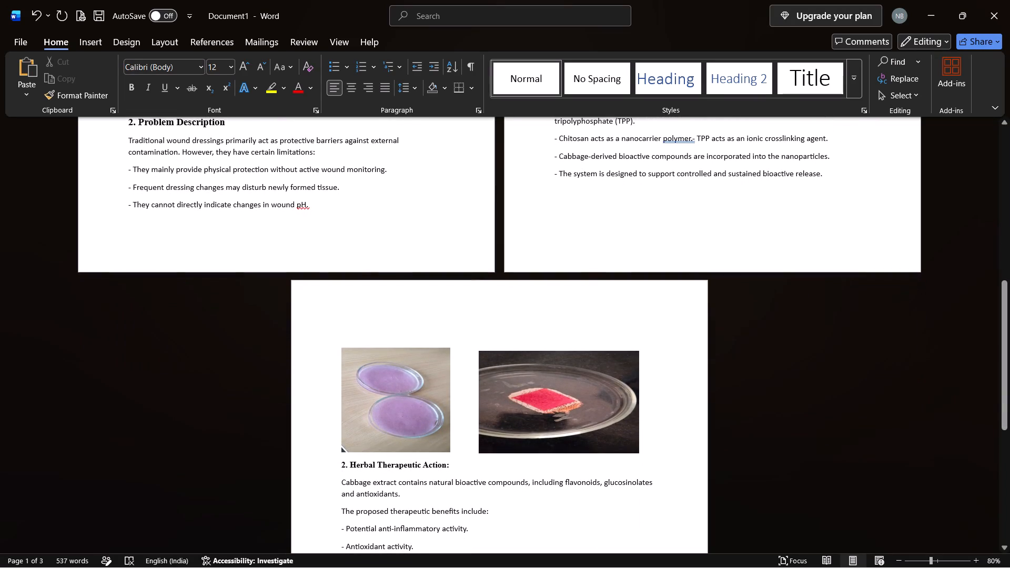
pyautogui.scroll(-2, 307, 486)
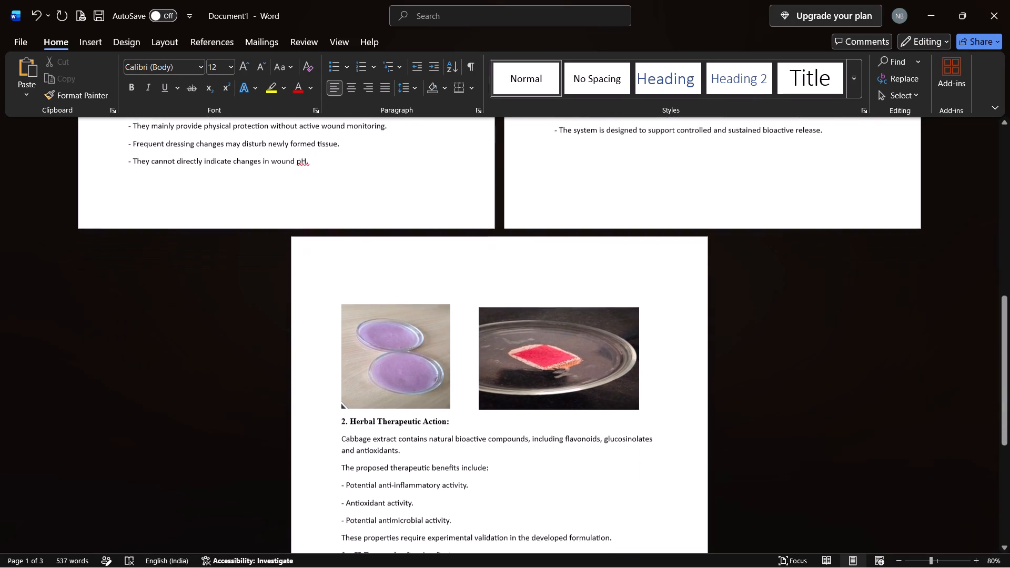
pyautogui.scroll(-2, 307, 486)
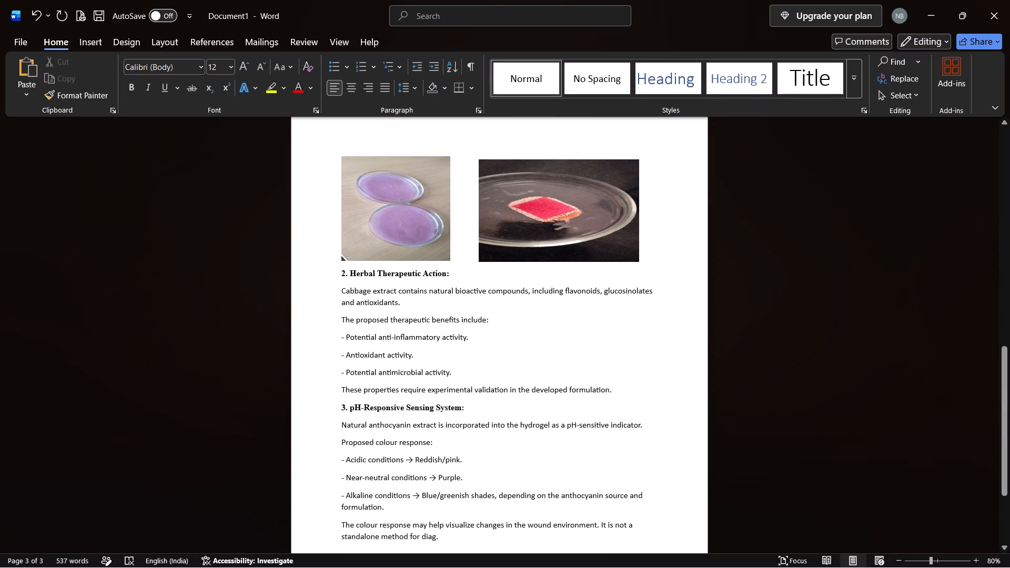
pyautogui.scroll(-2, 307, 486)
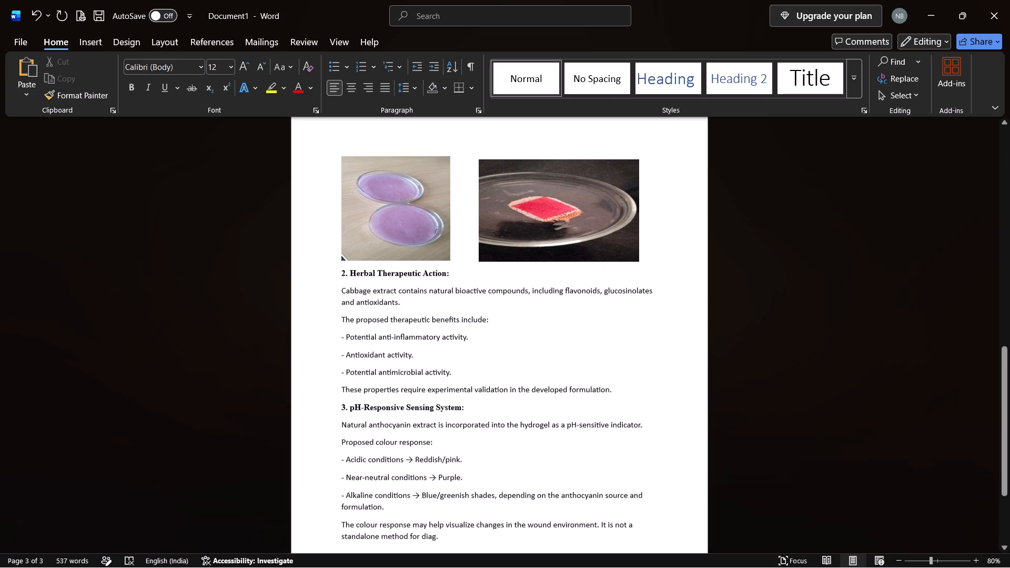
pyautogui.scroll(-4, 307, 486)
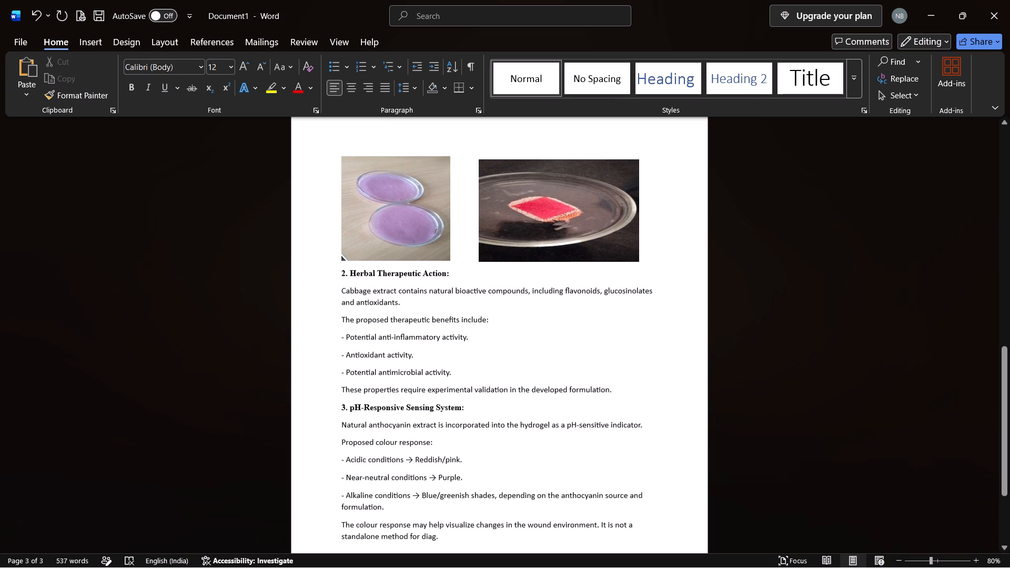
pyautogui.scroll(-1, 307, 486)
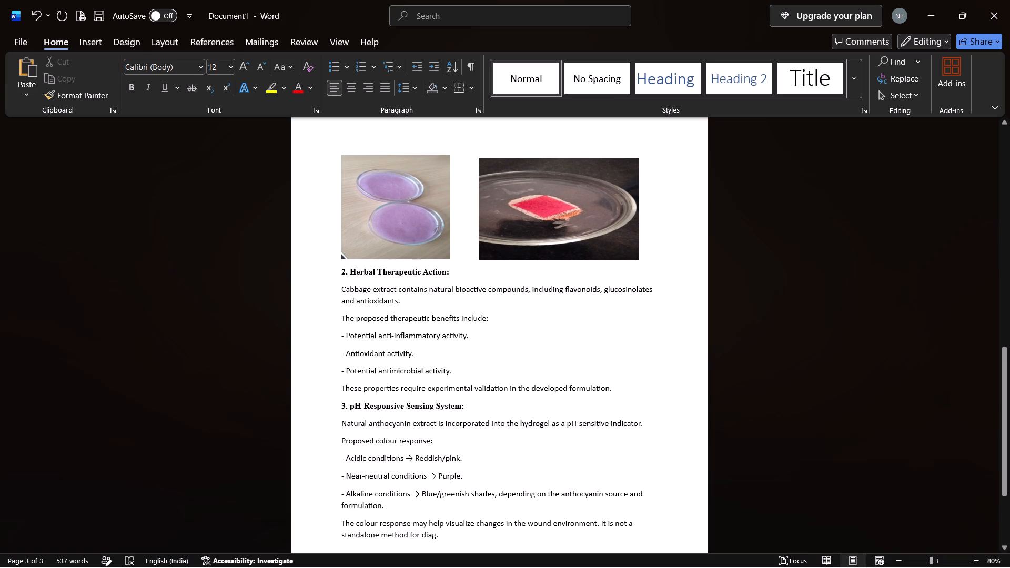
pyautogui.scroll(-3, 307, 486)
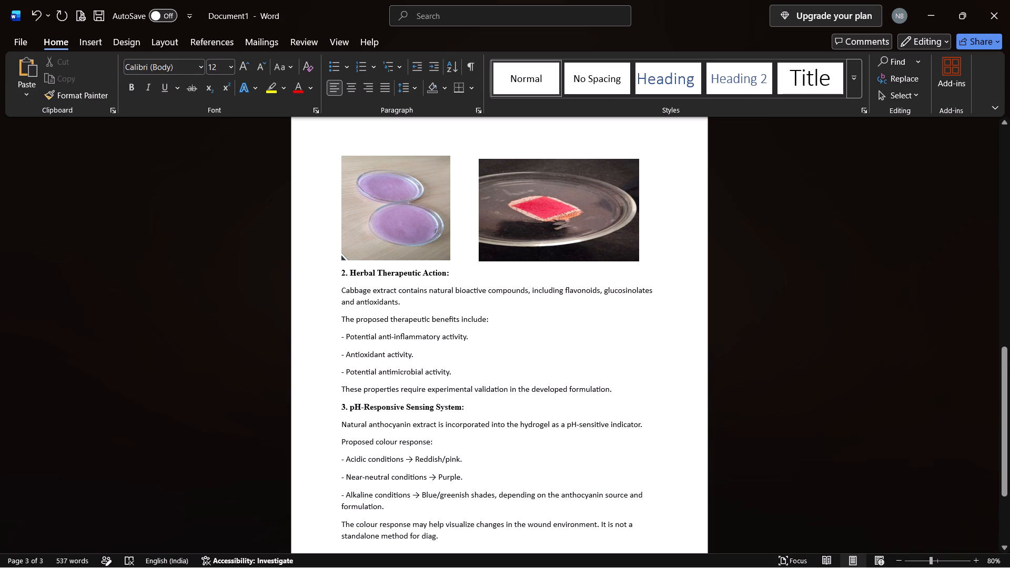
pyautogui.scroll(-2, 353, 523)
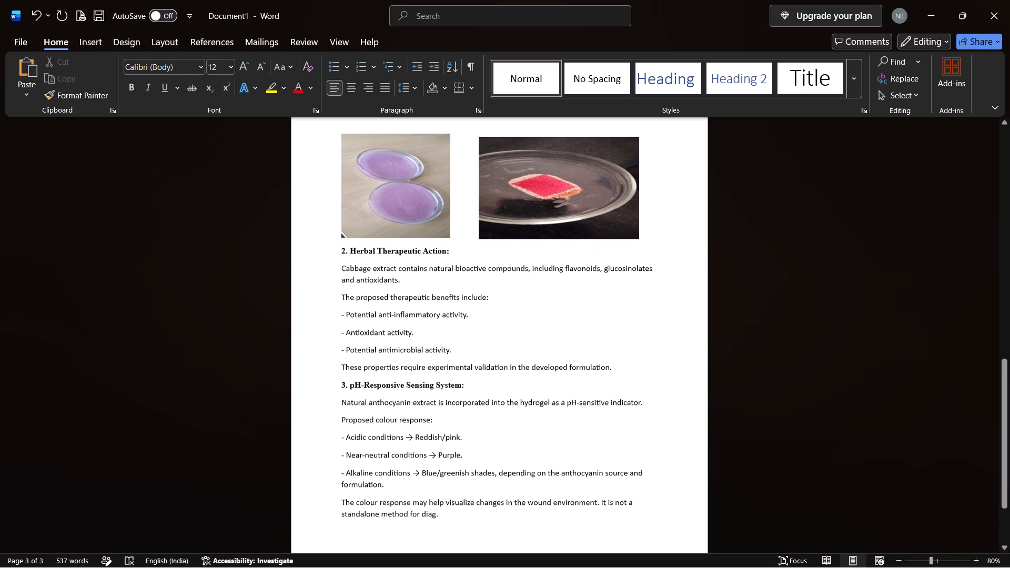
pyautogui.scroll(-2, 353, 523)
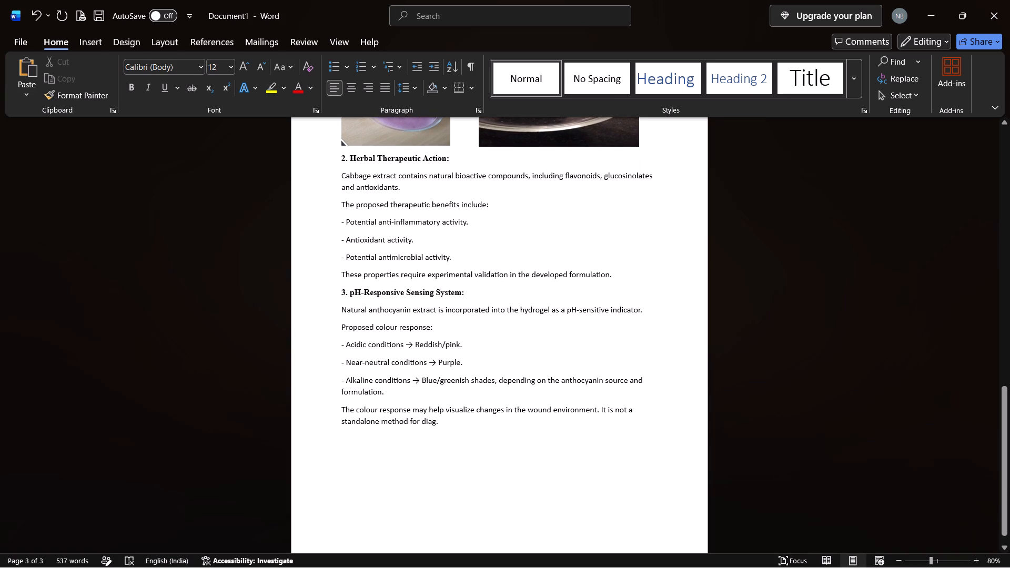
pyautogui.scroll(-2, 353, 523)
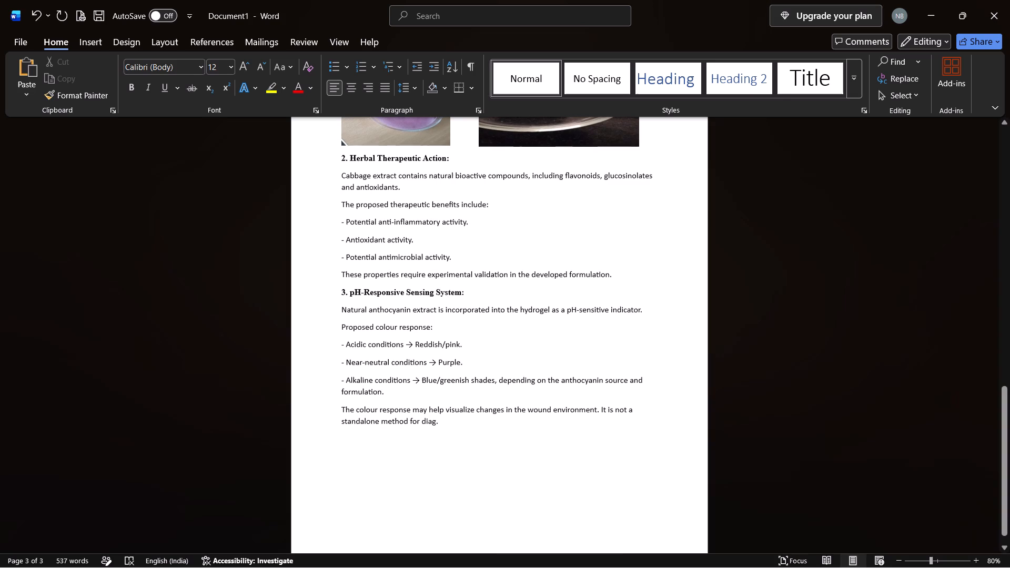
pyautogui.scroll(-2, 353, 523)
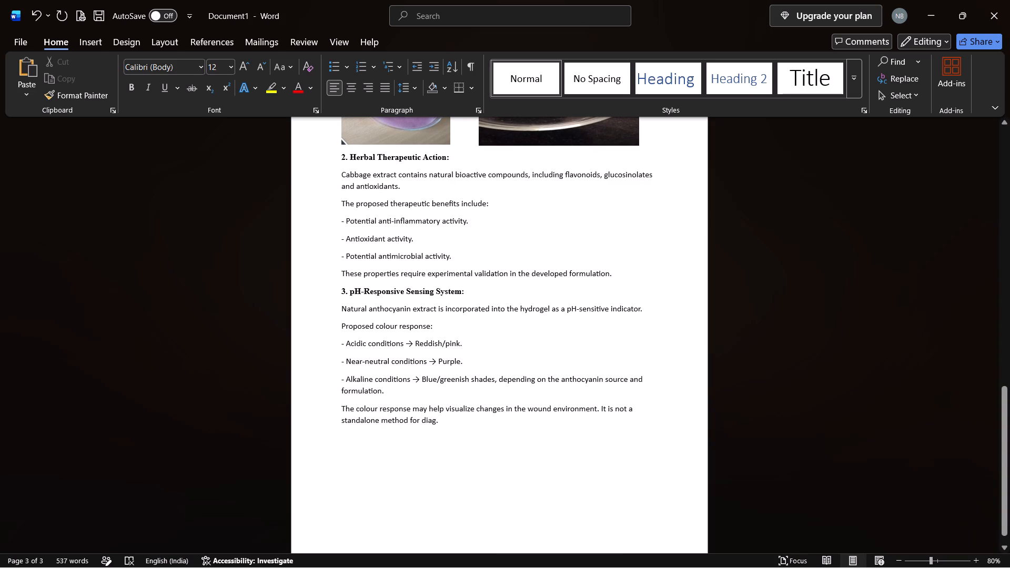
pyautogui.scroll(-5, 353, 523)
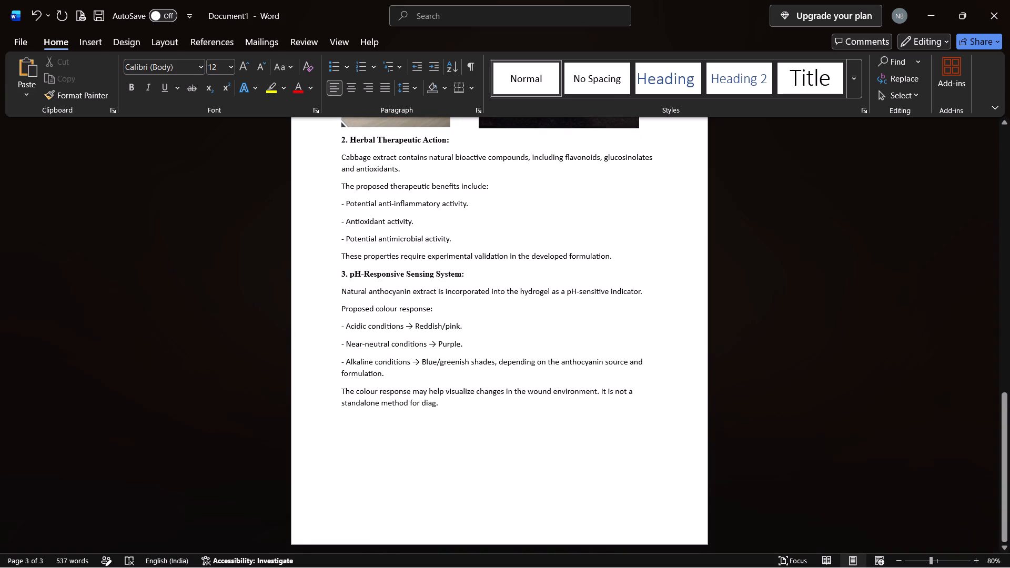
pyautogui.scroll(-1, 353, 523)
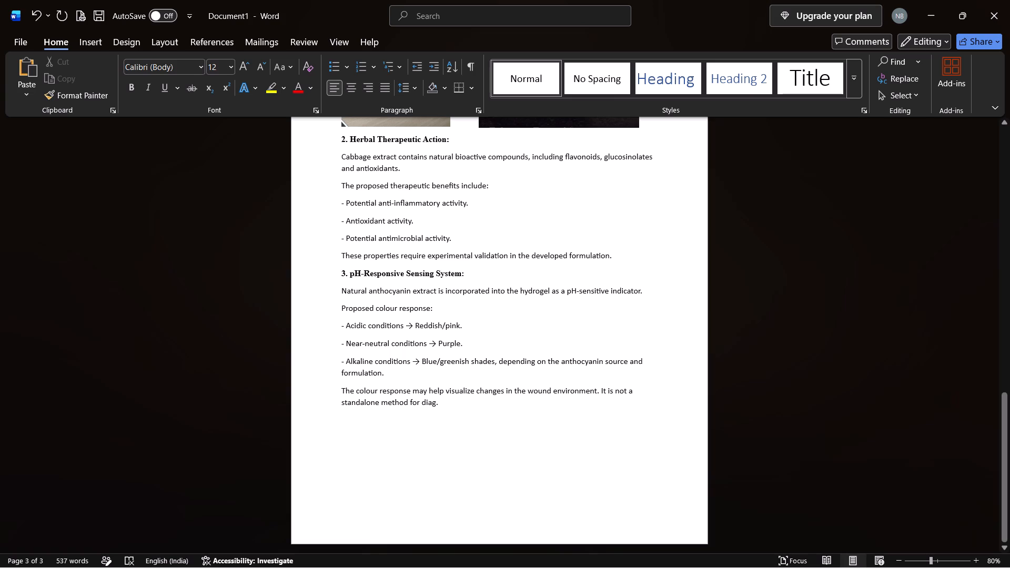
# Complete the cut-off closing sentence on page 3 so it ends "standalone method for diagnosing wound infection.".
pyautogui.click(444, 402)
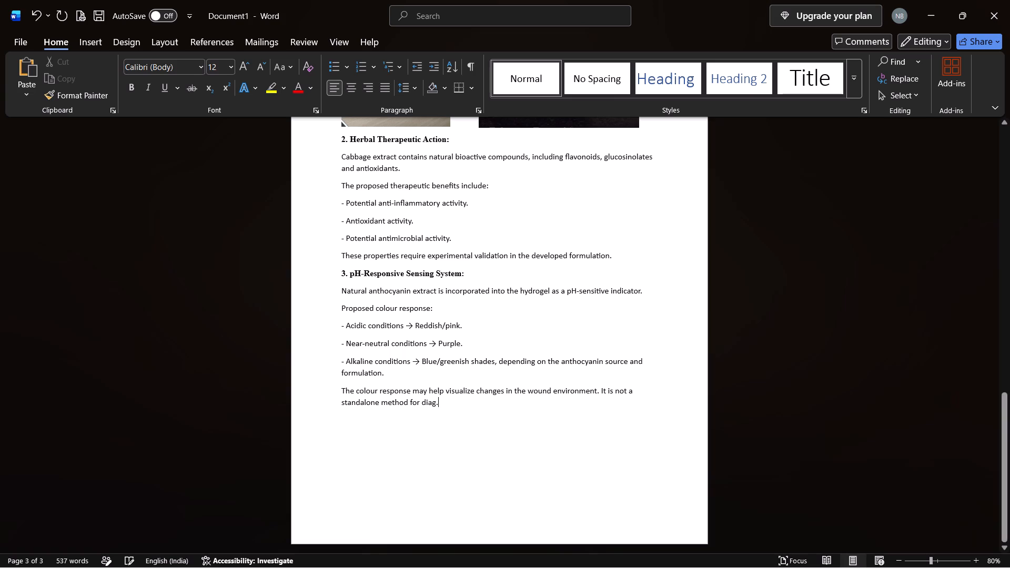
pyautogui.press('BackSpace')
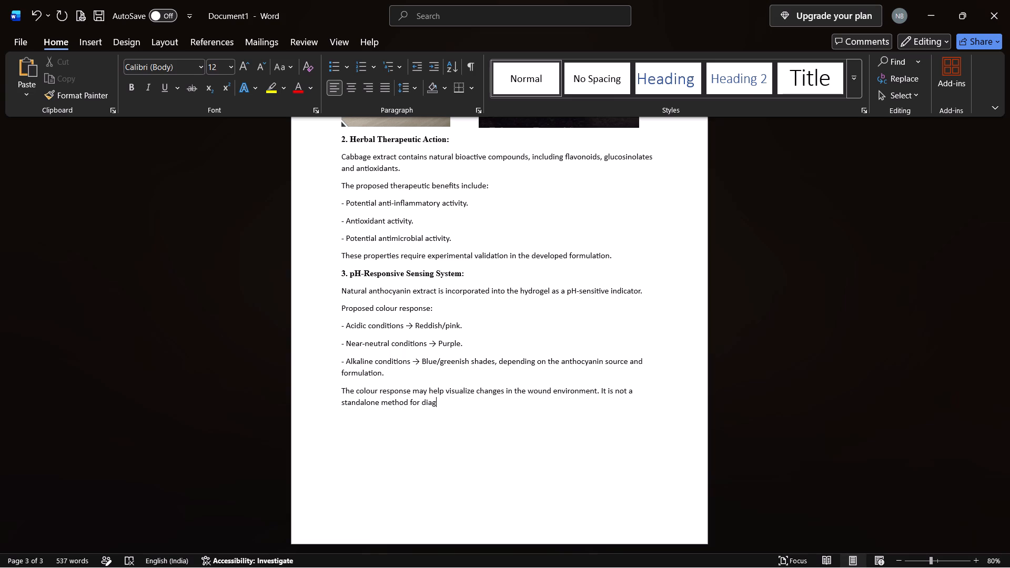
pyautogui.write('no')
pyautogui.write('sing')
pyautogui.press('space')
pyautogui.write('wound')
pyautogui.press('space')
pyautogui.write('infe')
pyautogui.write('ction')
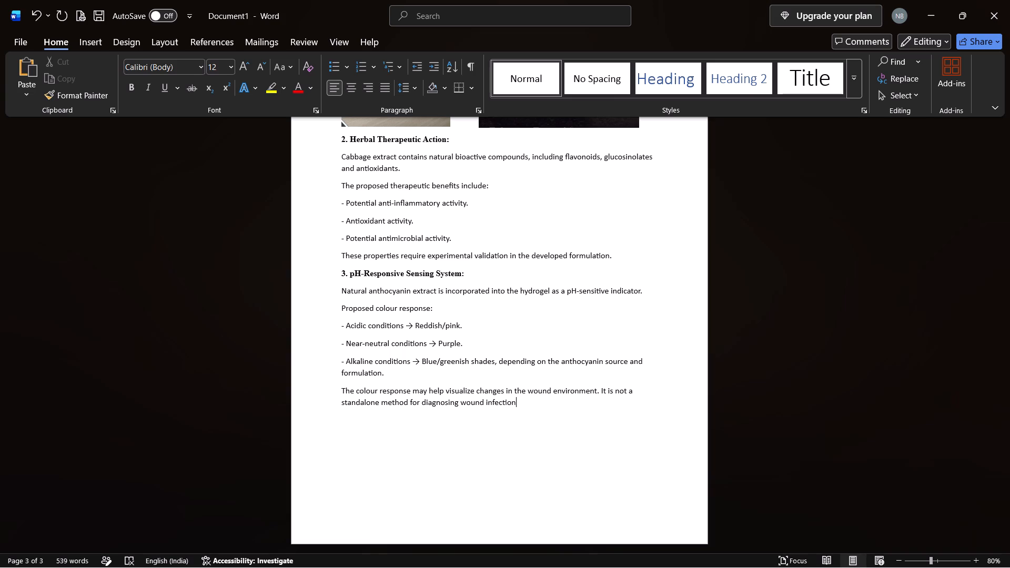
pyautogui.press('.')
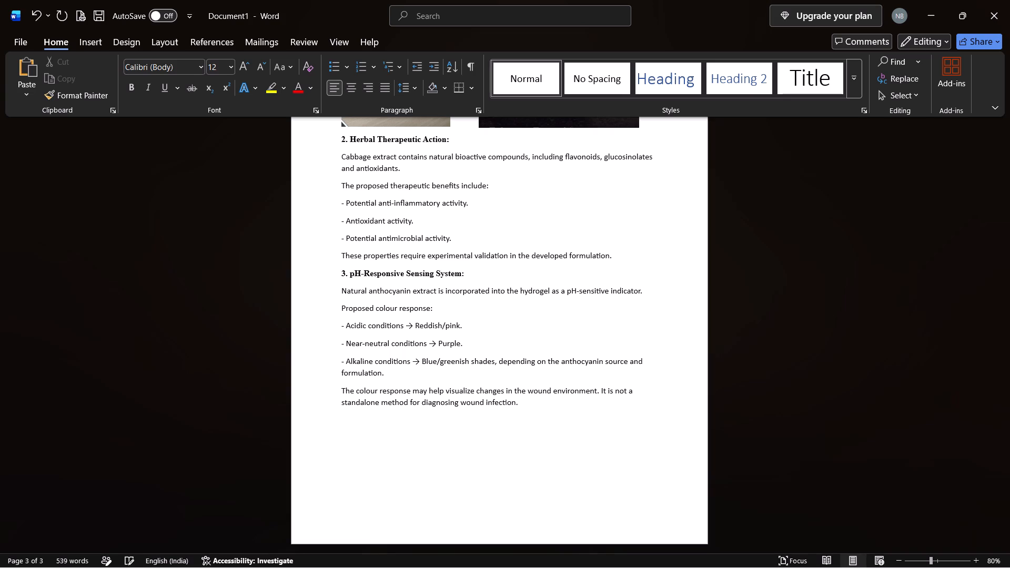
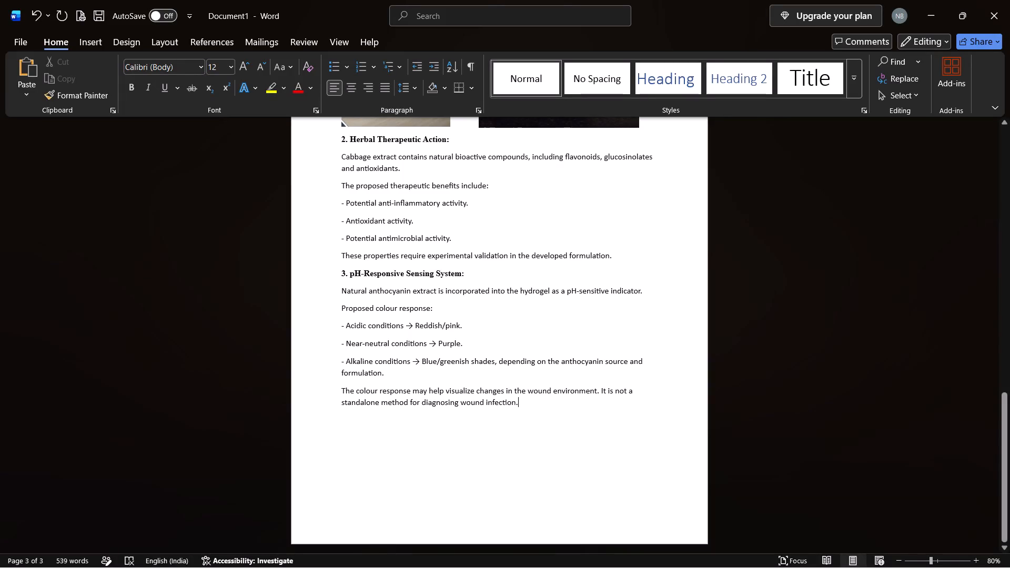
# Add an empty paragraph below the closing sentence of "3. pH-Responsive Sensing System:" at the end of the document.
pyautogui.press('Return')
pyautogui.scroll(-2, 539, 486)
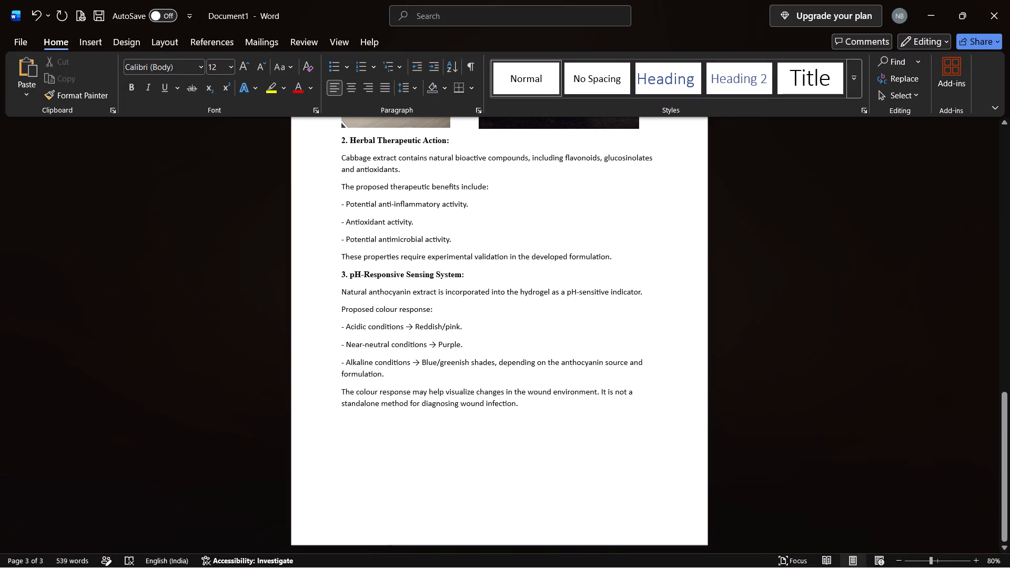
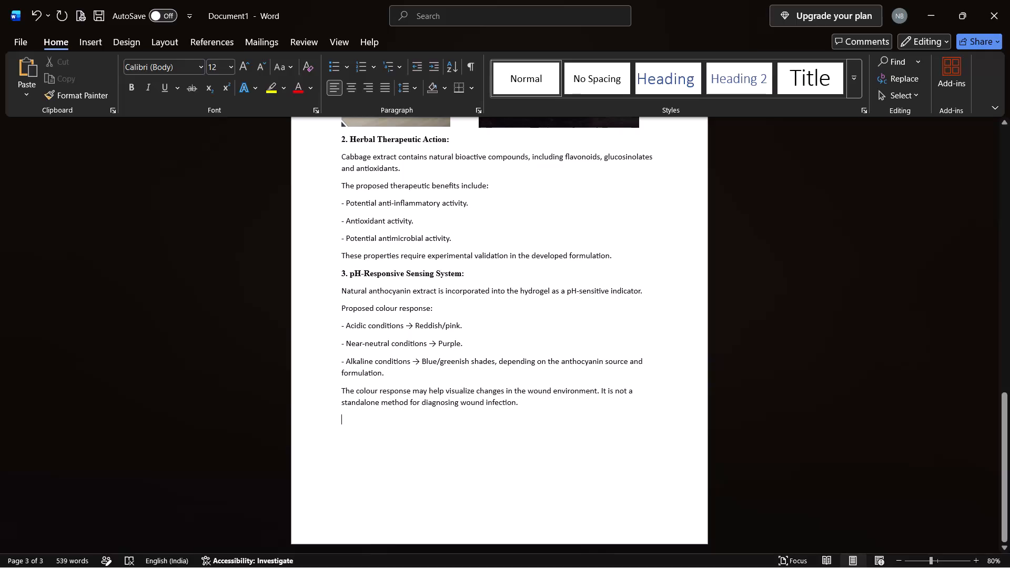
# Paste the copied "4. Hydrogel Film System" section and "Proposed Formulation" ingredient list at the end of the document.
pyautogui.hotkey('ctrl', 'v')
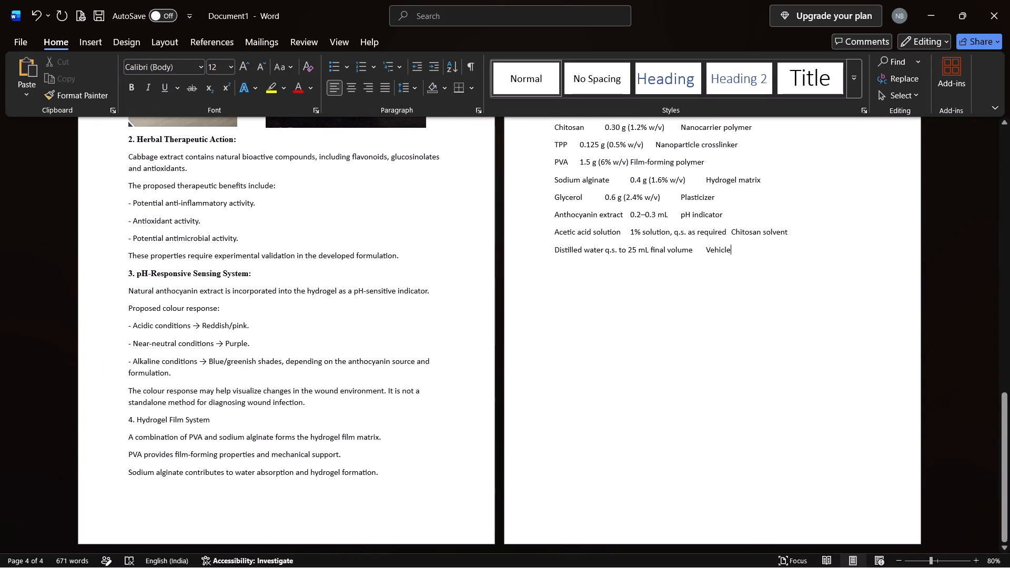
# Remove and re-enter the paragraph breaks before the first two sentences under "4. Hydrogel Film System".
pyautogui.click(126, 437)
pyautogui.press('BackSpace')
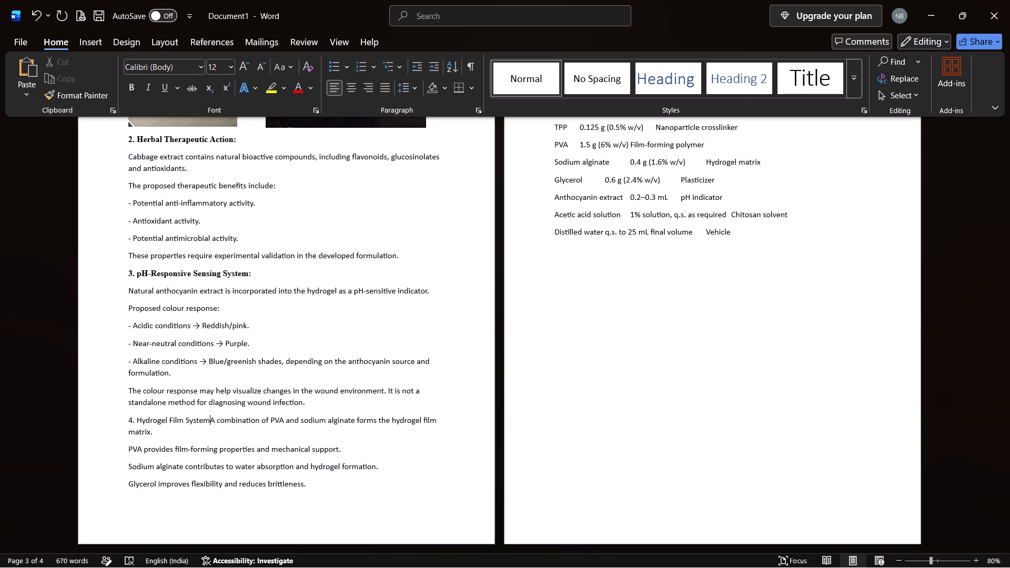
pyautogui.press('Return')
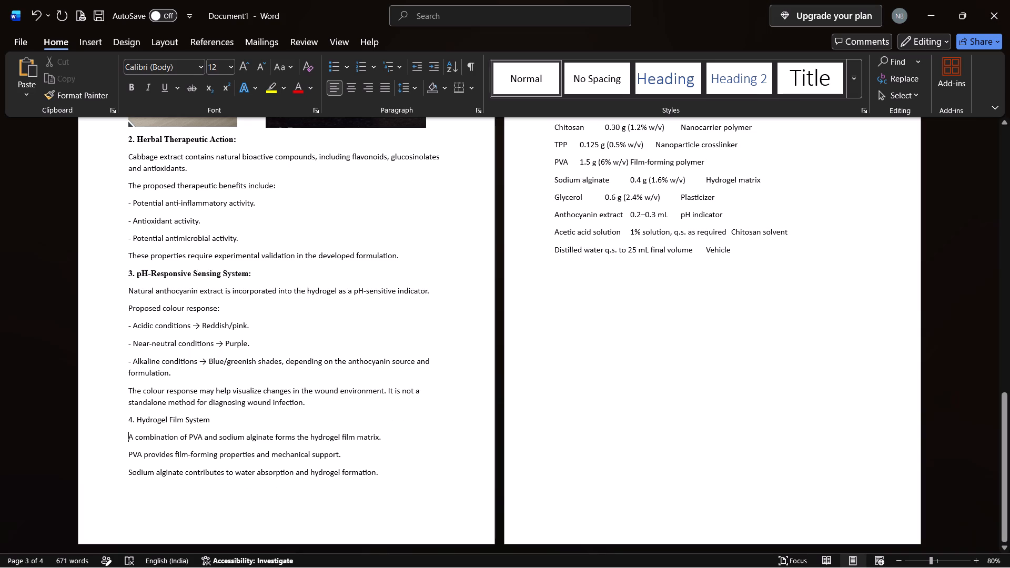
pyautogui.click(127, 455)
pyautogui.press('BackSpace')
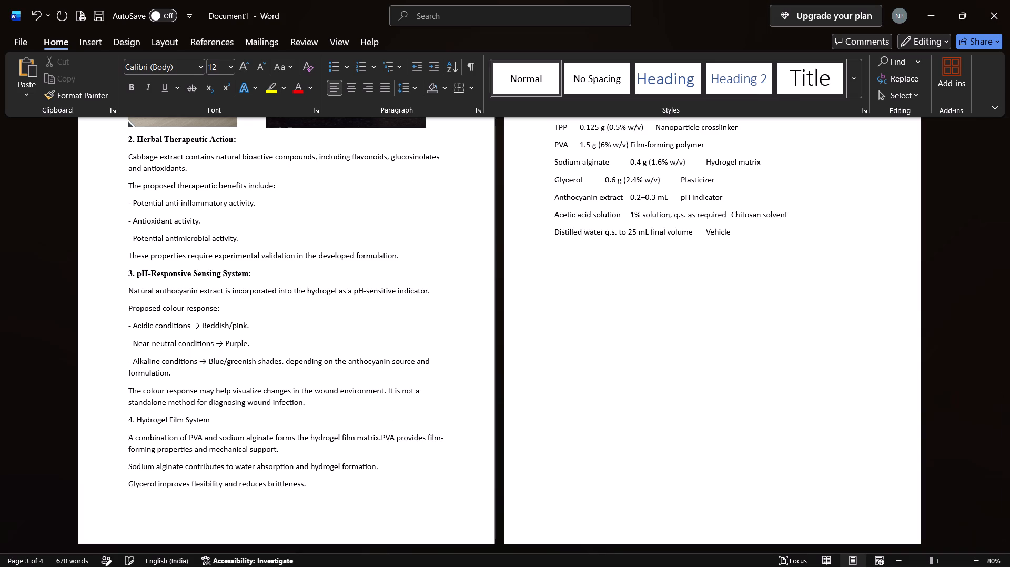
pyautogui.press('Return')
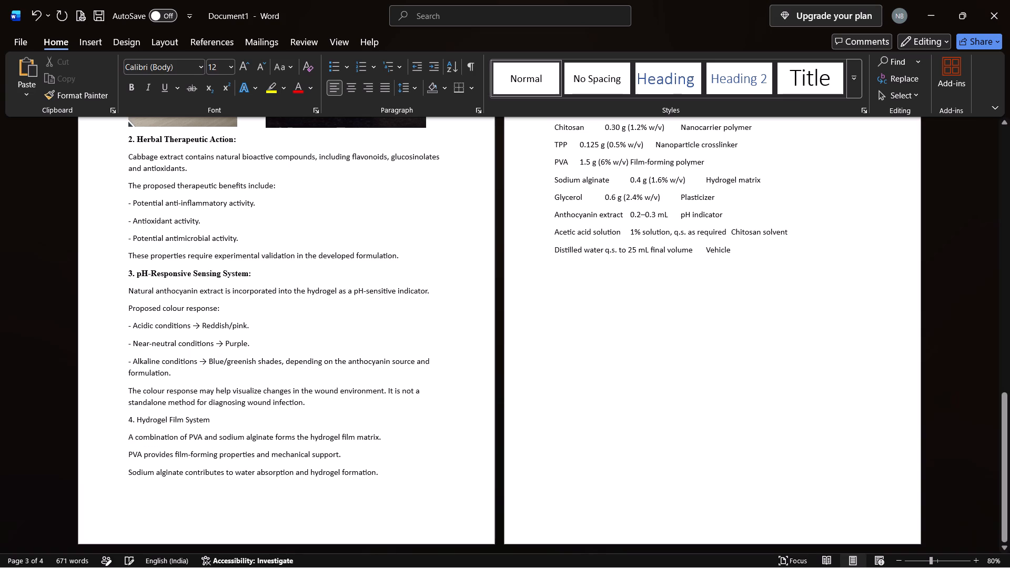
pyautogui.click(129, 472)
# Insert extra spaces before "Quantity" in the Proposed Formulation header row to separate it from "Ingredient".
pyautogui.scroll(2, 620, 378)
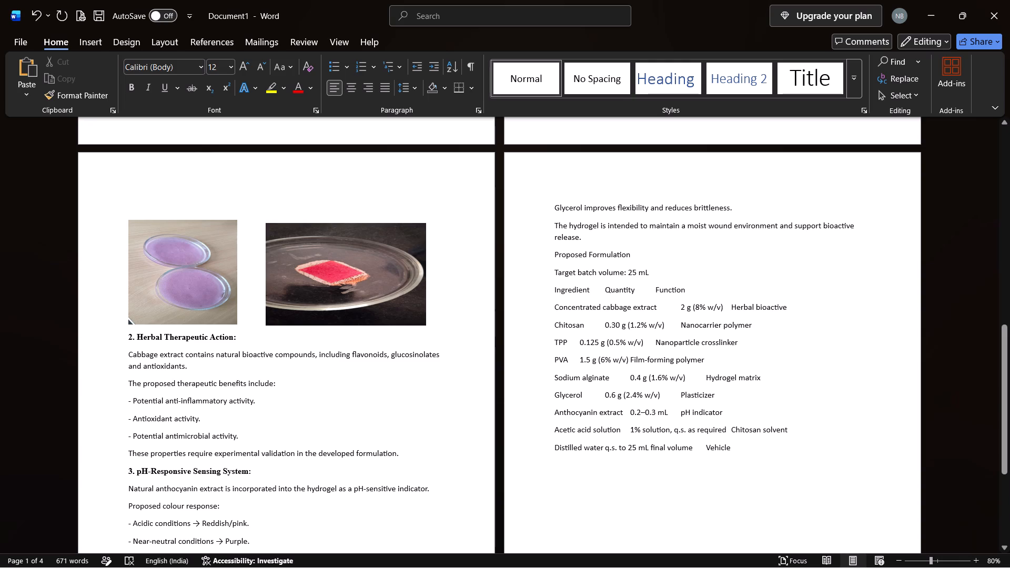
pyautogui.scroll(-2, 464, 390)
pyautogui.scroll(1, 464, 390)
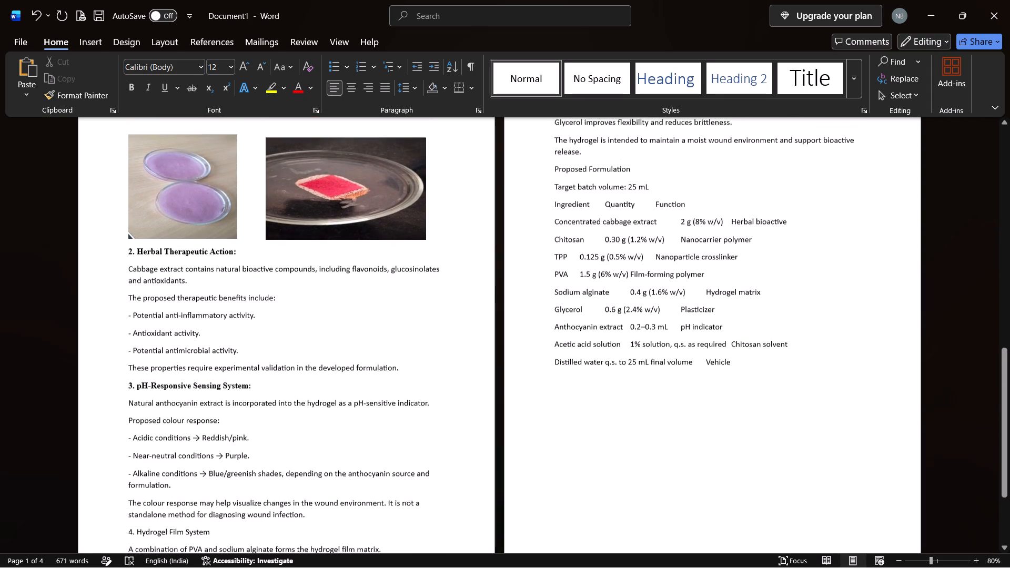
pyautogui.scroll(1, 464, 390)
pyautogui.click(603, 230)
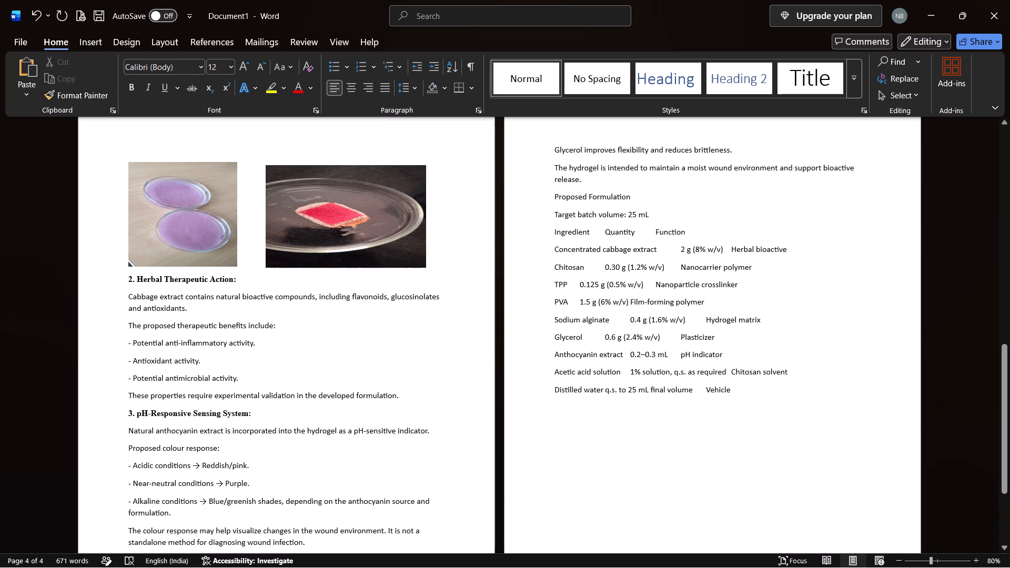
pyautogui.click(611, 229)
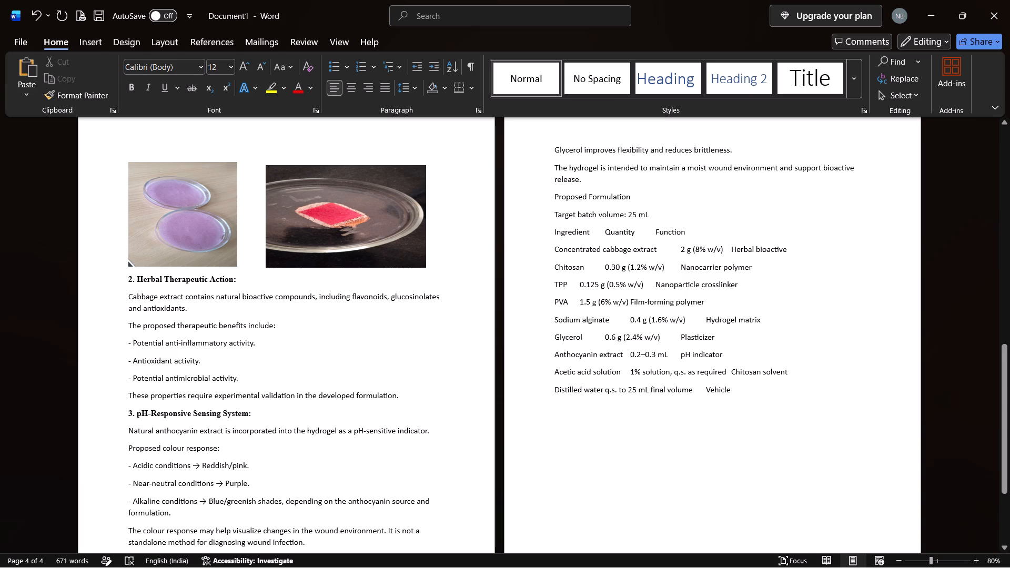
pyautogui.click(603, 228)
pyautogui.press('space')
pyautogui.press('space')
pyautogui.press('space')
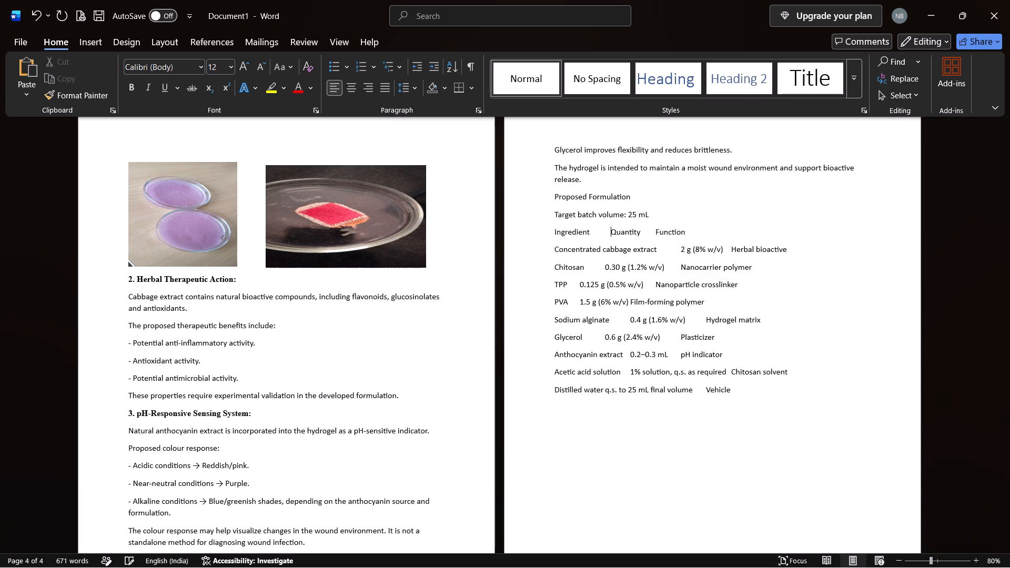
pyautogui.press('space')
pyautogui.press('space')
pyautogui.press('space')
pyautogui.press('space')
pyautogui.press('space')
pyautogui.press('space')
# Space "Function" far away from "Quantity" in the Proposed Formulation header row, trimming the excess spaces.
pyautogui.click(653, 235)
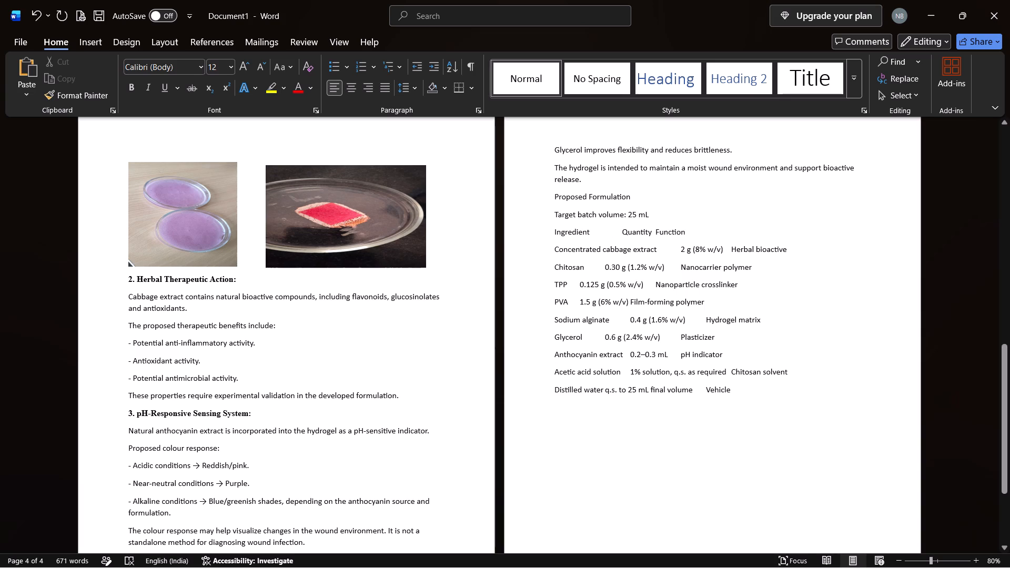
pyautogui.press('space')
pyautogui.press('space')
pyautogui.press('space')
pyautogui.press('space')
pyautogui.press('space')
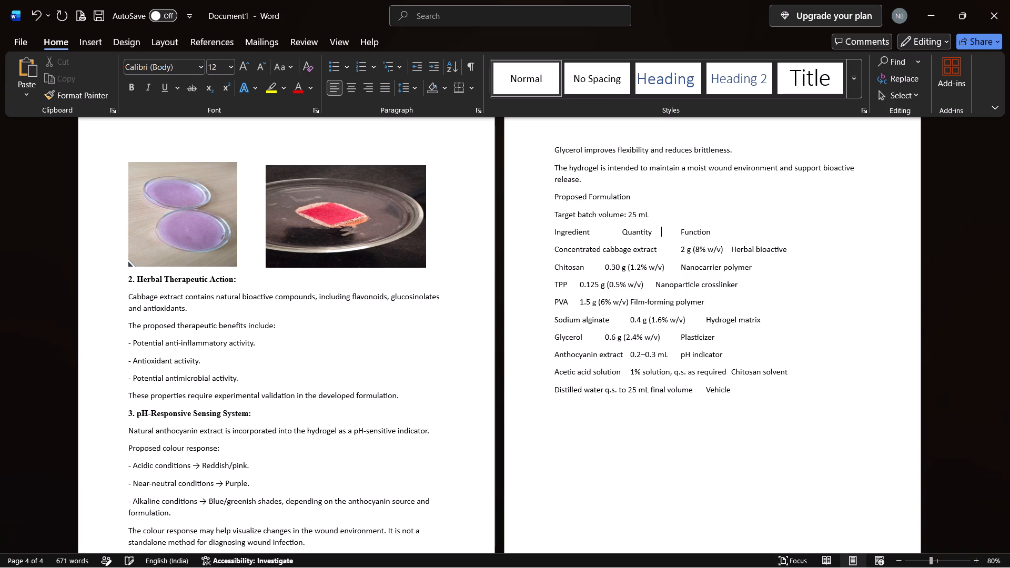
pyautogui.press('space')
pyautogui.press('space')
pyautogui.press('space')
pyautogui.press('space')
pyautogui.press('space')
pyautogui.press('space')
pyautogui.press('space')
pyautogui.press('space')
pyautogui.press('space')
pyautogui.press('space')
pyautogui.press('space')
pyautogui.press('space')
pyautogui.press('space')
pyautogui.press('space')
pyautogui.press('space')
pyautogui.press('space')
pyautogui.press('space')
pyautogui.press('space')
pyautogui.press('space')
pyautogui.press('space')
pyautogui.press('space')
pyautogui.press('space')
pyautogui.press('space')
pyautogui.press('space')
pyautogui.press('space')
pyautogui.press('space')
pyautogui.press('space')
pyautogui.press('space')
pyautogui.press('space')
pyautogui.press('space')
pyautogui.press('space')
pyautogui.press('space')
pyautogui.press('space')
pyautogui.press('space')
pyautogui.press('space')
pyautogui.press('space')
pyautogui.press('space')
pyautogui.press('space')
pyautogui.press('space')
pyautogui.press('space')
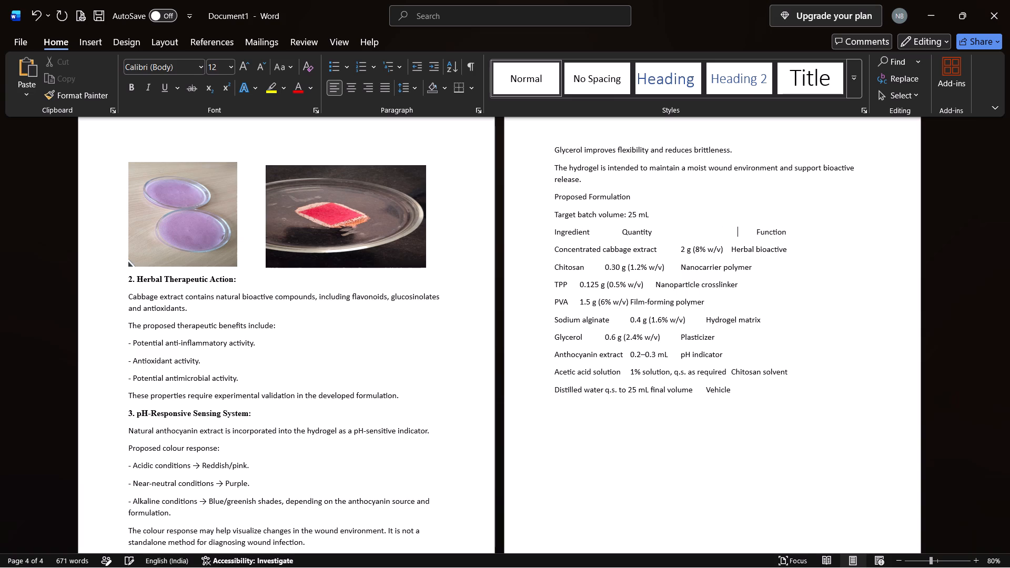
pyautogui.press('space')
pyautogui.press('space')
pyautogui.press('space')
pyautogui.press('space')
pyautogui.press('space')
pyautogui.press('space')
pyautogui.press('space')
pyautogui.press('space')
pyautogui.press('space')
pyautogui.press('space')
pyautogui.press('space')
pyautogui.press('space')
pyautogui.press('space')
pyautogui.press('space')
pyautogui.press('space')
pyautogui.press('space')
pyautogui.press('space')
pyautogui.press('space')
pyautogui.press('space')
pyautogui.press('space')
pyautogui.press('space')
pyautogui.press('space')
pyautogui.press('space')
pyautogui.press('space')
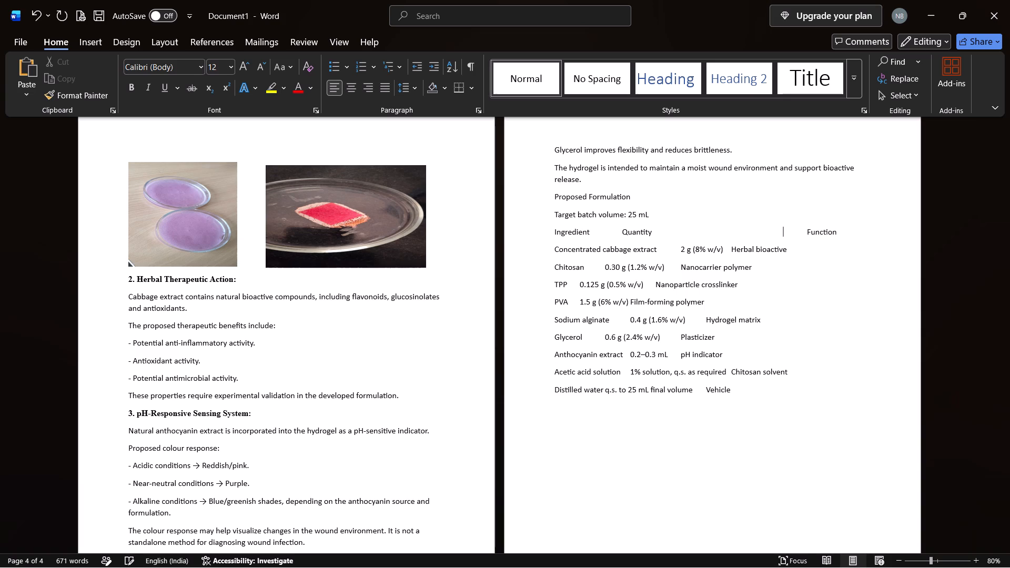
pyautogui.press('space')
pyautogui.press('space')
pyautogui.press('space')
pyautogui.press('space')
pyautogui.press('space')
pyautogui.press('space')
pyautogui.press('space')
pyautogui.press('space')
pyautogui.press('space')
pyautogui.press('space')
pyautogui.press('space')
pyautogui.press('space')
pyautogui.press('space')
pyautogui.press('BackSpace')
pyautogui.press('BackSpace')
pyautogui.press('BackSpace')
pyautogui.press('BackSpace')
pyautogui.press('BackSpace')
pyautogui.press('BackSpace')
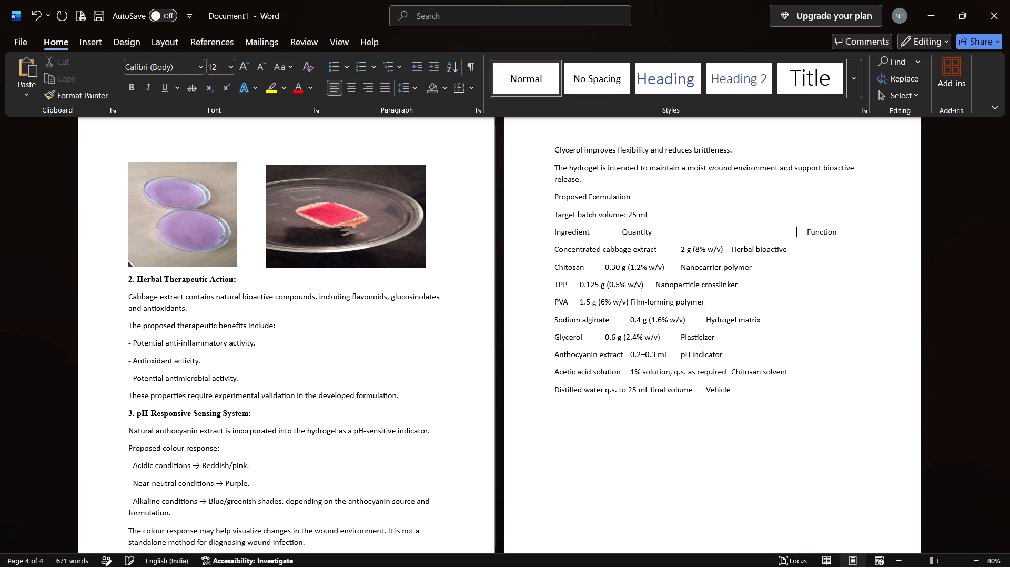
pyautogui.press('BackSpace')
pyautogui.press('BackSpace')
pyautogui.press('BackSpace')
pyautogui.press('BackSpace')
pyautogui.press('BackSpace')
pyautogui.press('BackSpace')
pyautogui.press('BackSpace')
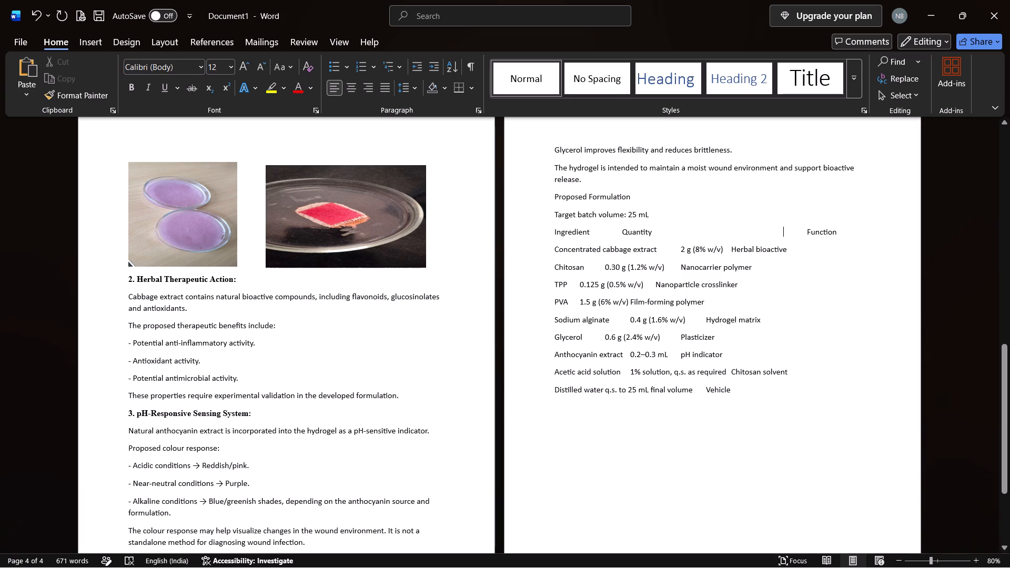
# Widen the gap before "Quantity" in the Proposed Formulation header row with extra spaces, roughly above the "2 g (8% w/v)" entry.
pyautogui.click(621, 232)
pyautogui.press('space')
pyautogui.press('space')
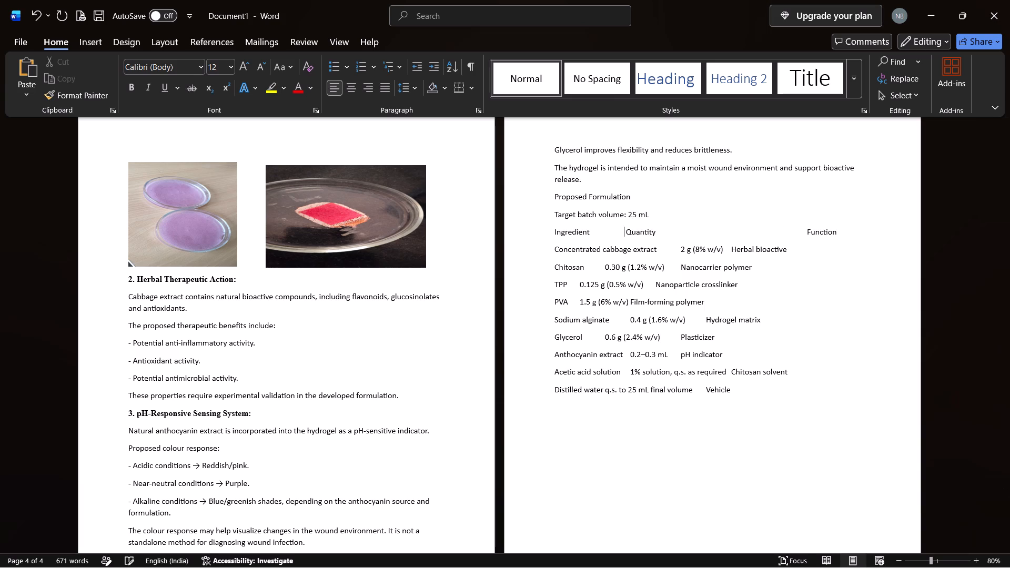
pyautogui.press('space')
pyautogui.press('space')
pyautogui.press('space')
pyautogui.press('space')
pyautogui.press('space')
pyautogui.press('space')
pyautogui.press('space')
pyautogui.press('space')
pyautogui.press('space')
pyautogui.press('space')
pyautogui.press('space')
pyautogui.press('space')
pyautogui.press('space')
pyautogui.press('space')
pyautogui.press('space')
pyautogui.press('space')
pyautogui.press('space')
pyautogui.press('space')
pyautogui.press('space')
pyautogui.press('space')
pyautogui.press('space')
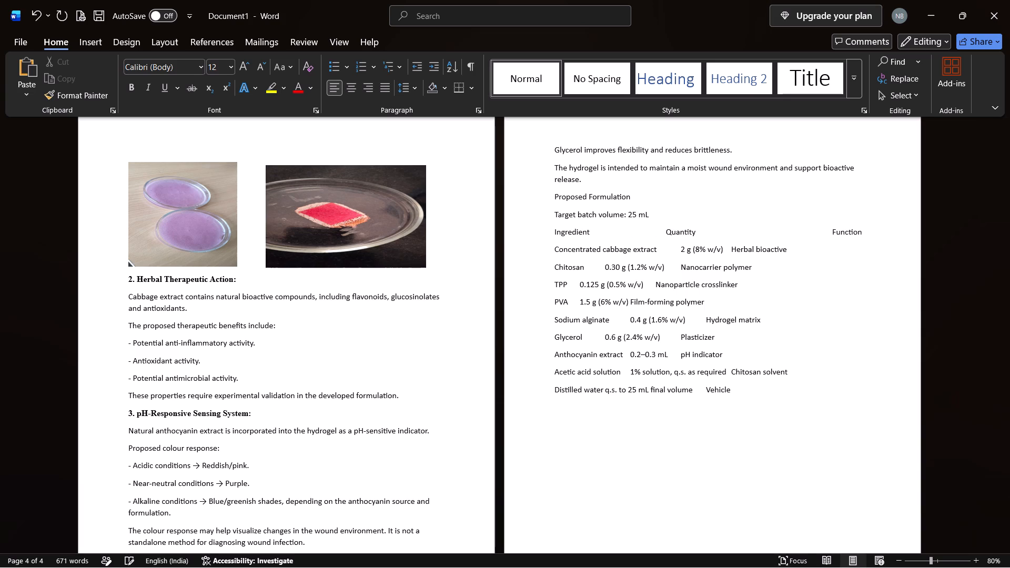
pyautogui.press('space')
pyautogui.press('space')
pyautogui.press('space')
pyautogui.press('space')
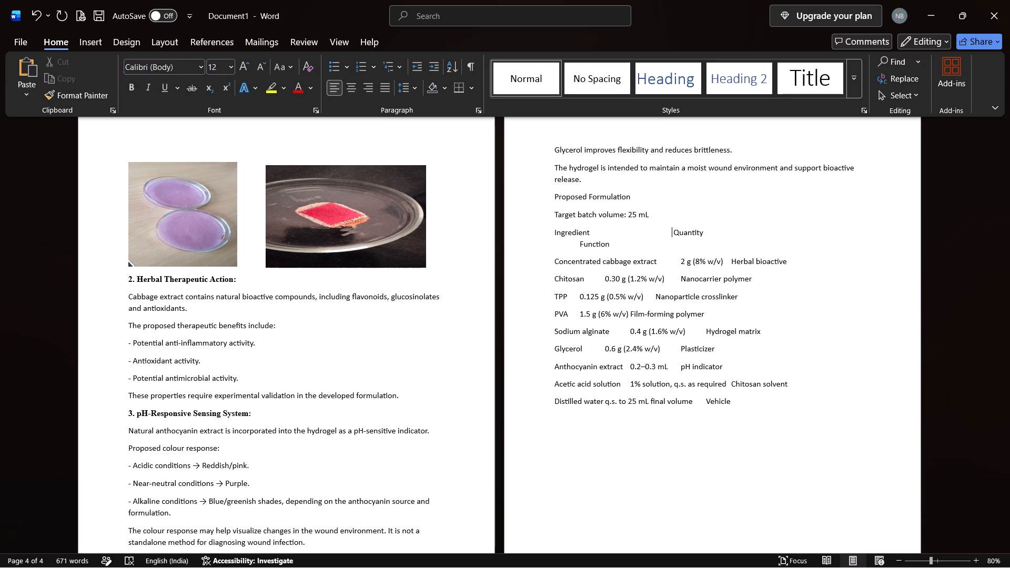
pyautogui.press('BackSpace')
pyautogui.press('BackSpace')
pyautogui.press('BackSpace')
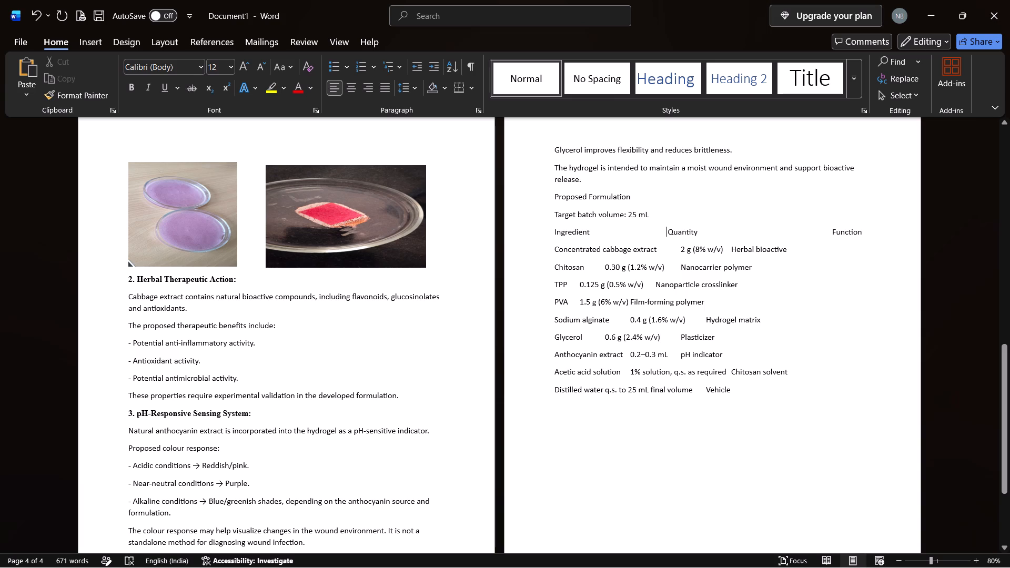
pyautogui.press('space')
pyautogui.press('space')
pyautogui.press('space')
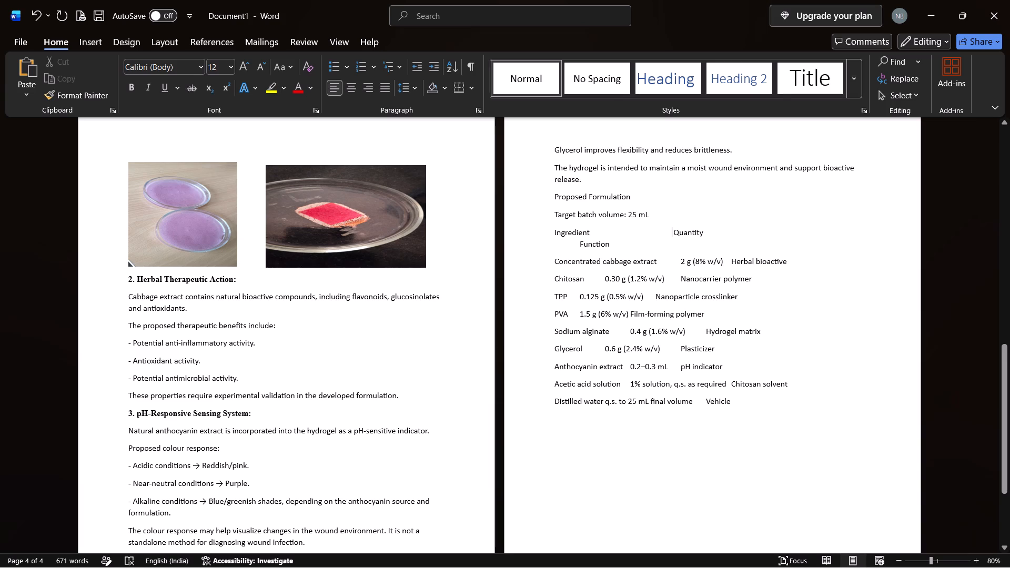
# Remove a space before "Function" to bring it back onto the Proposed Formulation header line.
pyautogui.click(580, 241)
pyautogui.press('BackSpace')
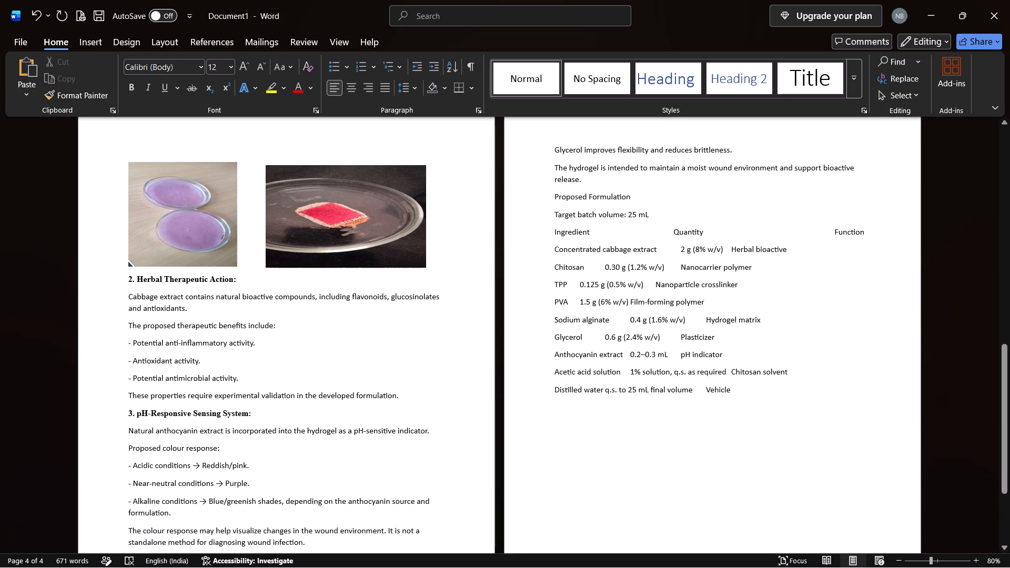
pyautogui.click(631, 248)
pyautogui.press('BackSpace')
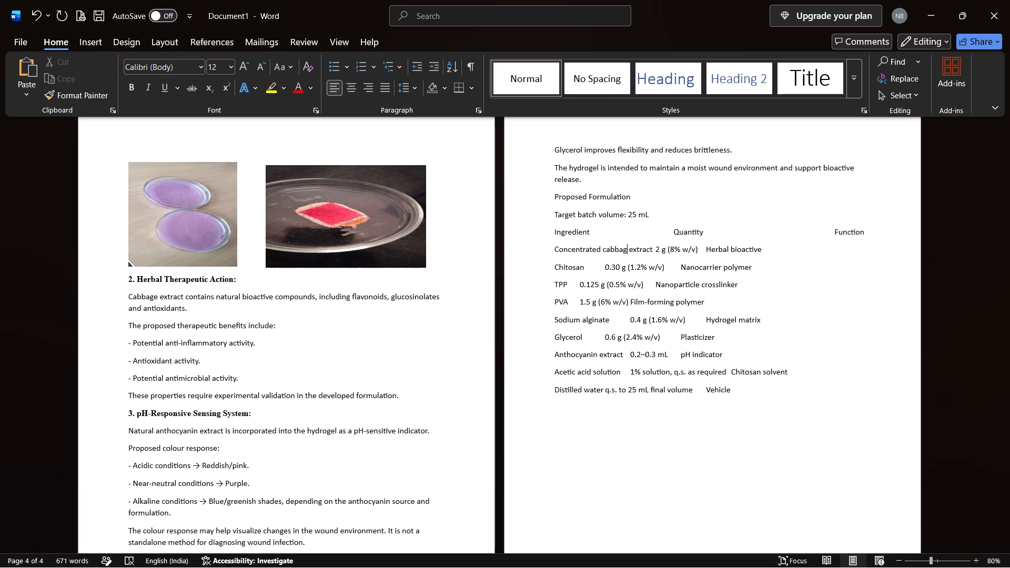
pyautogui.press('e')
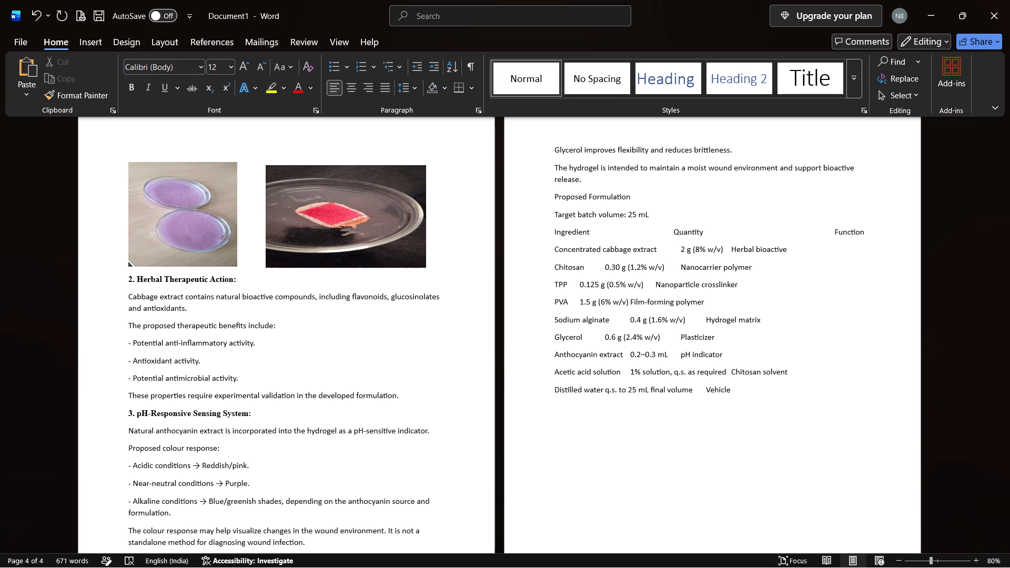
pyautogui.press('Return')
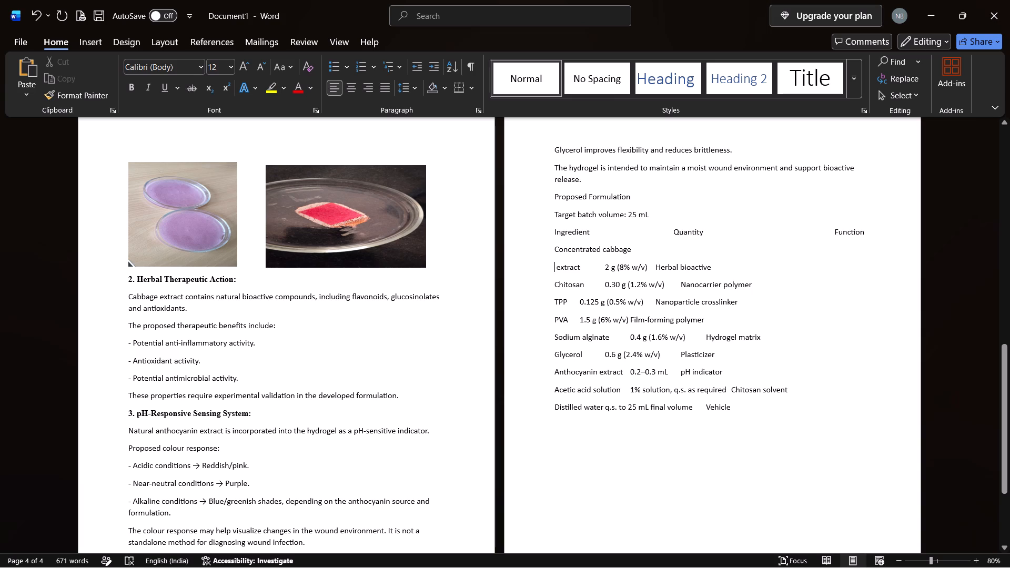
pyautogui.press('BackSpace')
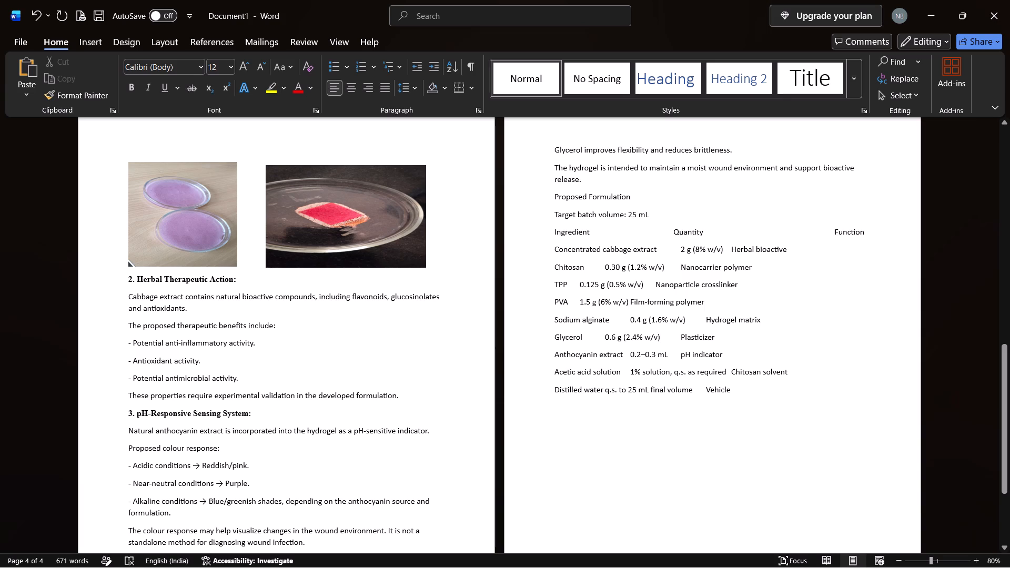
# Insert spaces before "Herbal bioactive" in the Concentrated cabbage extract row to move it under the "Function" header.
pyautogui.press('Right')
pyautogui.press('Right')
pyautogui.press('Right')
pyautogui.press('Right')
pyautogui.press('Right')
pyautogui.press('Right')
pyautogui.press('Right')
pyautogui.press('Right')
pyautogui.press('Right')
pyautogui.press('Right')
pyautogui.press('Right')
pyautogui.press('Right')
pyautogui.press('Right')
pyautogui.press('Right')
pyautogui.press('Right')
pyautogui.press('Right')
pyautogui.press('Right')
pyautogui.press('Right')
pyautogui.press('Right')
pyautogui.press('Right')
pyautogui.press('Right')
pyautogui.press('space')
pyautogui.press('space')
pyautogui.press('space')
pyautogui.press('space')
pyautogui.press('space')
pyautogui.press('space')
pyautogui.press('space')
pyautogui.press('space')
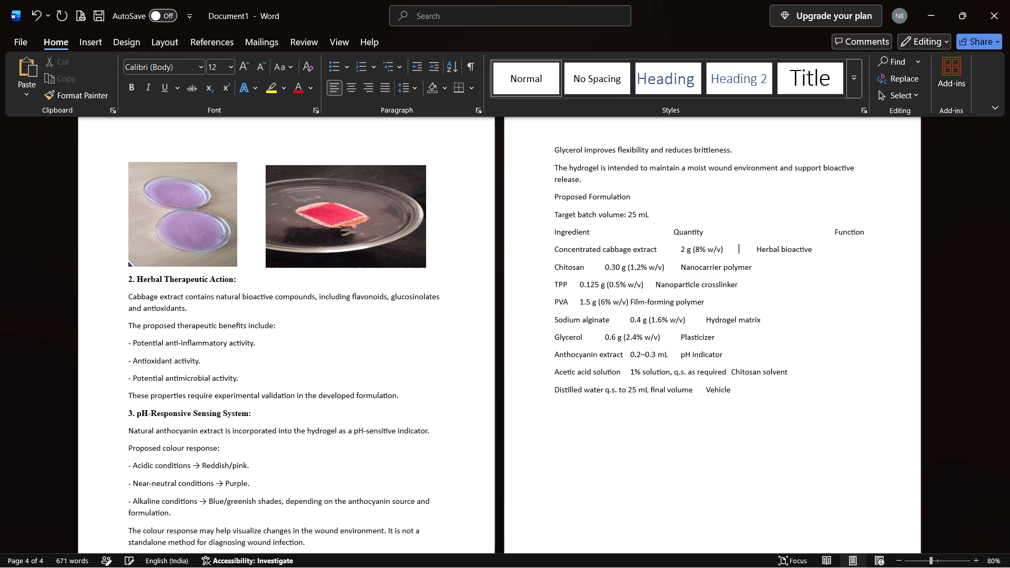
pyautogui.press('space')
pyautogui.press('space')
pyautogui.press('space')
pyautogui.press('space')
pyautogui.press('space')
pyautogui.press('space')
pyautogui.press('space')
pyautogui.press('space')
pyautogui.press('space')
pyautogui.press('space')
pyautogui.press('space')
pyautogui.press('space')
pyautogui.press('space')
pyautogui.press('space')
pyautogui.press('space')
pyautogui.press('space')
pyautogui.press('space')
pyautogui.press('space')
pyautogui.press('space')
pyautogui.press('space')
pyautogui.press('space')
pyautogui.press('space')
pyautogui.press('space')
pyautogui.press('space')
pyautogui.press('space')
pyautogui.press('space')
pyautogui.press('space')
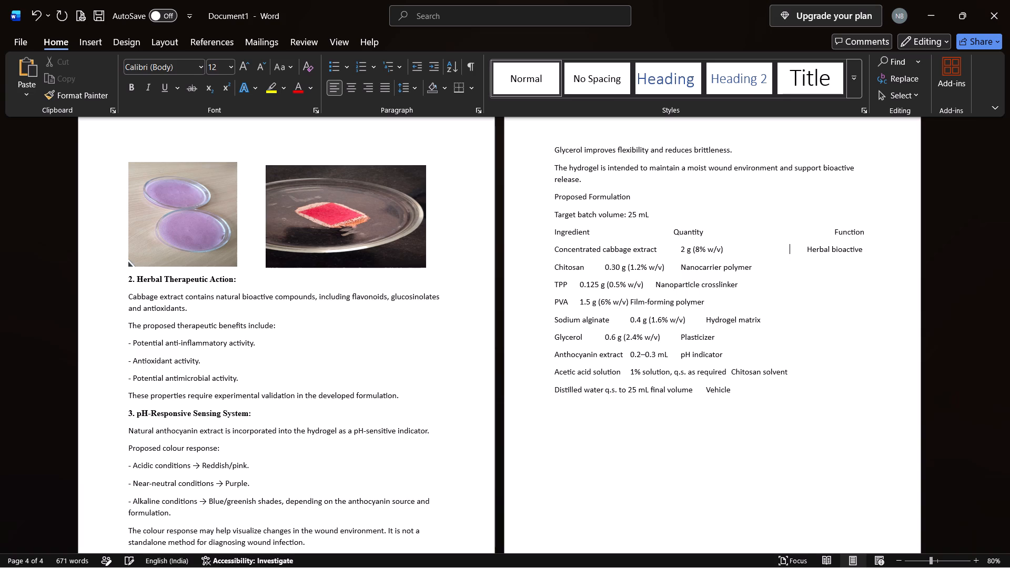
pyautogui.press('space')
pyautogui.press('space')
pyautogui.press('space')
# Trim eight spaces before "Function" in the header row to bring it above "Herbal bioactive".
pyautogui.click(830, 234)
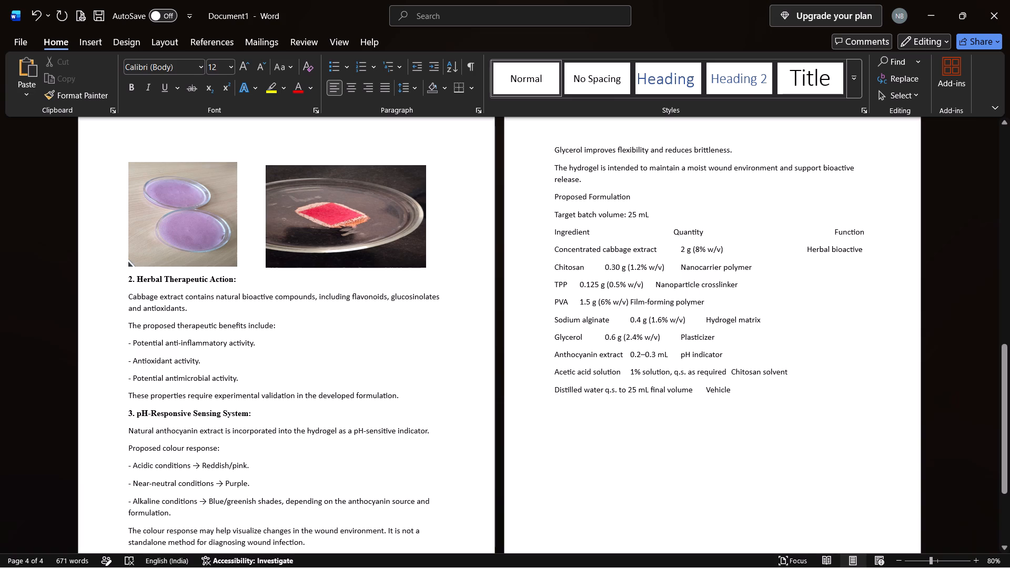
pyautogui.press('BackSpace')
pyautogui.press('BackSpace')
pyautogui.press('BackSpace')
pyautogui.press('BackSpace')
pyautogui.press('BackSpace')
pyautogui.press('BackSpace')
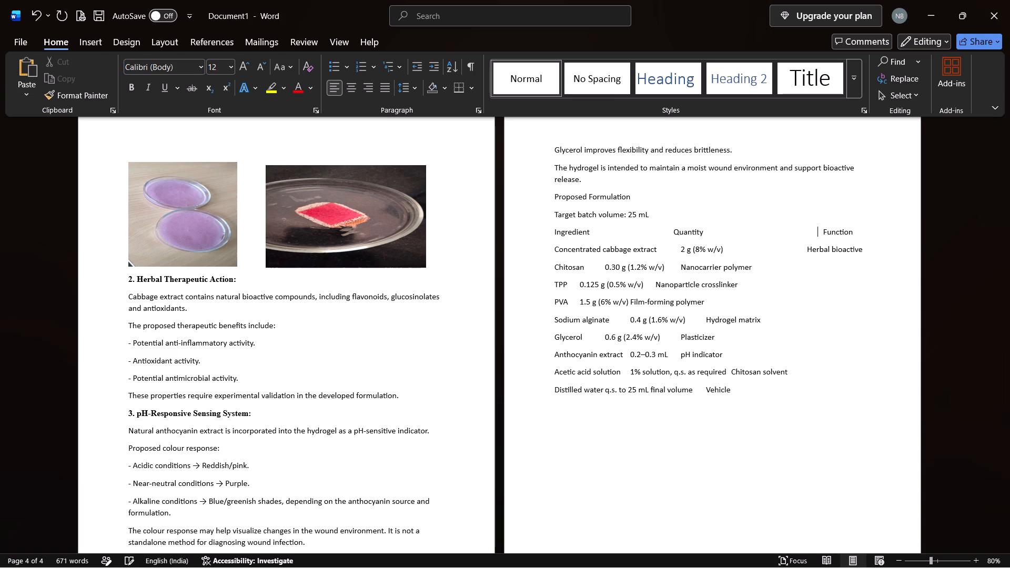
pyautogui.press('BackSpace')
pyautogui.press('BackSpace')
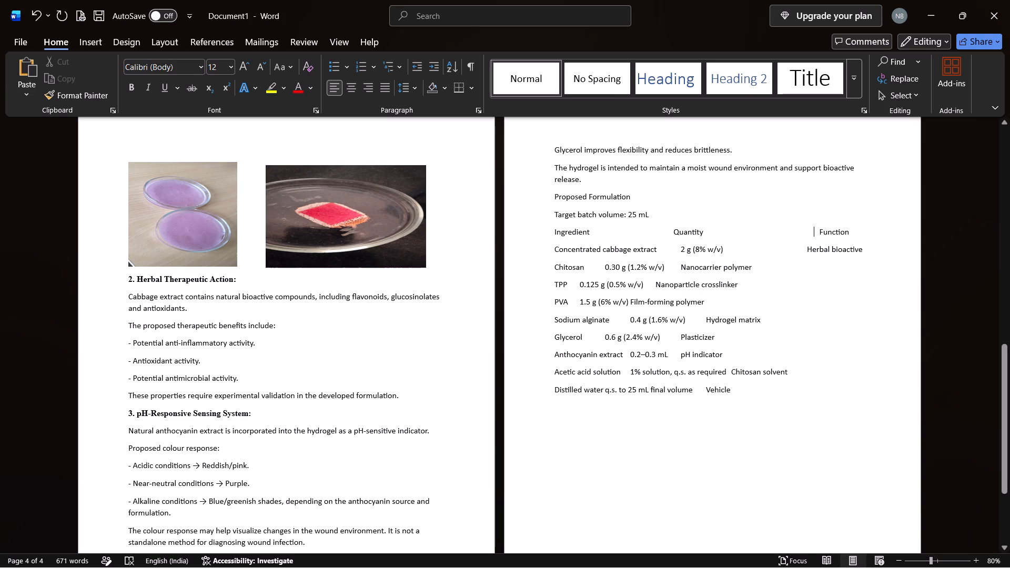
# Insert four spaces before "0.30 g (1.2% w/v)" in the Chitosan row.
pyautogui.click(606, 266)
pyautogui.press('space')
pyautogui.press('space')
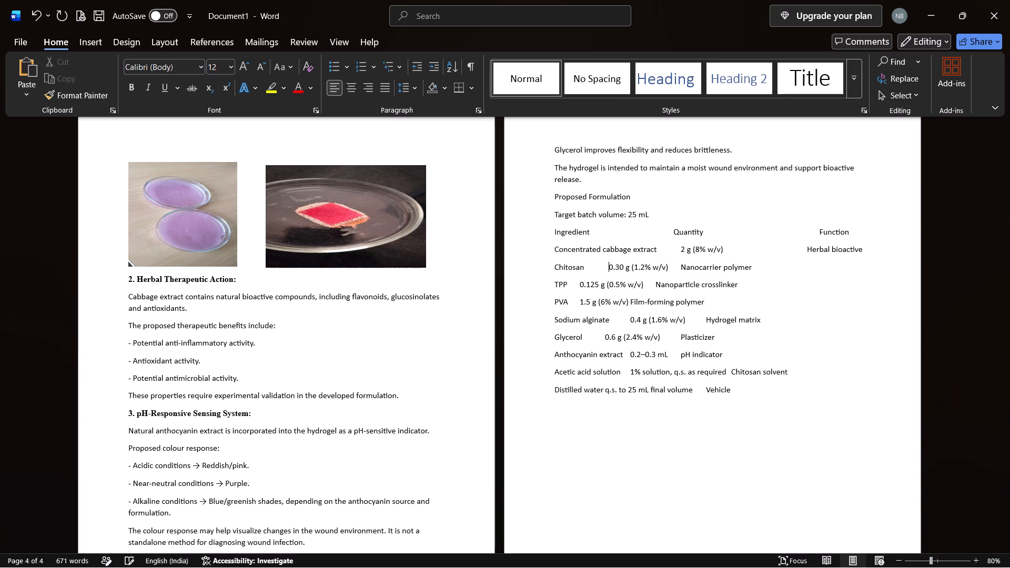
pyautogui.press('space')
pyautogui.press('space')
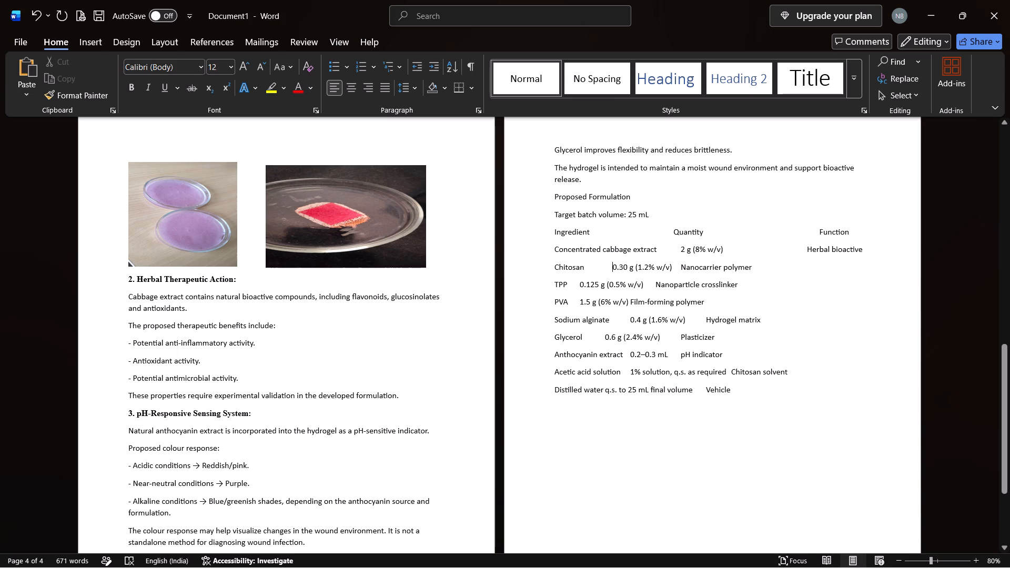
# Space "Nanocarrier polymer" out under the "Function" header in the Chitosan row, trimming excess spaces to keep it on one line.
pyautogui.click(678, 269)
pyautogui.press('space')
pyautogui.press('space')
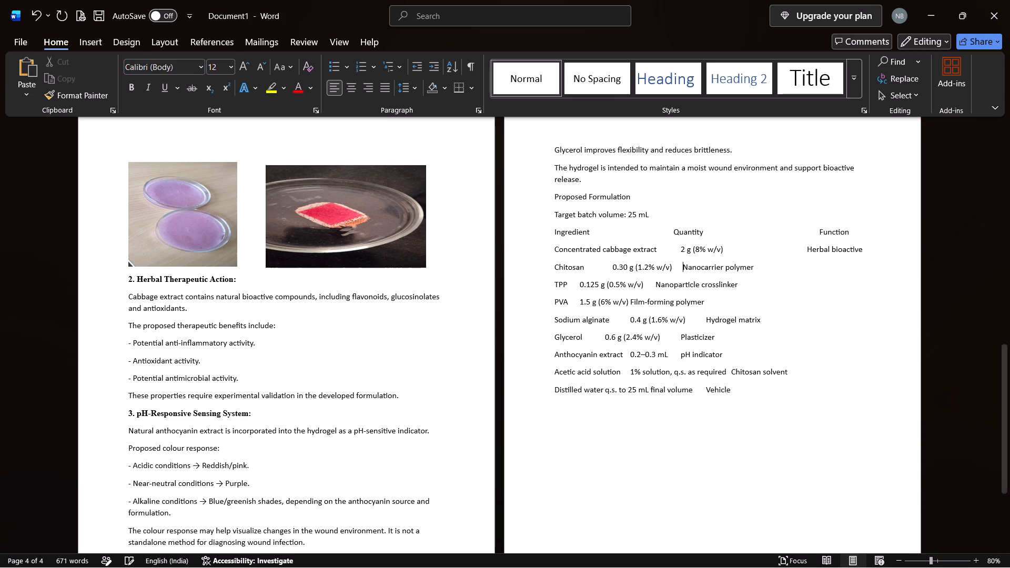
pyautogui.press('space')
pyautogui.press('space')
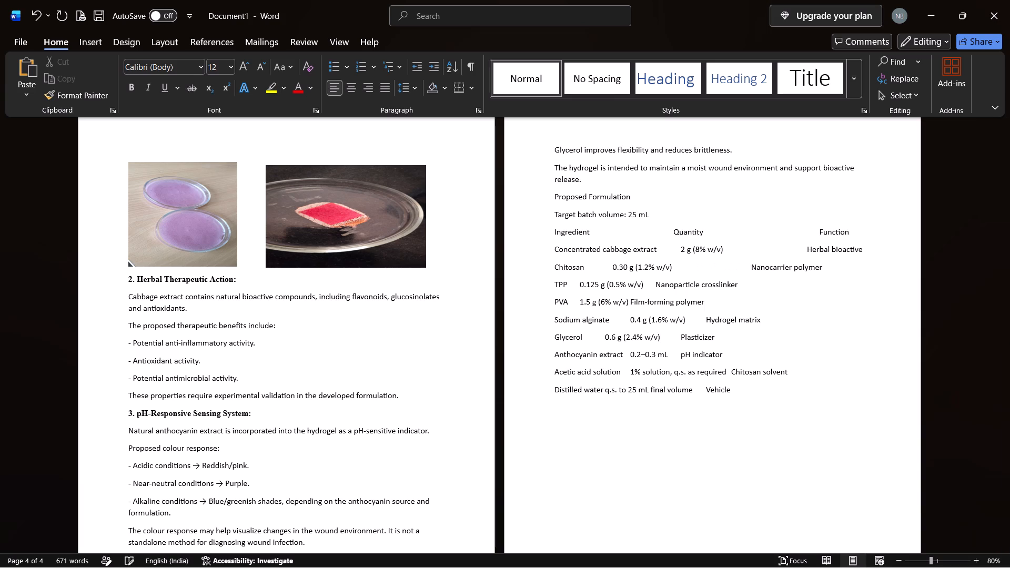
pyautogui.press('space')
pyautogui.press('space')
pyautogui.press('space')
pyautogui.press('space')
pyautogui.press('space')
pyautogui.press('space')
pyautogui.press('space')
pyautogui.press('space')
pyautogui.press('space')
pyautogui.press('space')
pyautogui.press('space')
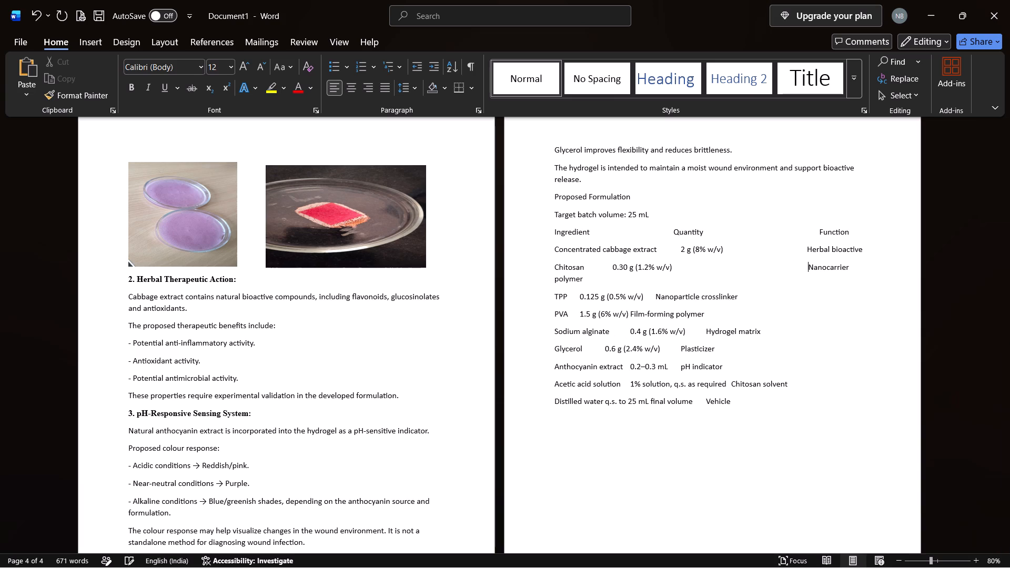
pyautogui.press('BackSpace')
pyautogui.press('BackSpace')
pyautogui.press('BackSpace')
pyautogui.press('BackSpace')
pyautogui.press('BackSpace')
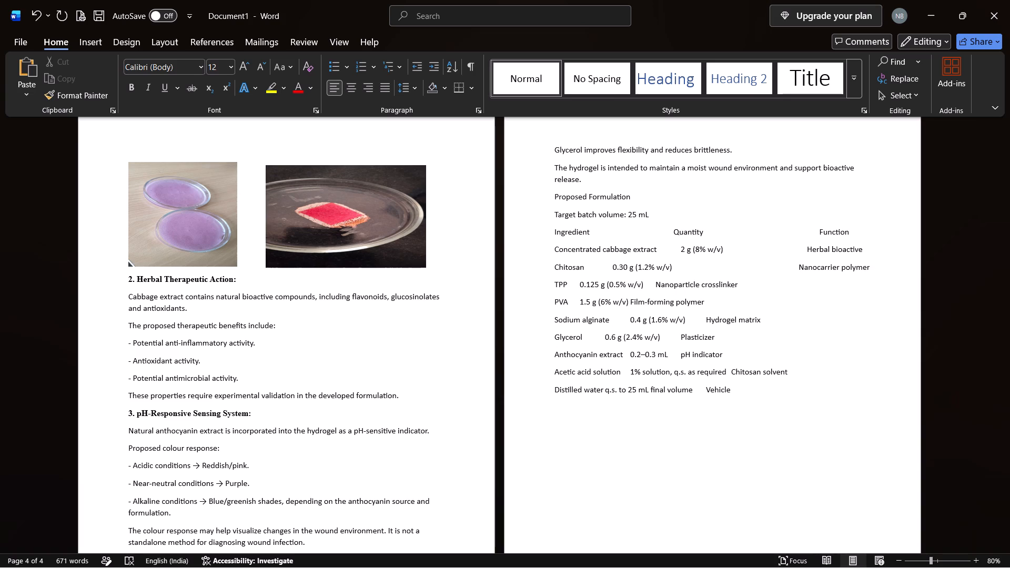
# Insert spaces before "0.30 g (1.2% w/v)" in the Chitosan row to move it under the "Quantity" header.
pyautogui.click(612, 268)
pyautogui.press('space')
pyautogui.press('space')
pyautogui.press('space')
pyautogui.press('space')
pyautogui.press('space')
pyautogui.press('space')
pyautogui.press('space')
pyautogui.press('space')
pyautogui.press('space')
pyautogui.press('space')
pyautogui.press('space')
pyautogui.press('space')
pyautogui.press('space')
pyautogui.press('space')
pyautogui.press('space')
pyautogui.press('space')
pyautogui.press('space')
pyautogui.press('space')
pyautogui.press('space')
pyautogui.press('space')
pyautogui.press('space')
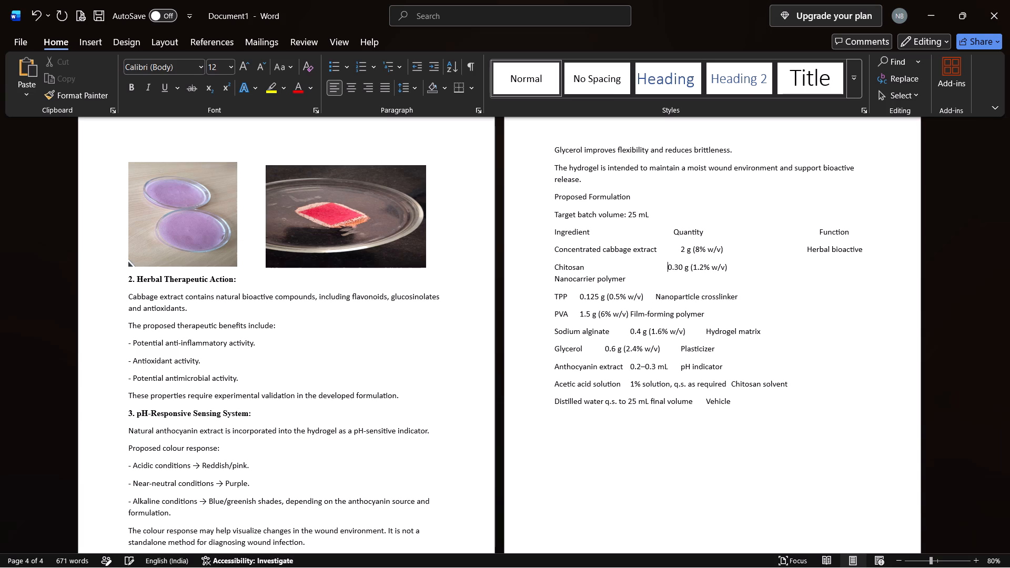
pyautogui.press('space')
pyautogui.press('space')
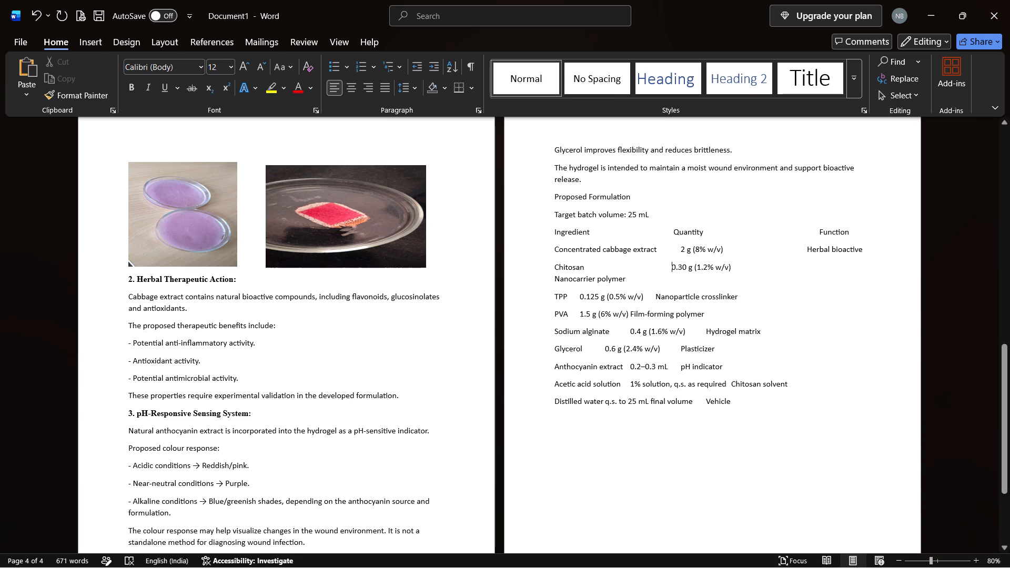
# Trim the excess spaces before "Nanocarrier polymer" in the Chitosan row to bring it back onto one line under "Function".
pyautogui.click(804, 269)
pyautogui.press('BackSpace')
pyautogui.press('BackSpace')
pyautogui.press('BackSpace')
pyautogui.press('BackSpace')
pyautogui.press('BackSpace')
pyautogui.press('BackSpace')
pyautogui.press('BackSpace')
pyautogui.press('BackSpace')
pyautogui.press('BackSpace')
pyautogui.press('BackSpace')
pyautogui.press('BackSpace')
pyautogui.press('BackSpace')
pyautogui.press('BackSpace')
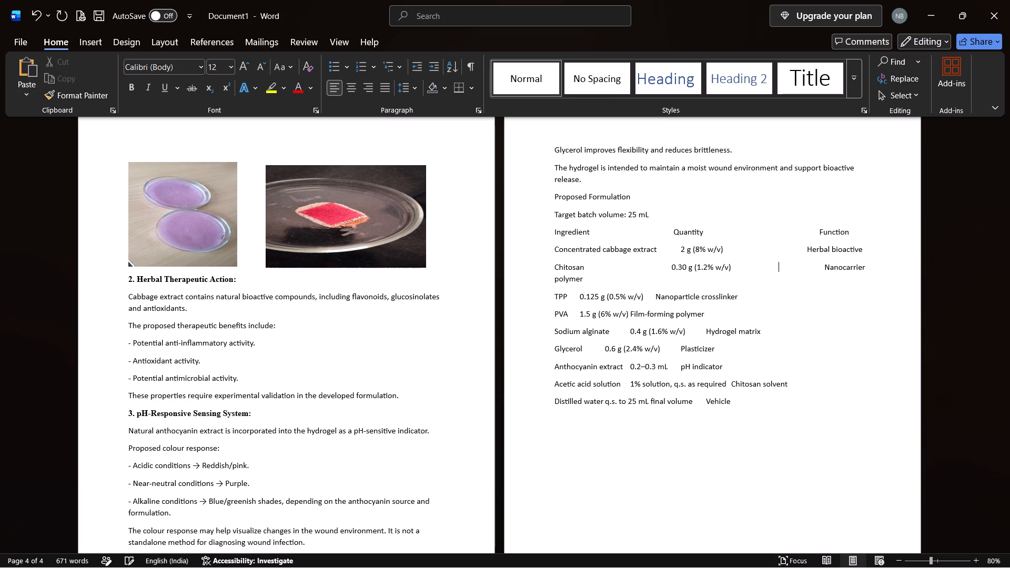
pyautogui.press('BackSpace')
pyautogui.press('BackSpace')
pyautogui.press('BackSpace')
pyautogui.press('BackSpace')
pyautogui.press('BackSpace')
pyautogui.press('BackSpace')
pyautogui.press('BackSpace')
pyautogui.press('BackSpace')
pyautogui.press('BackSpace')
pyautogui.press('BackSpace')
pyautogui.press('BackSpace')
pyautogui.press('BackSpace')
pyautogui.press('BackSpace')
pyautogui.press('BackSpace')
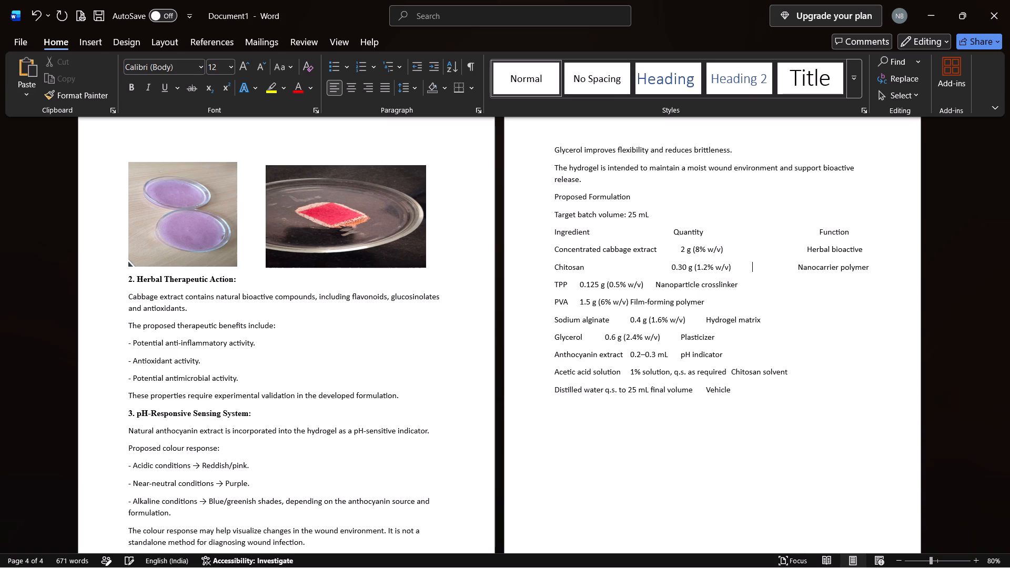
# Insert 20 spaces before "0.125 g (0.5% w/v)" in the TPP row to move it under the "Quantity" header.
pyautogui.click(578, 286)
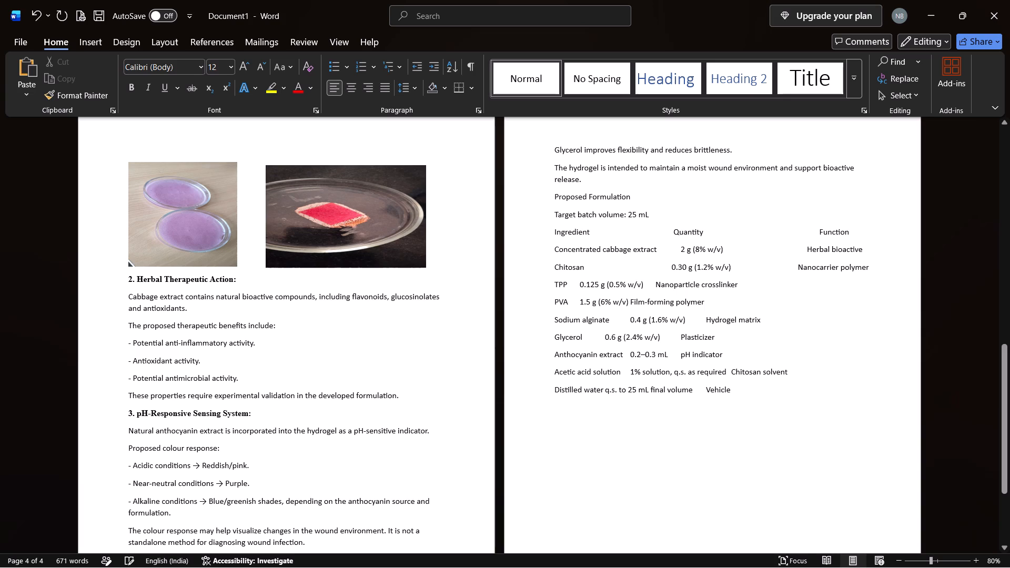
pyautogui.press('space')
pyautogui.press('space')
pyautogui.press('space')
pyautogui.press('space')
pyautogui.press('space')
pyautogui.press('space')
pyautogui.press('space')
pyautogui.press('space')
pyautogui.press('space')
pyautogui.press('space')
pyautogui.press('space')
pyautogui.press('space')
pyautogui.press('space')
pyautogui.press('space')
pyautogui.press('space')
pyautogui.press('space')
pyautogui.press('space')
pyautogui.press('space')
pyautogui.press('space')
pyautogui.press('space')
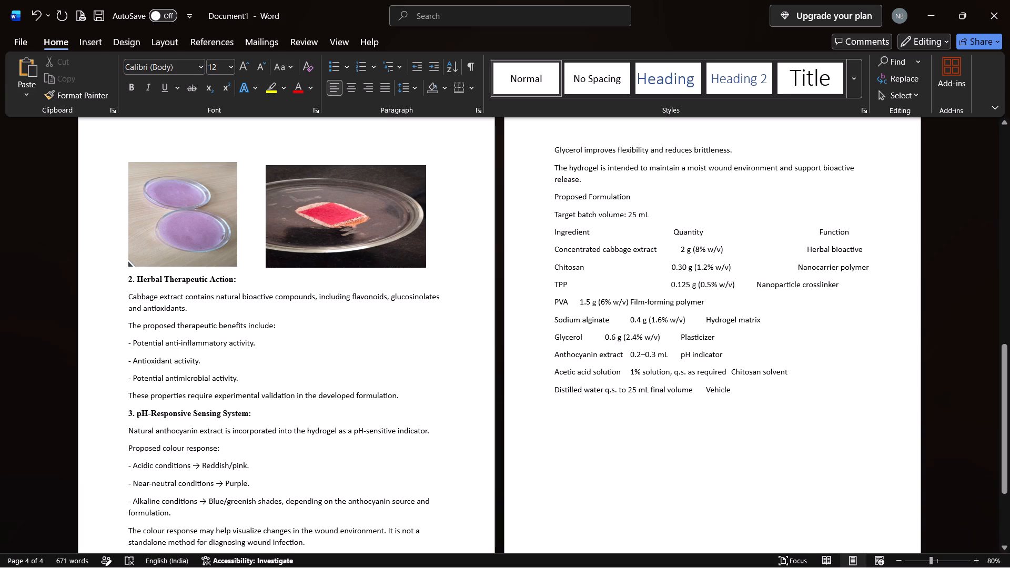
# Space "Nanoparticle crosslinker" out toward the "Function" column in the TPP row, keeping it on one line.
pyautogui.click(745, 280)
pyautogui.press('space')
pyautogui.press('space')
pyautogui.press('space')
pyautogui.press('space')
pyautogui.press('space')
pyautogui.press('space')
pyautogui.press('space')
pyautogui.press('space')
pyautogui.press('space')
pyautogui.press('space')
pyautogui.press('space')
pyautogui.press('space')
pyautogui.press('space')
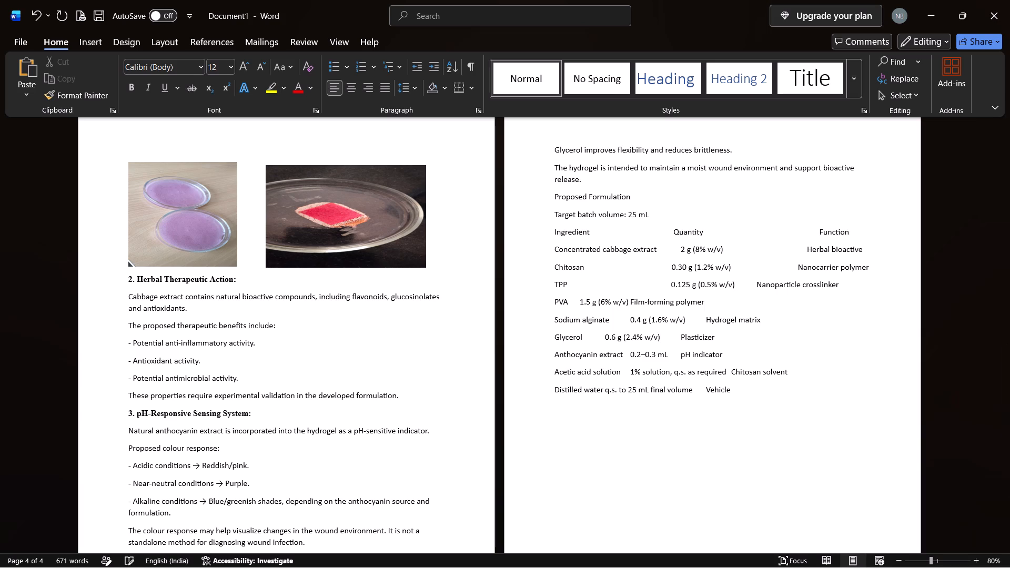
pyautogui.press('space')
pyautogui.press('space')
pyautogui.press('space')
pyautogui.press('space')
pyautogui.press('space')
pyautogui.press('space')
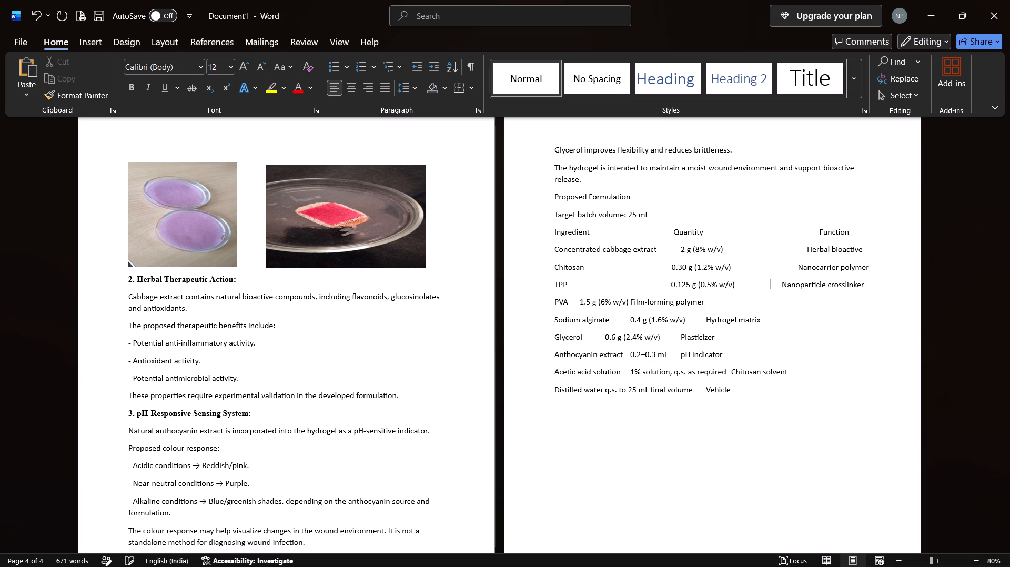
pyautogui.press('space')
pyautogui.press('space')
pyautogui.press('space')
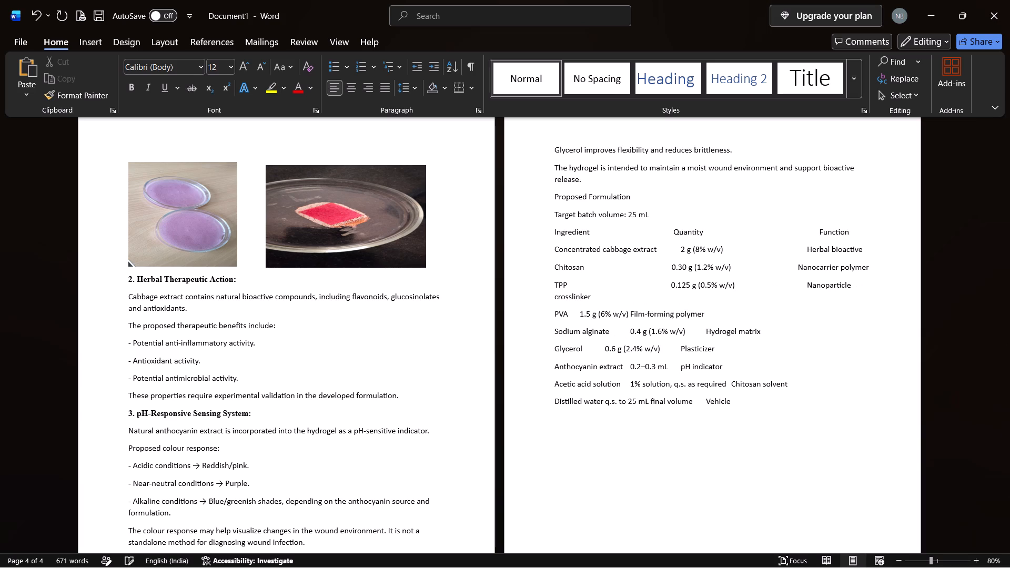
pyautogui.press('space')
pyautogui.press('BackSpace')
pyautogui.press('BackSpace')
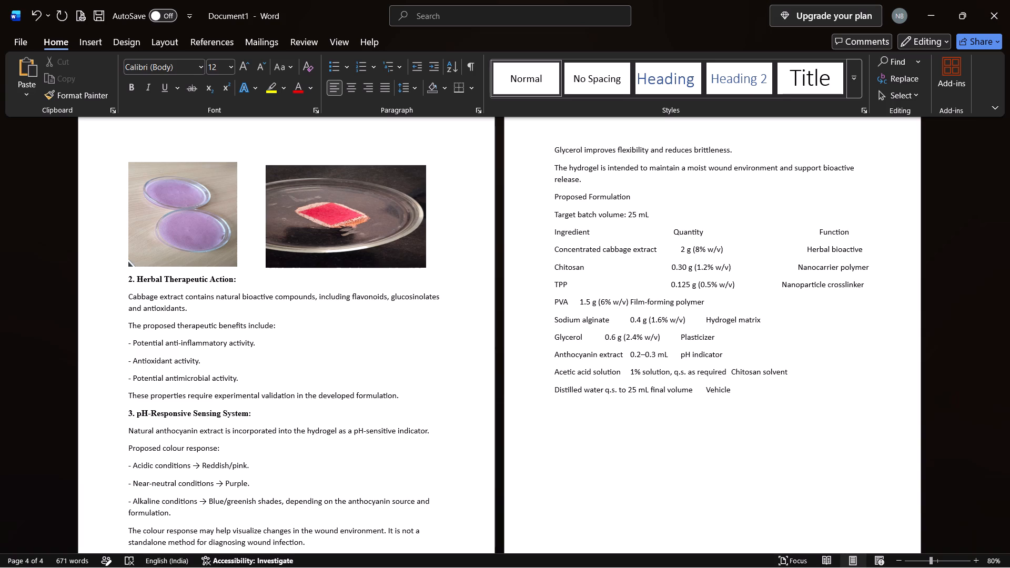
pyautogui.press('space')
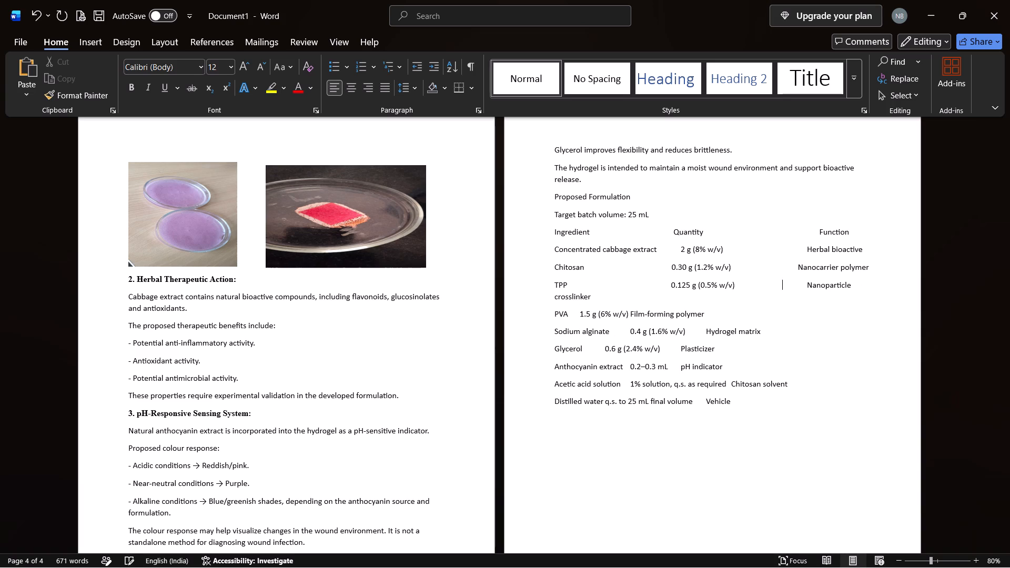
pyautogui.press('BackSpace')
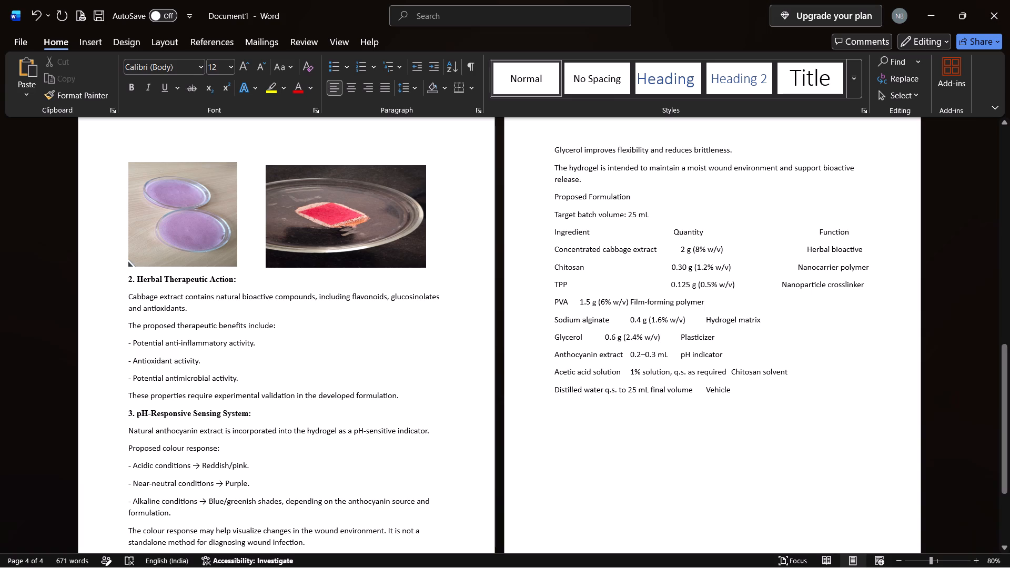
# Space "1.5 g (6% w/v)" out under the "Quantity" header in the PVA row, lining it up with "2 g (8% w/v)".
pyautogui.click(578, 300)
pyautogui.press('space')
pyautogui.press('space')
pyautogui.press('space')
pyautogui.press('space')
pyautogui.press('space')
pyautogui.press('space')
pyautogui.press('space')
pyautogui.press('space')
pyautogui.press('space')
pyautogui.press('space')
pyautogui.press('space')
pyautogui.press('space')
pyautogui.press('space')
pyautogui.press('space')
pyautogui.press('space')
pyautogui.press('space')
pyautogui.press('space')
pyautogui.press('space')
pyautogui.press('space')
pyautogui.press('space')
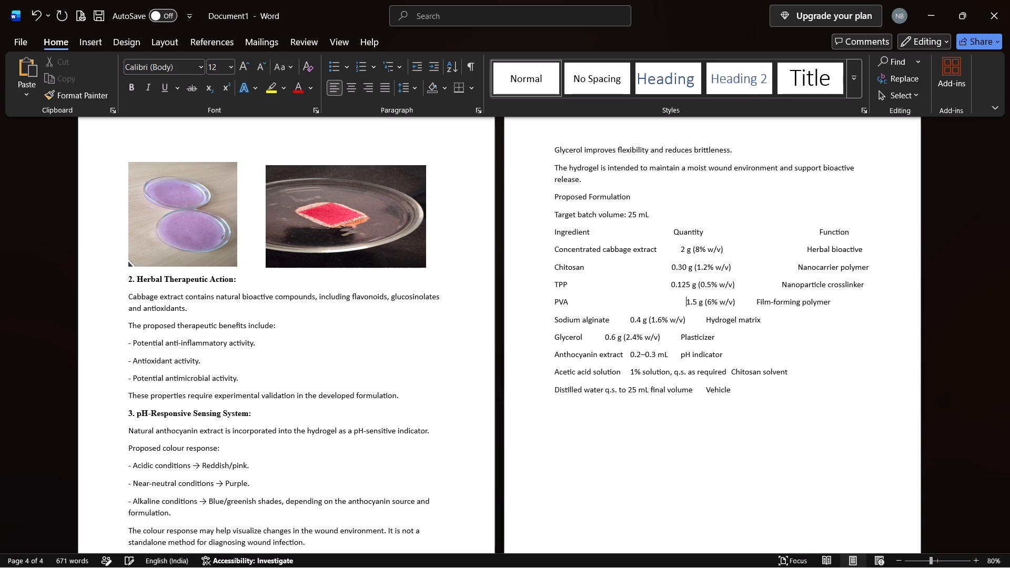
pyautogui.press('BackSpace')
pyautogui.press('BackSpace')
pyautogui.press('BackSpace')
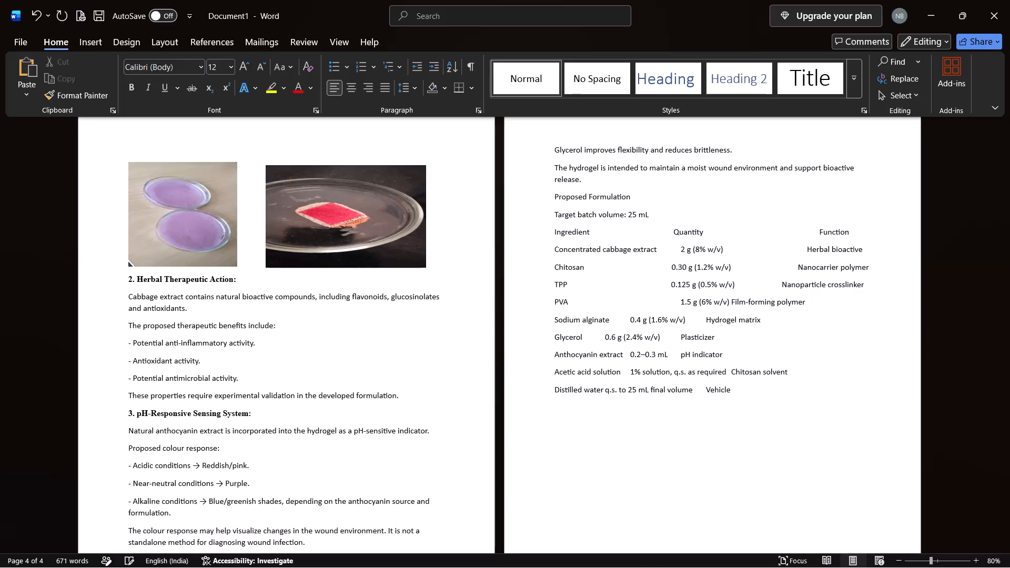
pyautogui.press('BackSpace')
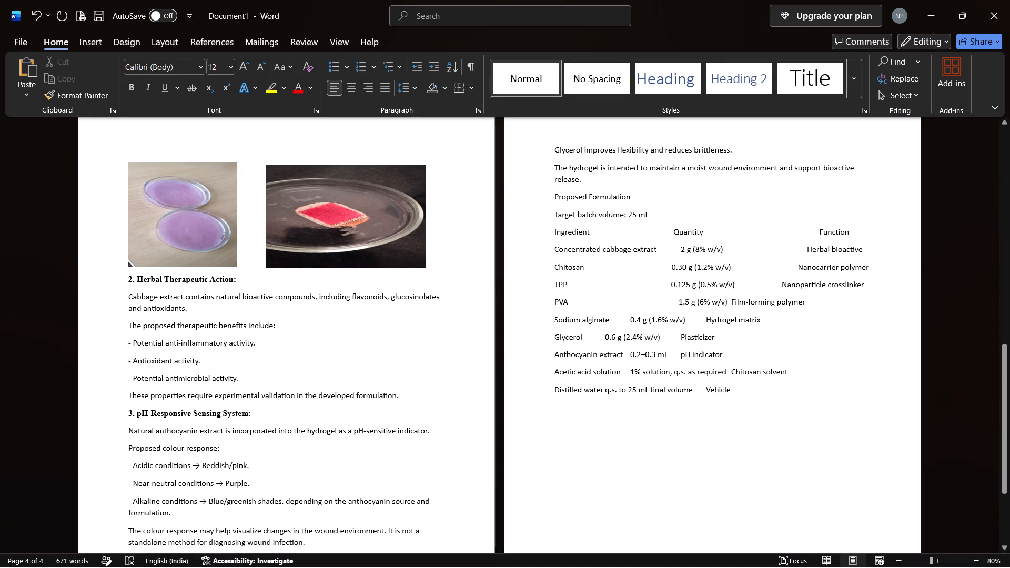
pyautogui.press('space')
pyautogui.press('space')
pyautogui.press('space')
pyautogui.press('space')
pyautogui.press('BackSpace')
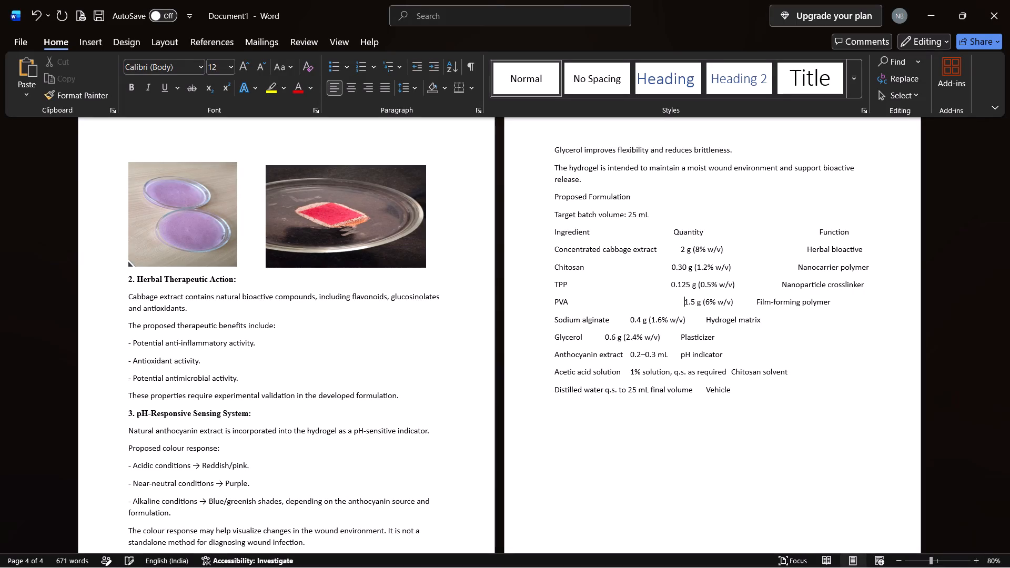
pyautogui.press('BackSpace')
pyautogui.press('BackSpace')
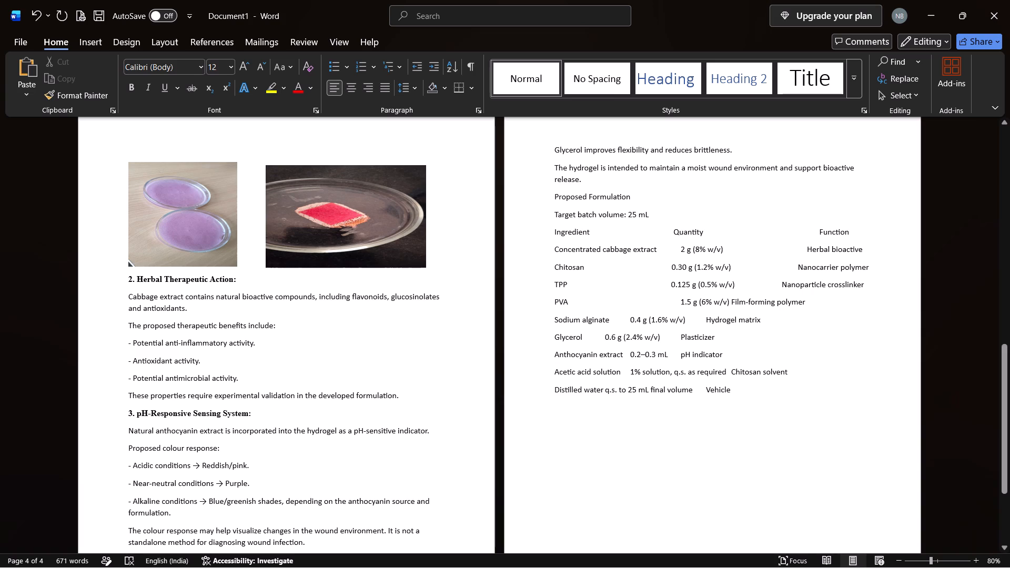
# Space "Film-forming polymer" out under the "Function" header in the PVA row, trimming excess spaces to keep it on one line.
pyautogui.click(730, 300)
pyautogui.click(730, 300)
pyautogui.press('space')
pyautogui.press('space')
pyautogui.press('space')
pyautogui.press('space')
pyautogui.press('space')
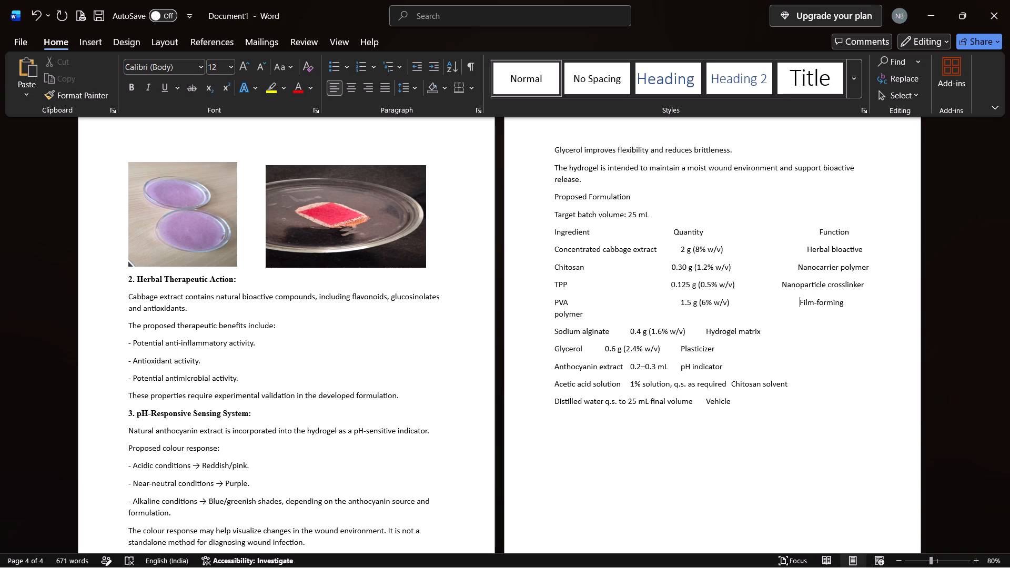
pyautogui.press('BackSpace')
pyautogui.press('BackSpace')
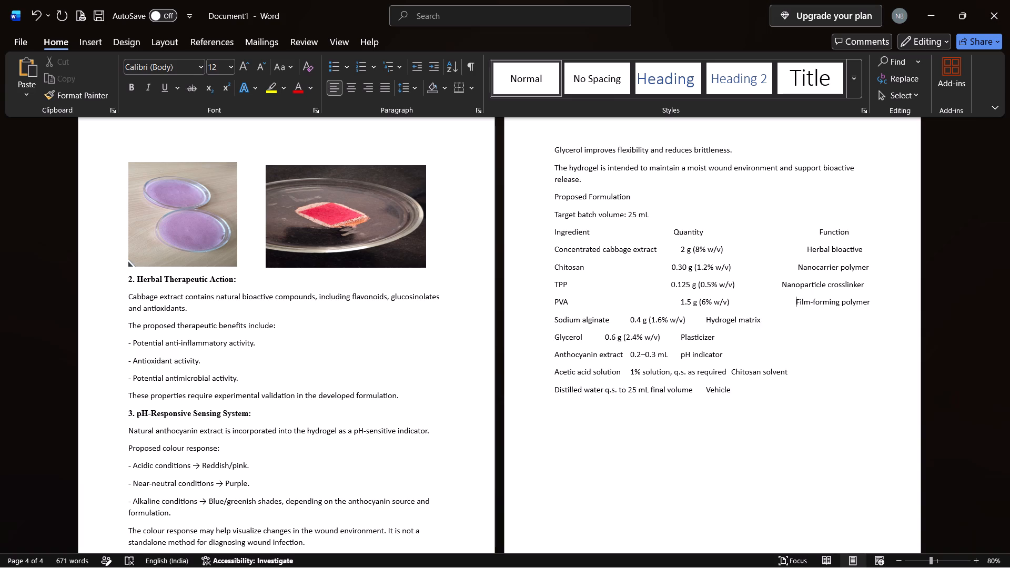
# Insert spaces before "0.4 g (1.6% w/v)" in the Sodium alginate row to move it under the "Quantity" header.
pyautogui.click(613, 322)
pyautogui.press('space')
pyautogui.press('space')
pyautogui.press('space')
pyautogui.press('space')
pyautogui.press('space')
pyautogui.press('space')
pyautogui.press('space')
pyautogui.press('space')
pyautogui.press('space')
pyautogui.press('space')
pyautogui.press('space')
pyautogui.press('space')
pyautogui.press('space')
pyautogui.press('space')
pyautogui.press('space')
pyautogui.press('space')
pyautogui.press('space')
pyautogui.press('space')
pyautogui.press('space')
pyautogui.press('space')
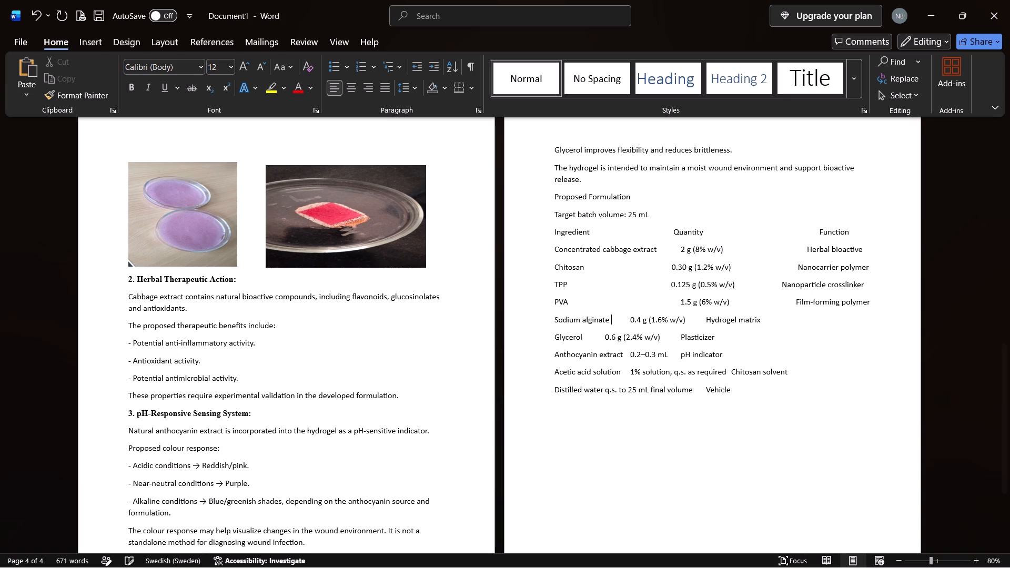
pyautogui.press('space')
pyautogui.press('space')
pyautogui.press('space')
pyautogui.press('space')
pyautogui.press('space')
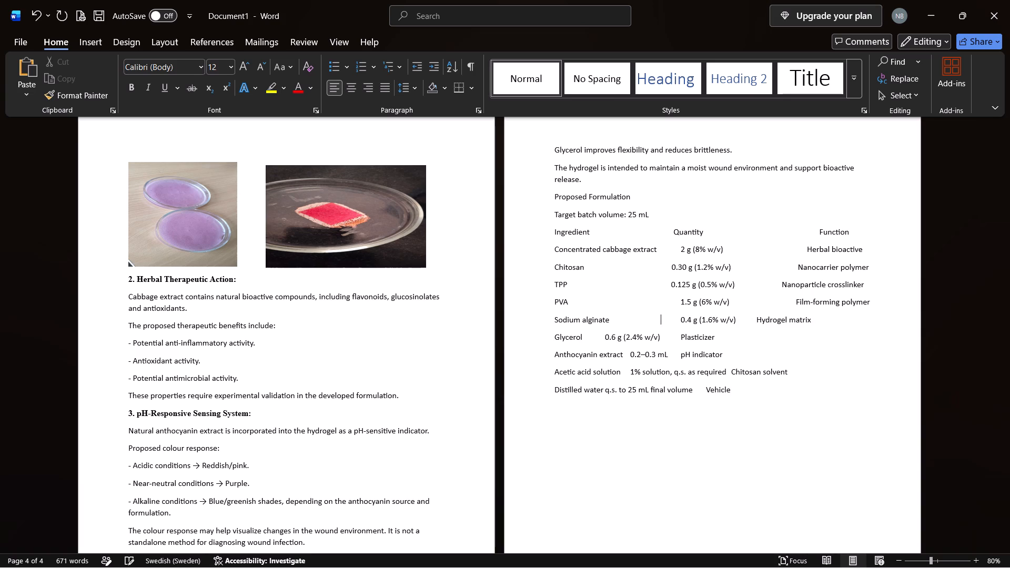
pyautogui.press('space')
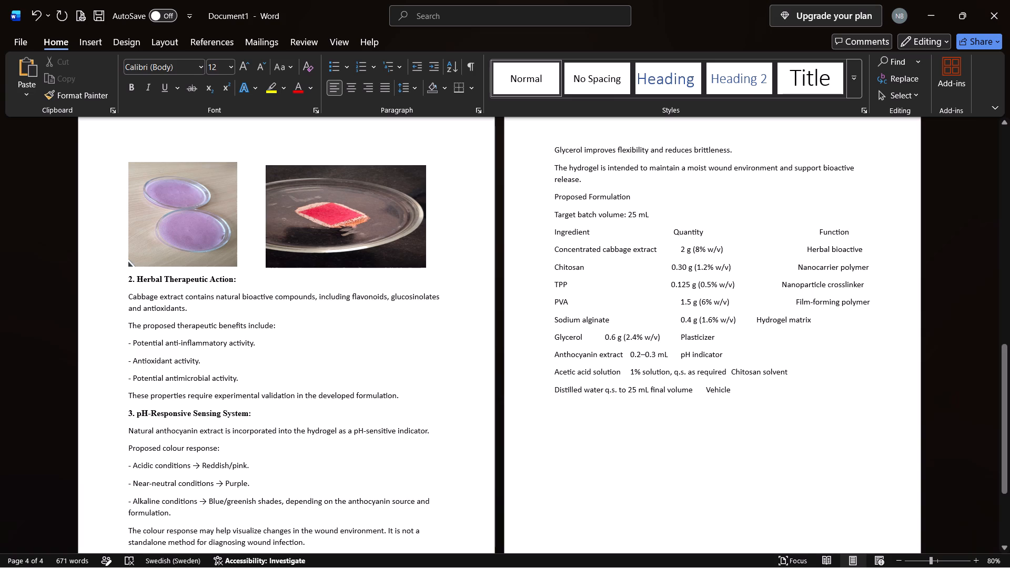
# Insert four spaces before "Hydrogel matrix" in the Sodium alginate row to move it under the "Function" header.
pyautogui.click(751, 323)
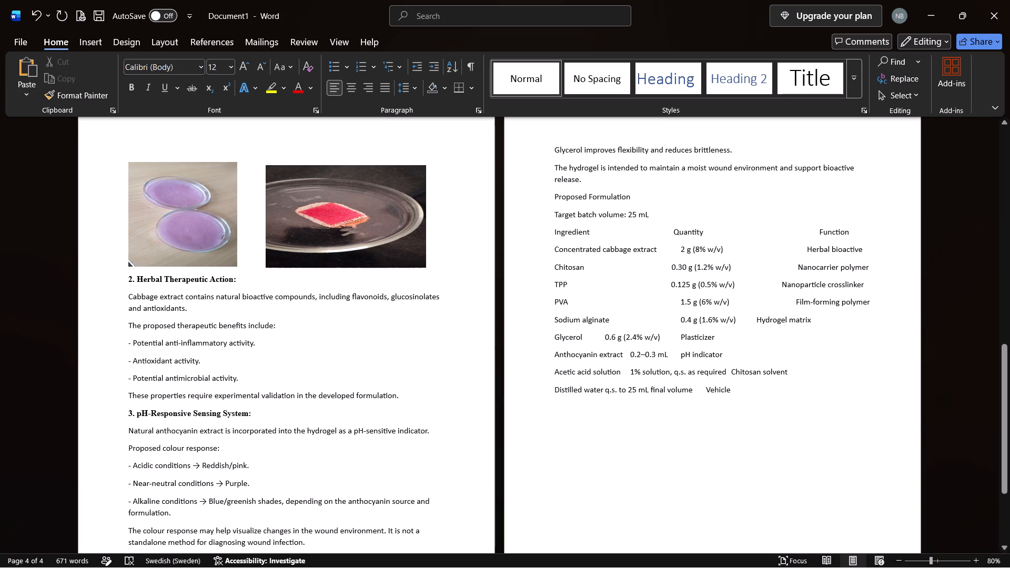
pyautogui.press('space')
pyautogui.press('space')
pyautogui.press('space')
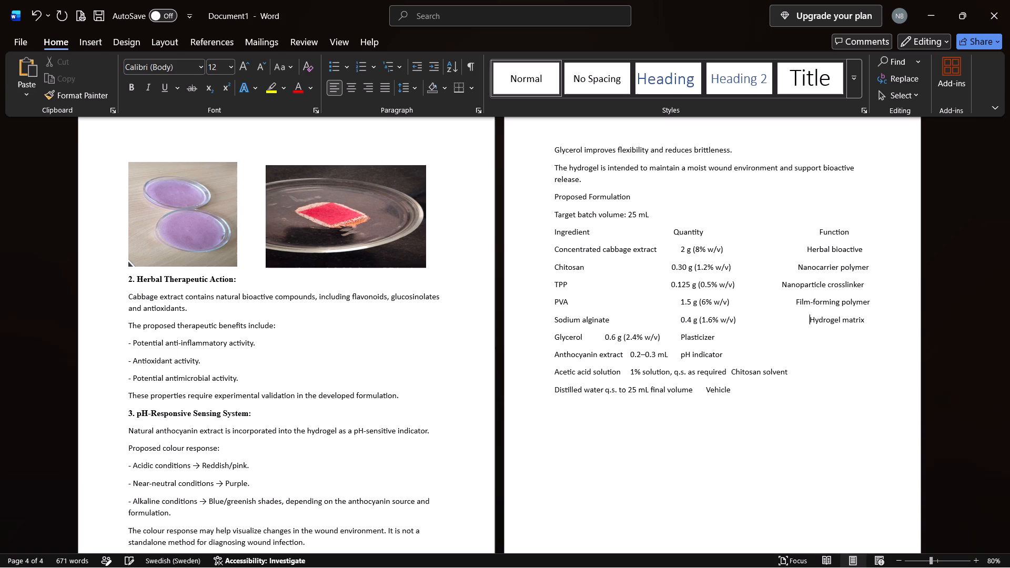
pyautogui.press('space')
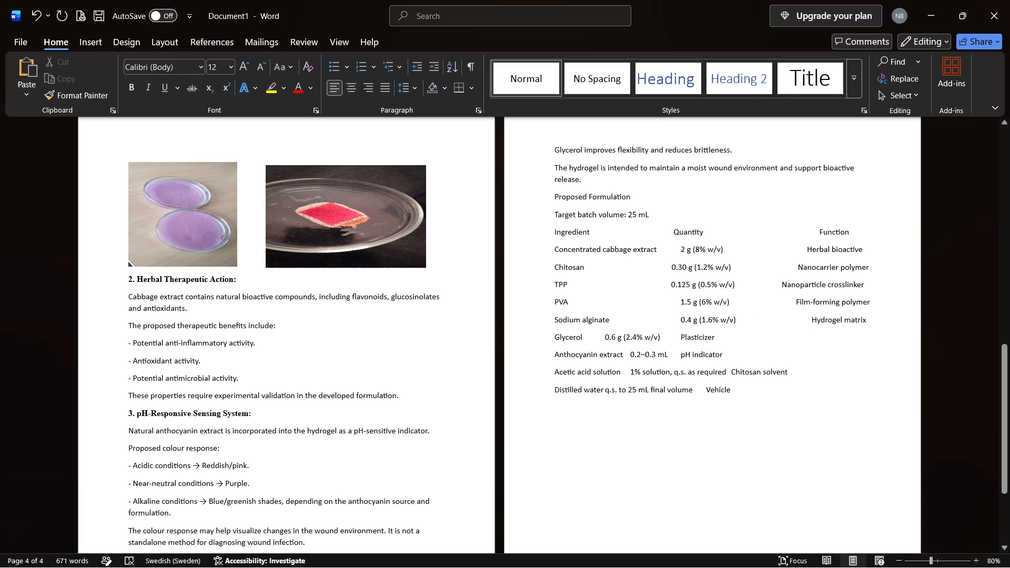
# Insert spaces before "0.6 g (2.4% w/v)" in the Glycerol row to move it under the "Quantity" header.
pyautogui.click(598, 338)
pyautogui.press('space')
pyautogui.press('space')
pyautogui.press('space')
pyautogui.press('space')
pyautogui.press('space')
pyautogui.press('space')
pyautogui.press('space')
pyautogui.press('space')
pyautogui.press('space')
pyautogui.press('space')
pyautogui.press('space')
pyautogui.press('space')
pyautogui.press('space')
pyautogui.press('space')
pyautogui.press('space')
pyautogui.press('space')
pyautogui.press('space')
pyautogui.press('space')
pyautogui.press('space')
pyautogui.press('space')
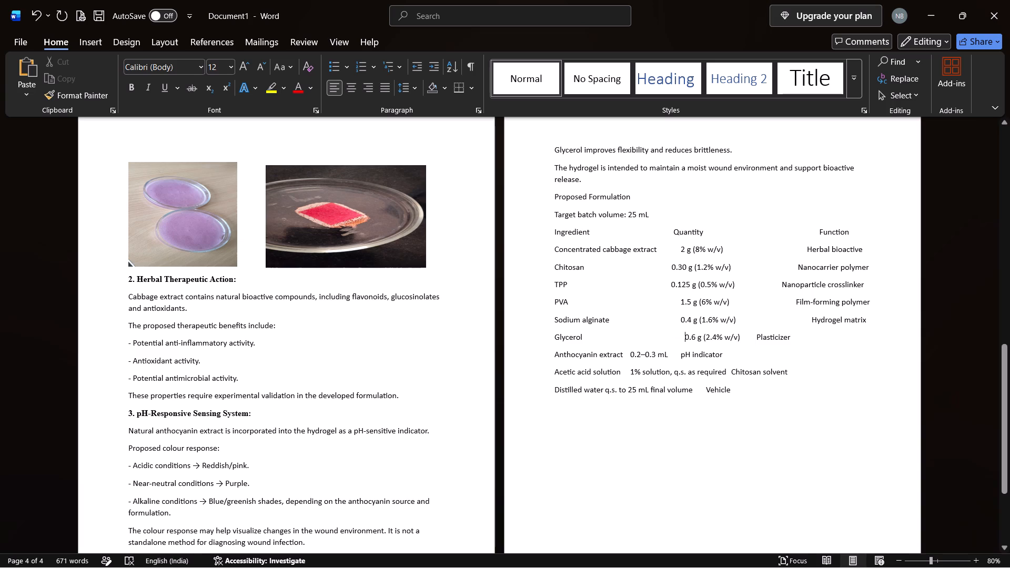
# Insert spaces before "Plasticizer" in the Glycerol row to line it up under the "Function" header.
pyautogui.click(755, 338)
pyautogui.press('space')
pyautogui.press('space')
pyautogui.press('space')
pyautogui.press('space')
pyautogui.press('space')
pyautogui.press('space')
pyautogui.press('space')
pyautogui.press('space')
pyautogui.press('space')
pyautogui.press('space')
pyautogui.press('space')
pyautogui.press('space')
pyautogui.press('space')
pyautogui.press('space')
pyautogui.press('space')
pyautogui.press('space')
pyautogui.press('space')
pyautogui.press('space')
pyautogui.press('space')
pyautogui.press('space')
pyautogui.press('space')
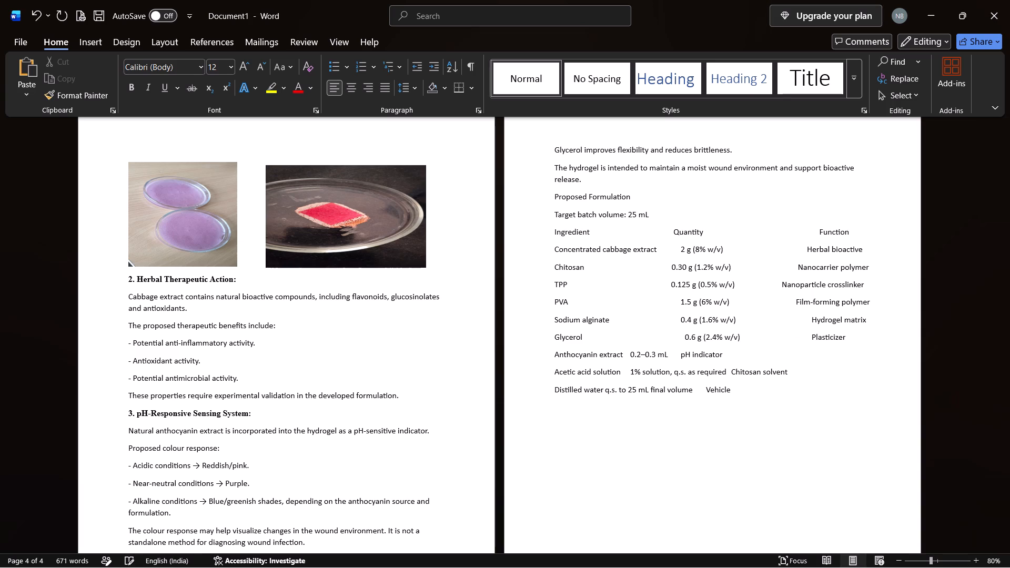
pyautogui.press('space')
pyautogui.press('space')
pyautogui.press('space')
pyautogui.press('space')
# Space "0.2–0.3 mL" out under the "Quantity" header in the Anthocyanin extract row, trimming excess spaces to align it with the rows above.
pyautogui.click(625, 353)
pyautogui.press('space')
pyautogui.press('space')
pyautogui.press('space')
pyautogui.press('space')
pyautogui.press('space')
pyautogui.press('space')
pyautogui.press('space')
pyautogui.press('space')
pyautogui.press('space')
pyautogui.press('space')
pyautogui.press('space')
pyautogui.press('space')
pyautogui.press('space')
pyautogui.press('space')
pyautogui.press('space')
pyautogui.press('space')
pyautogui.press('space')
pyautogui.press('space')
pyautogui.press('space')
pyautogui.press('space')
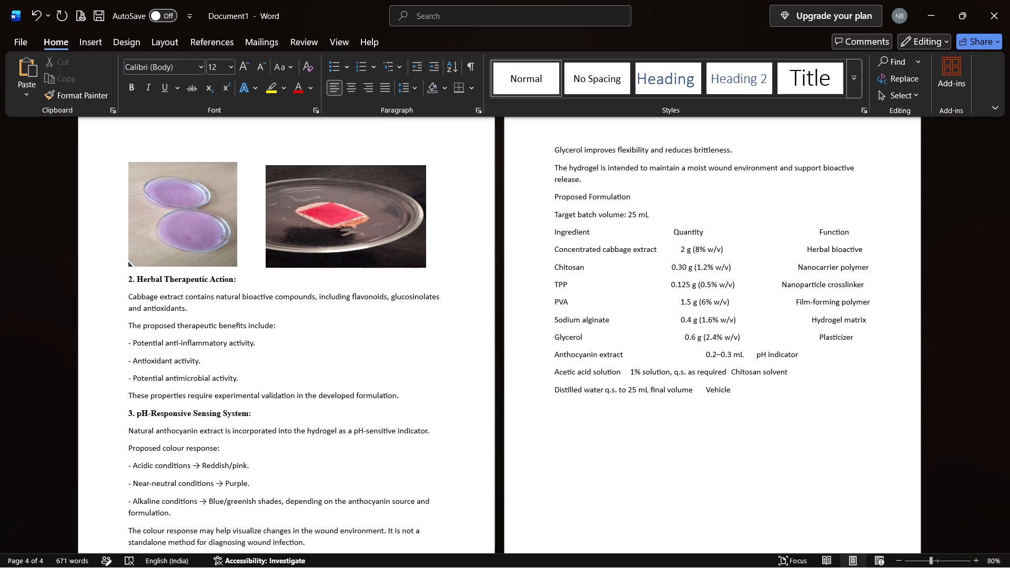
pyautogui.press('BackSpace')
pyautogui.press('BackSpace')
pyautogui.press('BackSpace')
pyautogui.press('BackSpace')
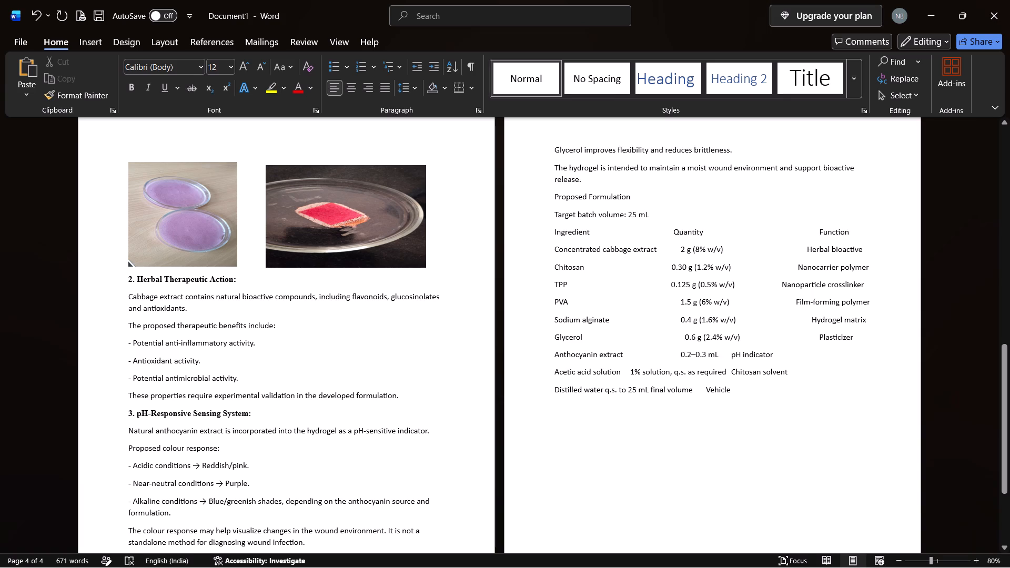
pyautogui.press('space')
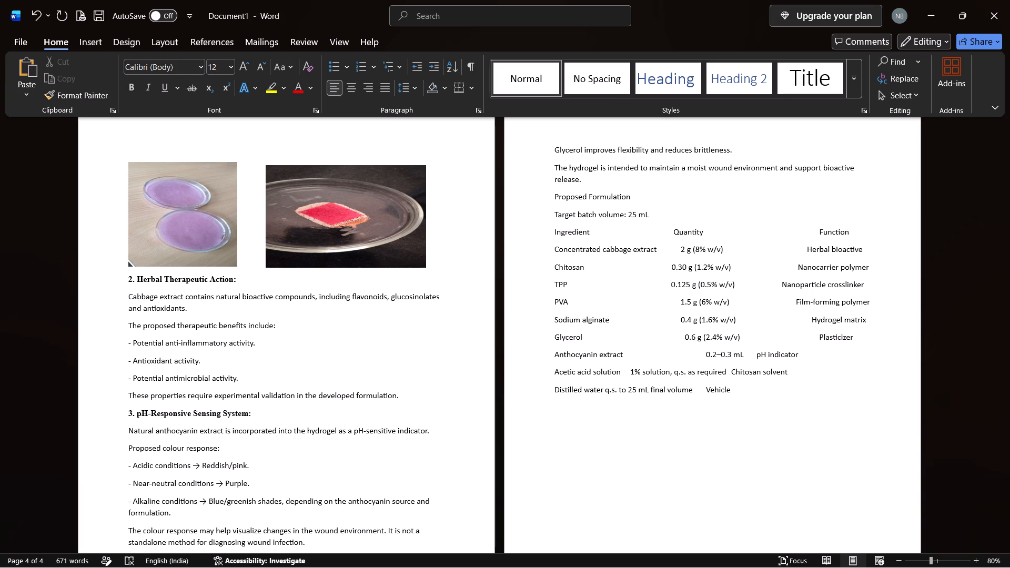
pyautogui.press('BackSpace')
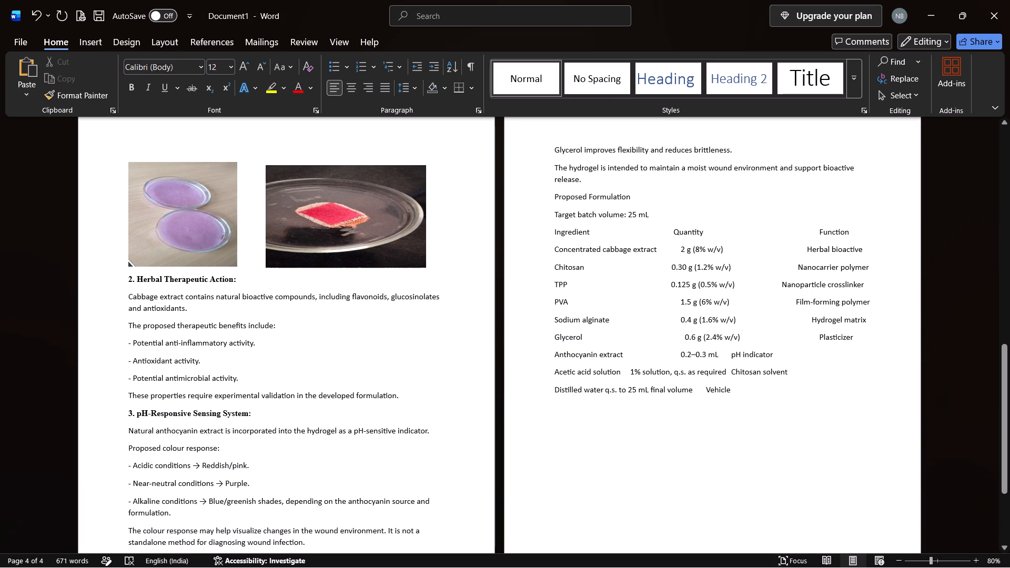
# Replace "pH" in the Anthocyanin extract row with spaces, moving "indicator" under the "Function" header.
pyautogui.click(729, 359)
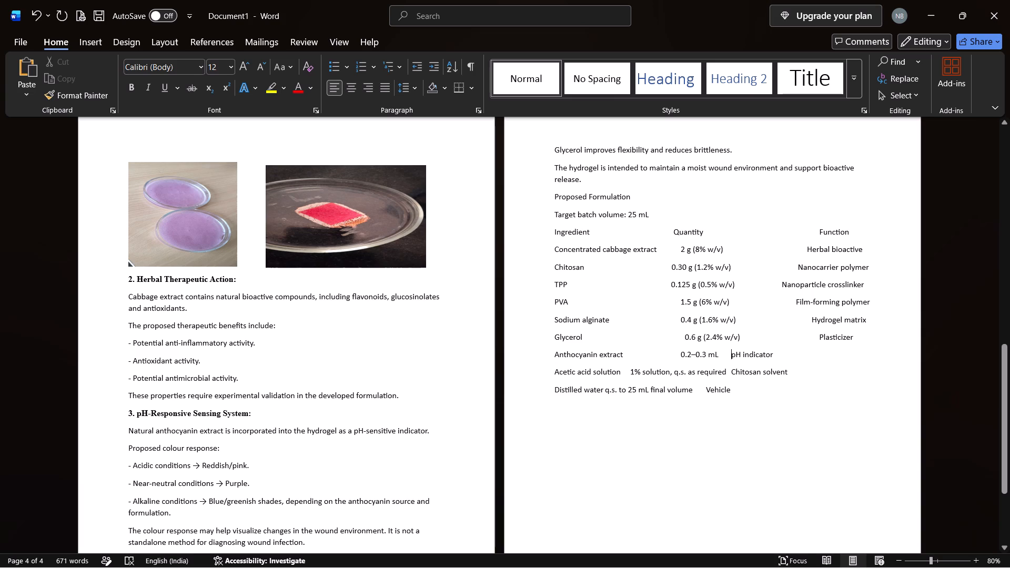
pyautogui.click(729, 359)
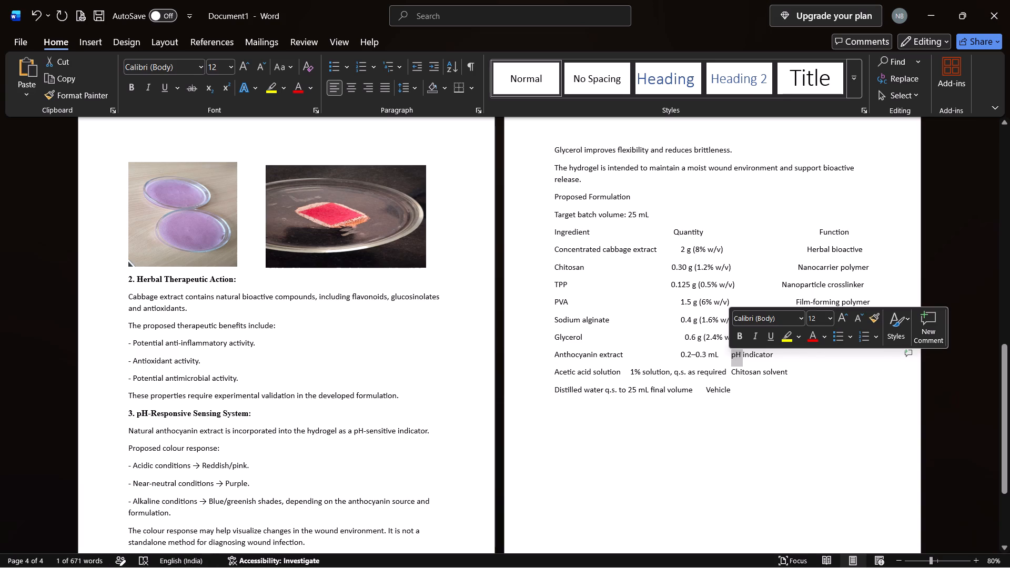
pyautogui.press('space')
pyautogui.press('space')
pyautogui.press('space')
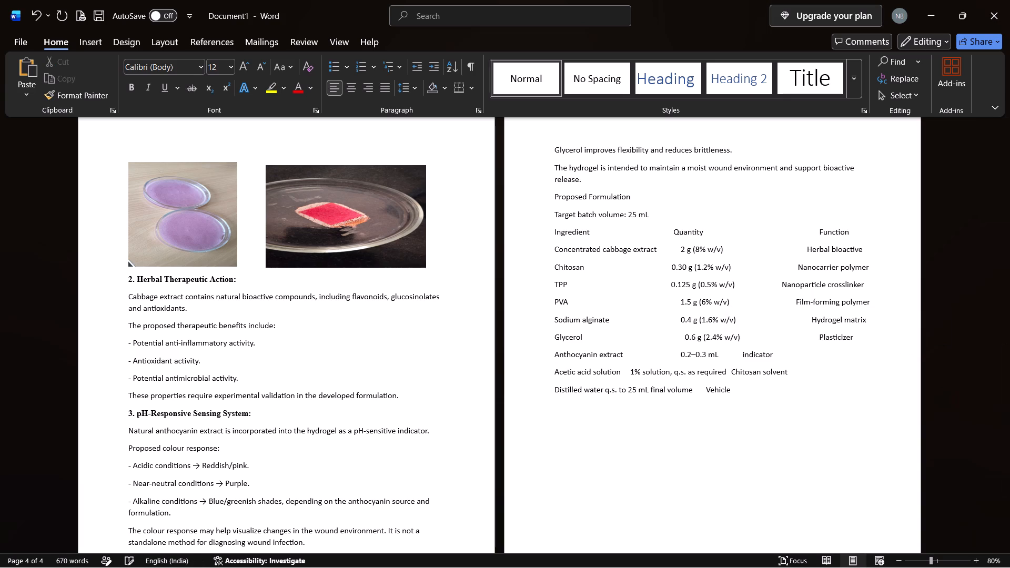
pyautogui.press('space')
pyautogui.press('space')
pyautogui.press('space')
pyautogui.press('space')
pyautogui.press('space')
pyautogui.press('space')
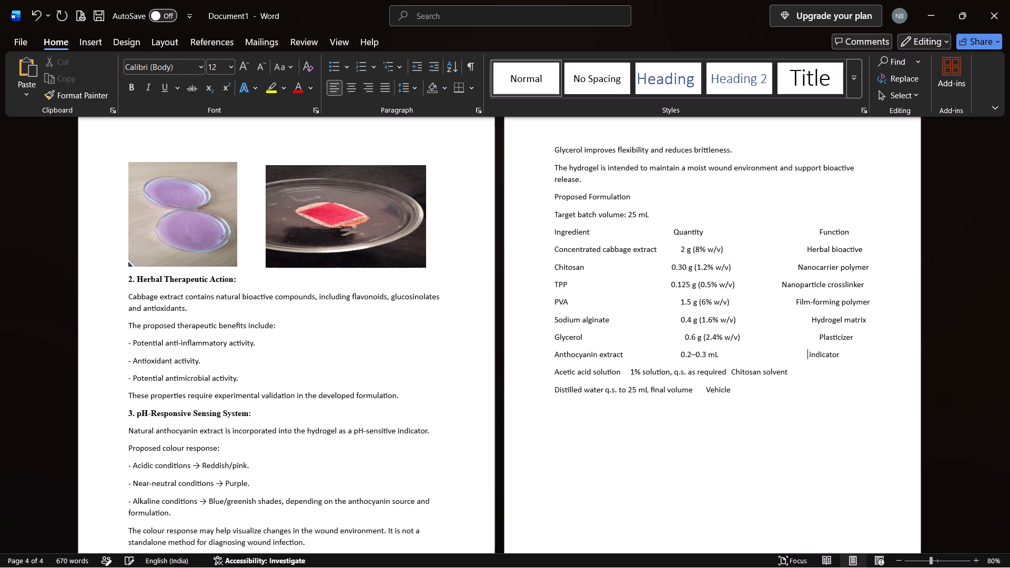
# Enter "PH" before "indicator" in the Anthocyanin extract row, keeping "PH indicator" together on one line near the "Function" column.
pyautogui.write('ph')
pyautogui.press('BackSpace')
pyautogui.press('BackSpace')
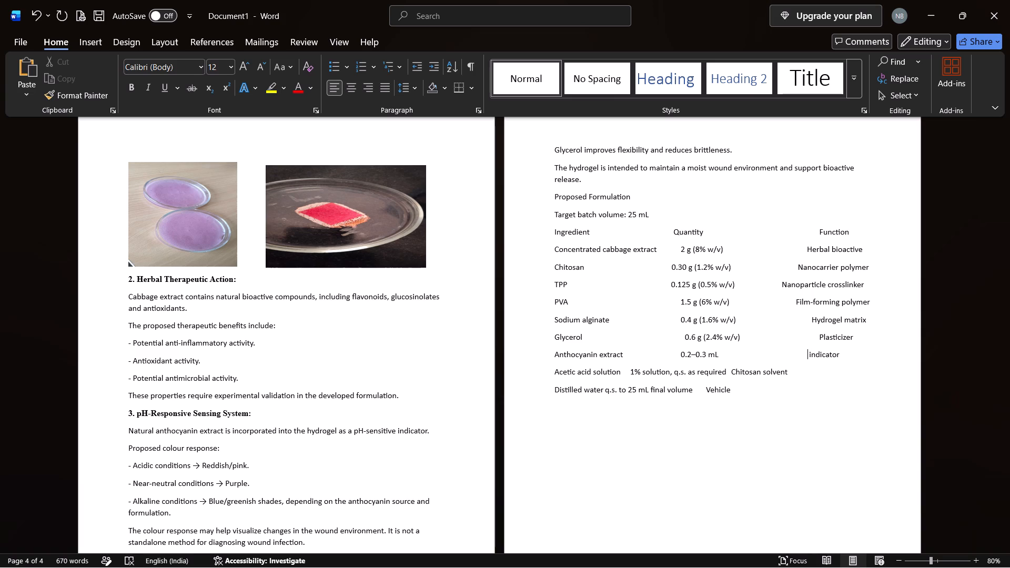
pyautogui.press('Tab')
pyautogui.press('p')
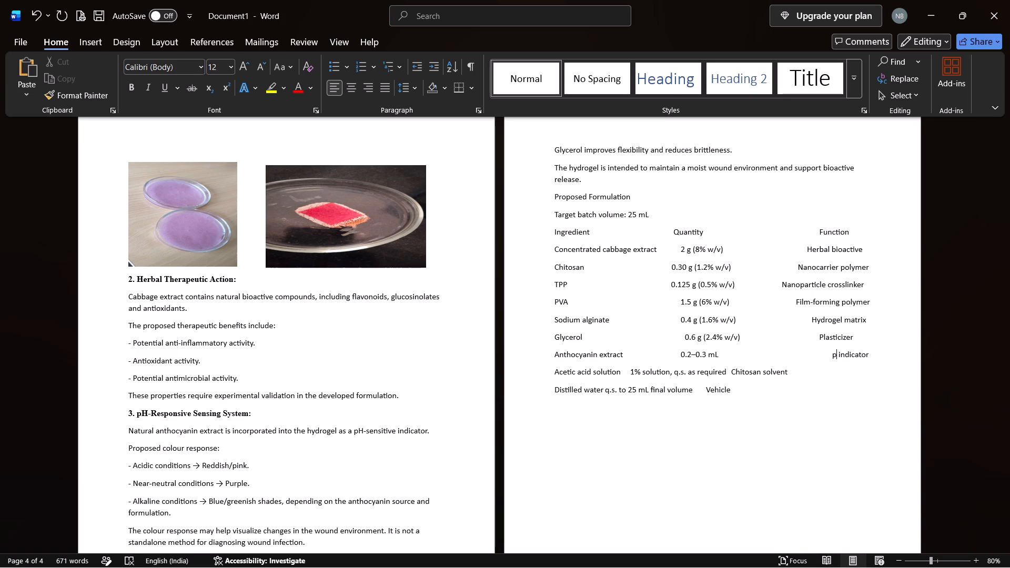
pyautogui.press('h')
pyautogui.press('BackSpace')
pyautogui.press('Tab')
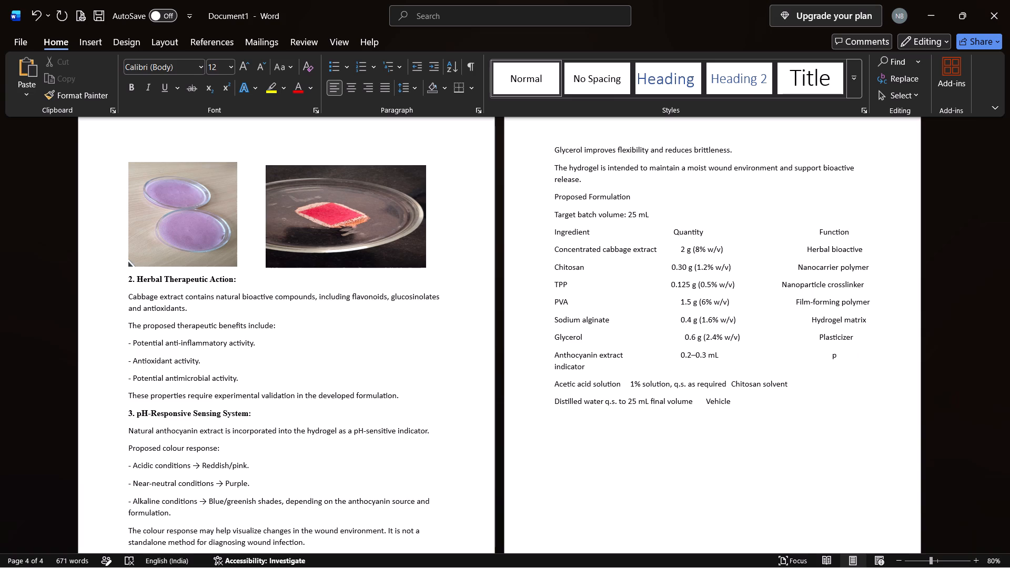
pyautogui.press('BackSpace')
pyautogui.press('BackSpace')
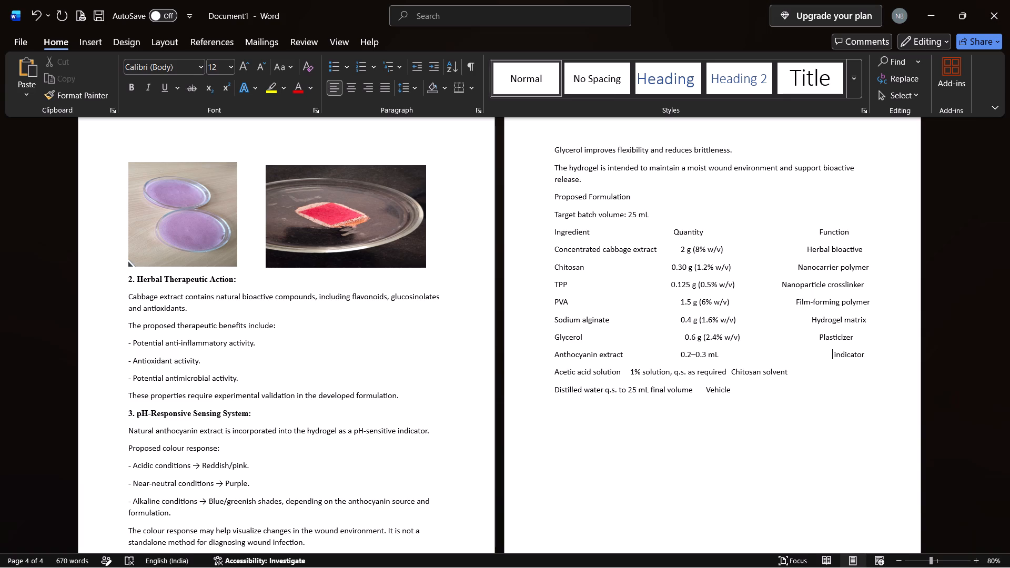
pyautogui.press('p')
pyautogui.press('h')
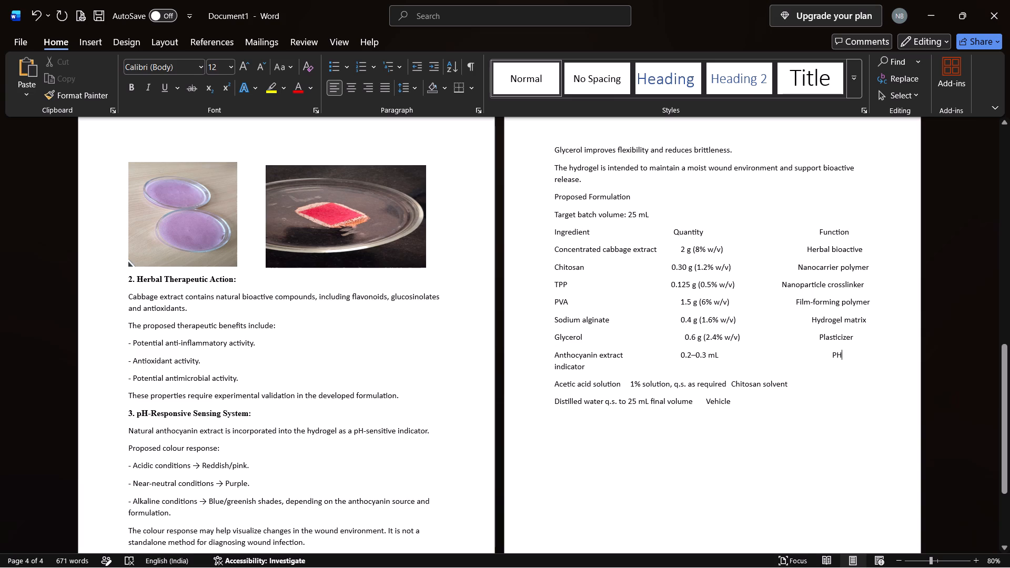
pyautogui.click(831, 353)
pyautogui.press('BackSpace')
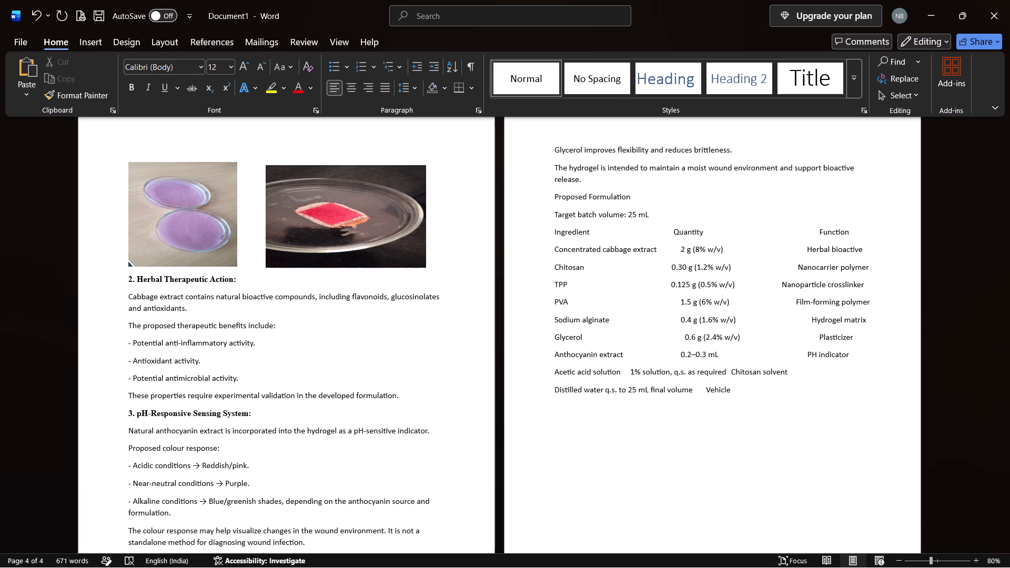
# Insert spaces before "1% solution, q.s. as required" in the Acetic acid solution row to move it under the "Quantity" header.
pyautogui.click(625, 372)
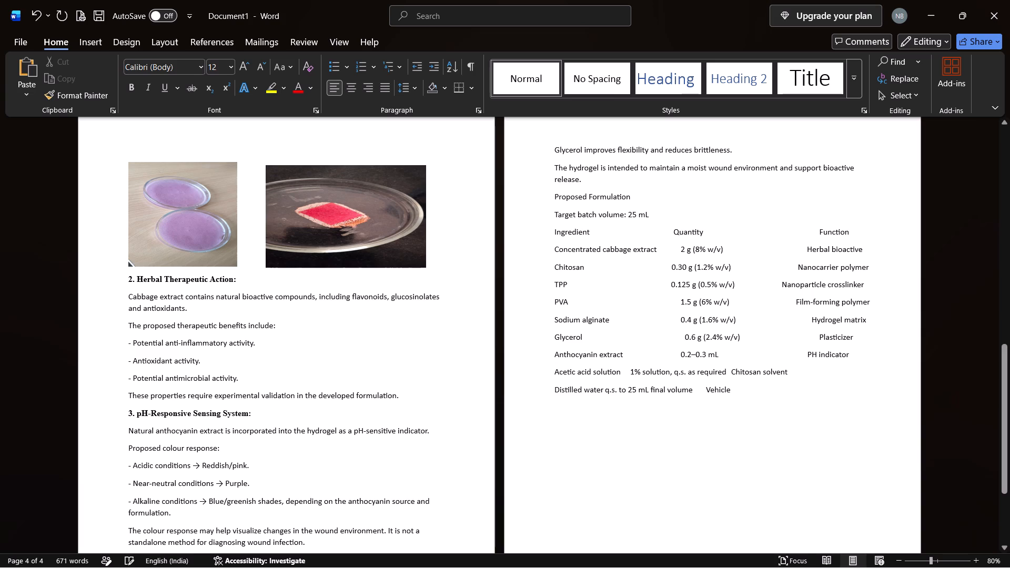
pyautogui.press('space')
pyautogui.press('space')
pyautogui.press('space')
pyautogui.press('space')
pyautogui.press('space')
pyautogui.press('space')
pyautogui.press('space')
pyautogui.press('space')
pyautogui.press('space')
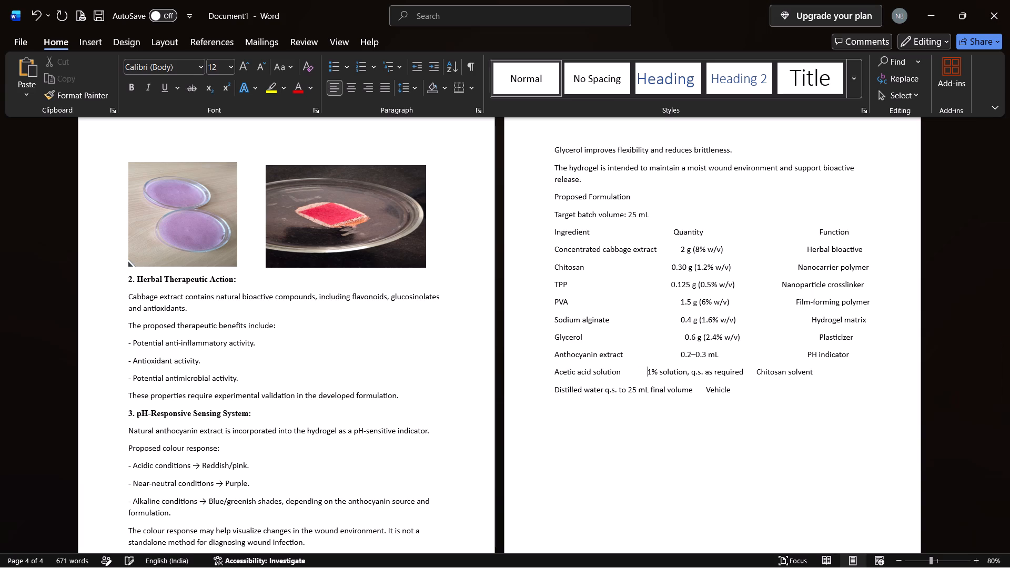
pyautogui.press('space')
pyautogui.press('space')
pyautogui.press('space')
pyautogui.press('space')
pyautogui.press('space')
pyautogui.press('space')
pyautogui.press('space')
pyautogui.press('space')
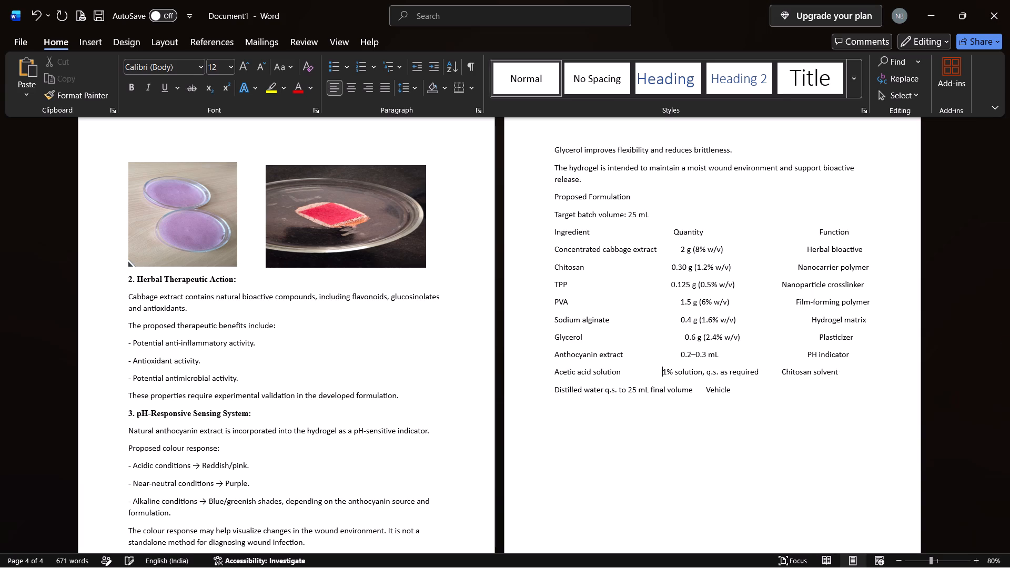
pyautogui.press('space')
pyautogui.press('space')
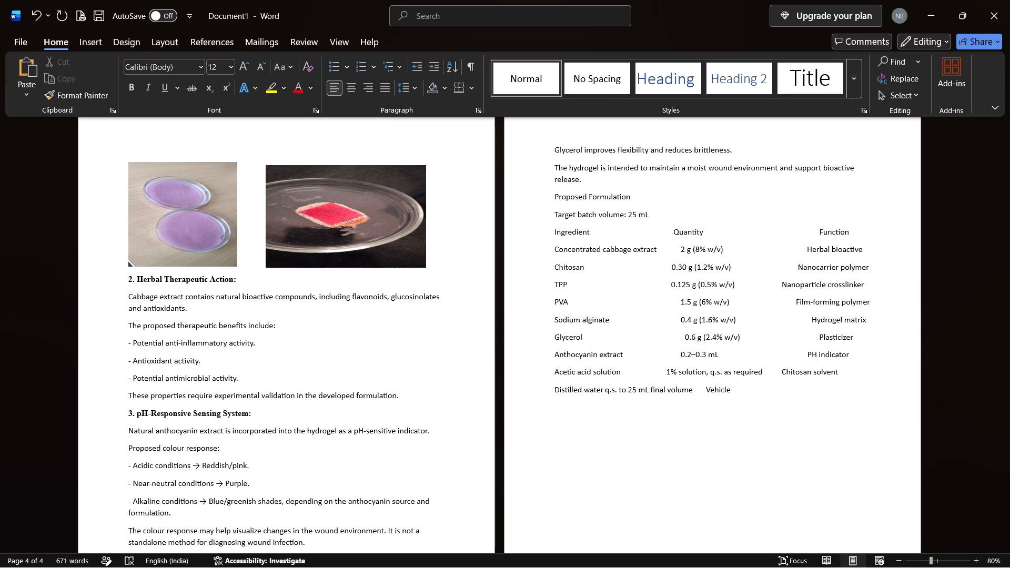
pyautogui.press('space')
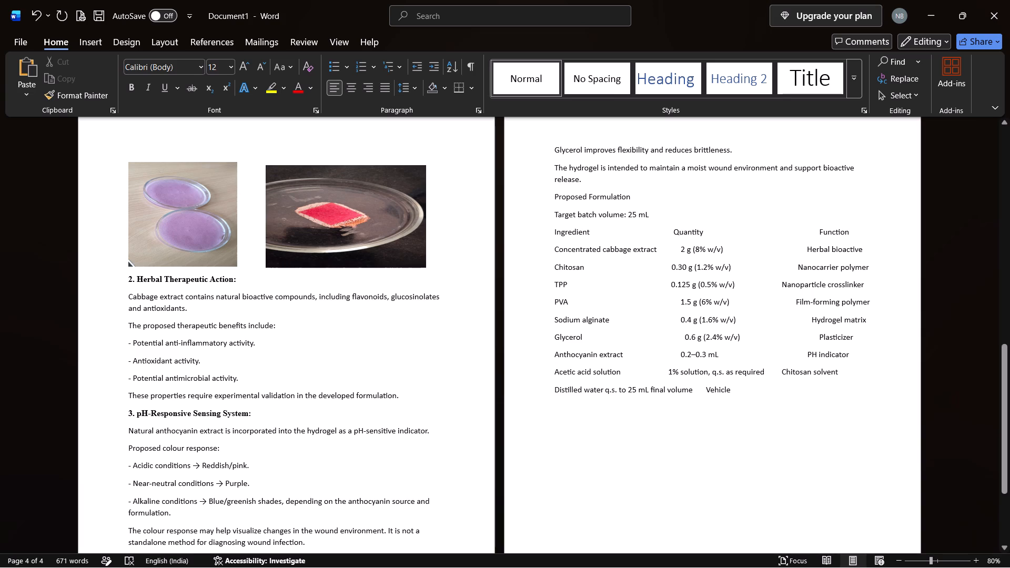
# Insert spaces before "Chitosan solvent" in the Acetic acid solution row to move it under the "Function" header.
pyautogui.click(781, 372)
pyautogui.press('space')
pyautogui.press('space')
pyautogui.press('space')
pyautogui.press('space')
pyautogui.press('space')
pyautogui.press('space')
pyautogui.press('space')
pyautogui.press('space')
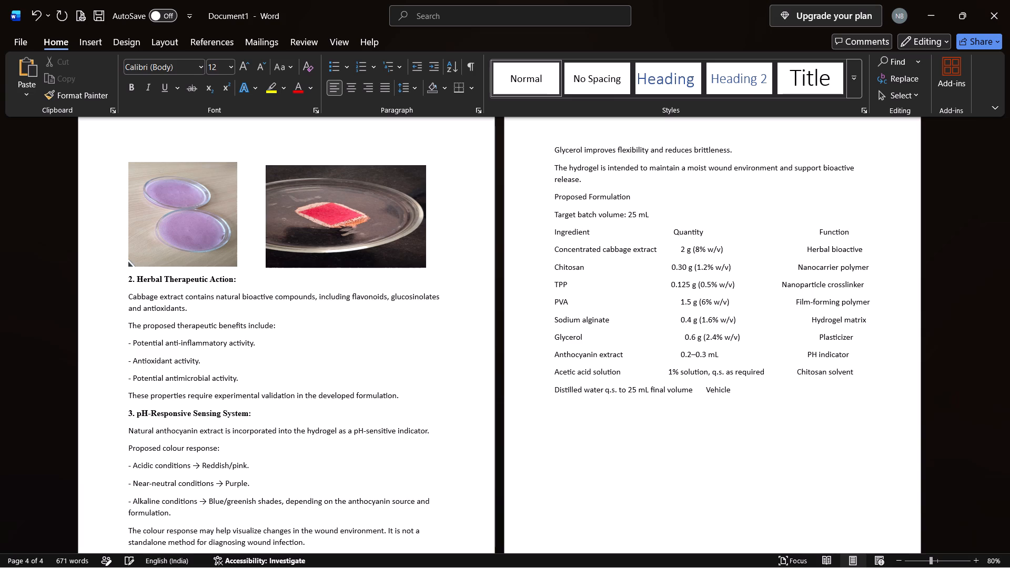
pyautogui.press('space')
pyautogui.press('space')
pyautogui.press('space')
pyautogui.press('space')
pyautogui.press('space')
pyautogui.press('space')
pyautogui.press('space')
# Insert three more spaces before "PH indicator" in the Anthocyanin extract row to center it under the "Function" header.
pyautogui.click(803, 352)
pyautogui.press('space')
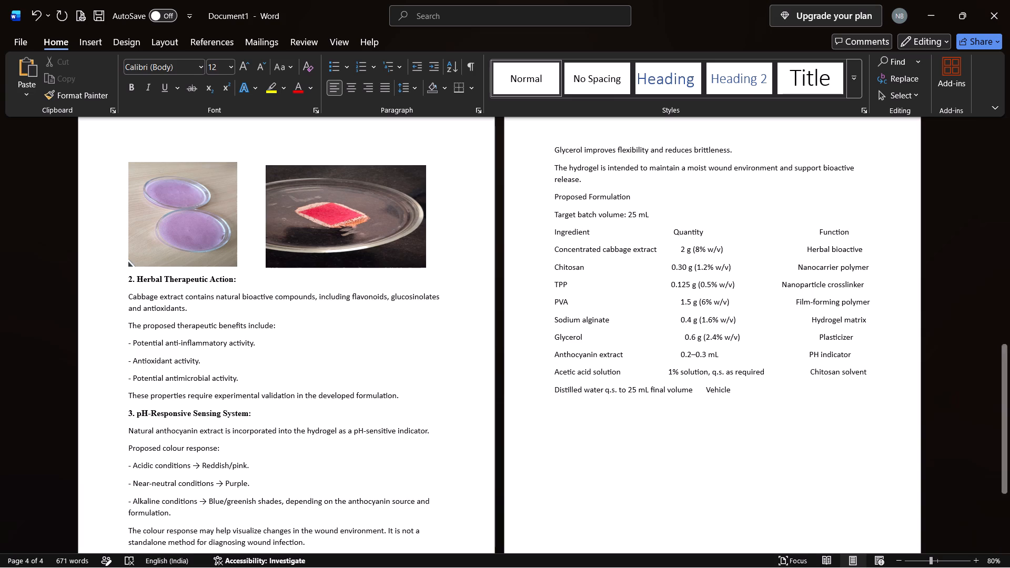
pyautogui.press('space')
pyautogui.press('space')
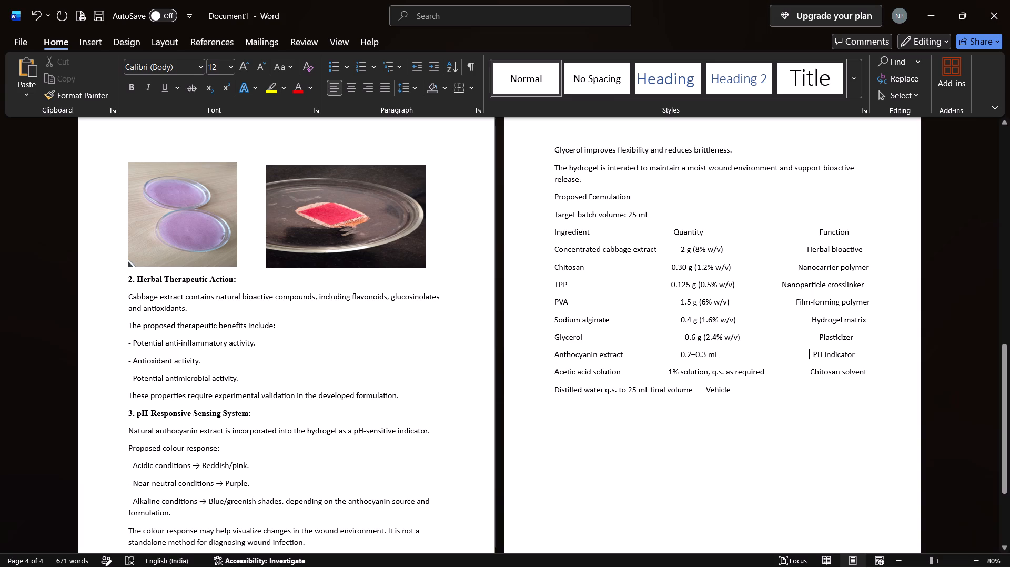
# Insert spaces before "q.s. to 25 mL final volume" in the Distilled water row to move it under the "Quantity" header.
pyautogui.click(604, 390)
pyautogui.press('space')
pyautogui.press('space')
pyautogui.press('space')
pyautogui.press('space')
pyautogui.press('space')
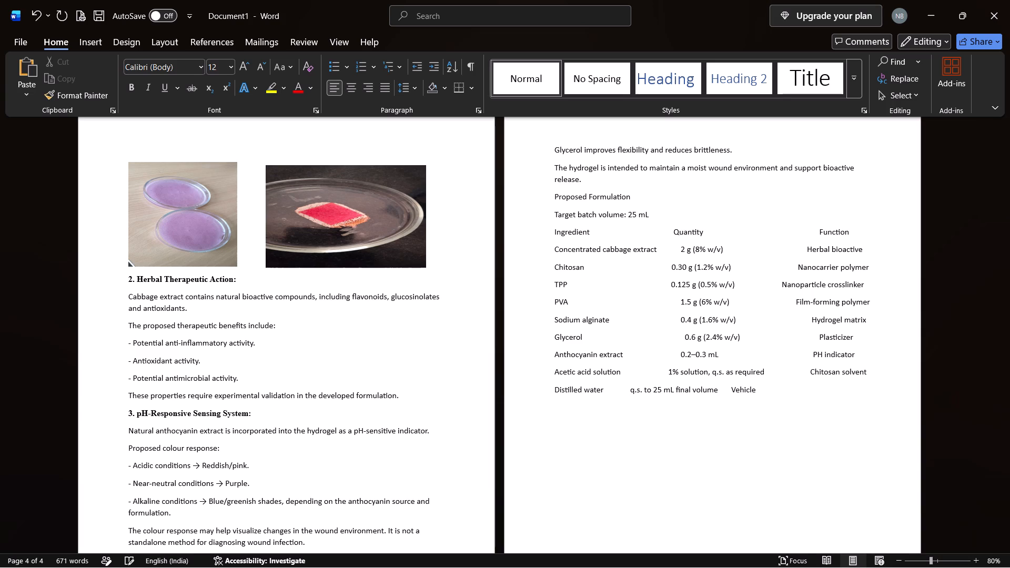
pyautogui.press('space')
pyautogui.press('space')
pyautogui.press('space')
pyautogui.press('space')
pyautogui.press('space')
pyautogui.press('space')
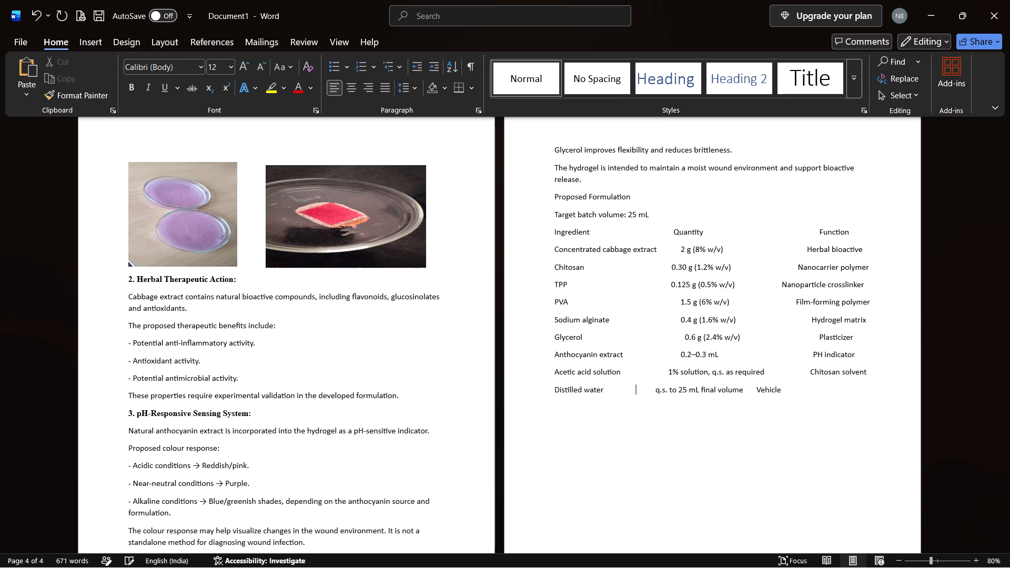
pyautogui.press('space')
pyautogui.press('space')
pyautogui.press('space')
pyautogui.press('space')
pyautogui.press('space')
pyautogui.press('space')
pyautogui.press('space')
pyautogui.press('space')
pyautogui.press('space')
pyautogui.press('space')
pyautogui.press('space')
pyautogui.press('space')
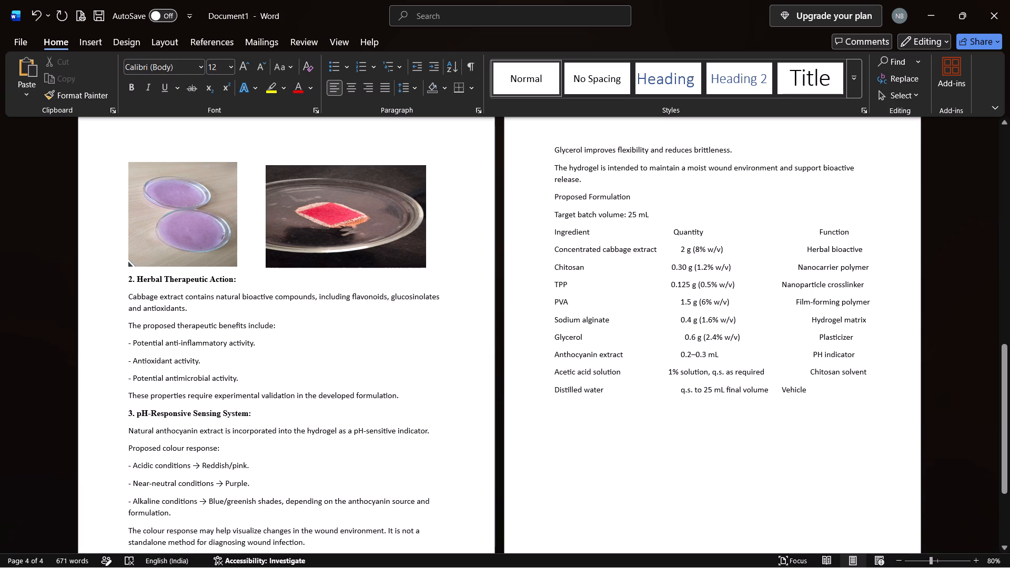
# Insert spaces before "Vehicle" in the Distilled water row to move it under the "Function" header.
pyautogui.click(770, 390)
pyautogui.press('space')
pyautogui.press('space')
pyautogui.press('space')
pyautogui.press('space')
pyautogui.press('space')
pyautogui.press('space')
pyautogui.press('space')
pyautogui.press('space')
pyautogui.press('space')
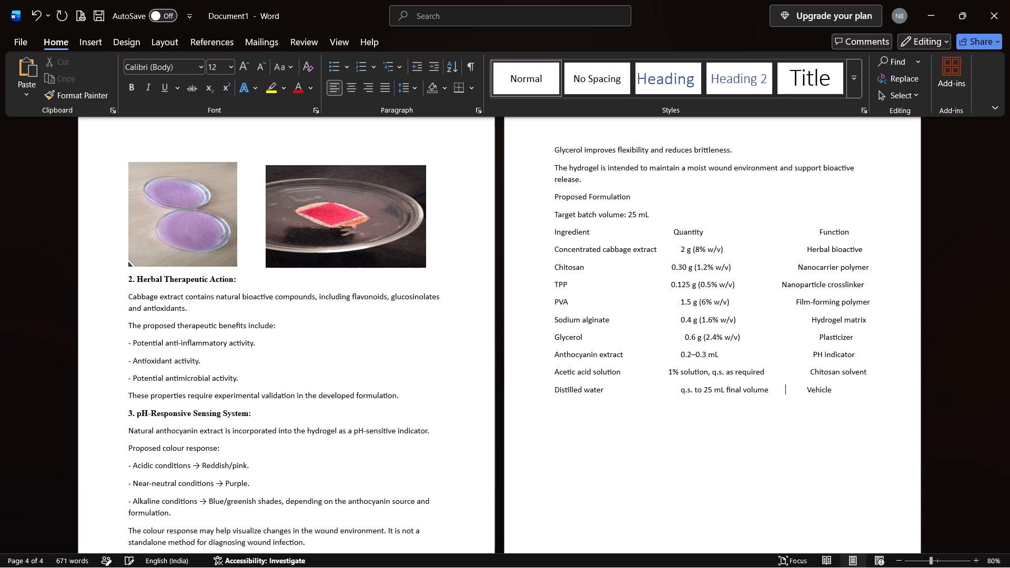
pyautogui.press('space')
pyautogui.press('space')
pyautogui.press('space')
pyautogui.press('space')
pyautogui.press('space')
pyautogui.press('space')
pyautogui.press('space')
pyautogui.press('space')
pyautogui.press('space')
pyautogui.press('space')
pyautogui.press('space')
pyautogui.press('space')
pyautogui.press('space')
pyautogui.press('space')
pyautogui.press('BackSpace')
pyautogui.press('BackSpace')
pyautogui.press('BackSpace')
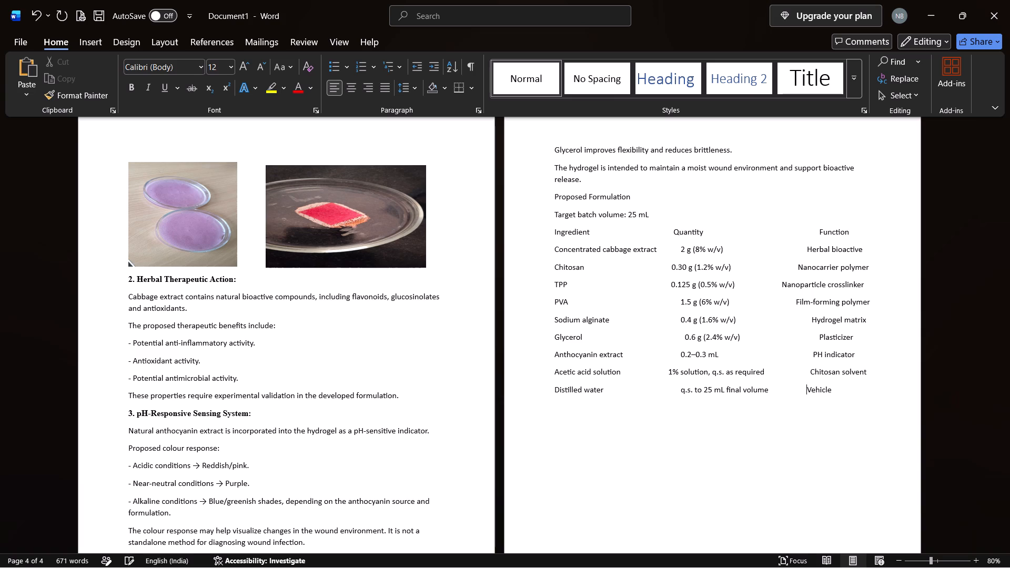
pyautogui.press('space')
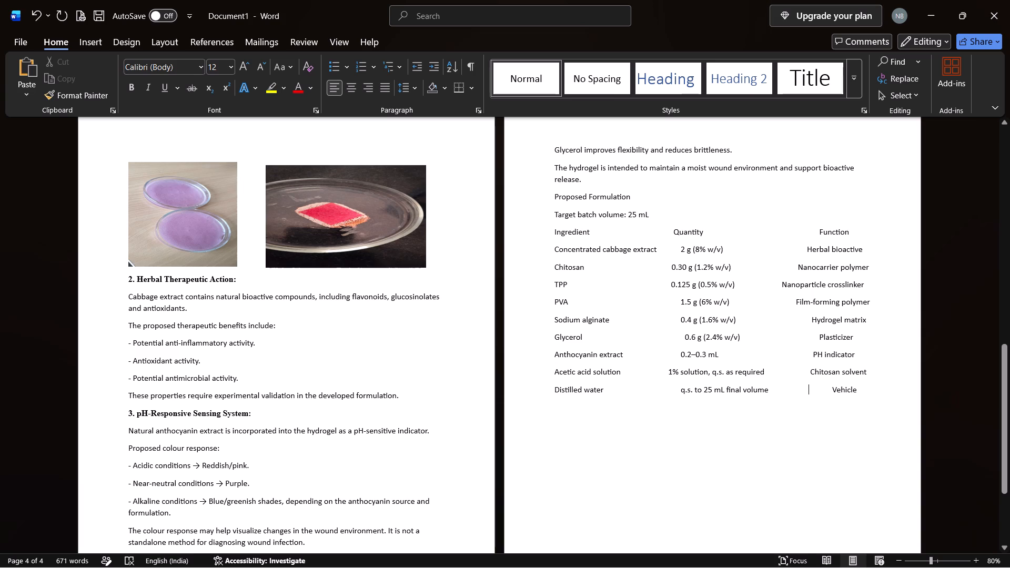
# Make the "Ingredient", "Quantity" and "Function" header line of the formulation list bold.
pyautogui.moveTo(555, 230); pyautogui.dragTo(658, 222)
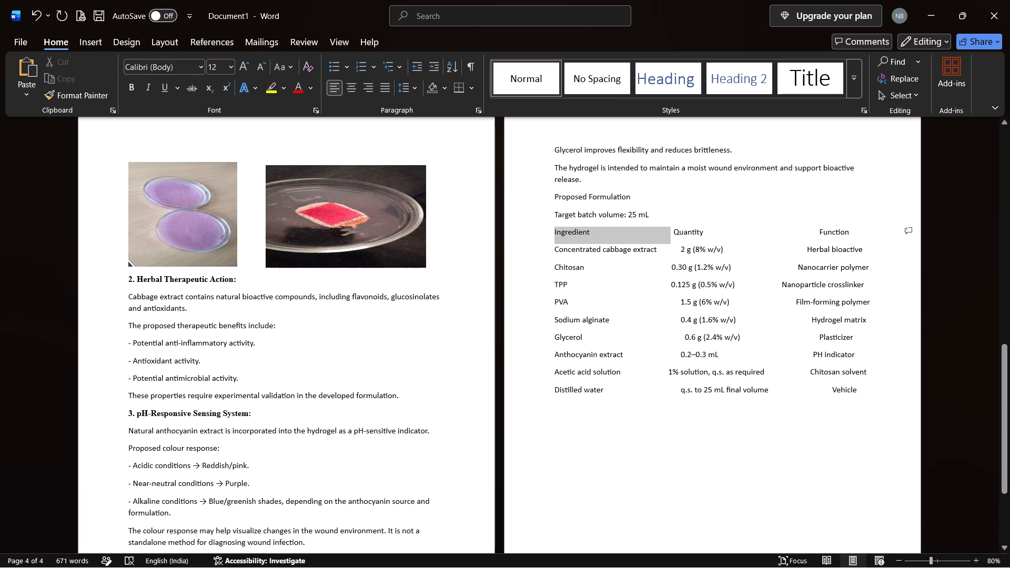
pyautogui.moveTo(658, 222); pyautogui.dragTo(436, 287)
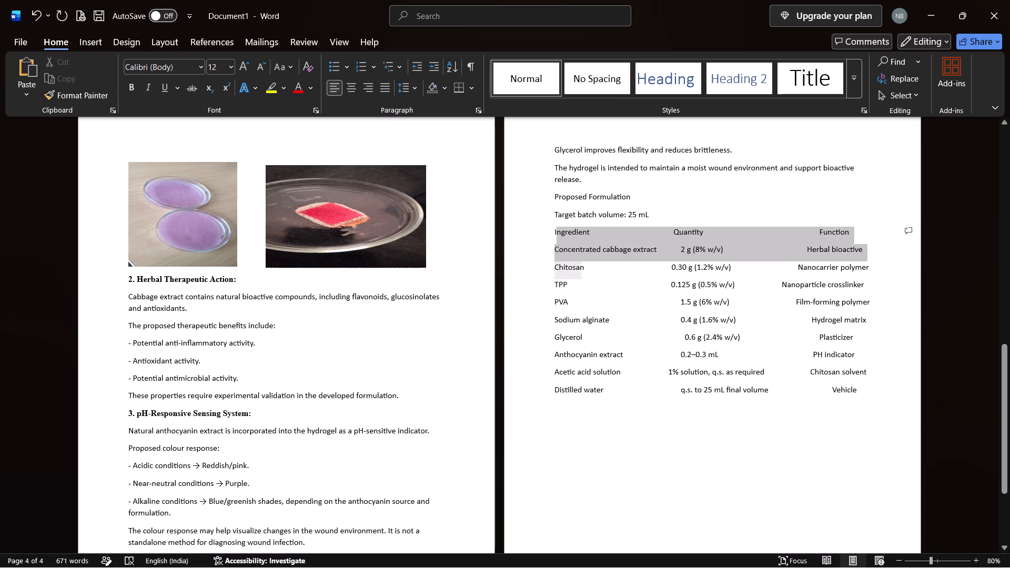
pyautogui.moveTo(436, 287); pyautogui.dragTo(554, 247)
pyautogui.click(533, 229)
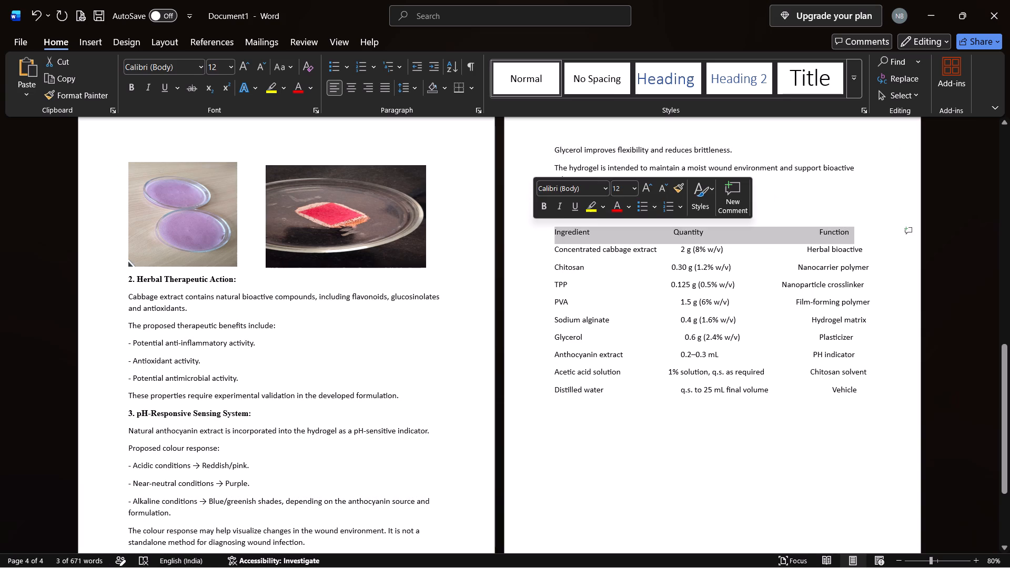
pyautogui.click(533, 229)
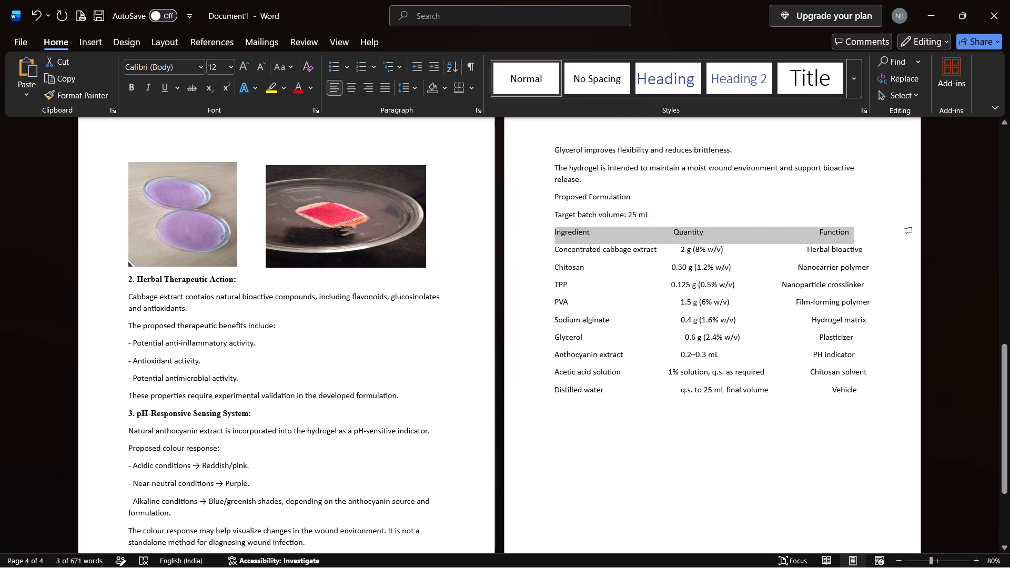
pyautogui.click(599, 231)
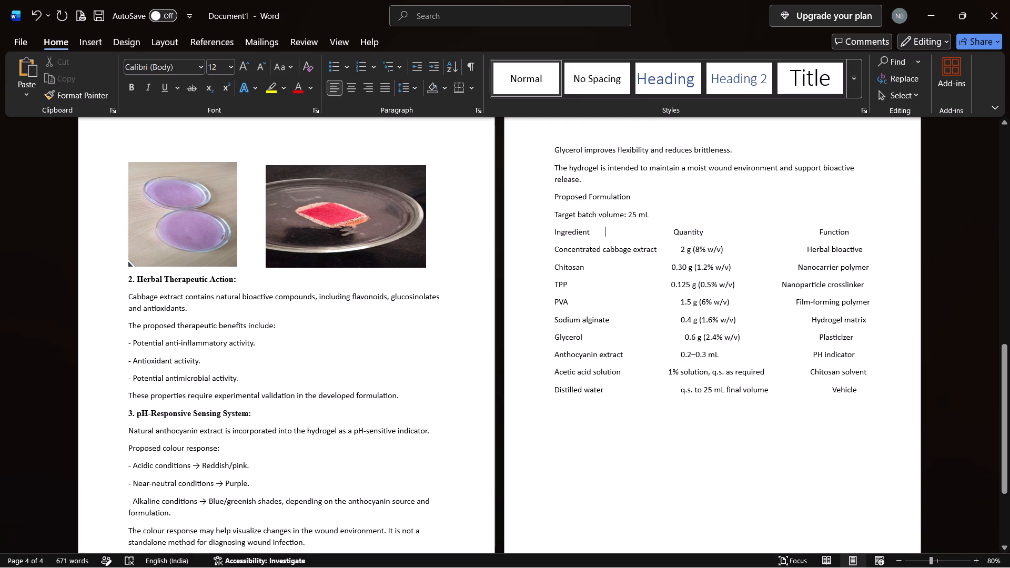
pyautogui.moveTo(555, 234); pyautogui.dragTo(875, 230)
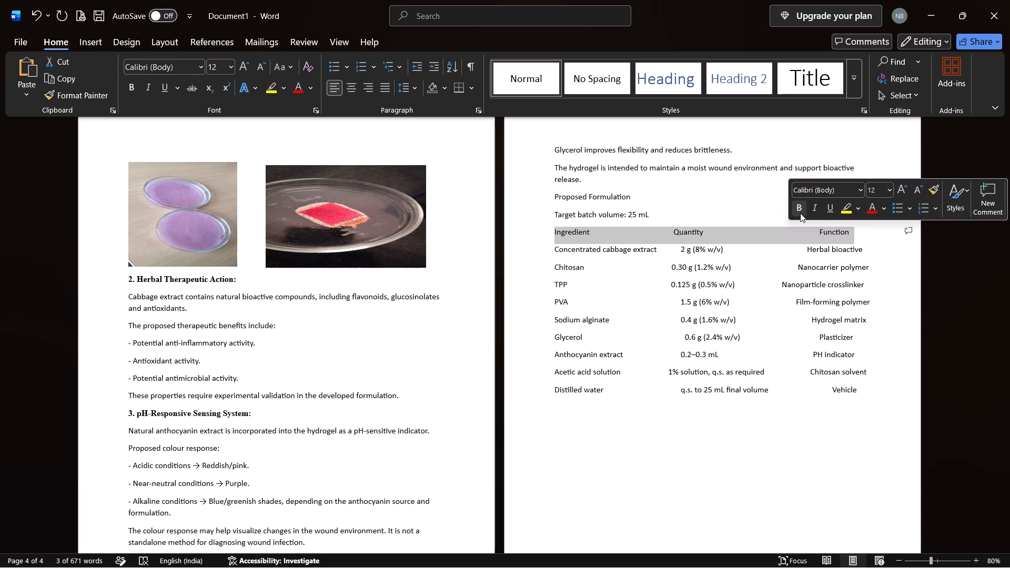
pyautogui.click(800, 212)
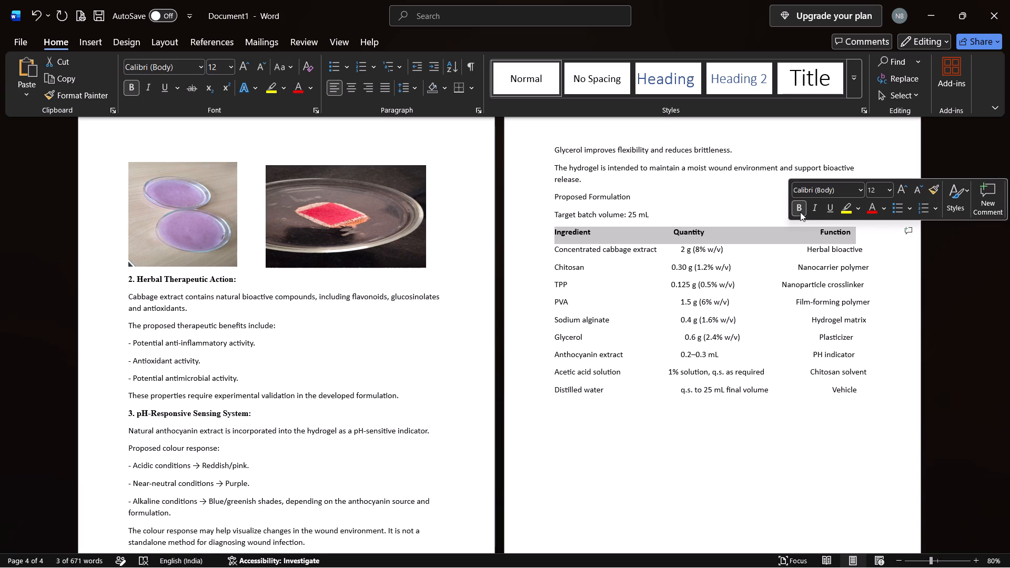
pyautogui.click(764, 212)
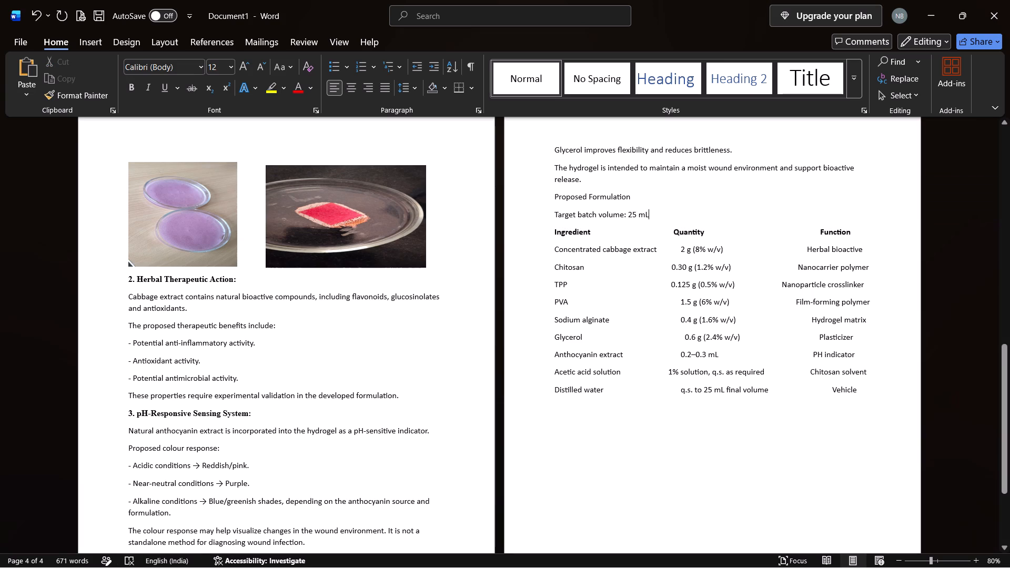
# Insert five spaces before the "Quantity" header to center it over the quantity values.
pyautogui.click(674, 233)
pyautogui.press('space')
pyautogui.press('space')
pyautogui.press('space')
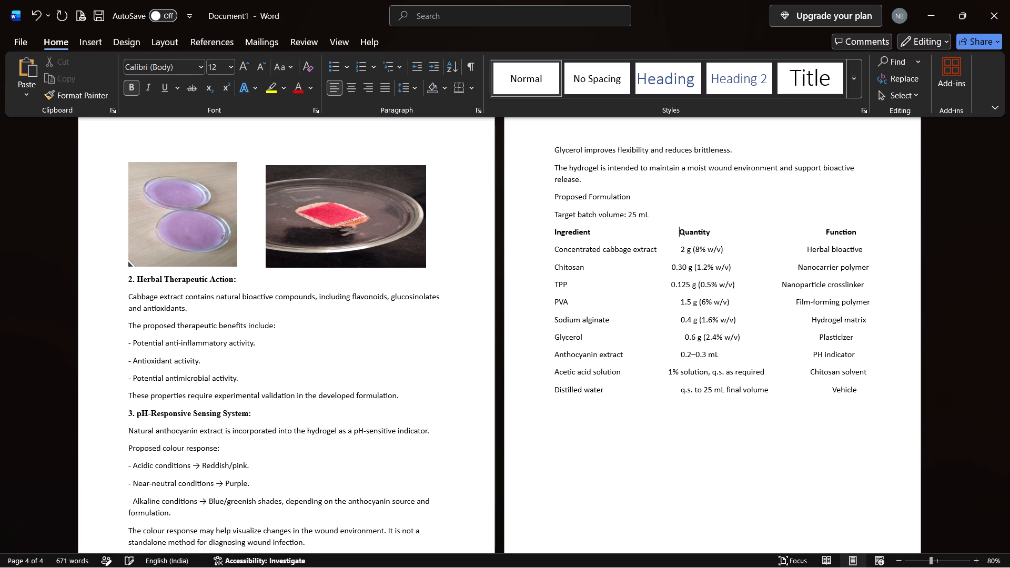
pyautogui.press('space')
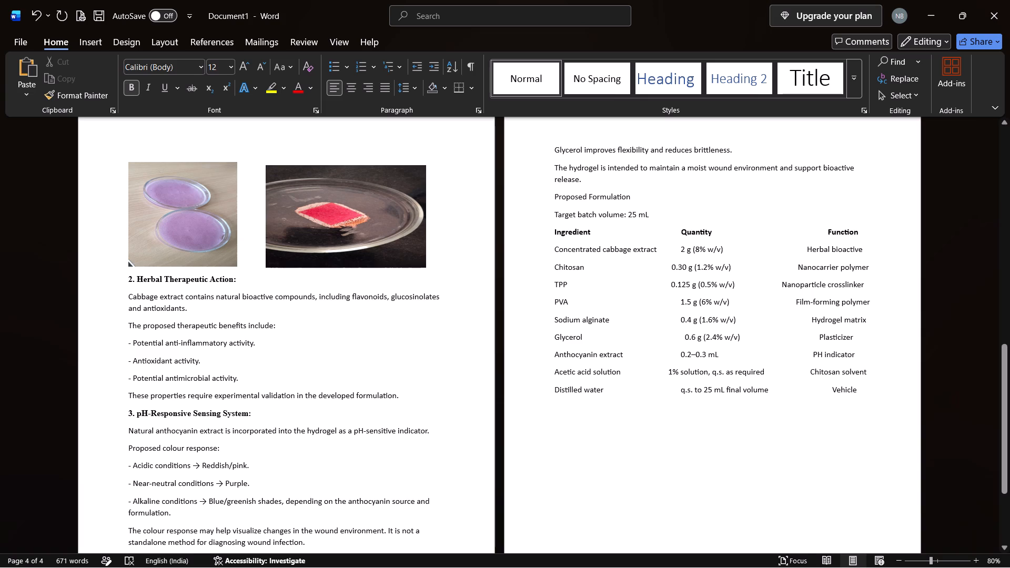
pyautogui.press('space')
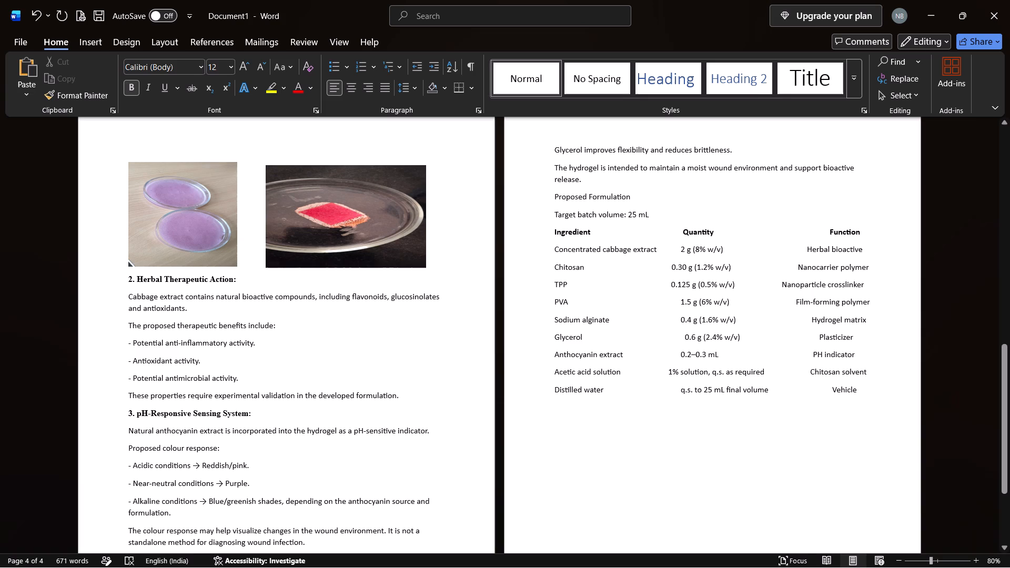
# Remove nine spaces before the "Function" header to shift it back over the function entries.
pyautogui.click(823, 232)
pyautogui.press('BackSpace')
pyautogui.press('BackSpace')
pyautogui.press('BackSpace')
pyautogui.press('BackSpace')
pyautogui.press('BackSpace')
pyautogui.press('BackSpace')
pyautogui.press('BackSpace')
pyautogui.press('BackSpace')
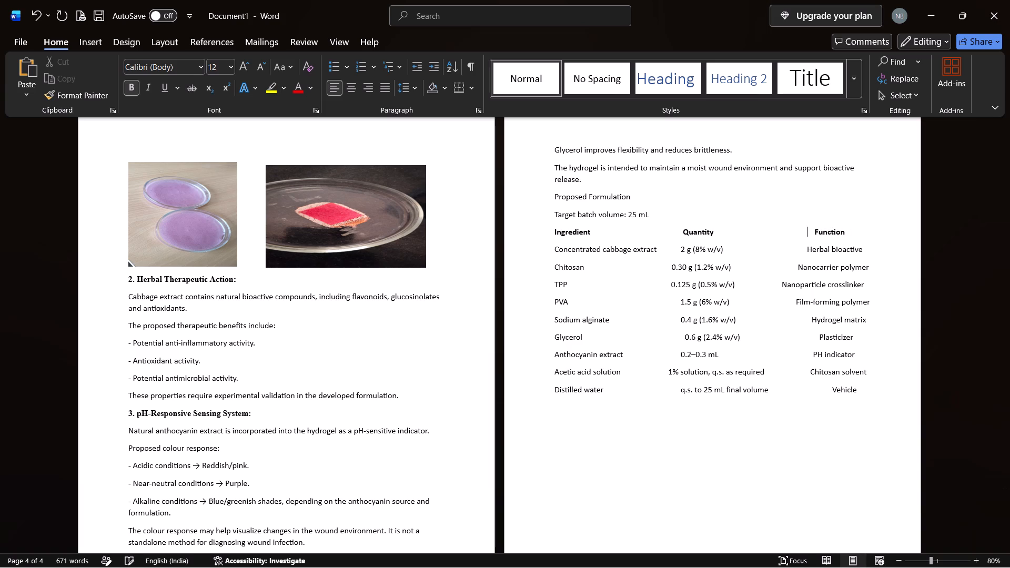
pyautogui.press('BackSpace')
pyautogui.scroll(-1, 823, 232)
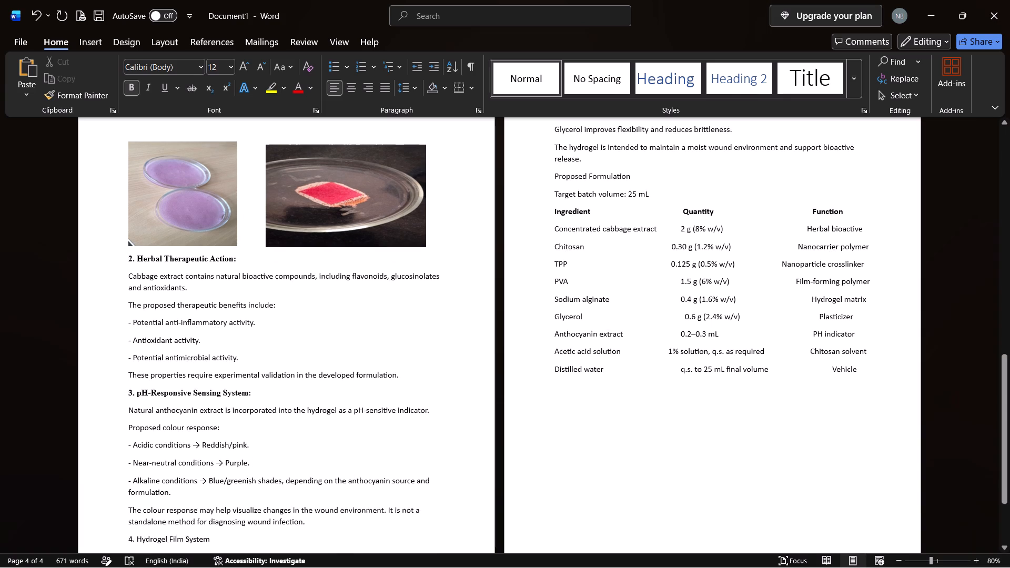
# Add a new empty line below the Distilled water row at the end of the formulation list.
pyautogui.scroll(-1, 823, 232)
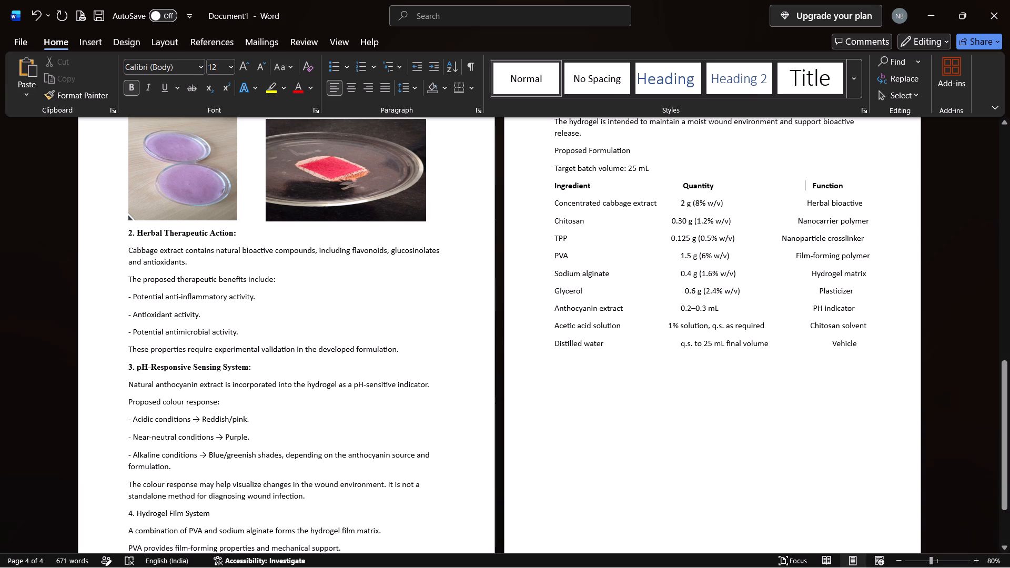
pyautogui.click(861, 344)
pyautogui.press('Return')
pyautogui.scroll(-1, 514, 545)
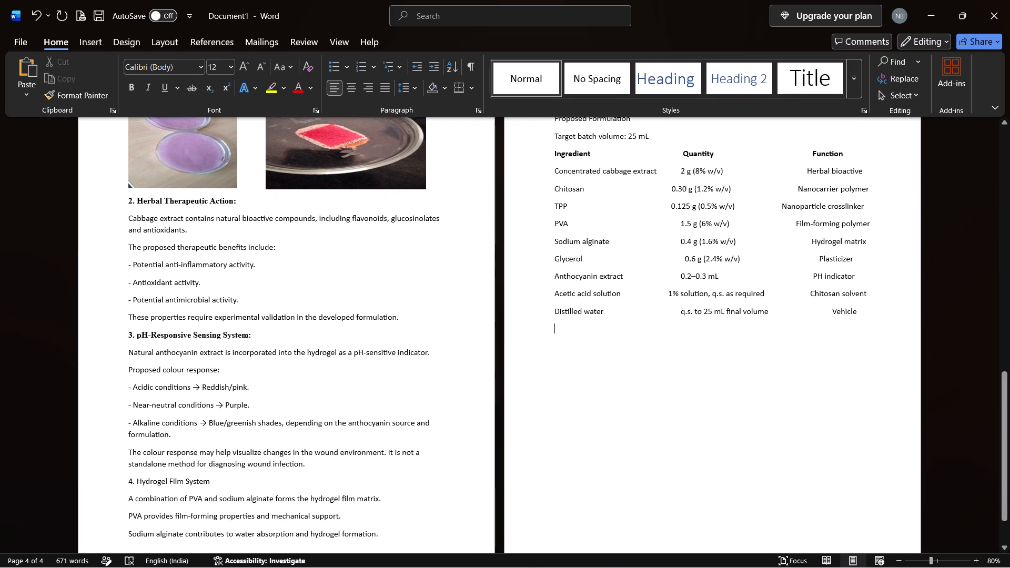
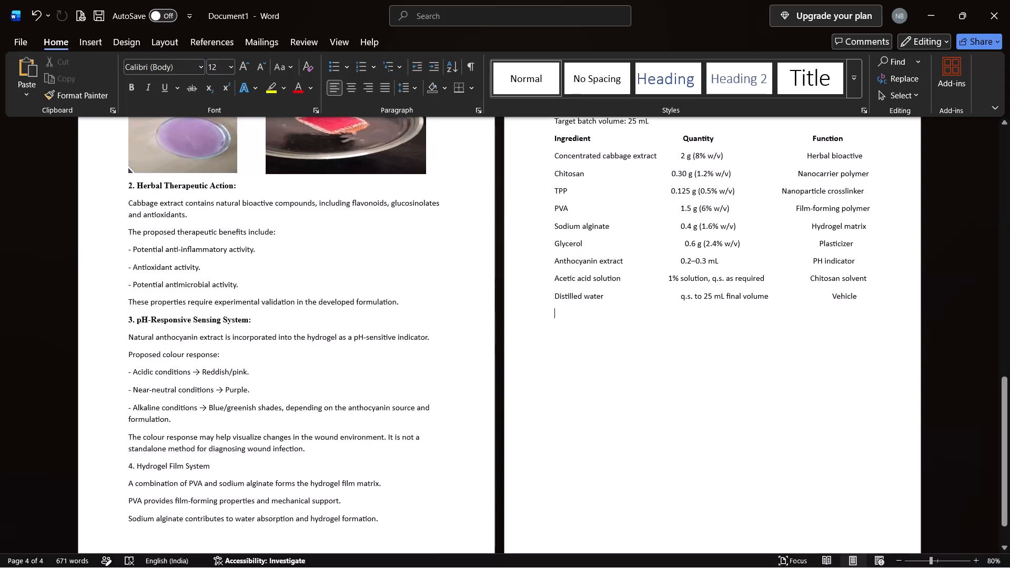
# Paste the copied concentration note and "Proposed Preparation Process" text below the Distilled water row of the formulation list.
pyautogui.scroll(-1, 568, 365)
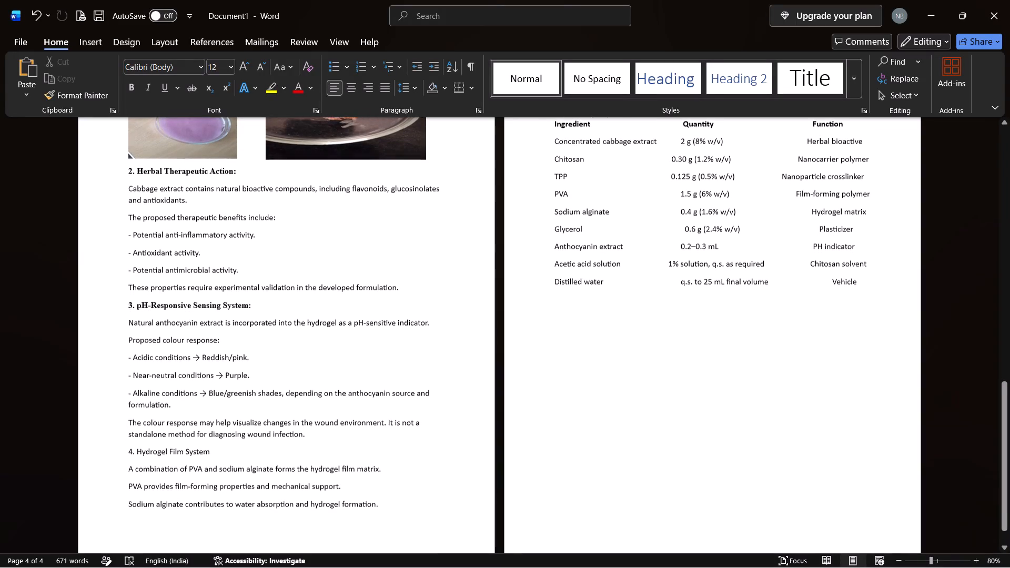
pyautogui.scroll(-2, 568, 365)
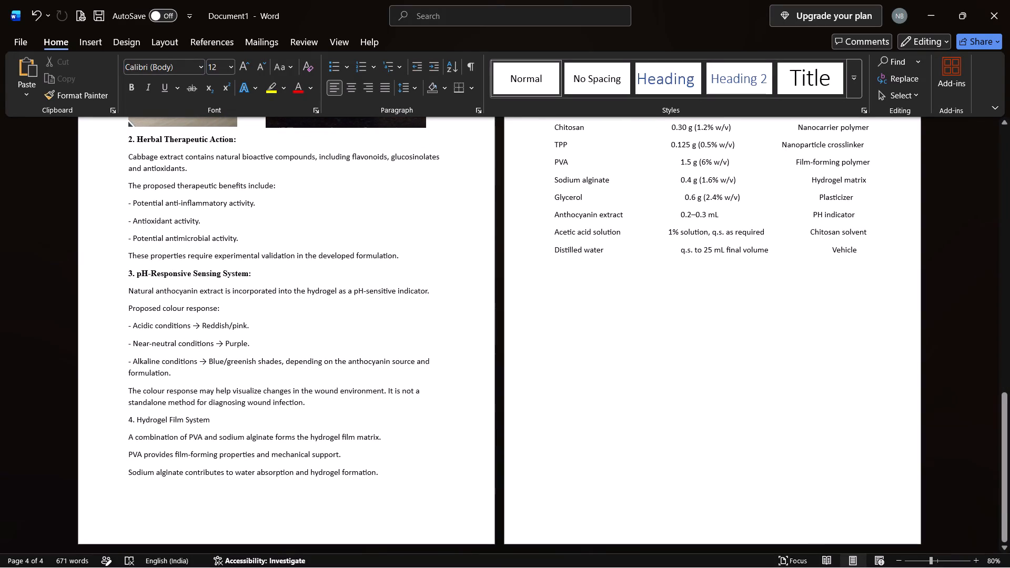
pyautogui.click(678, 374)
pyautogui.hotkey('ctrl', 'v')
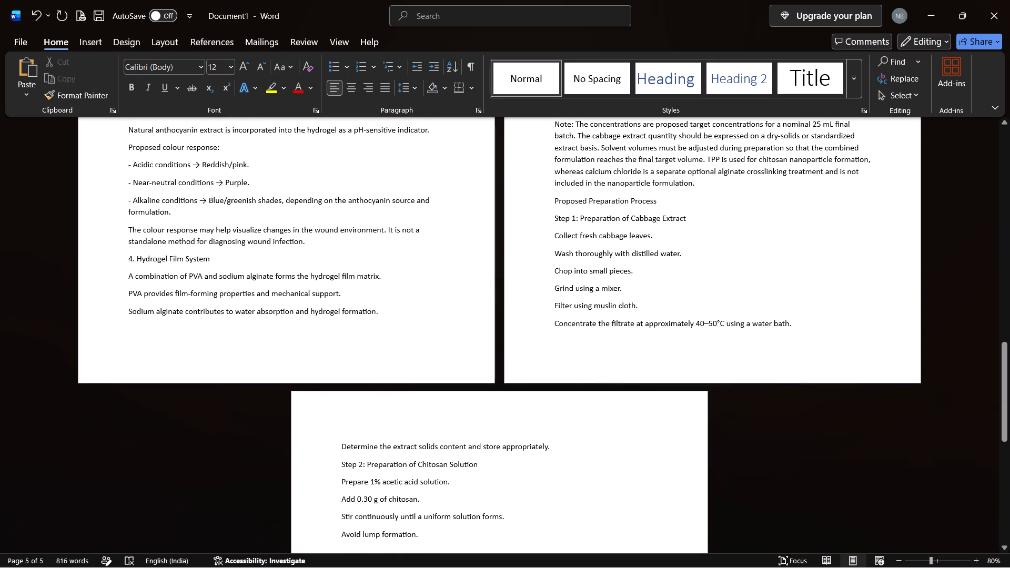
# Remove the blank line between the ingredient list's Distilled water row and the "Note:" paragraph.
pyautogui.scroll(1, 543, 217)
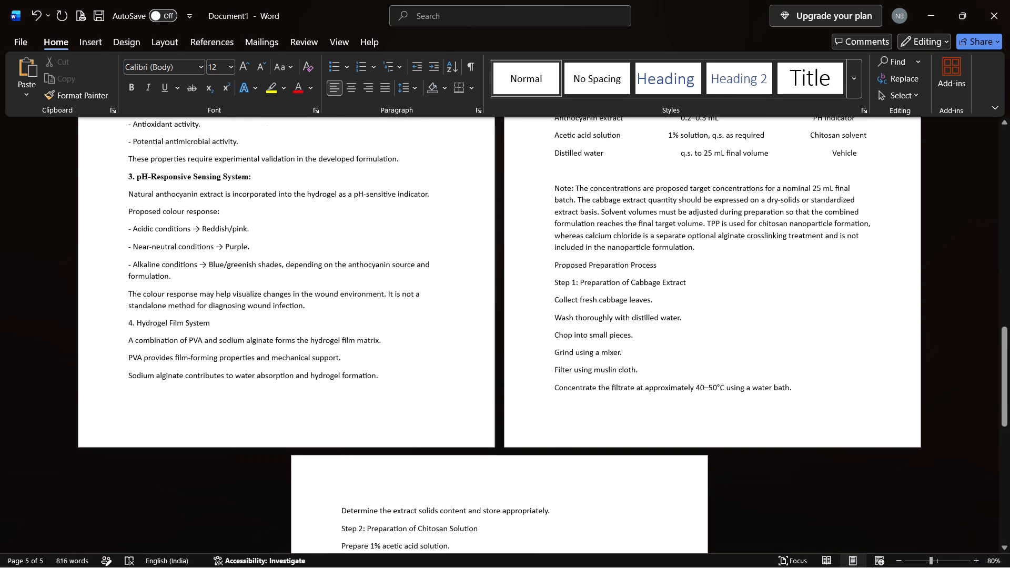
pyautogui.scroll(2, 543, 217)
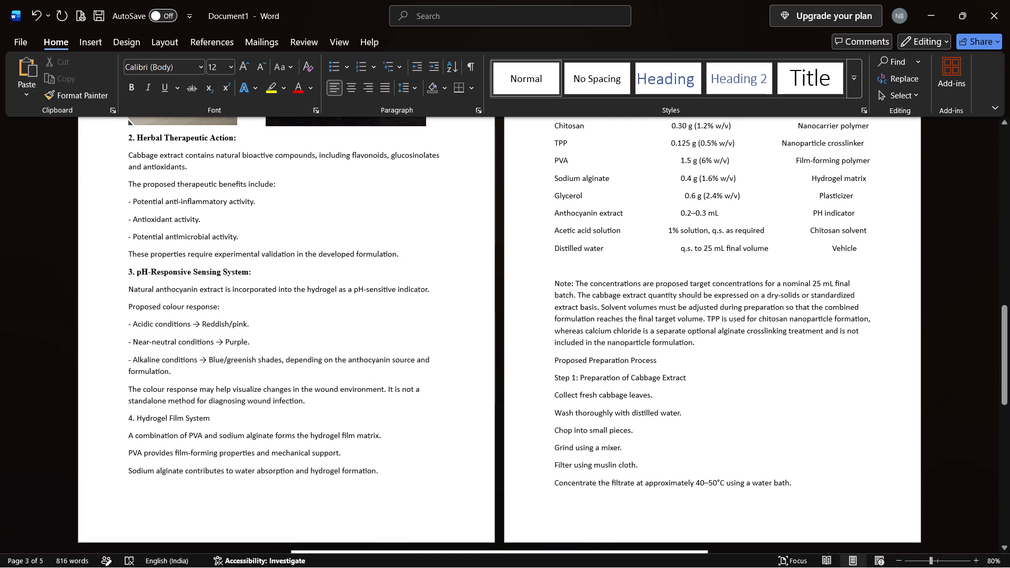
pyautogui.click(556, 285)
pyautogui.press('BackSpace')
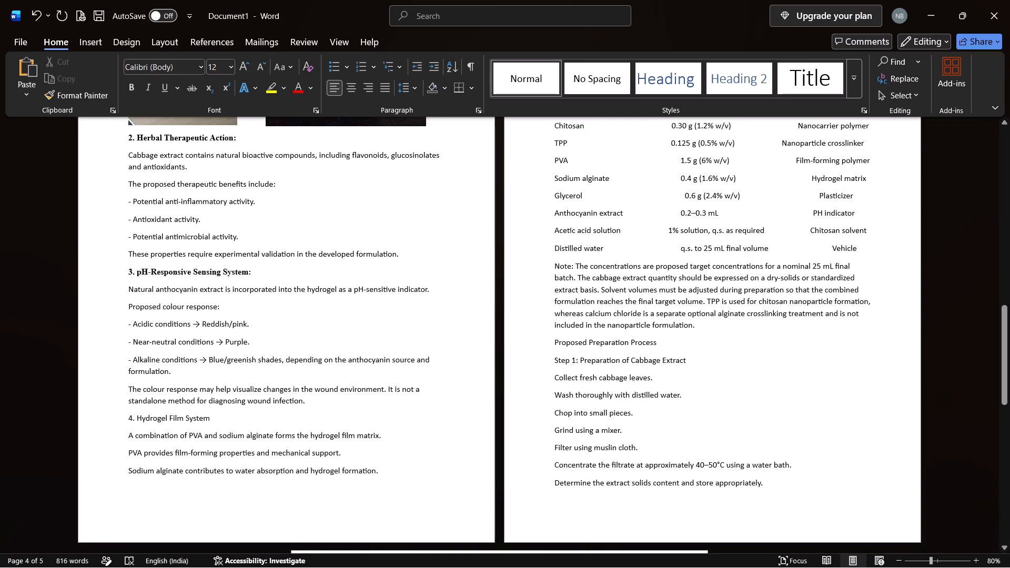
# Place the insertion point at the start of the "Proposed Preparation Process" line, below the Note paragraph.
pyautogui.click(557, 343)
pyautogui.click(557, 342)
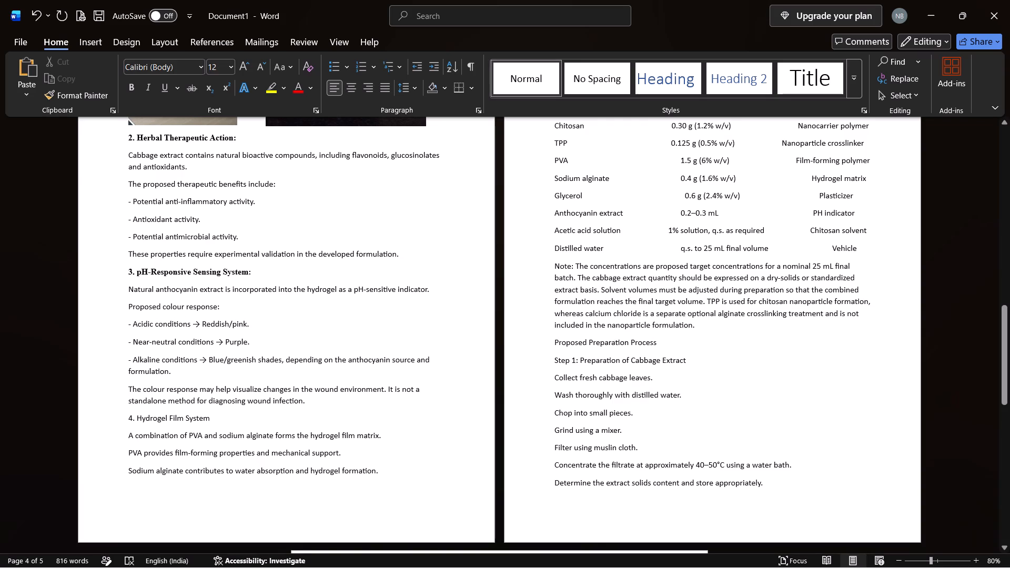
pyautogui.click(553, 340)
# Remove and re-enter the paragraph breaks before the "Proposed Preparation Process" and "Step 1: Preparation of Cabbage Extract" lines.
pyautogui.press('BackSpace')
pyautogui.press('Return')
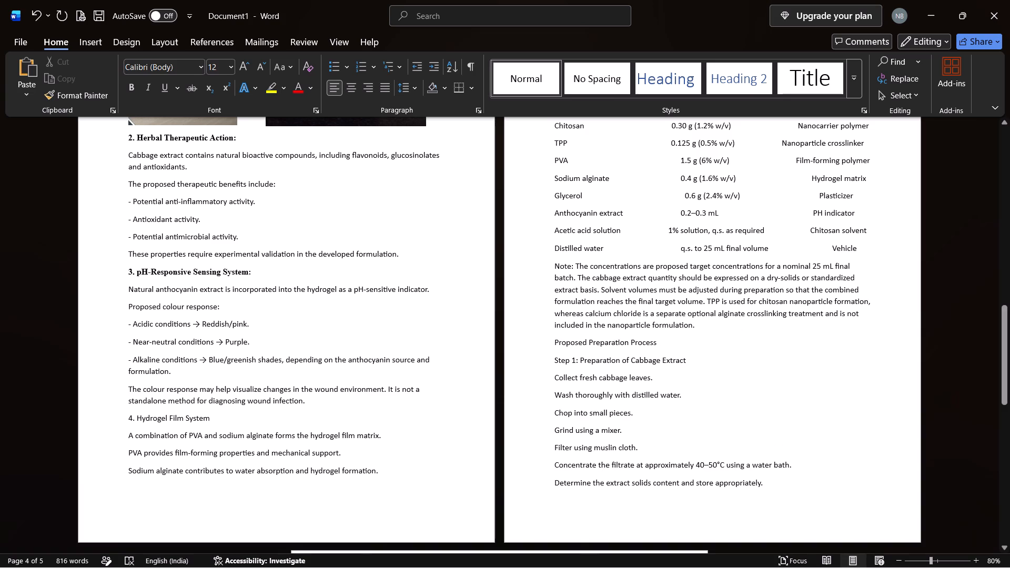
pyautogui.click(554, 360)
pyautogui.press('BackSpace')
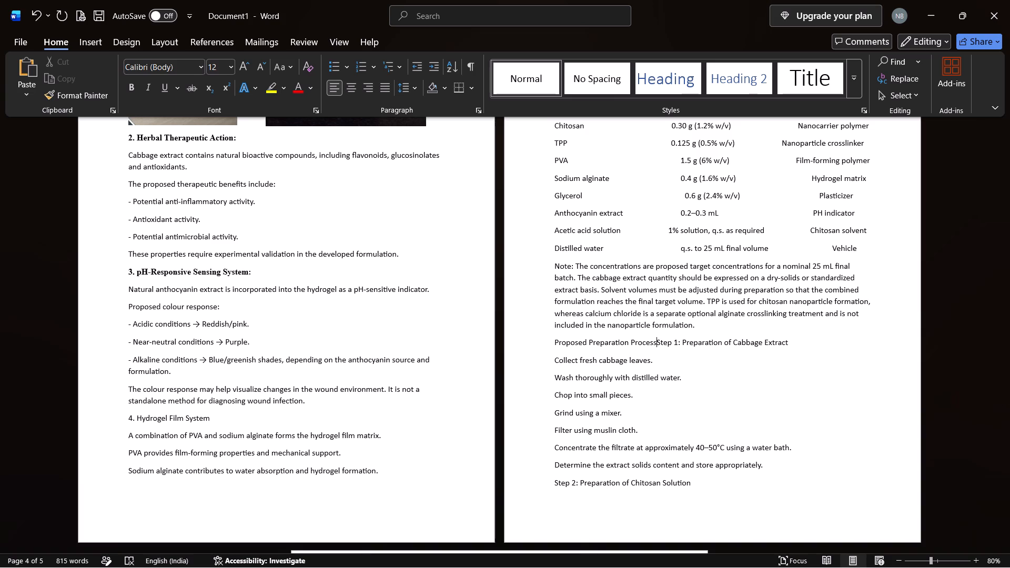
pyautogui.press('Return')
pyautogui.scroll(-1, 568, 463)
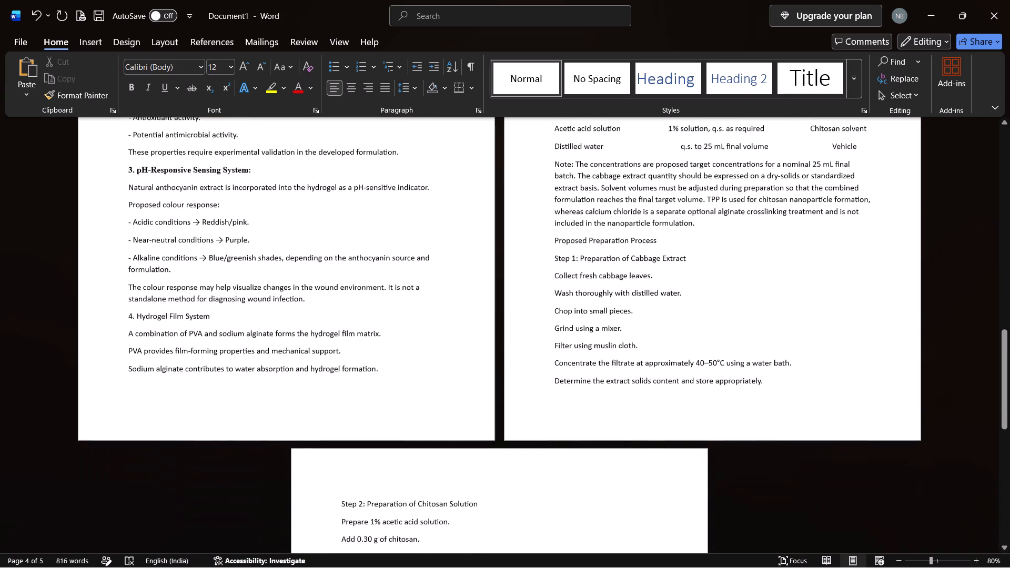
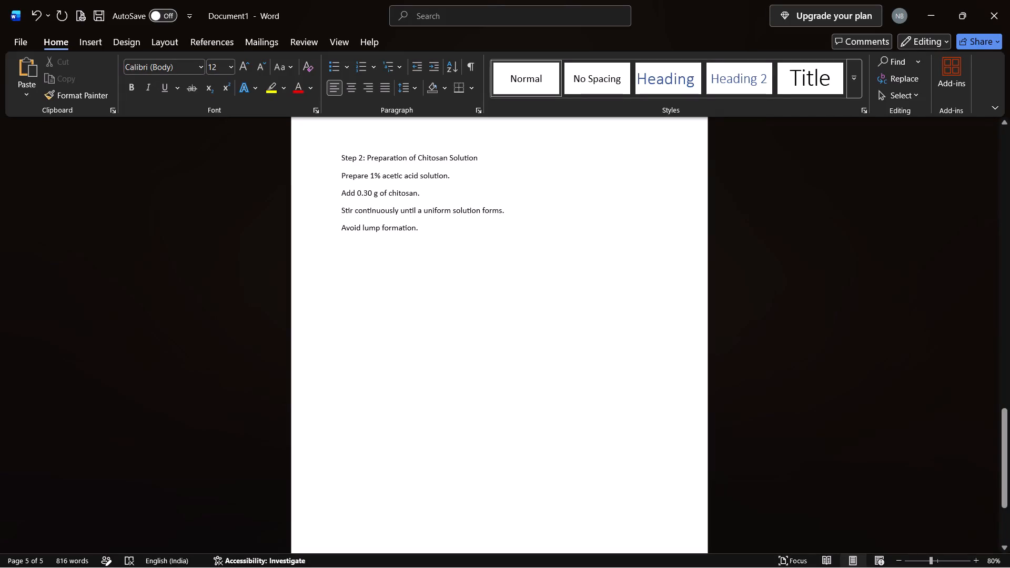
# Paste the copied text for preparation Steps 3 to 5 on a new line below "Avoid lump formation.".
pyautogui.click(419, 228)
pyautogui.press('Return')
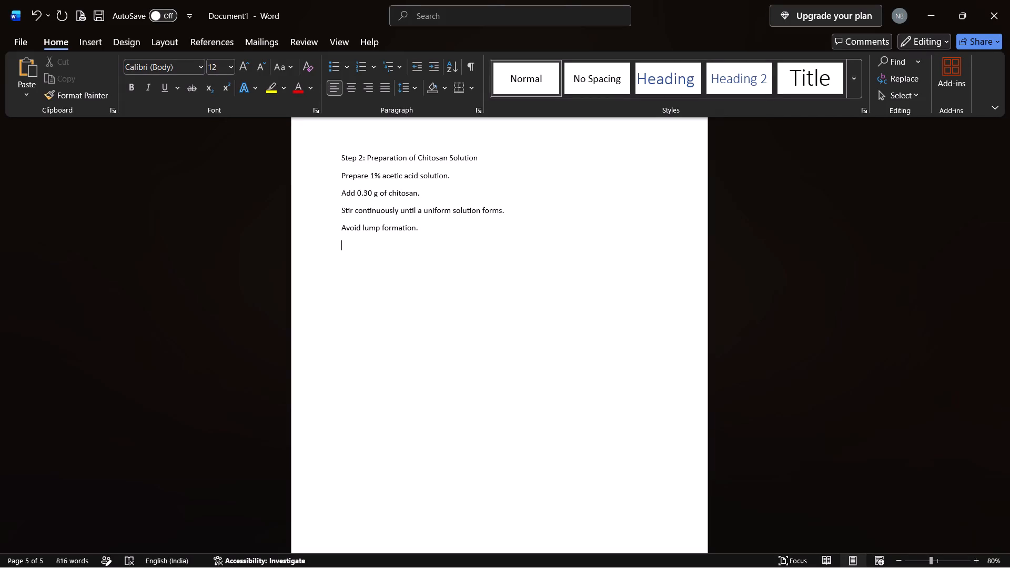
pyautogui.hotkey('ctrl', 'v')
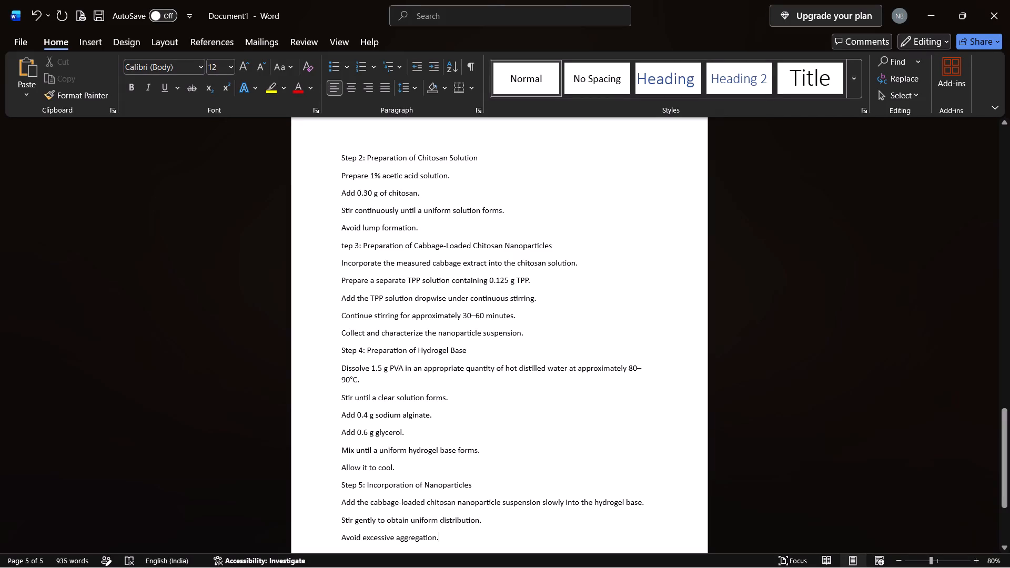
# Add the missing "S" at the start of the "Step 3: Preparation of Cabbage-Loaded Chitosan Nanoparticles" line.
pyautogui.click(340, 242)
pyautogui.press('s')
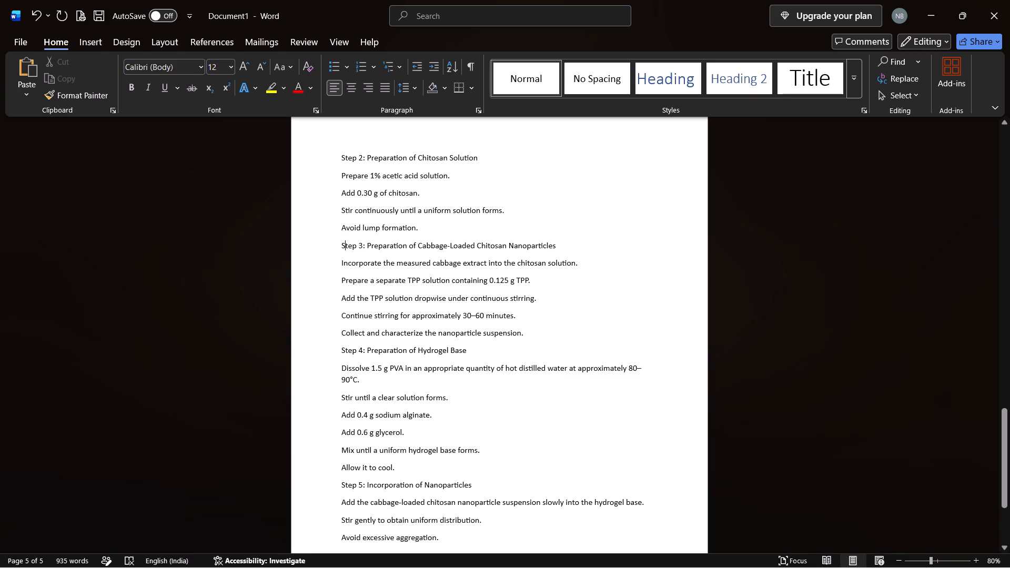
# Place the insertion point at the start of the "Incorporate the measured cabbage extract" line under the Step 3 heading.
pyautogui.click(344, 264)
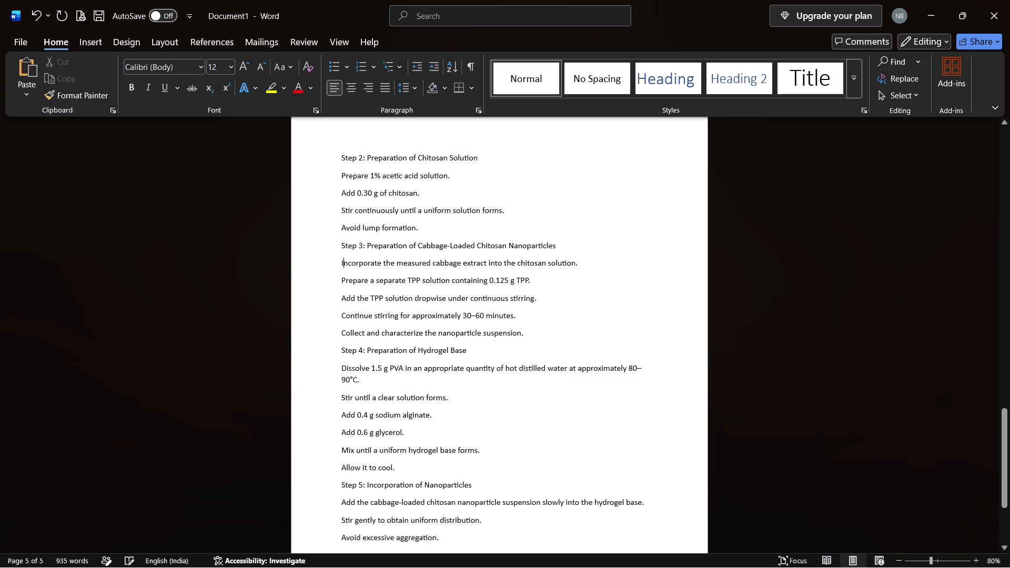
pyautogui.click(340, 261)
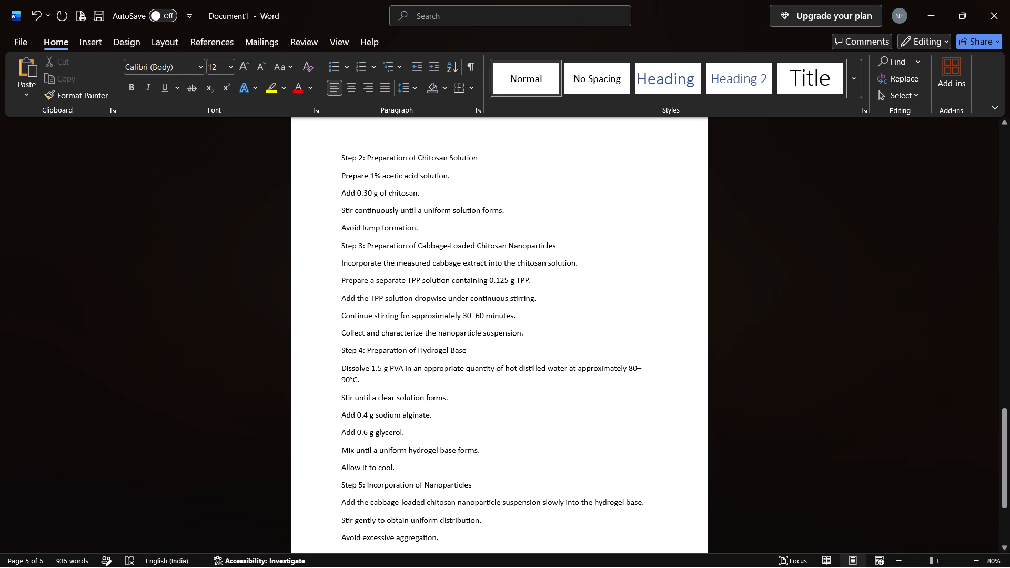
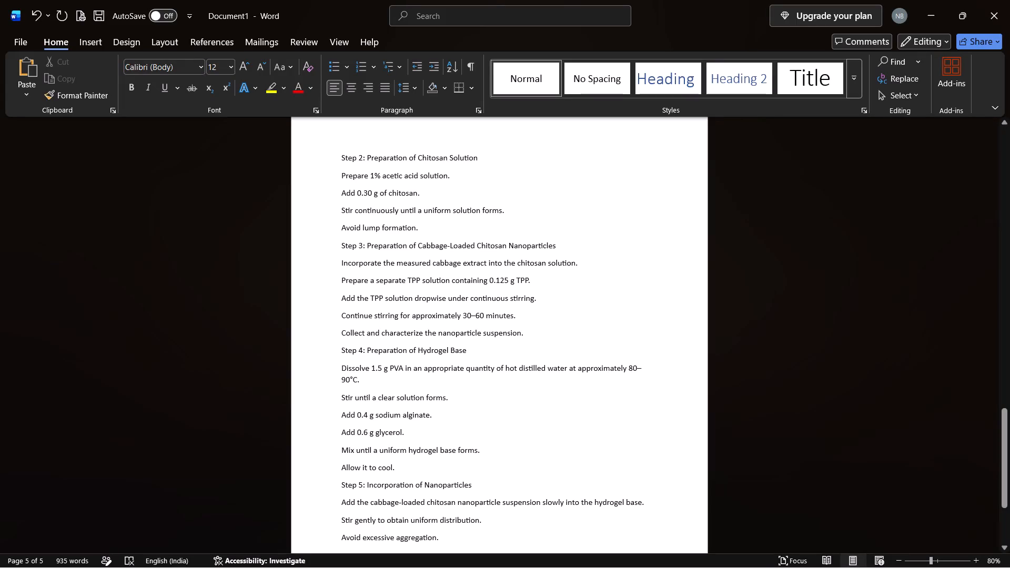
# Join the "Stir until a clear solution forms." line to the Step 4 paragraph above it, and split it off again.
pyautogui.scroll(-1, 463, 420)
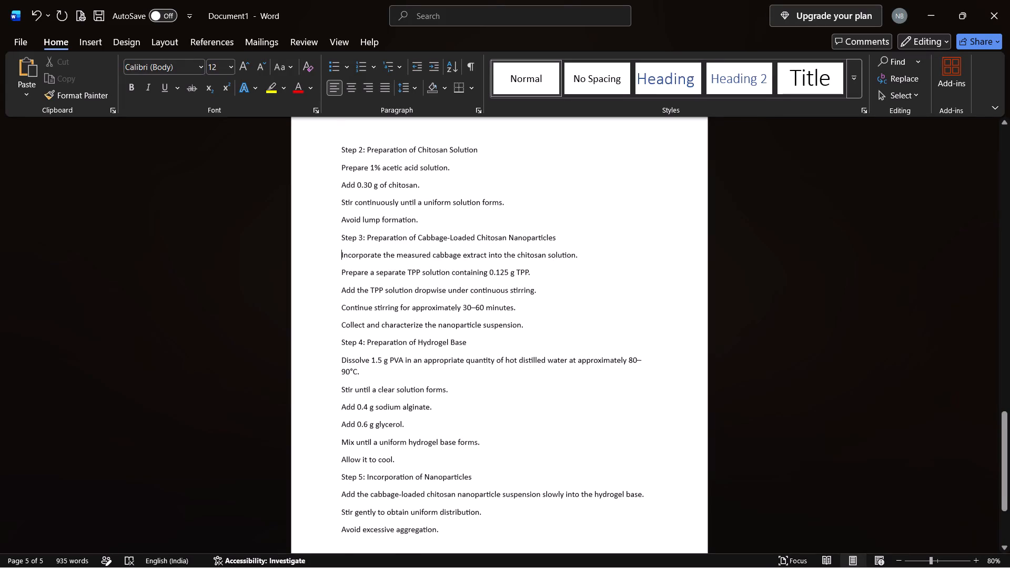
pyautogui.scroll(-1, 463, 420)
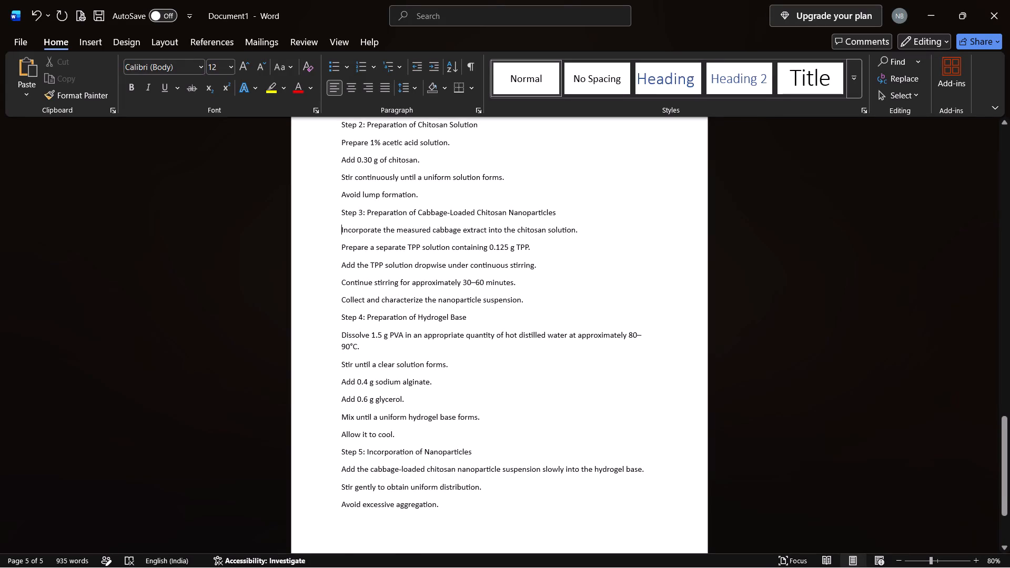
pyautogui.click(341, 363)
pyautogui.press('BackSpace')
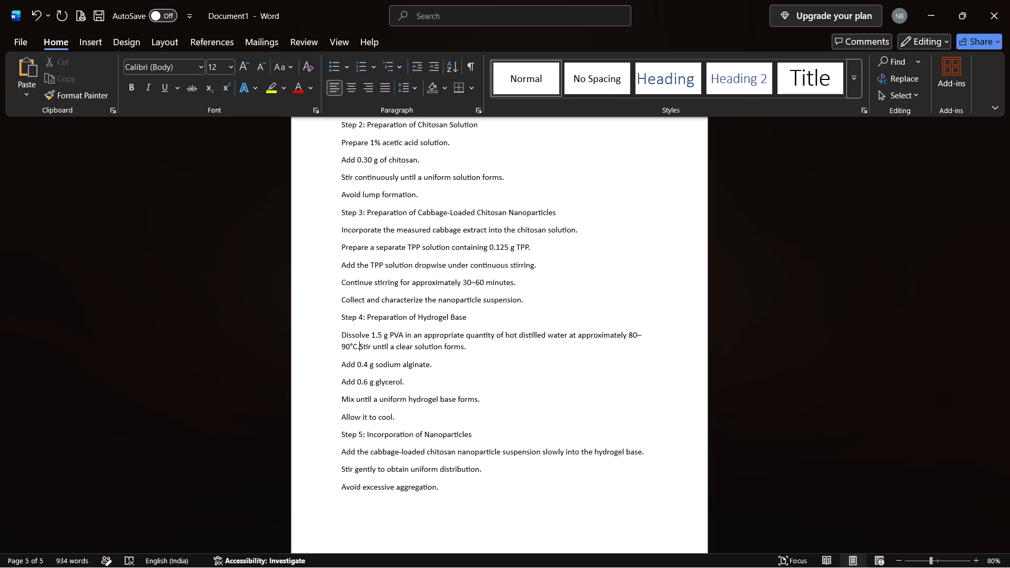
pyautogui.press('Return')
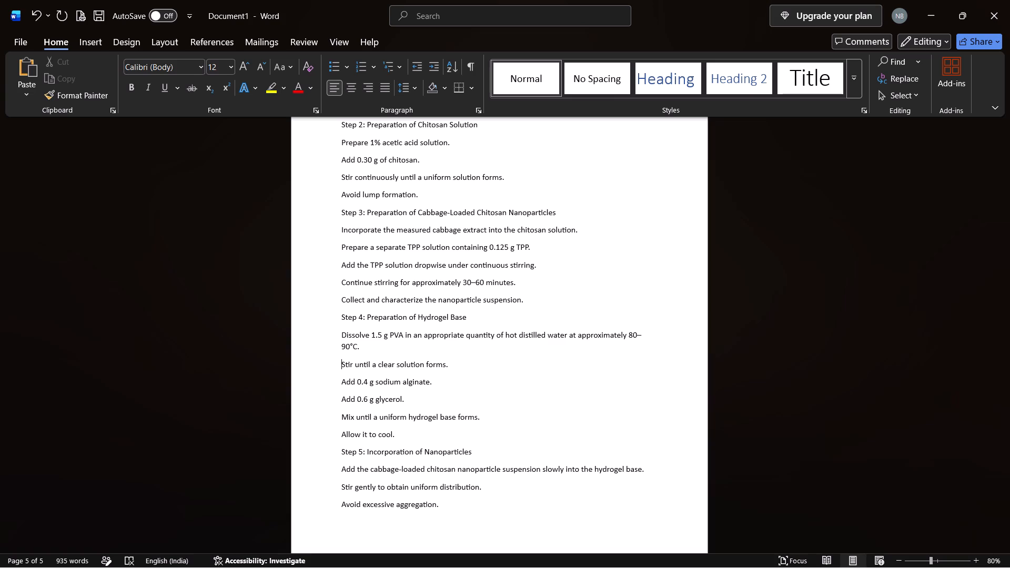
# Start a new paragraph after "Avoid excessive aggregation." at the end of Step 5.
pyautogui.scroll(-1, 446, 521)
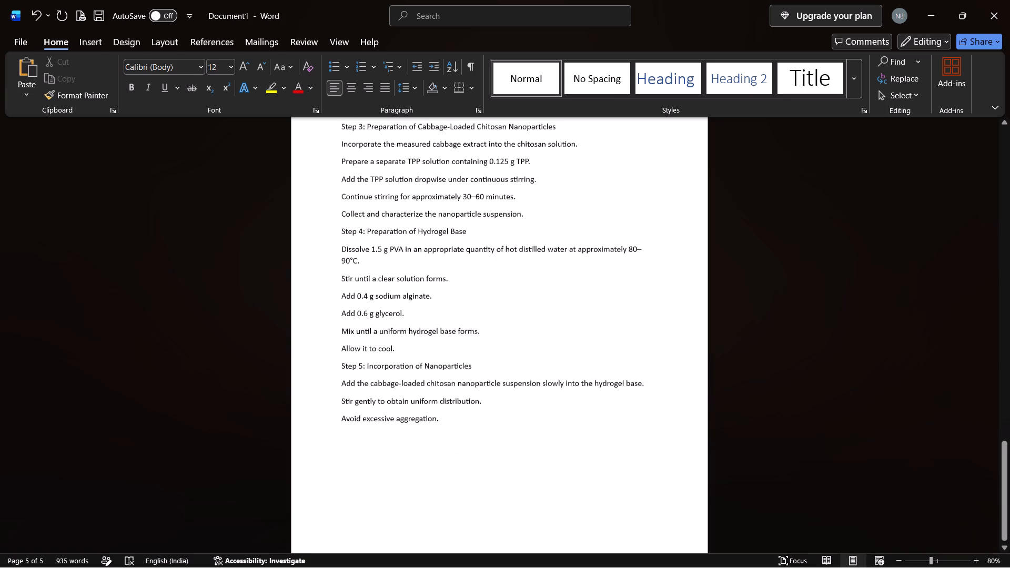
pyautogui.scroll(-2, 446, 521)
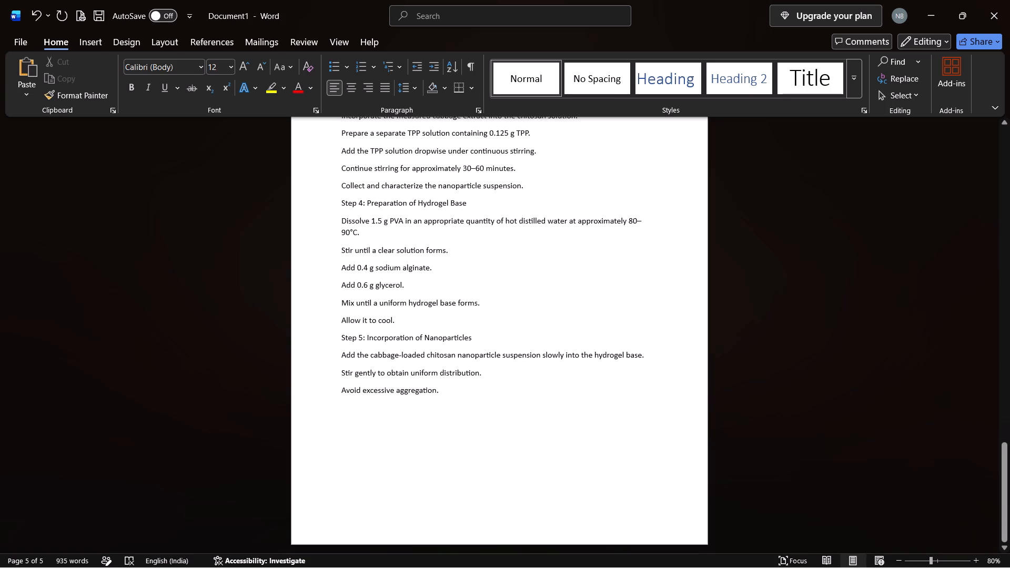
pyautogui.scroll(-1, 446, 521)
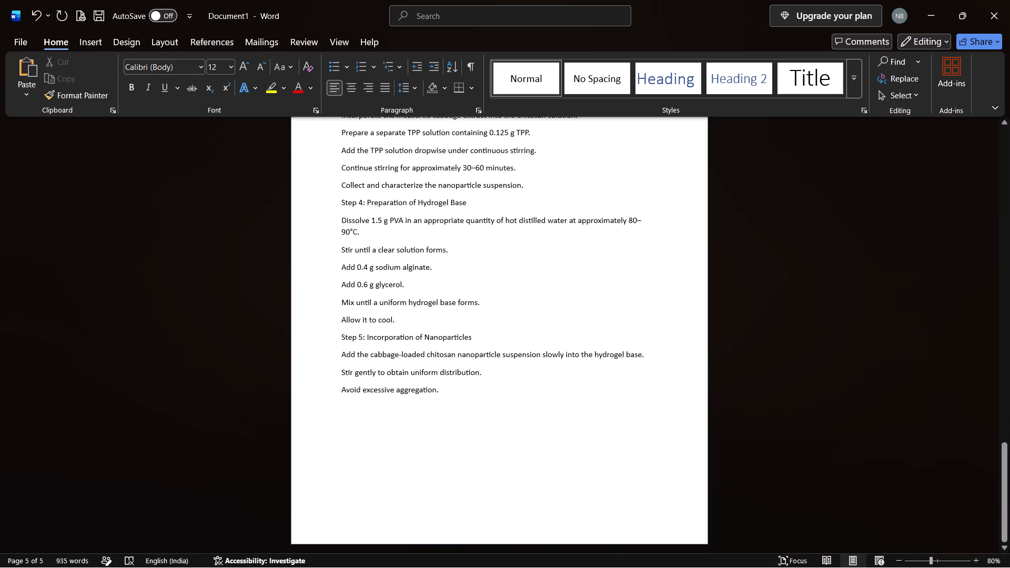
pyautogui.scroll(-1, 469, 476)
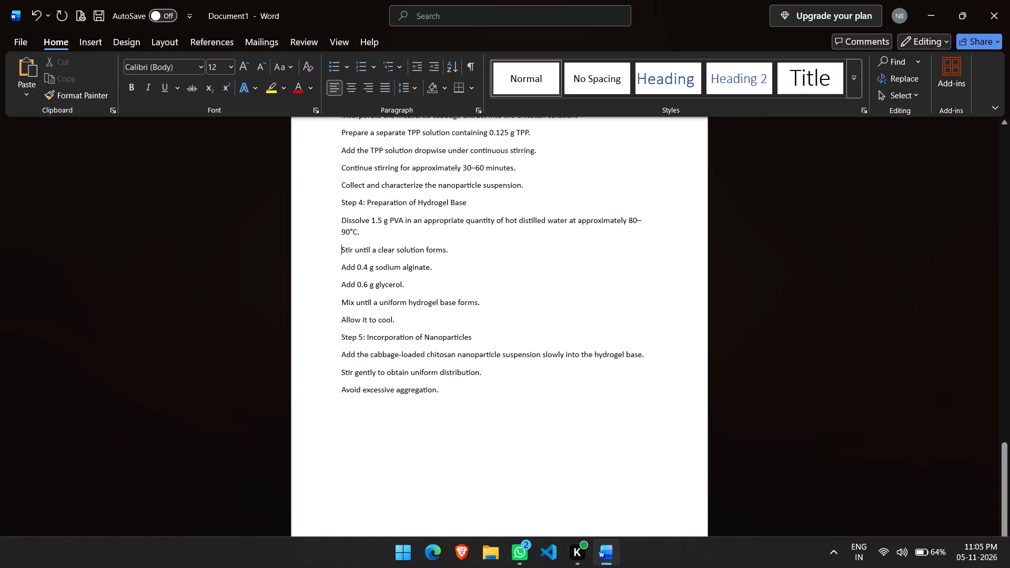
pyautogui.click(437, 387)
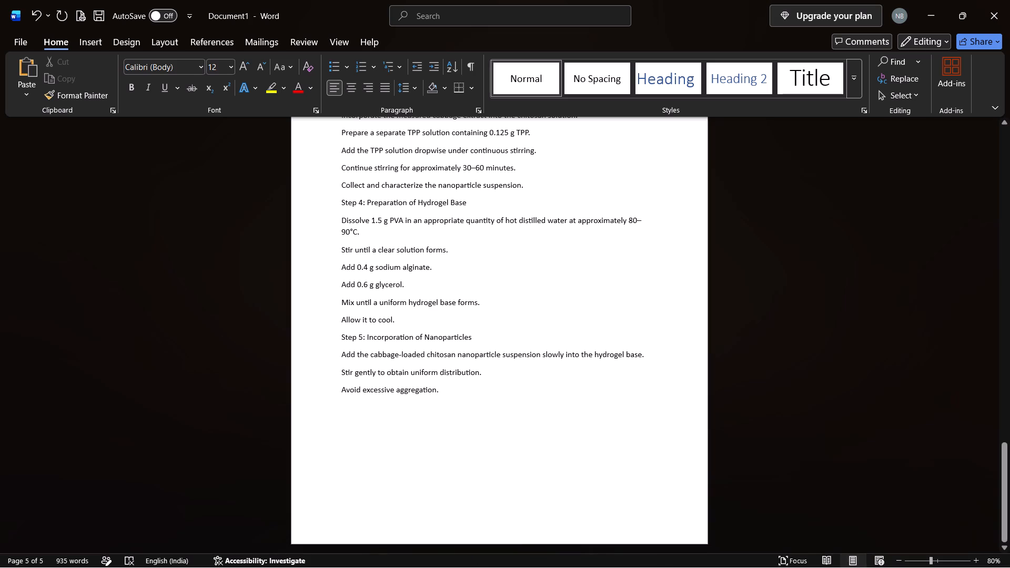
pyautogui.click(440, 387)
pyautogui.press('Return')
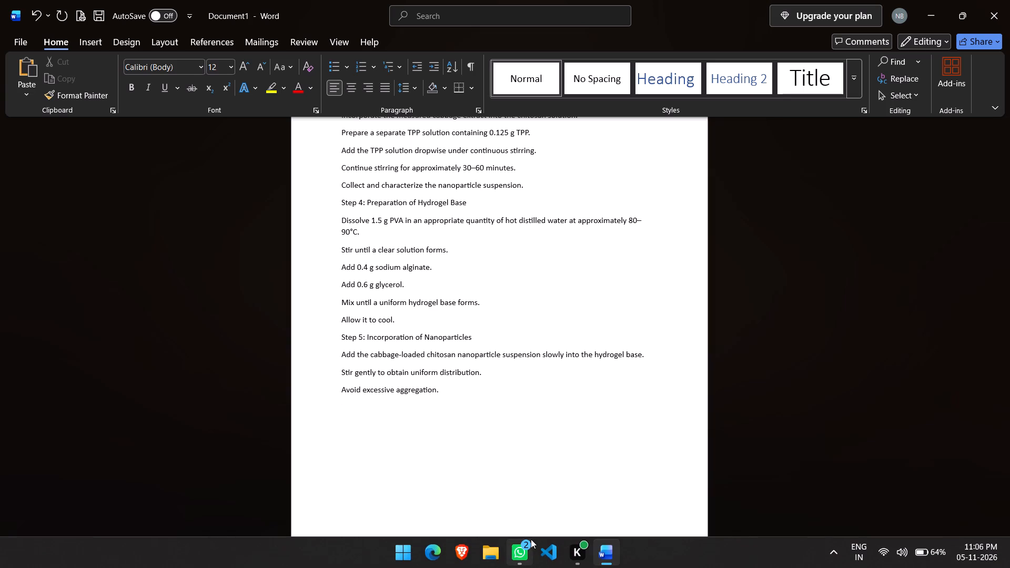
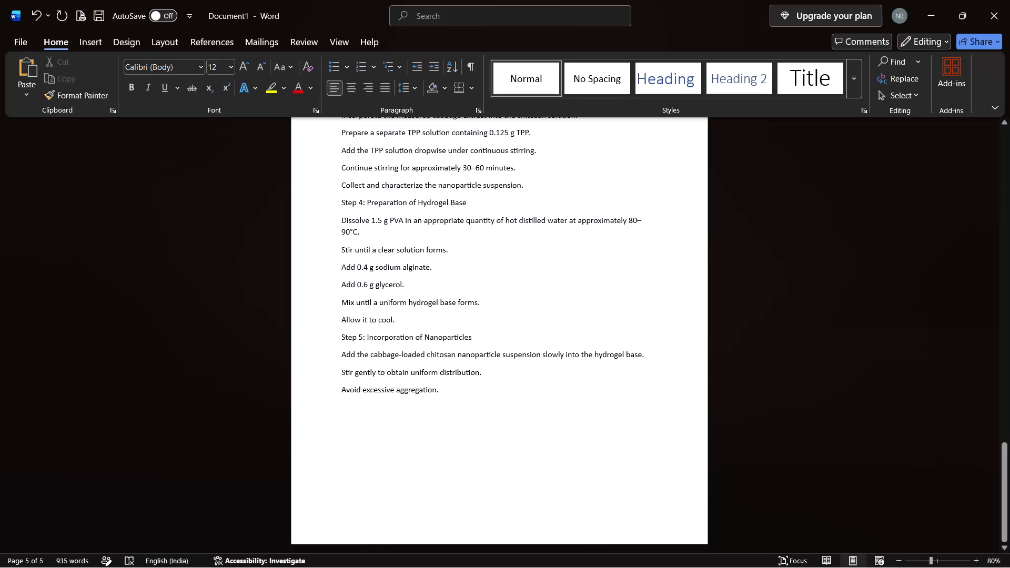
# Paste the copied Steps 6 to 9, from Addition of pH Indicator through Optional Crosslinking, below "Avoid excessive aggregation.".
pyautogui.press('v')
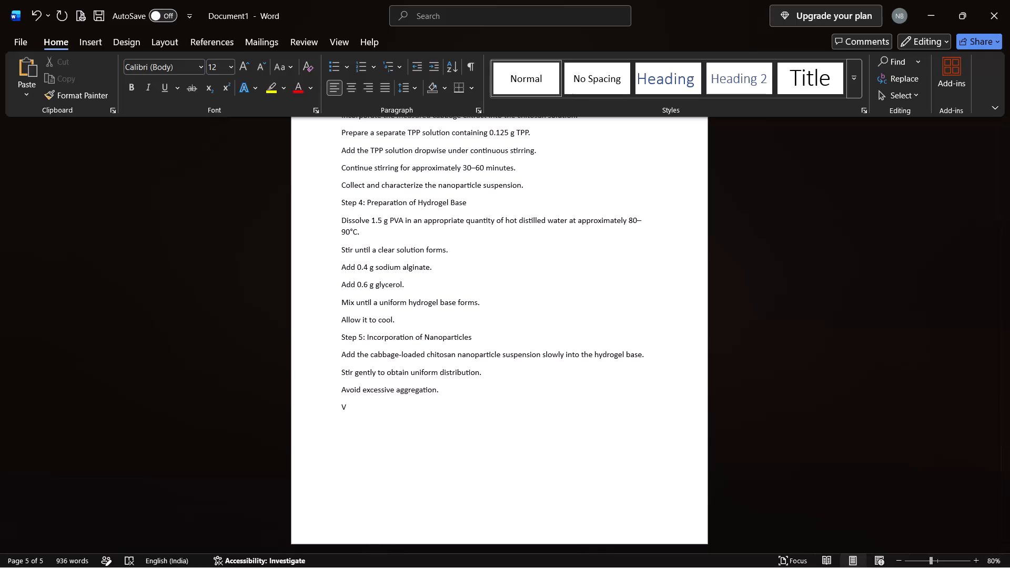
pyautogui.press('BackSpace')
pyautogui.hotkey('ctrl', 'v')
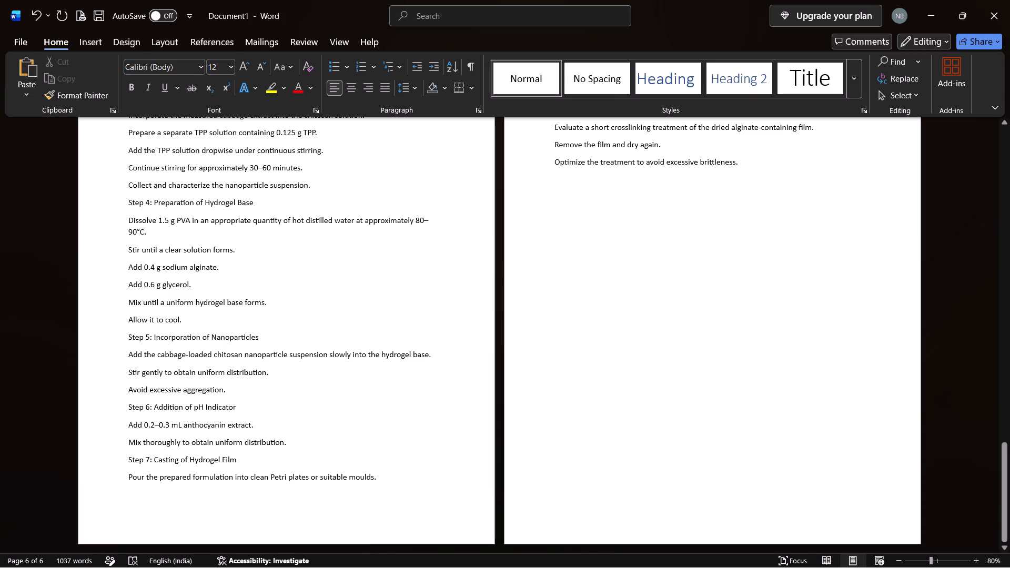
# Review the preparation procedure from Step 2 through Step 9 on the last two pages of the document.
pyautogui.scroll(2, 684, 337)
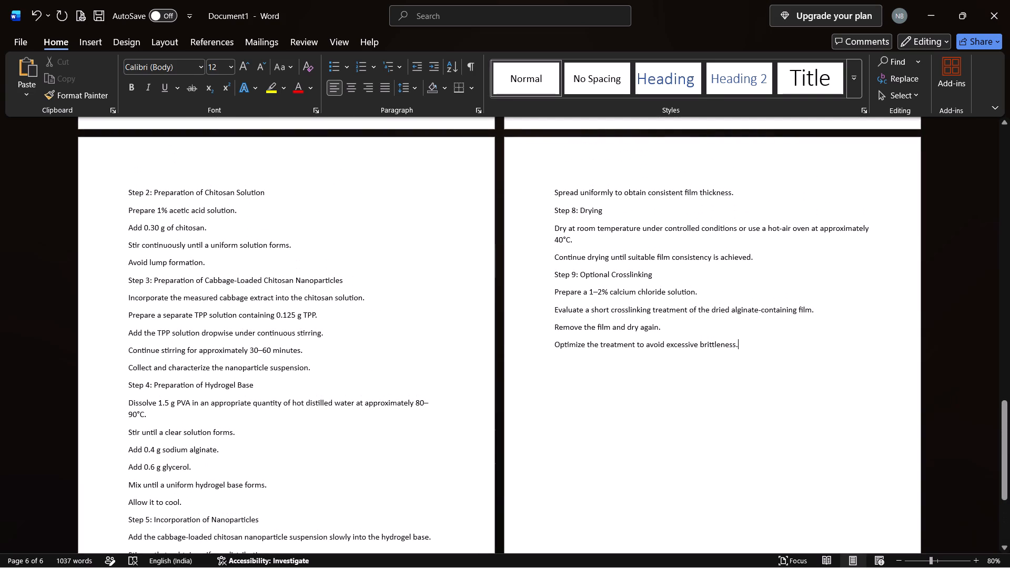
pyautogui.scroll(1, 684, 337)
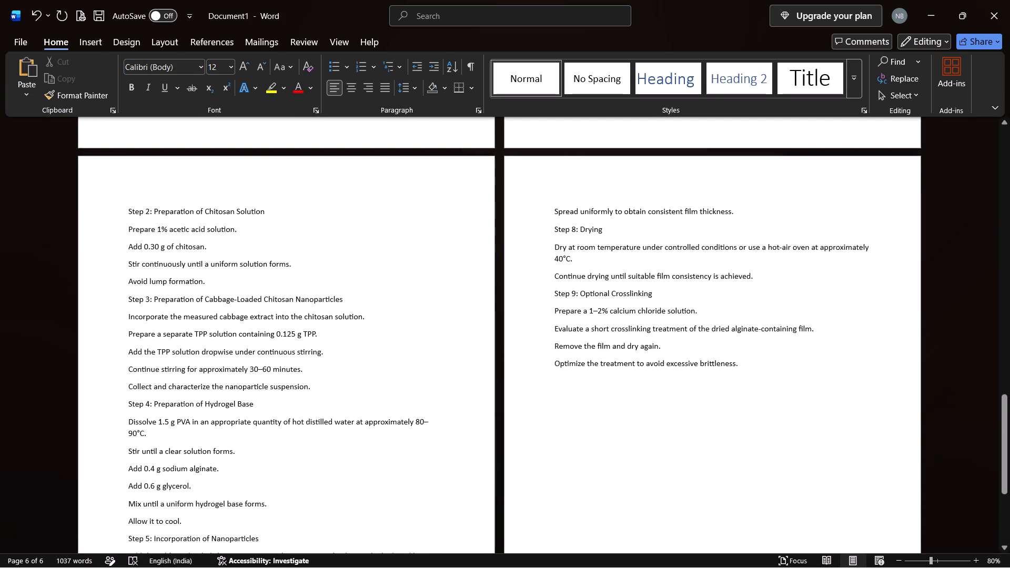
pyautogui.scroll(1, 684, 337)
pyautogui.scroll(-1, 684, 303)
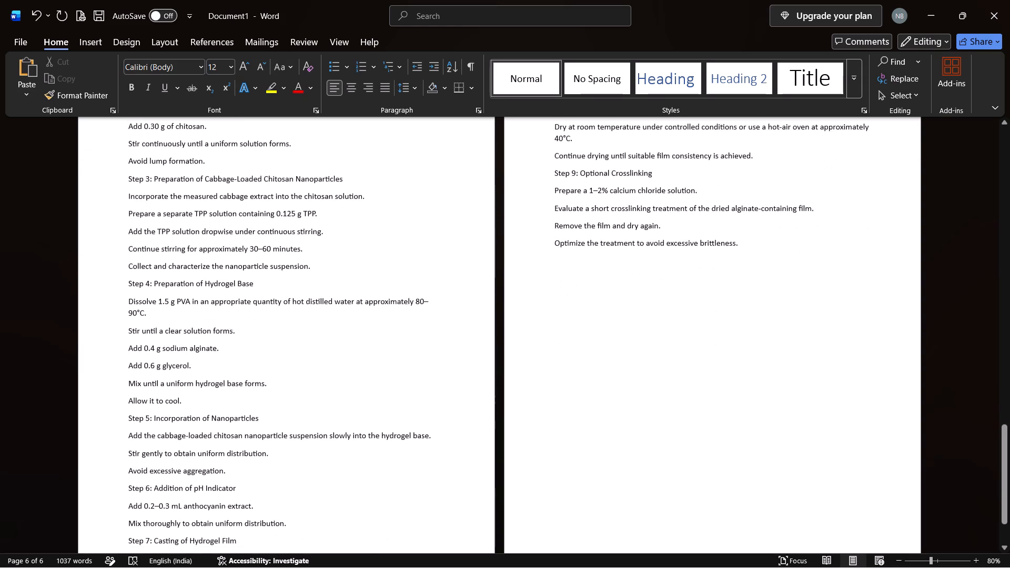
pyautogui.scroll(-1, 684, 303)
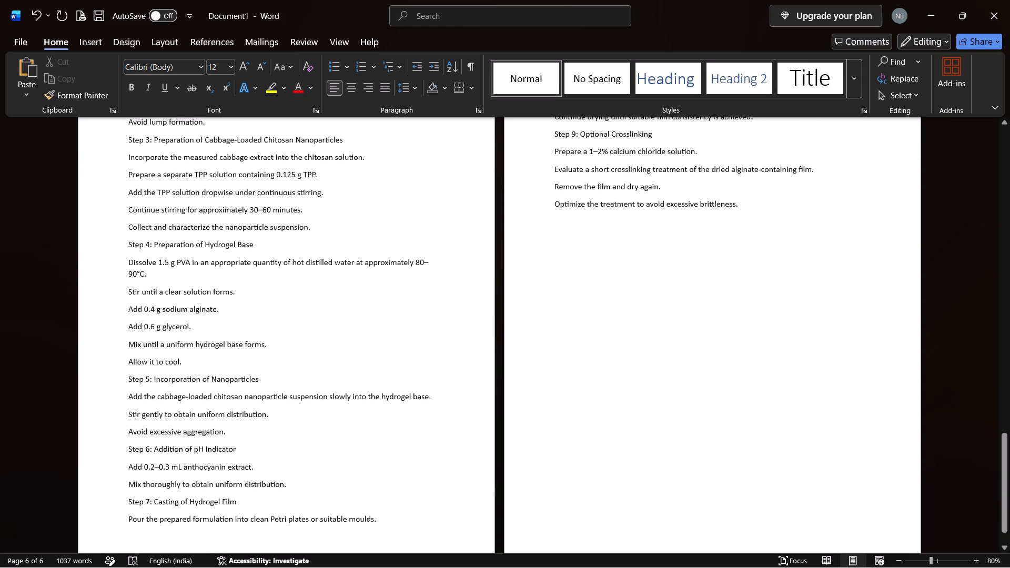
pyautogui.scroll(-2, 684, 303)
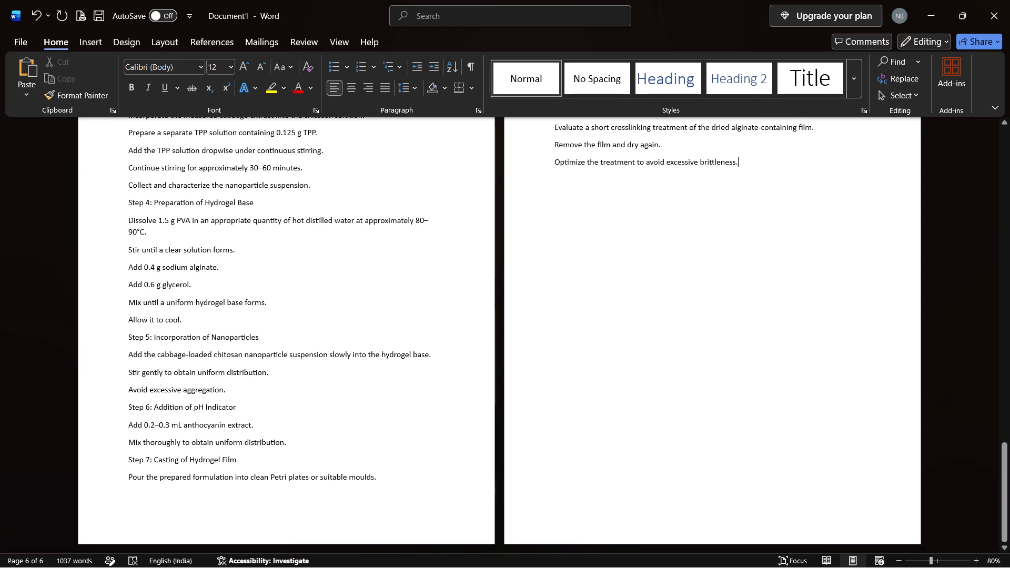
pyautogui.scroll(-3, 684, 303)
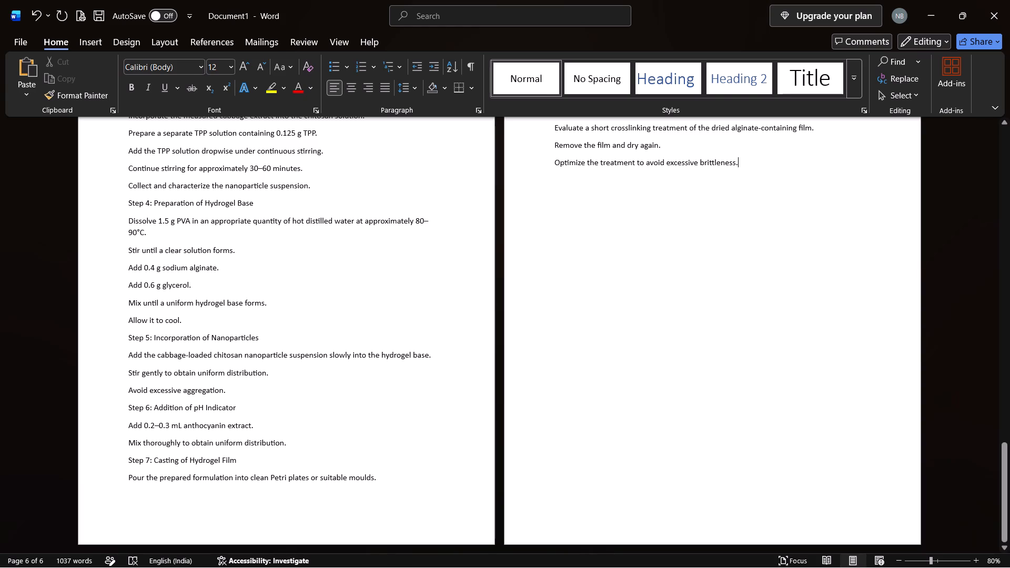
pyautogui.scroll(1, 647, 359)
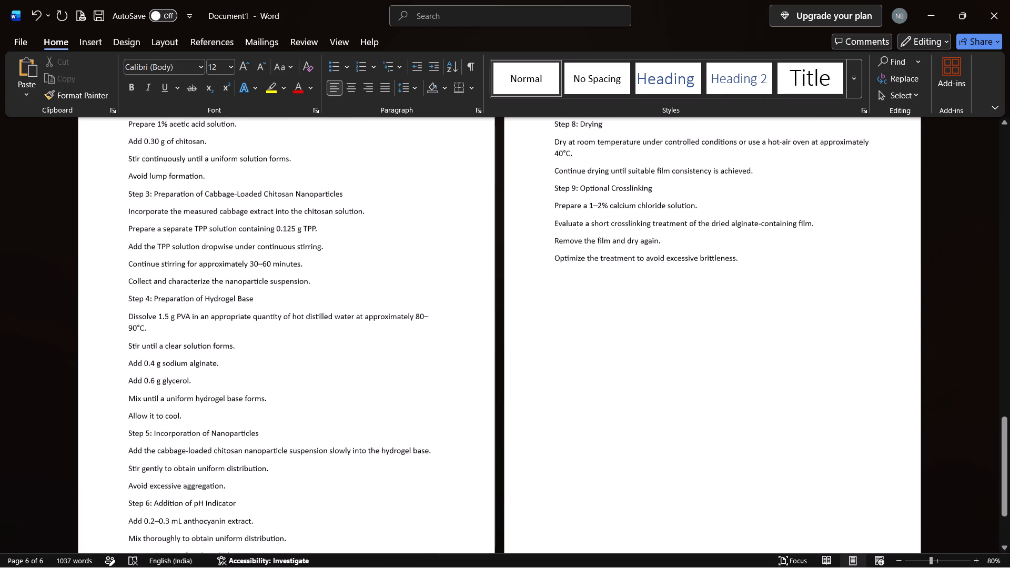
pyautogui.scroll(2, 647, 359)
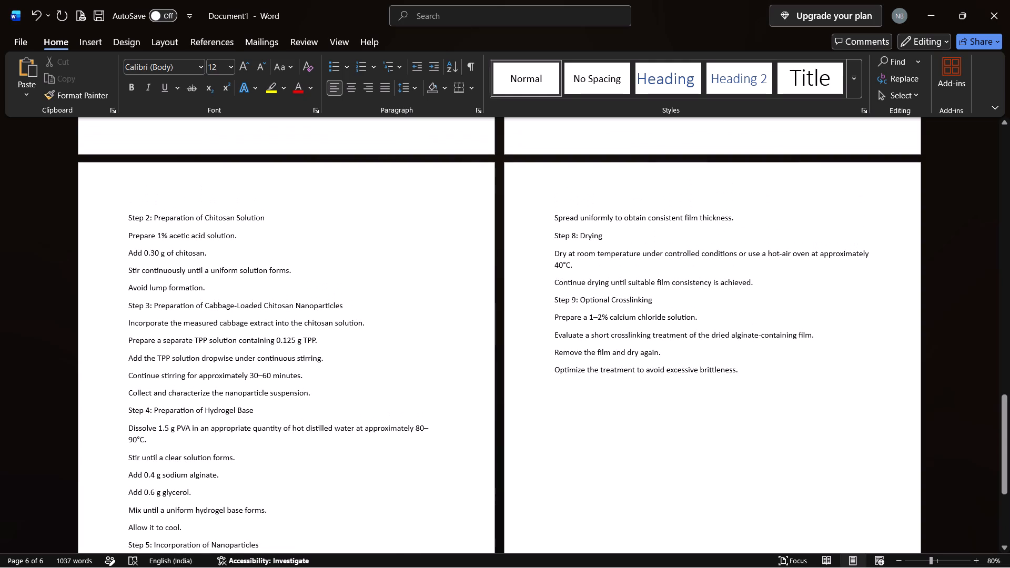
pyautogui.scroll(-1, 647, 359)
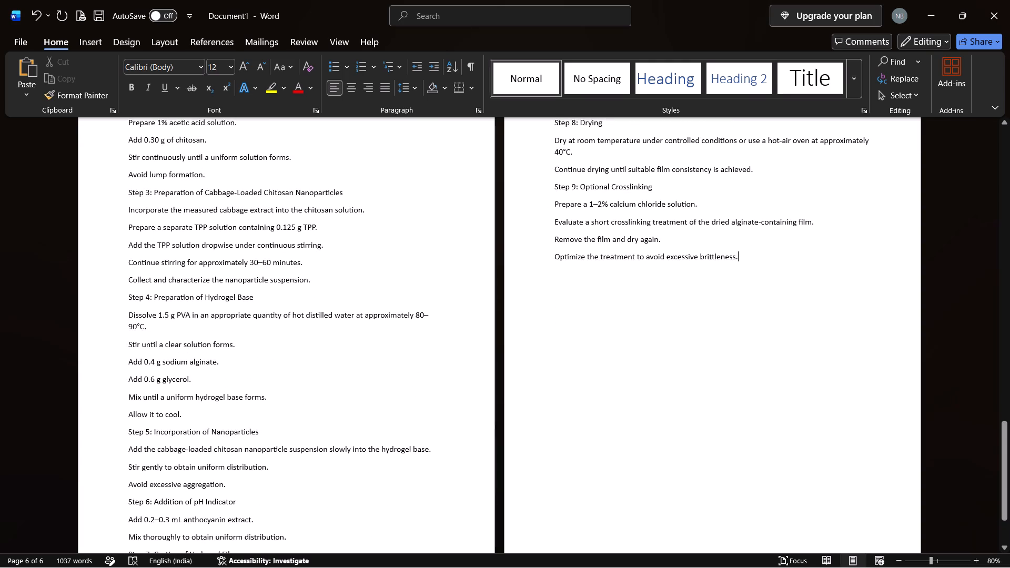
pyautogui.scroll(-2, 647, 359)
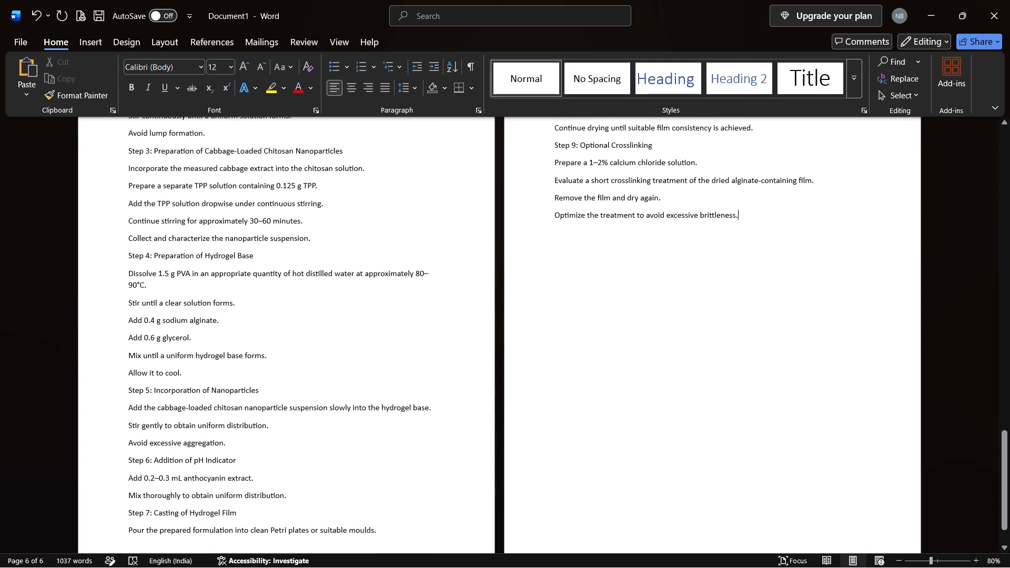
pyautogui.scroll(-1, 647, 359)
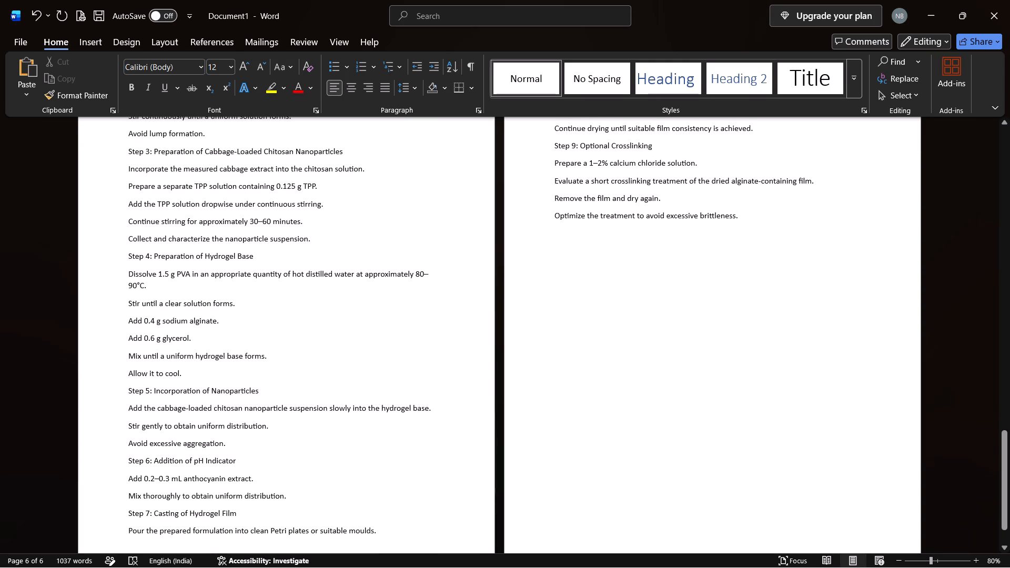
pyautogui.scroll(-1, 647, 359)
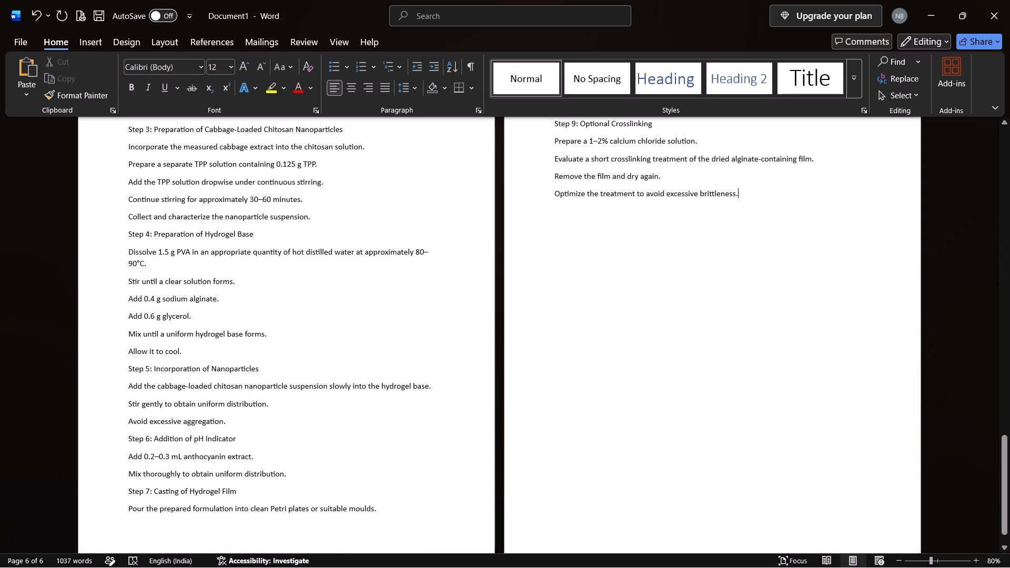
pyautogui.scroll(2, 686, 333)
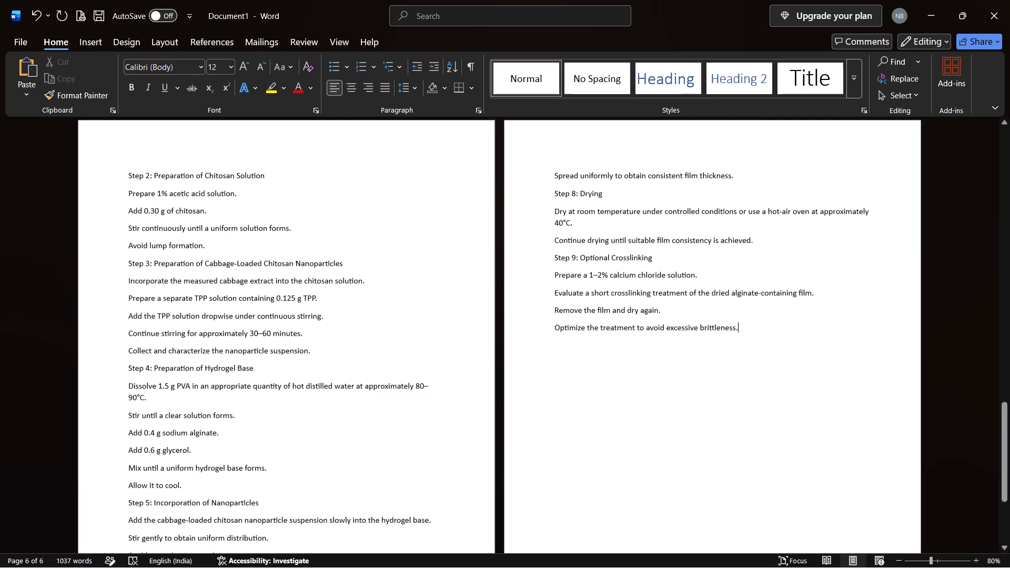
pyautogui.scroll(1, 686, 333)
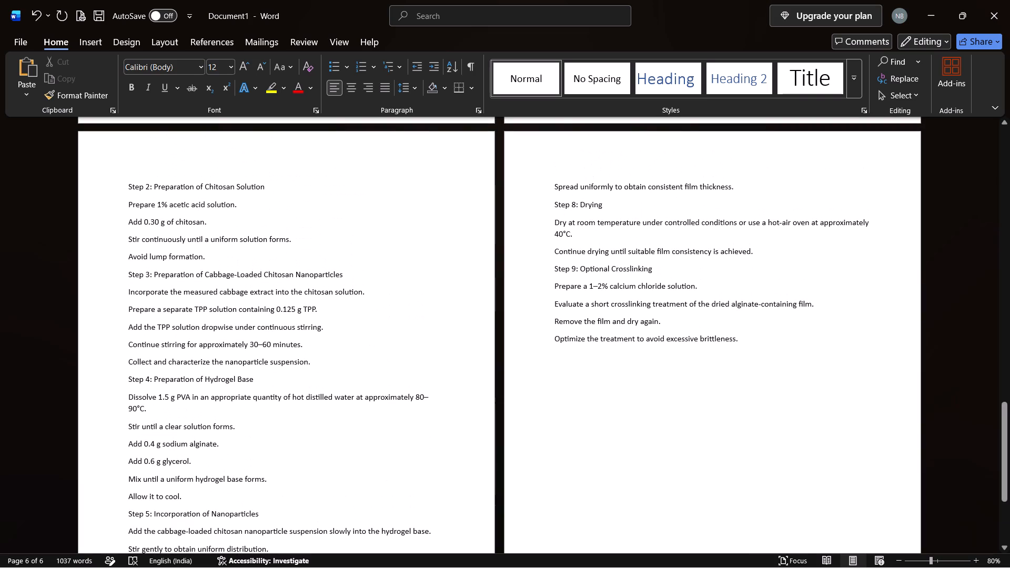
pyautogui.hscroll(-1, 686, 333)
# Start a new paragraph after "Optimize the treatment to avoid excessive brittleness." at the end of Step 9.
pyautogui.scroll(-1, 626, 471)
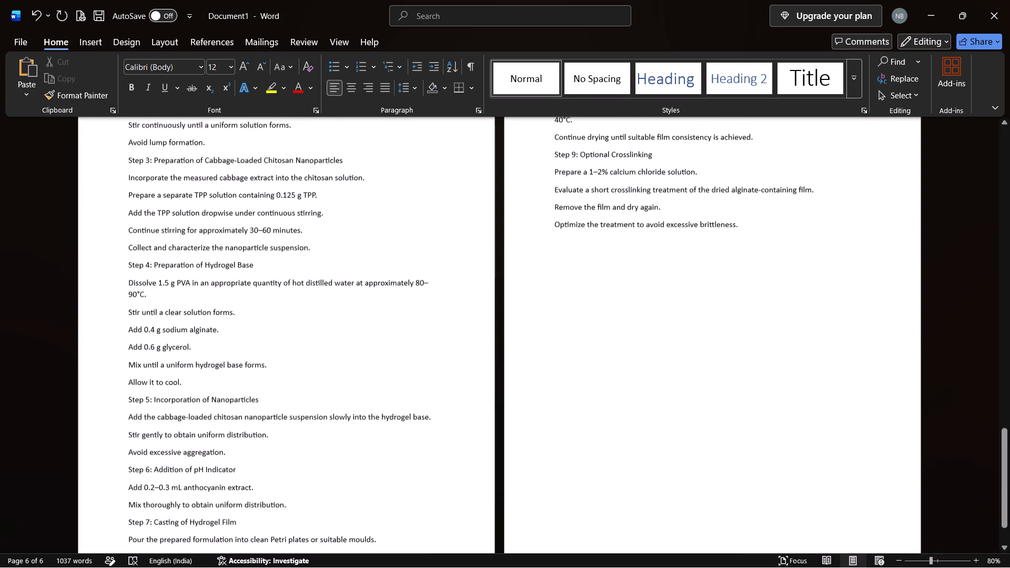
pyautogui.scroll(1, 626, 471)
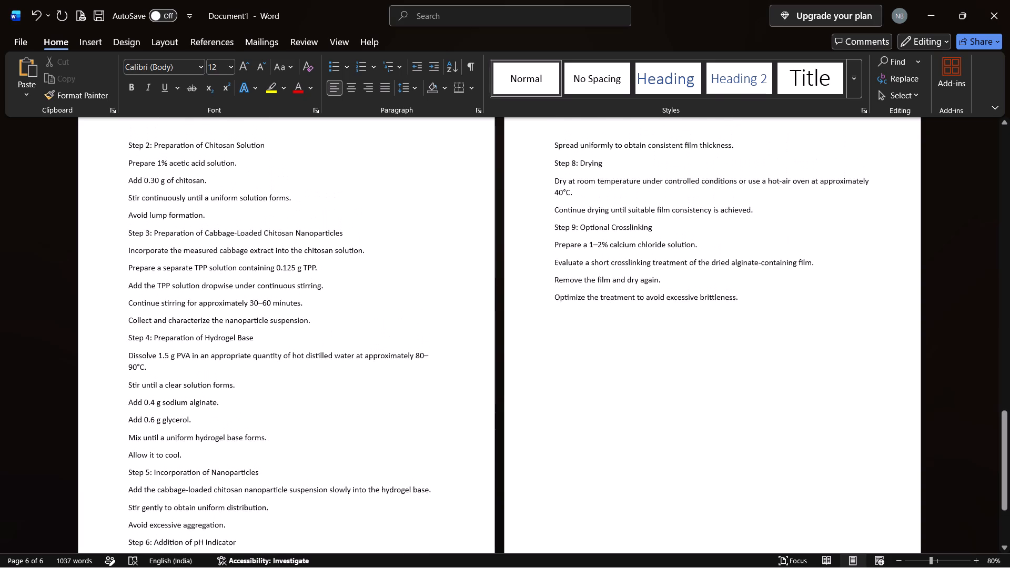
pyautogui.scroll(1, 626, 471)
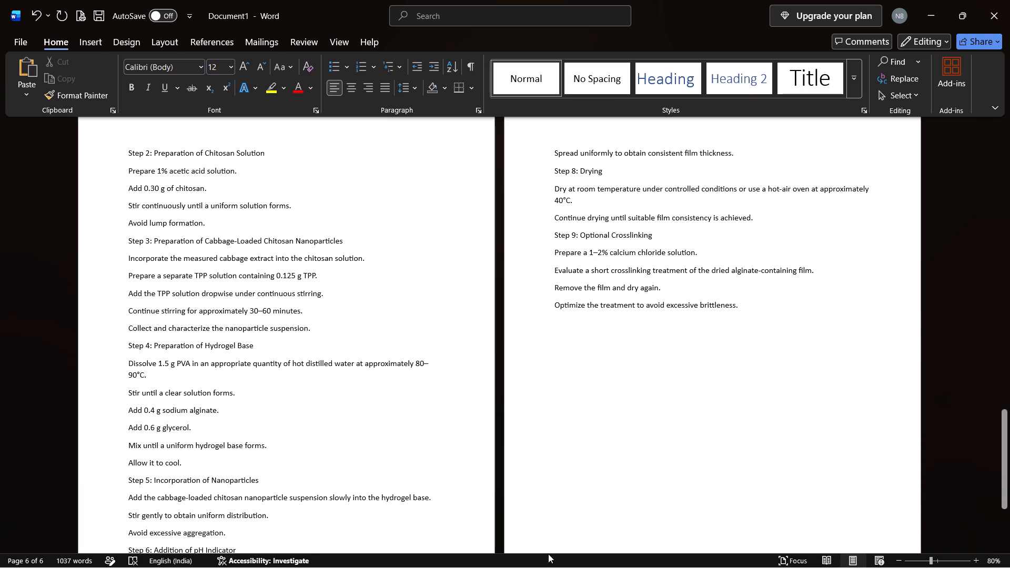
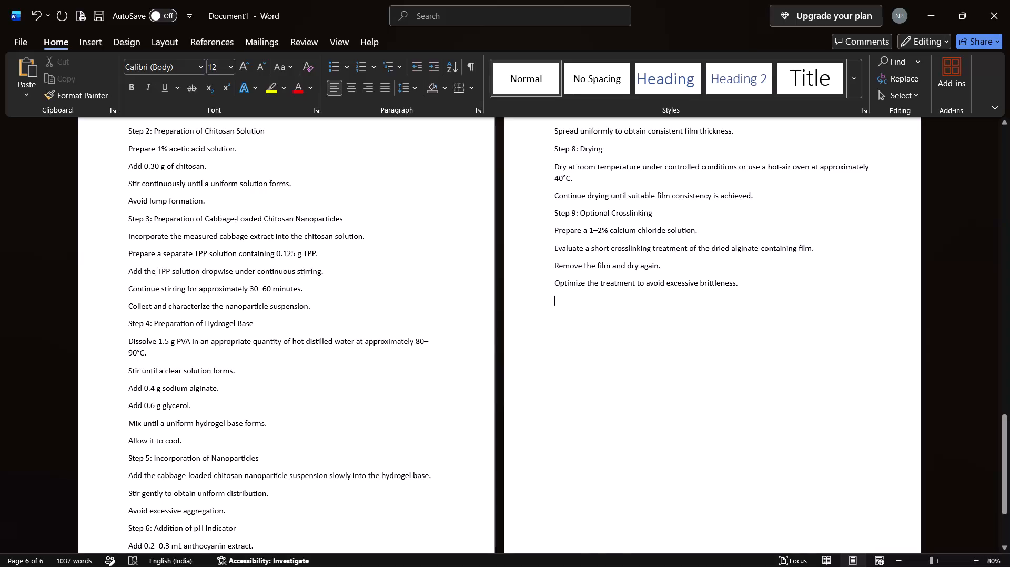
# Paste the copied text from Step 10: Cutting and Packaging through Future Development below "Optimize the treatment to avoid excessive brittleness.".
pyautogui.hotkey('ctrl', 'v')
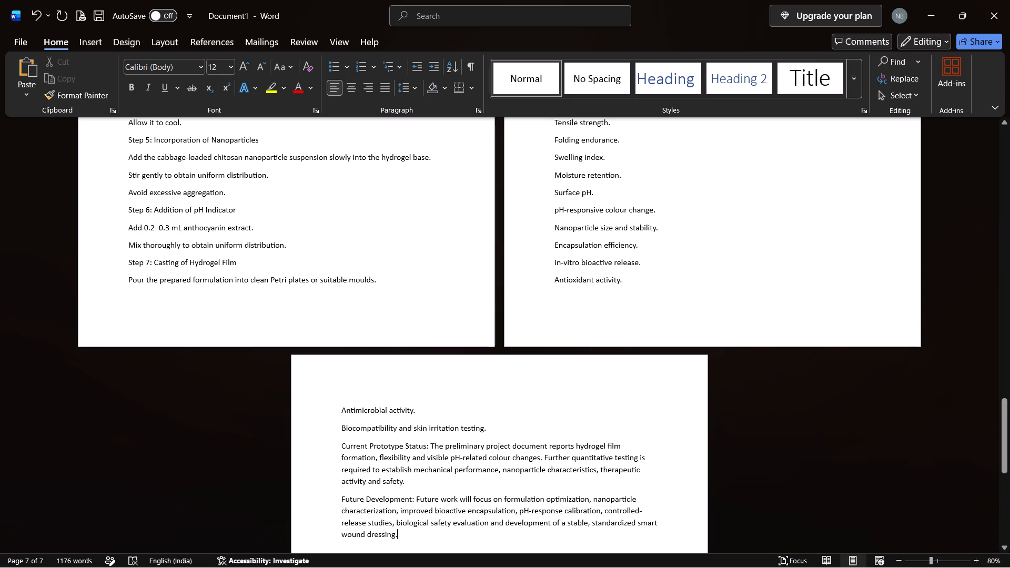
pyautogui.scroll(1, 657, 273)
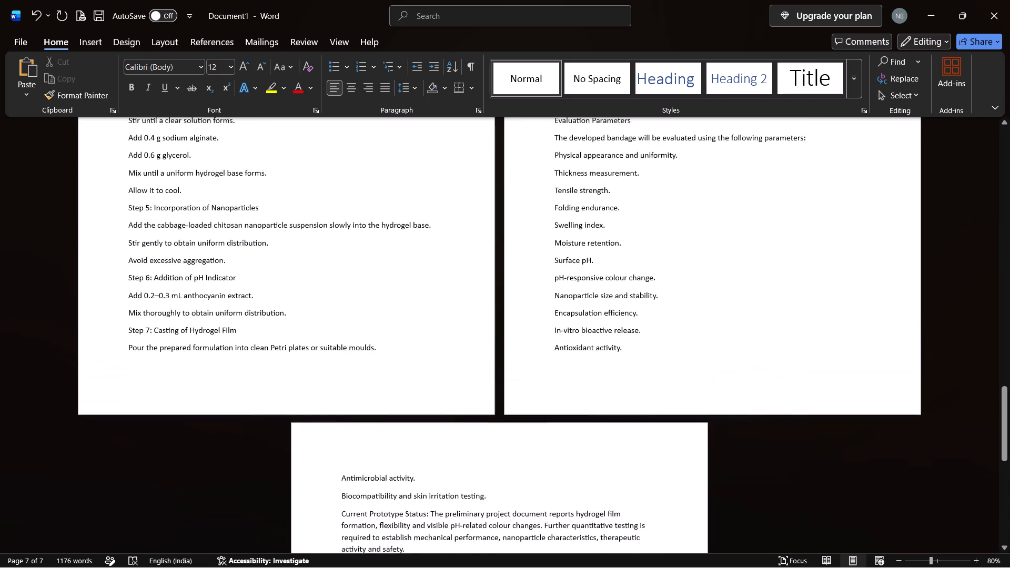
pyautogui.scroll(1, 657, 273)
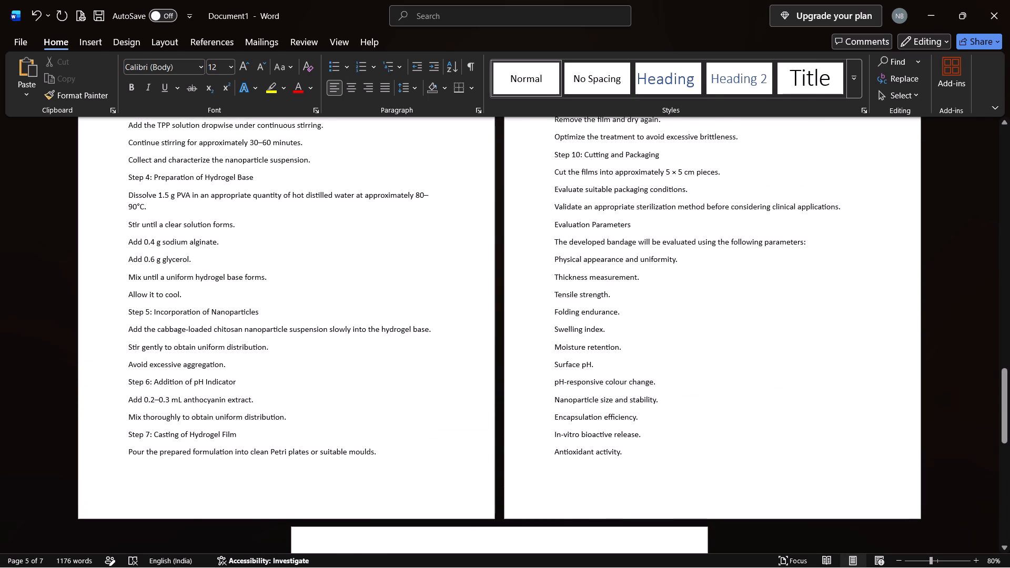
# Start a new paragraph after the Future Development paragraph, which ends with "standardized smart wound dressing.", on the last page.
pyautogui.scroll(1, 657, 273)
pyautogui.keyDown('ctrl'); pyautogui.scroll(-1, 657, 273); pyautogui.keyUp('ctrl')
pyautogui.keyDown('ctrl'); pyautogui.scroll(1, 657, 273); pyautogui.keyUp('ctrl')
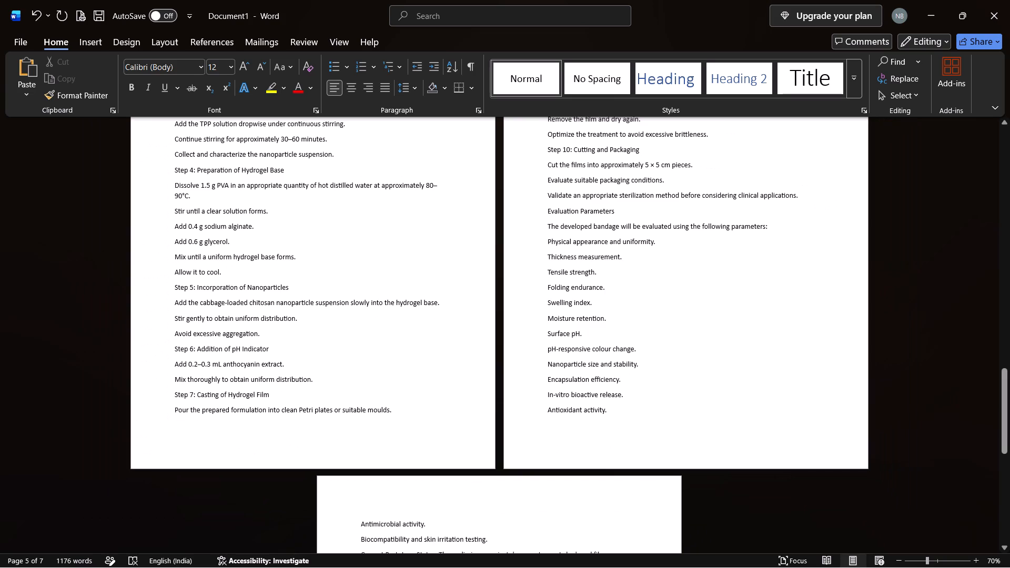
pyautogui.scroll(2, 622, 259)
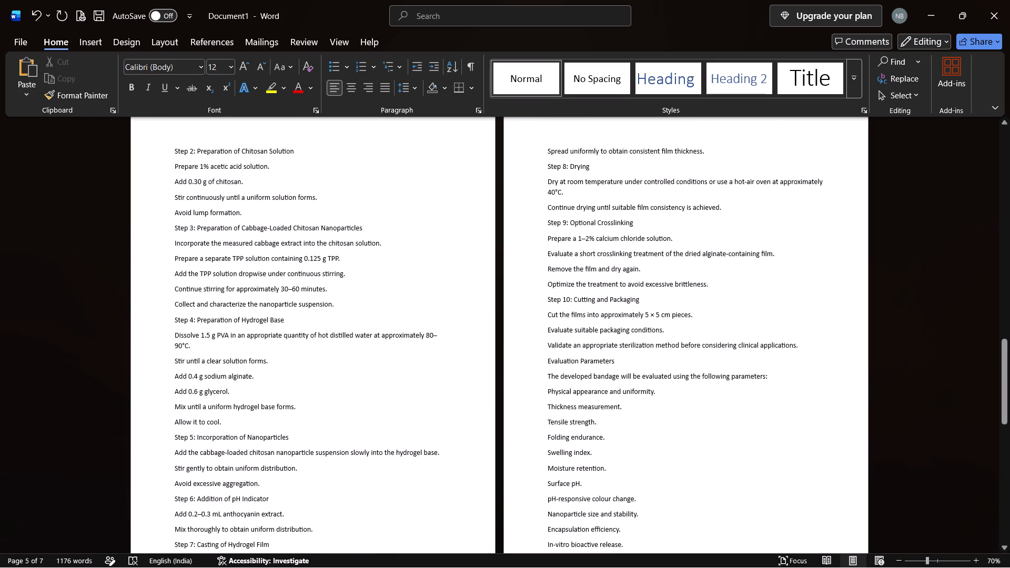
pyautogui.scroll(1, 622, 259)
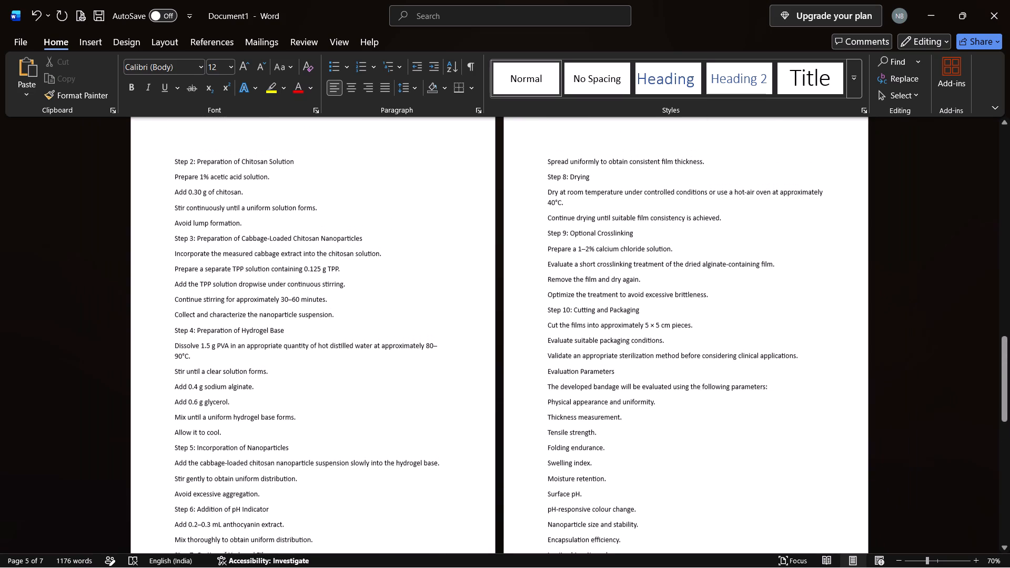
pyautogui.scroll(1, 622, 259)
pyautogui.scroll(-2, 622, 259)
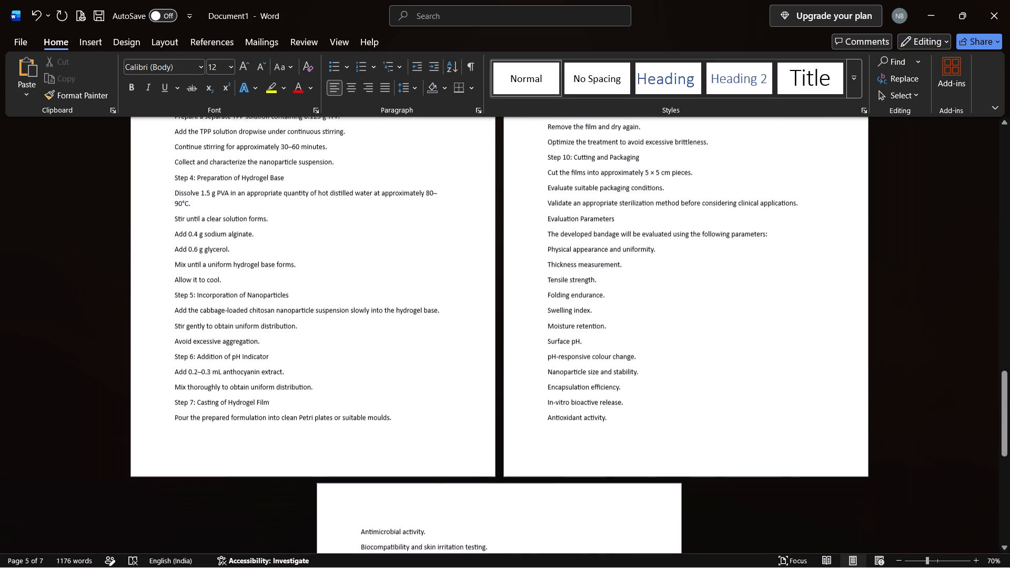
pyautogui.scroll(-1, 622, 259)
pyautogui.scroll(-1, 352, 464)
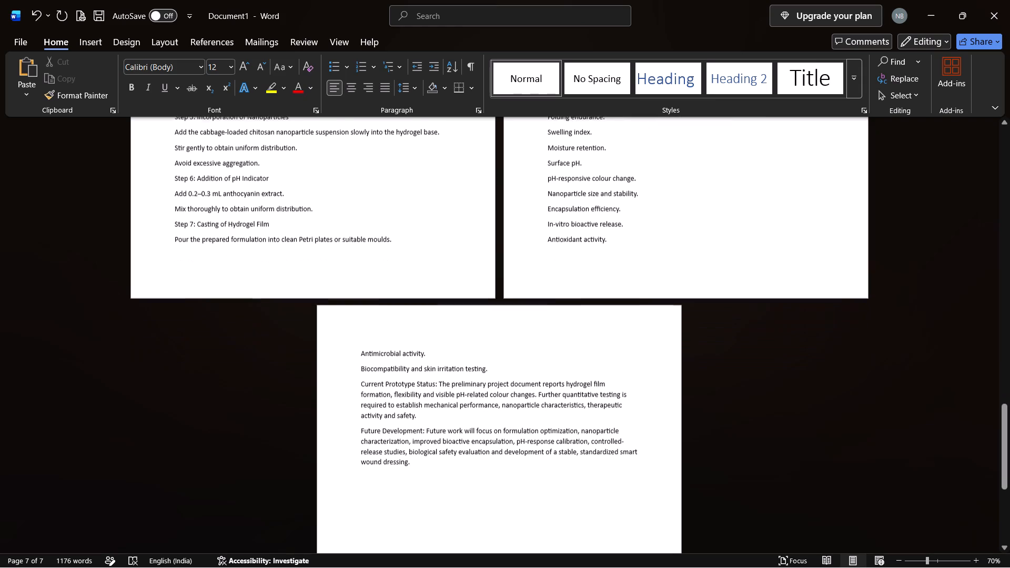
pyautogui.scroll(-2, 352, 464)
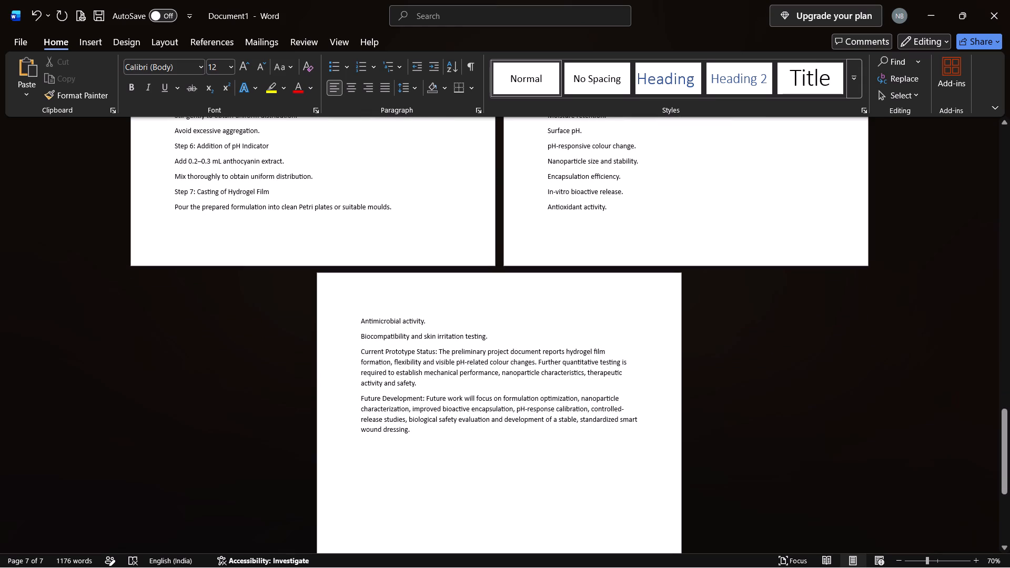
pyautogui.click(430, 426)
pyautogui.press('Return')
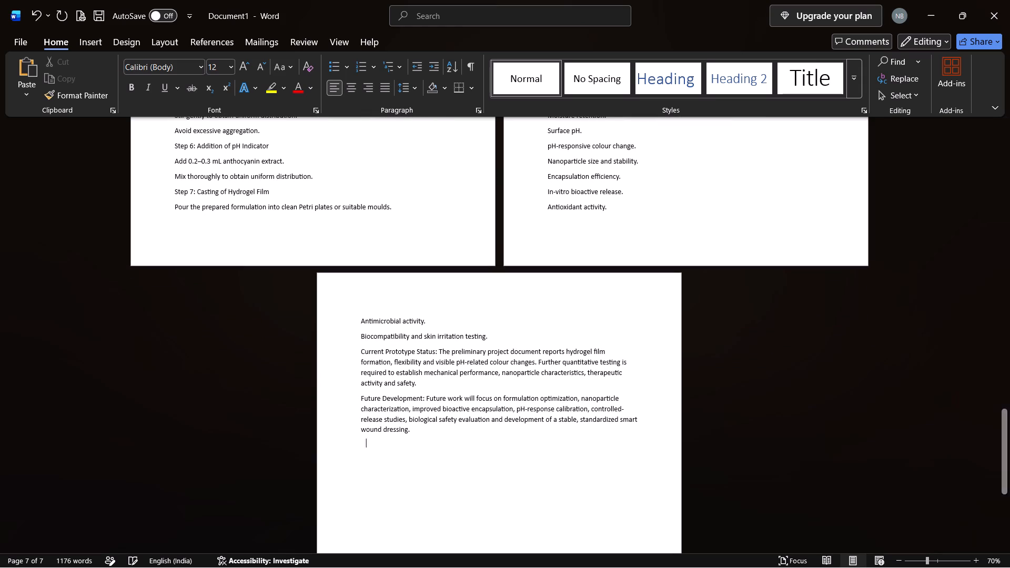
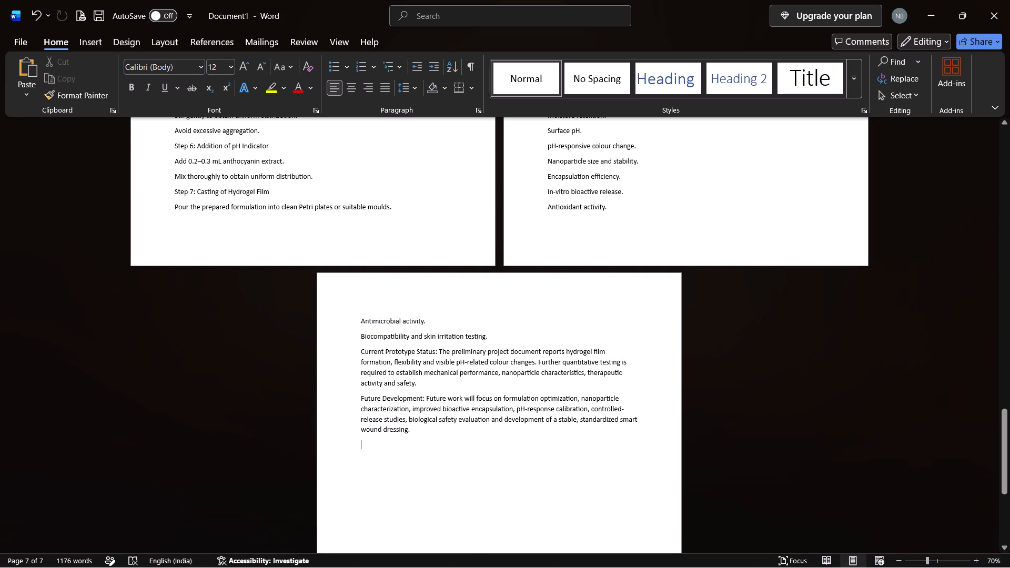
# Paste the copied "4. Expected Impact" section, from "Improved Wound Management" through "Scalable Innovation", below the Future Development paragraph.
pyautogui.hotkey('ctrl', 'v')
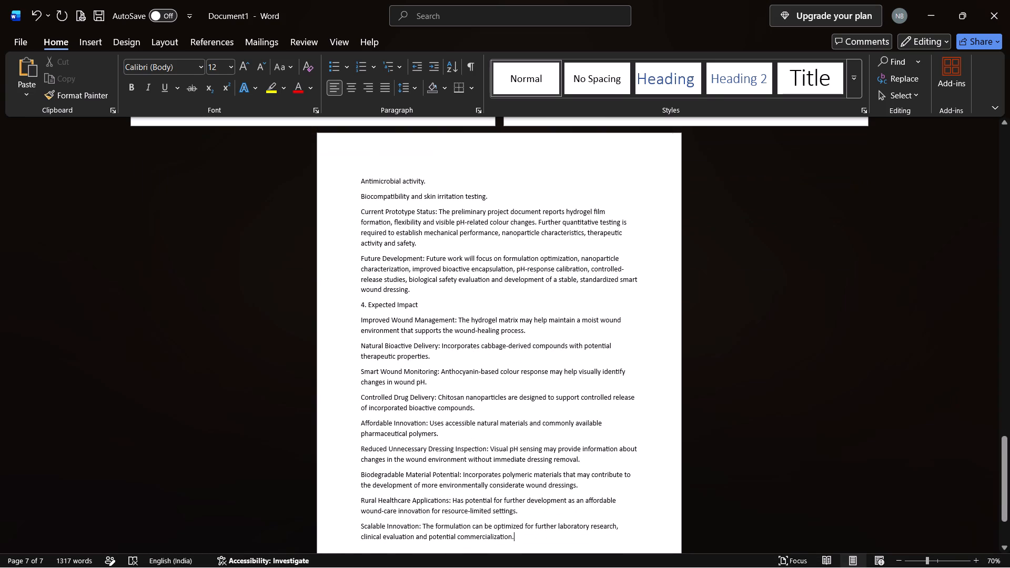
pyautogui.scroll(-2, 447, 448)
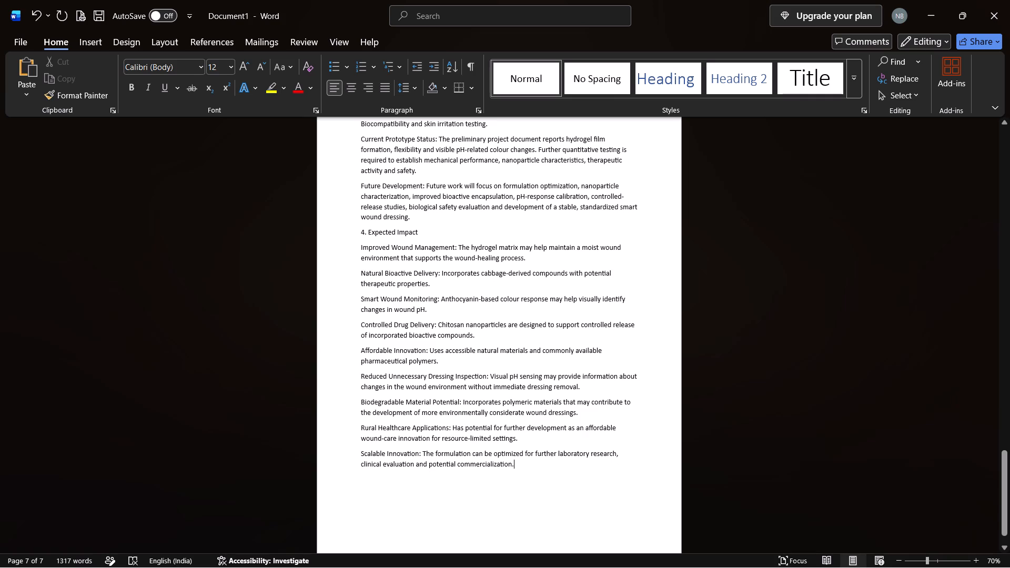
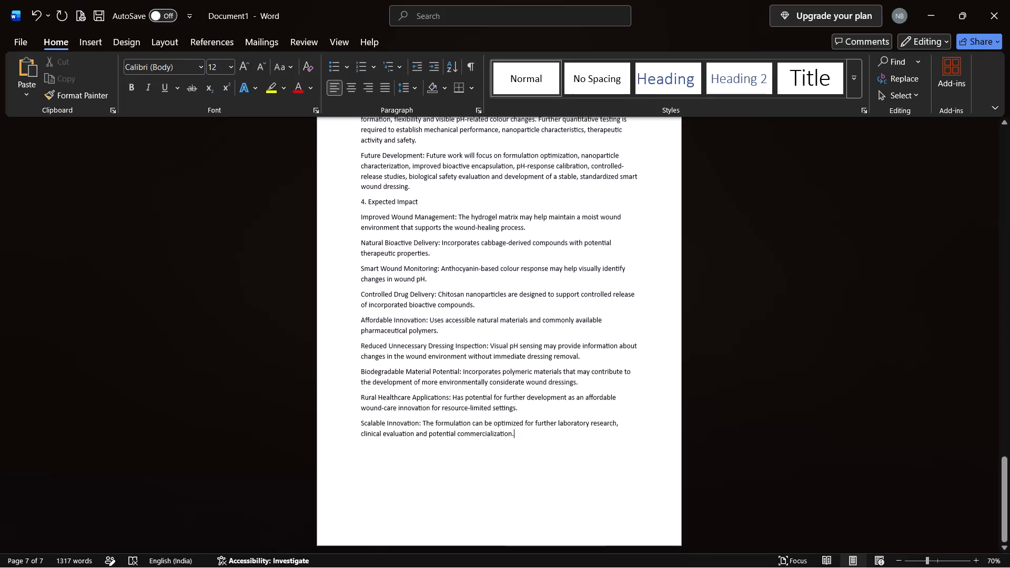
# Paste the copied "5. Important Safety and Implementation Requirements" section on a new line below the "Scalable Innovation" paragraph.
pyautogui.press('Return')
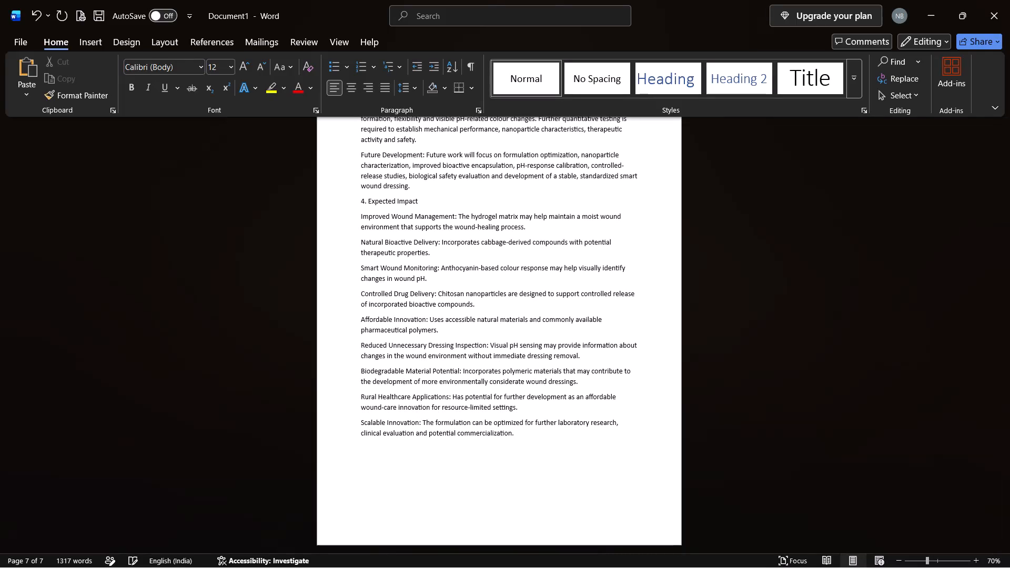
pyautogui.hotkey('ctrl', 'v')
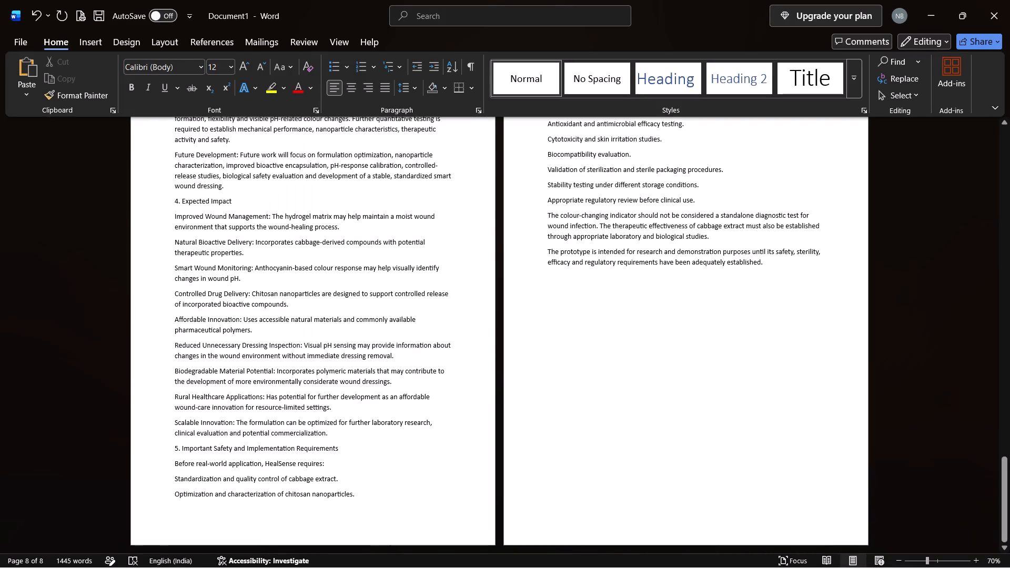
pyautogui.scroll(2, 587, 351)
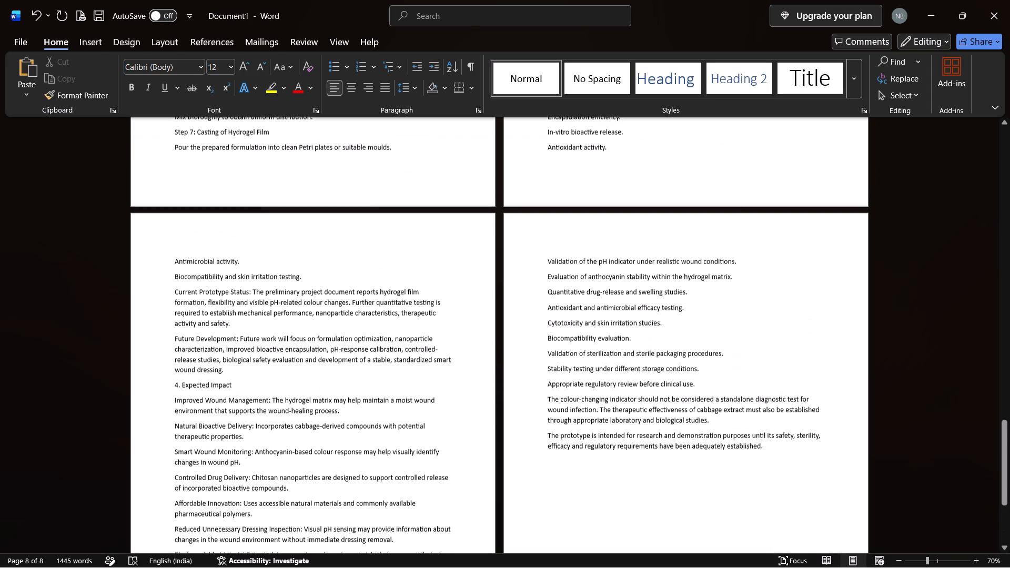
pyautogui.scroll(-1, 587, 351)
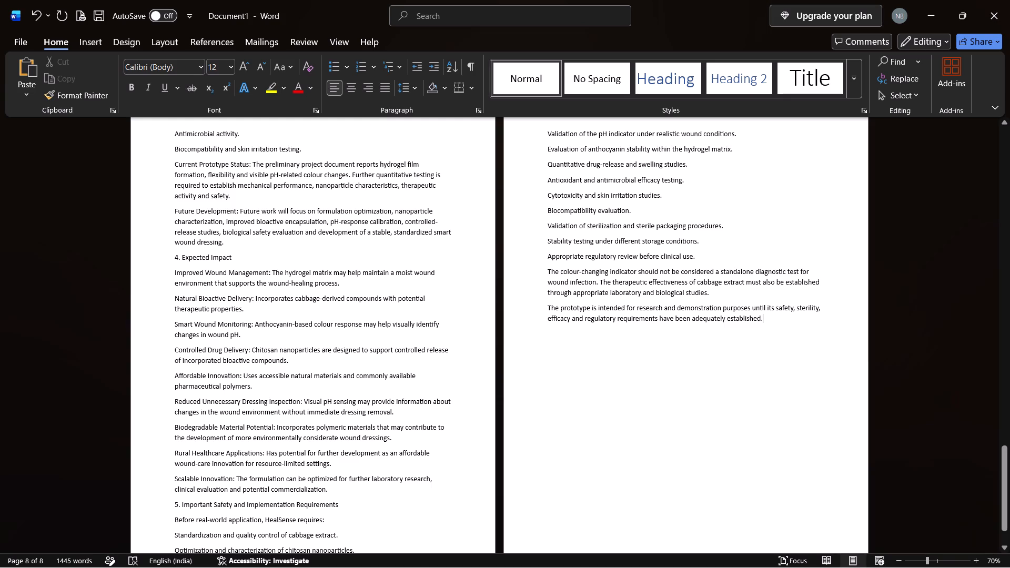
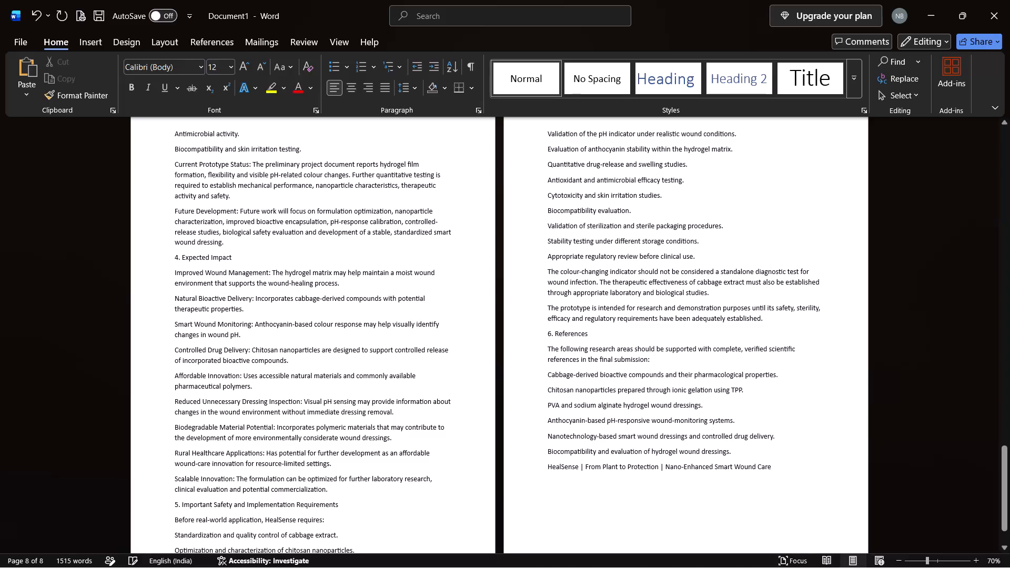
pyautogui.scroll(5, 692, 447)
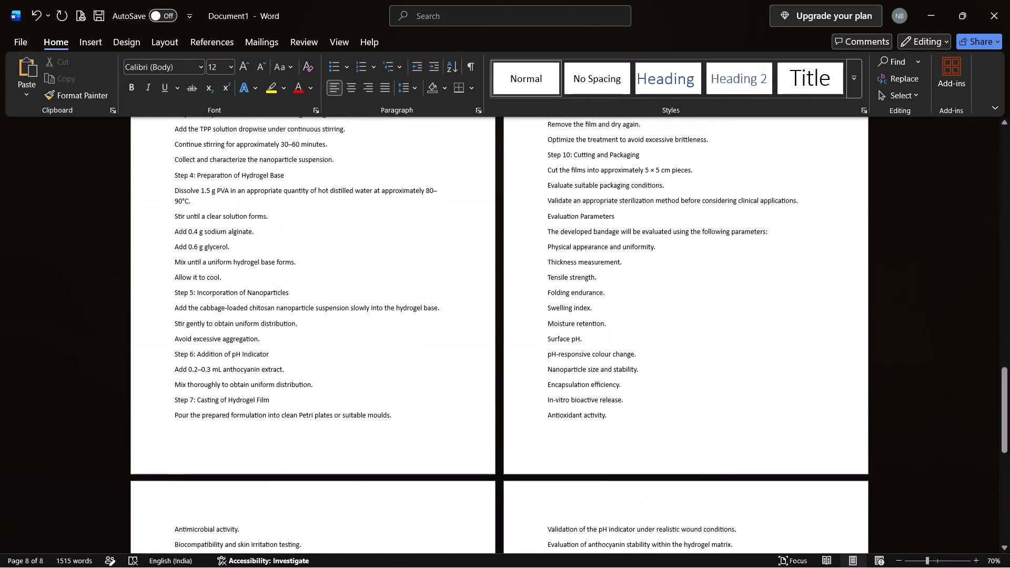
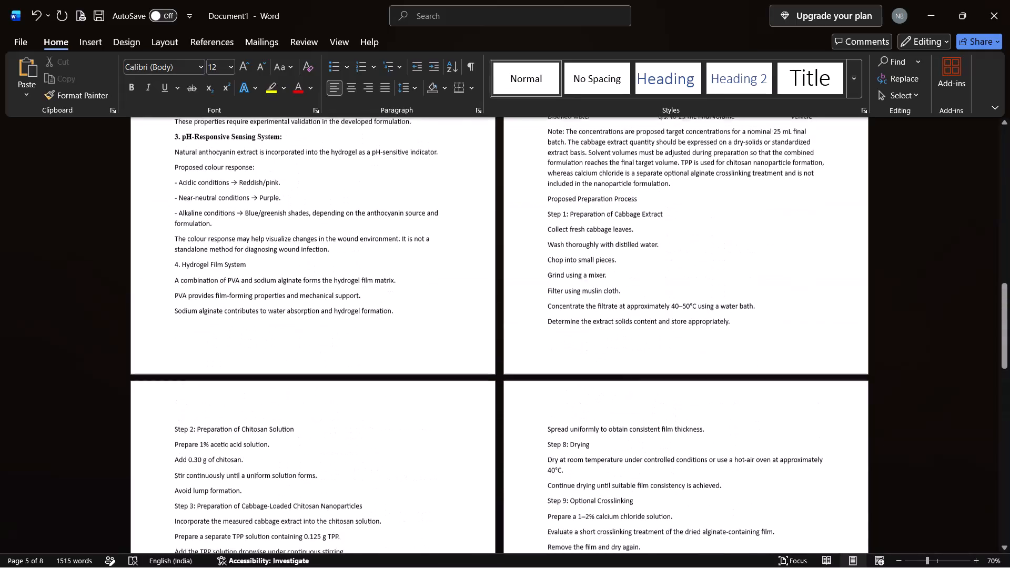
# Set the "4. Hydrogel Film System" heading in bold Times New Roman and end it with a colon.
pyautogui.scroll(2, 262, 457)
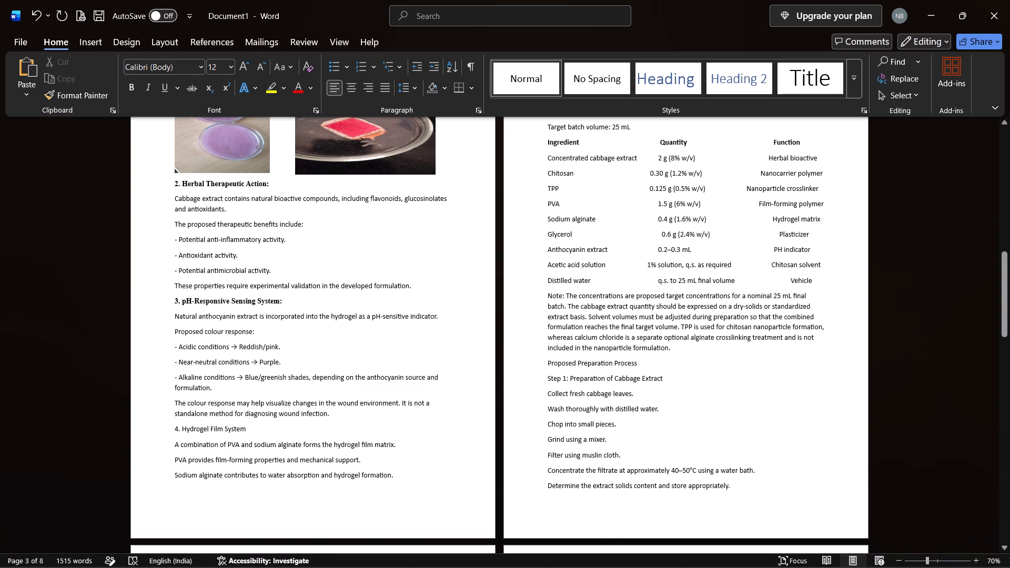
pyautogui.hscroll(-1, 331, 453)
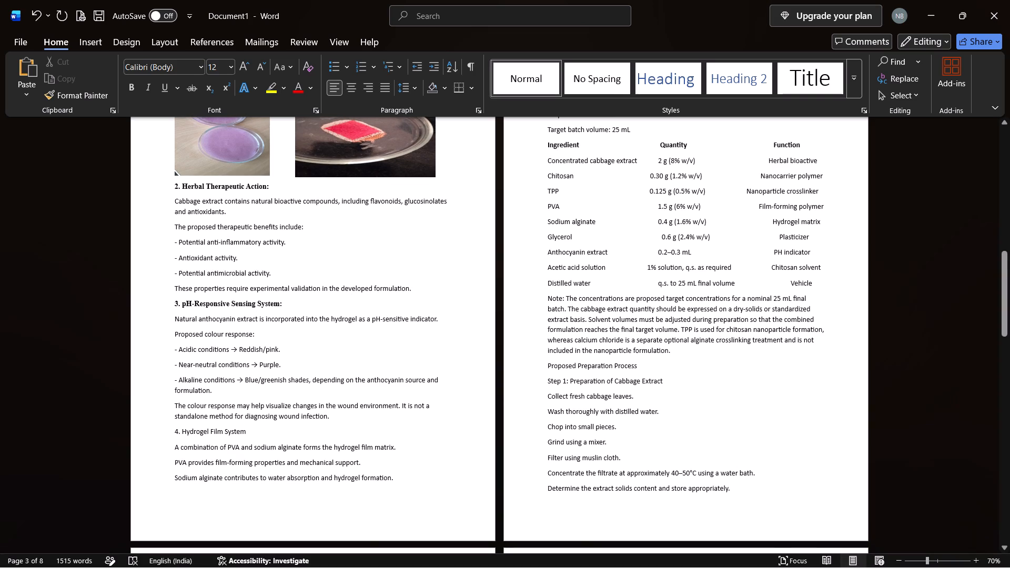
pyautogui.hscroll(-1, 331, 453)
pyautogui.moveTo(176, 304); pyautogui.dragTo(181, 306)
pyautogui.moveTo(181, 306); pyautogui.dragTo(282, 304)
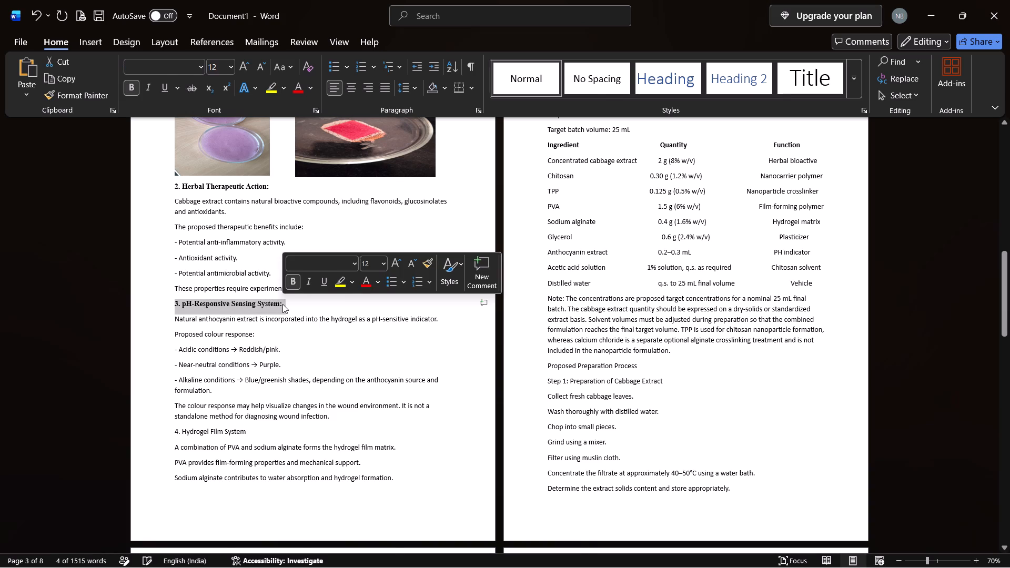
pyautogui.click(303, 302)
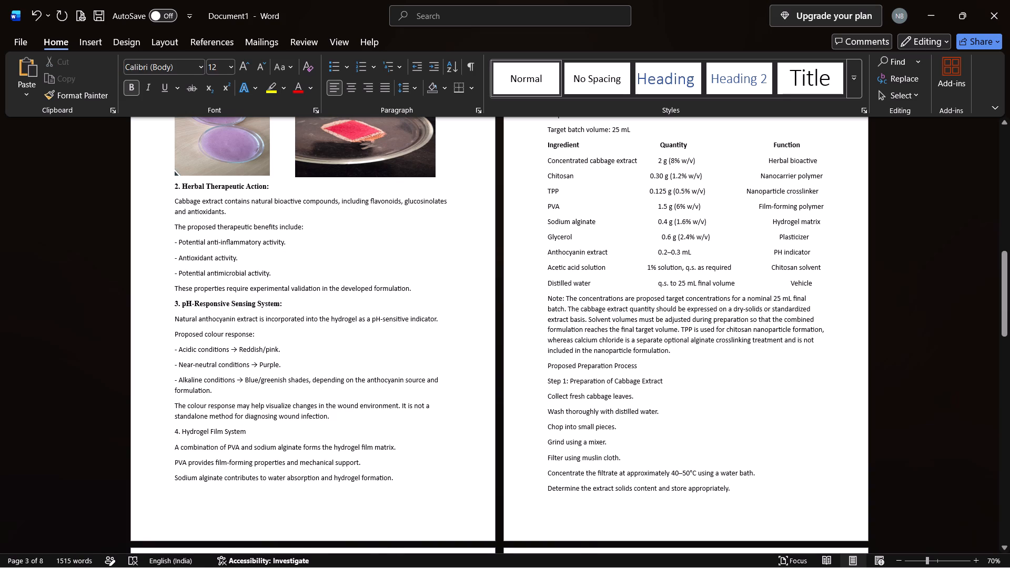
pyautogui.moveTo(171, 432); pyautogui.dragTo(200, 432)
pyautogui.moveTo(200, 432); pyautogui.dragTo(256, 430)
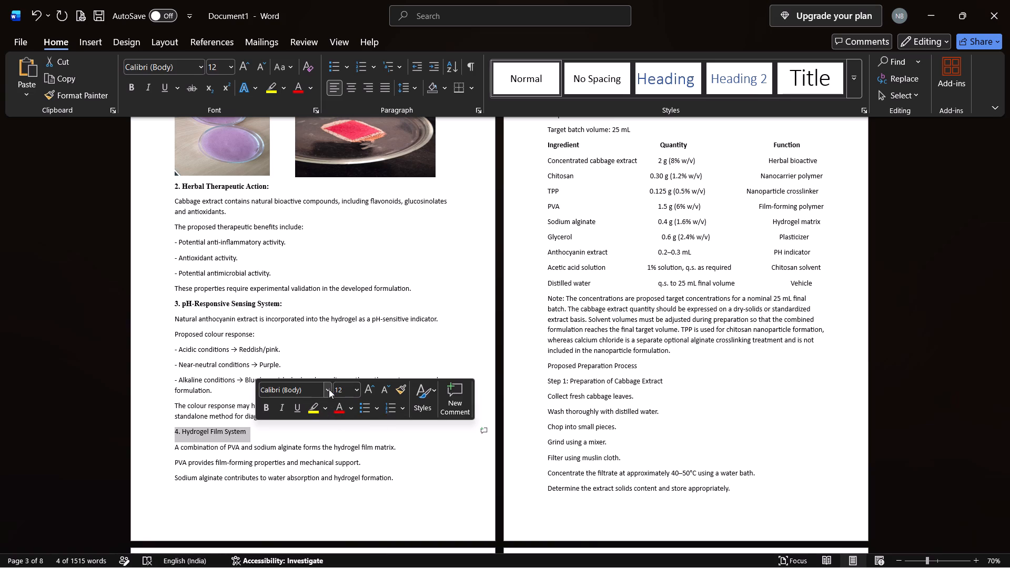
pyautogui.click(329, 387)
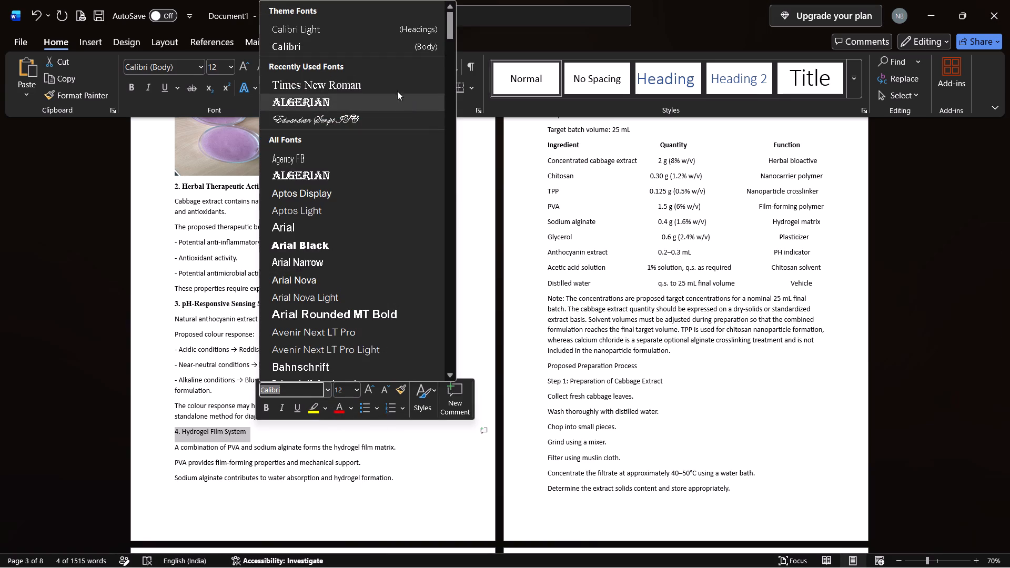
pyautogui.click(395, 84)
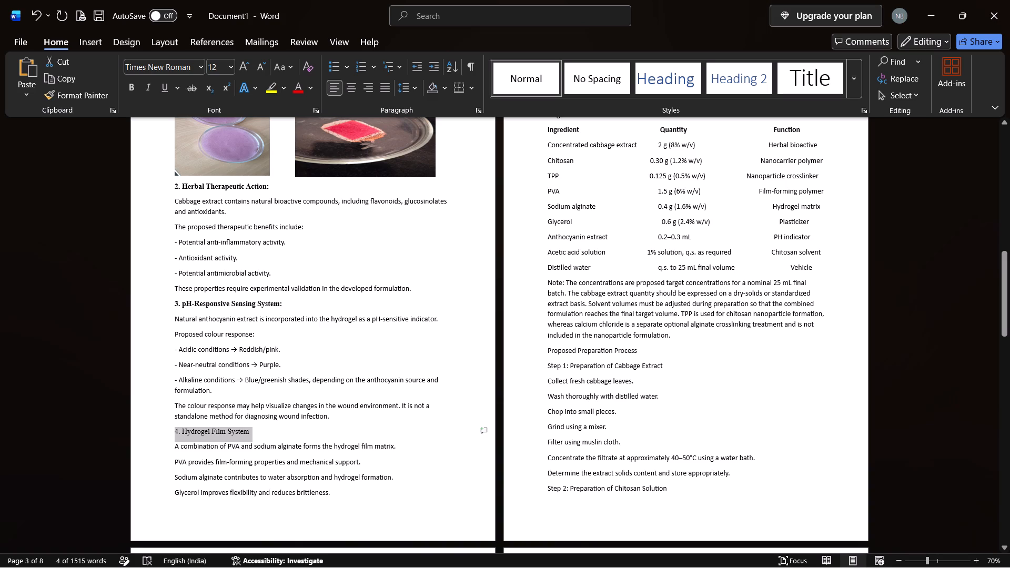
pyautogui.click(130, 89)
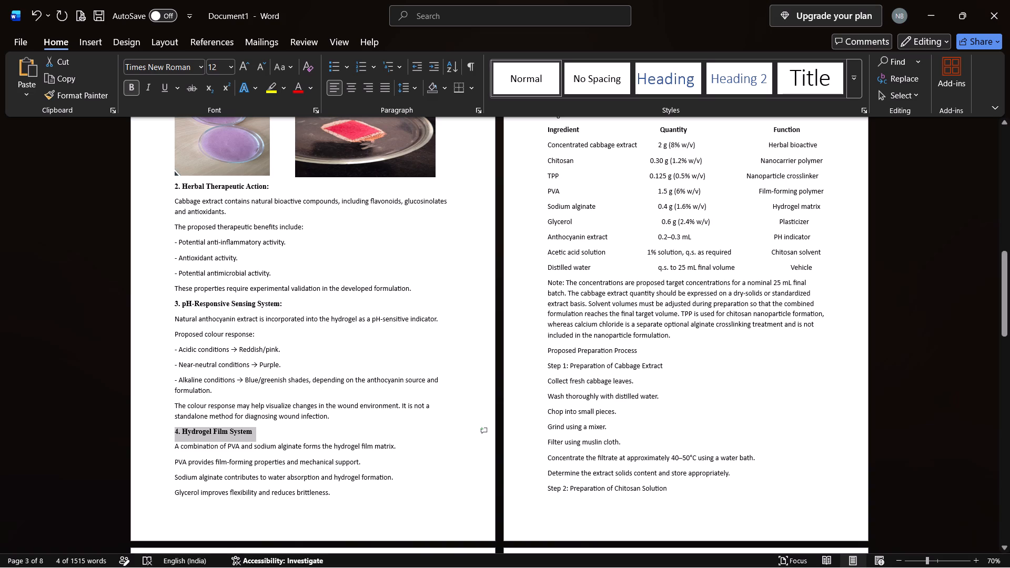
pyautogui.click(286, 425)
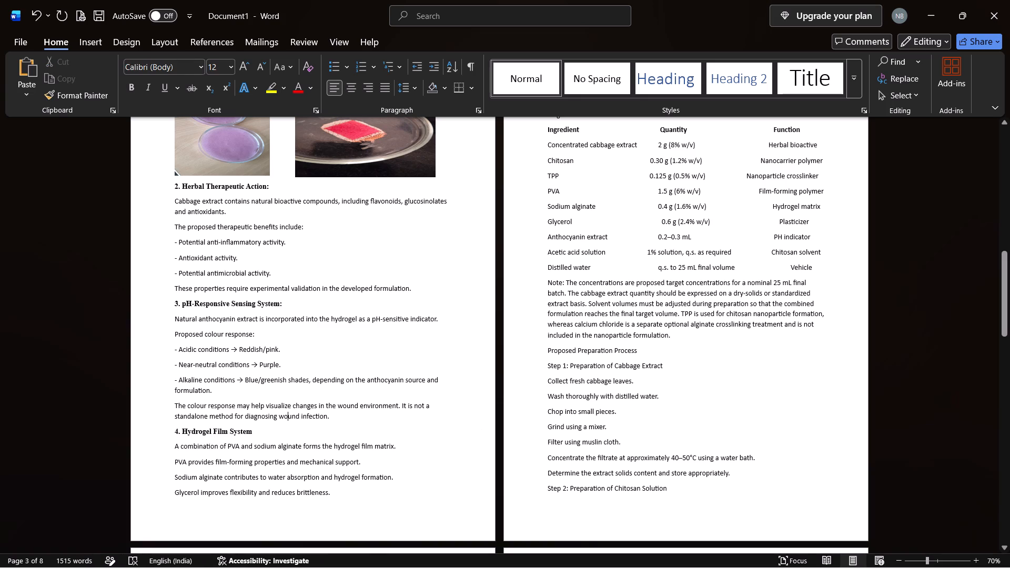
pyautogui.click(252, 430)
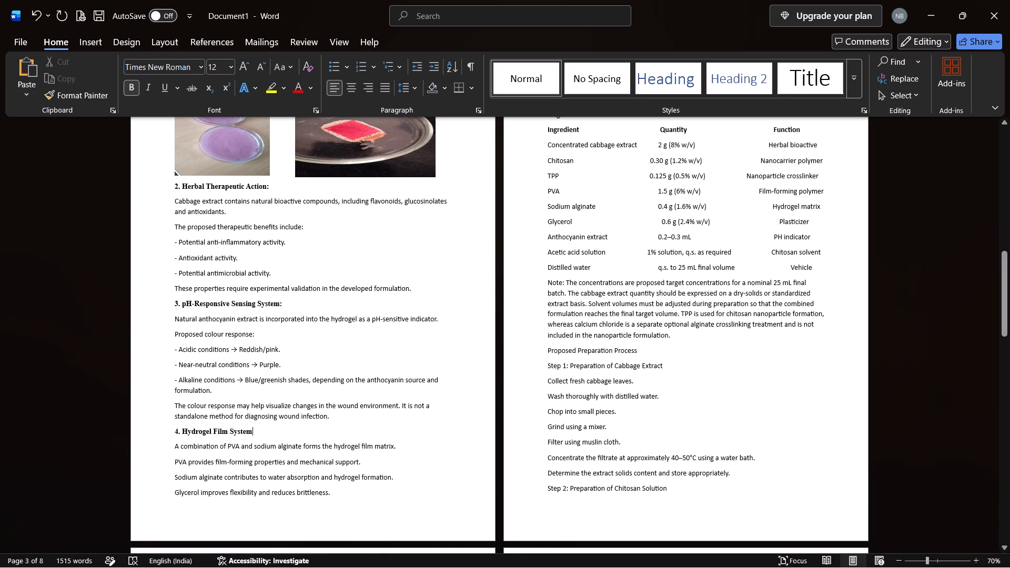
pyautogui.hotkey('shift', ':')
# Make the "Note:" label bold at the start of the paragraph below the ingredient list.
pyautogui.hscroll(-1, 653, 196)
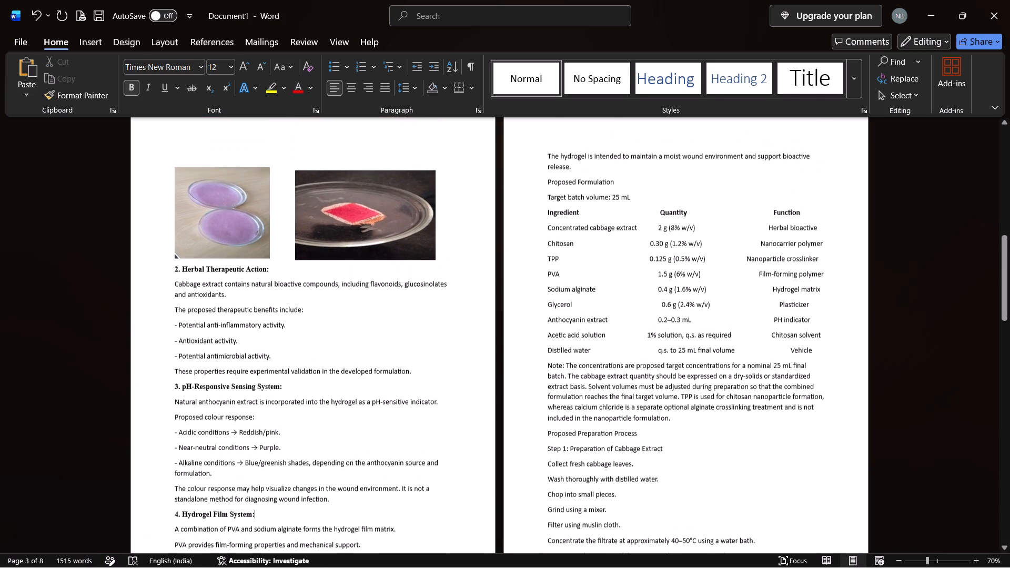
pyautogui.hscroll(-1, 653, 196)
pyautogui.scroll(-1, 653, 196)
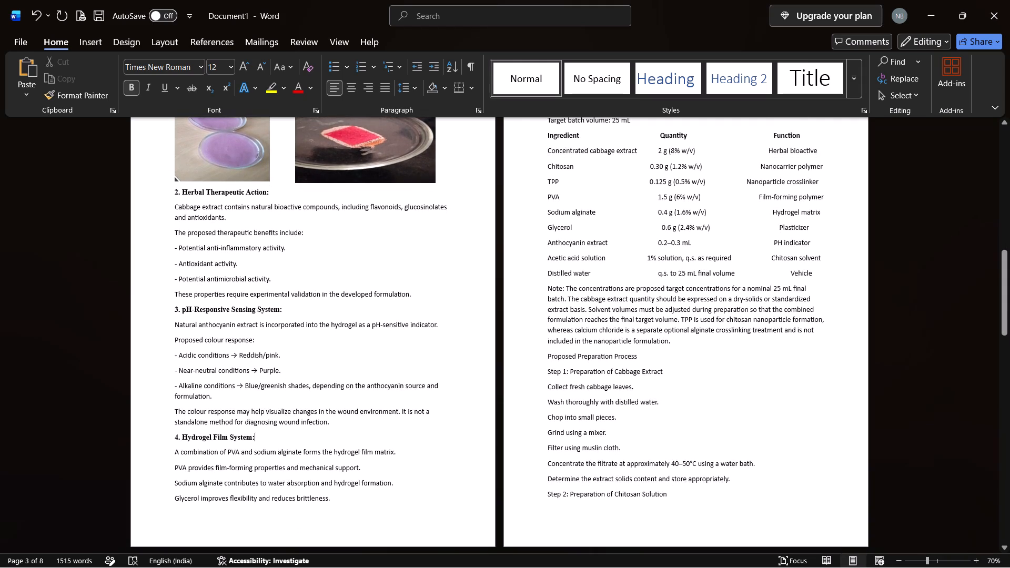
pyautogui.scroll(-1, 653, 196)
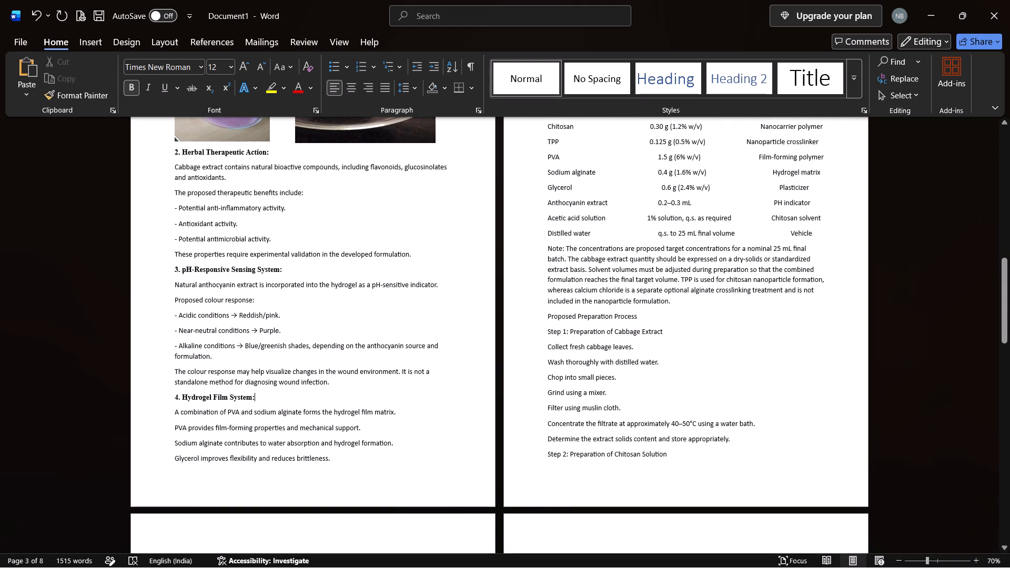
pyautogui.moveTo(547, 248); pyautogui.dragTo(563, 248)
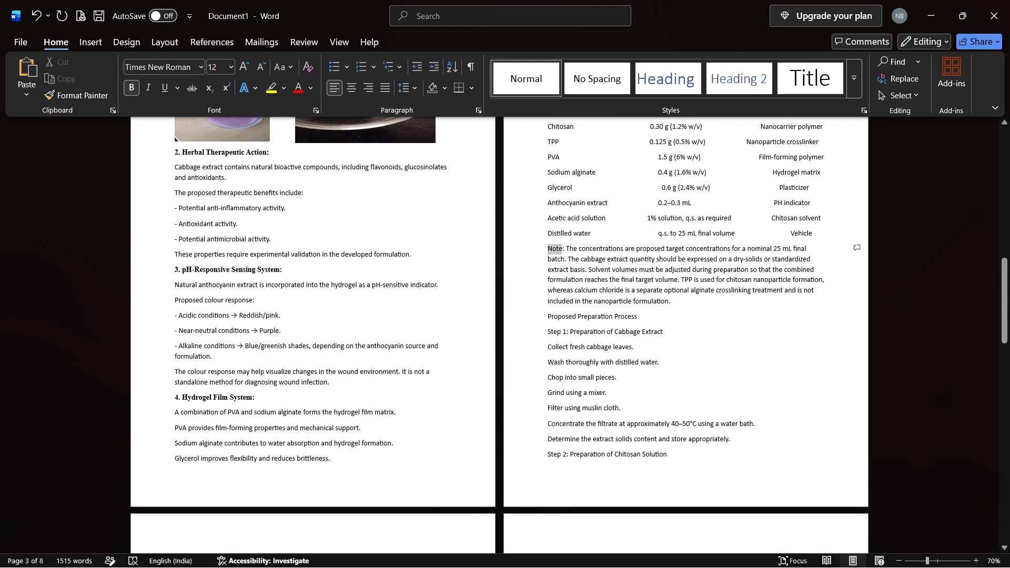
pyautogui.moveTo(563, 248); pyautogui.dragTo(565, 250)
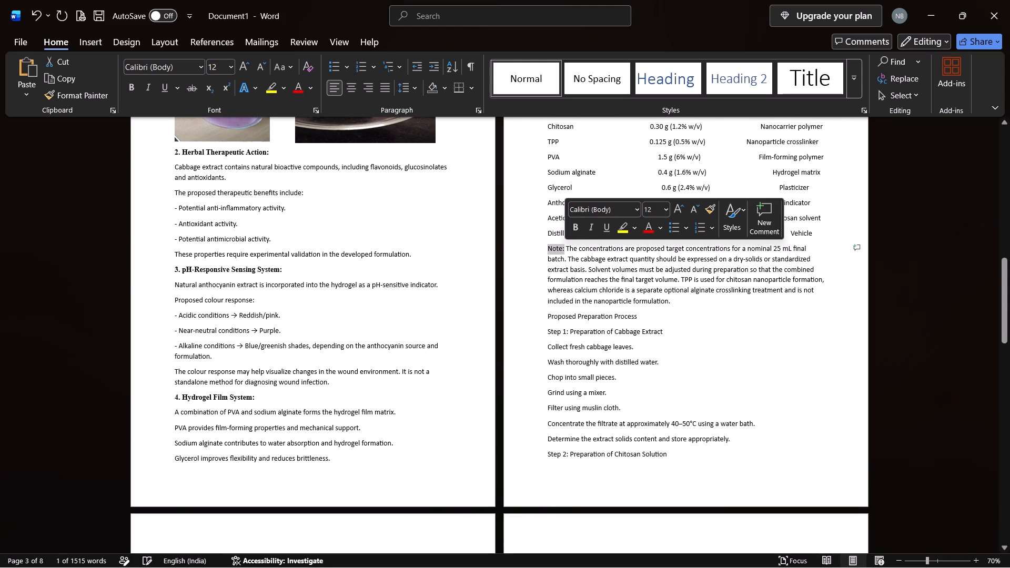
pyautogui.click(577, 224)
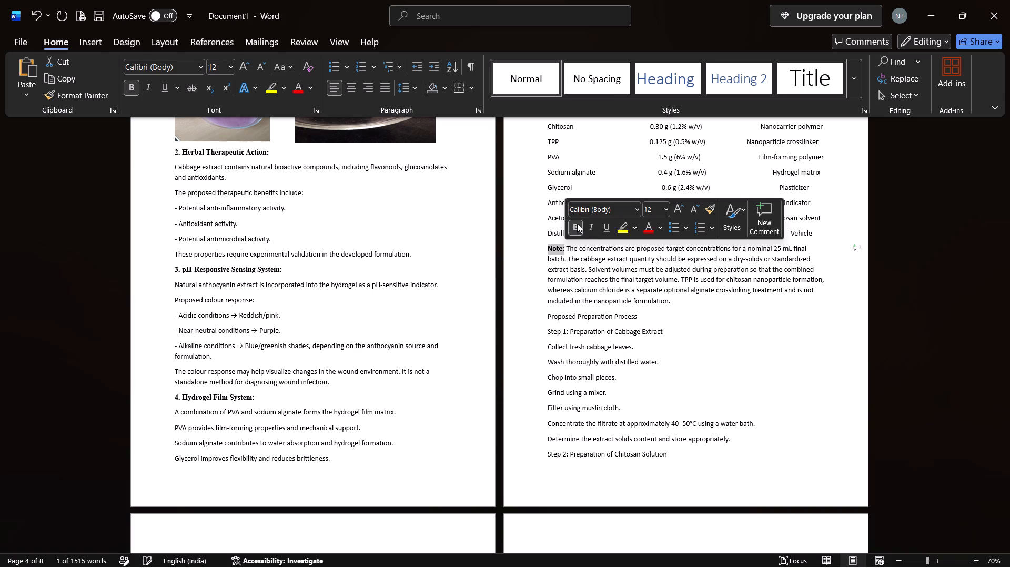
pyautogui.click(679, 340)
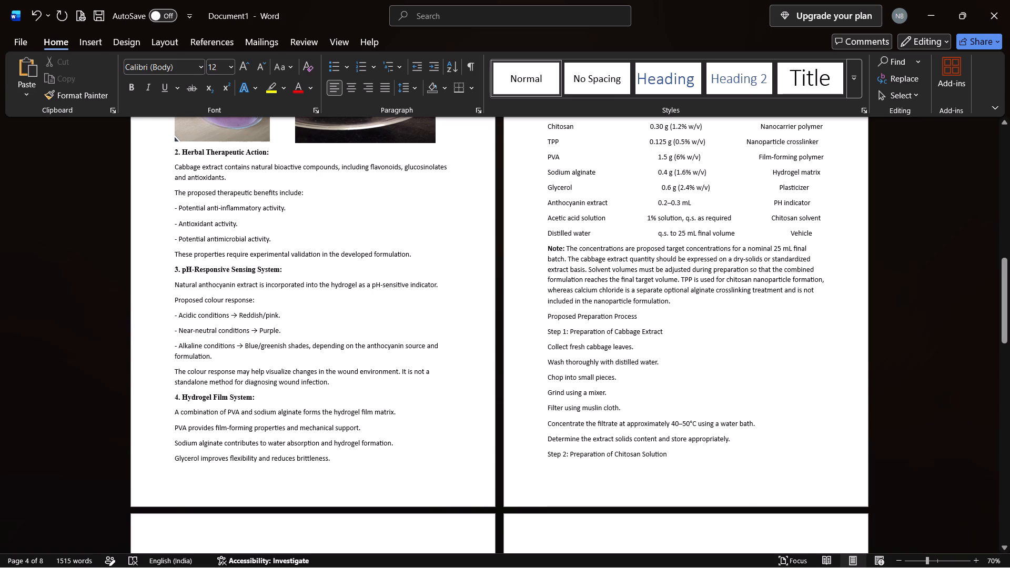
# Make the whole "Step 1: Preparation of Cabbage Extract" heading bold under Proposed Preparation Process.
pyautogui.moveTo(548, 332); pyautogui.dragTo(566, 332)
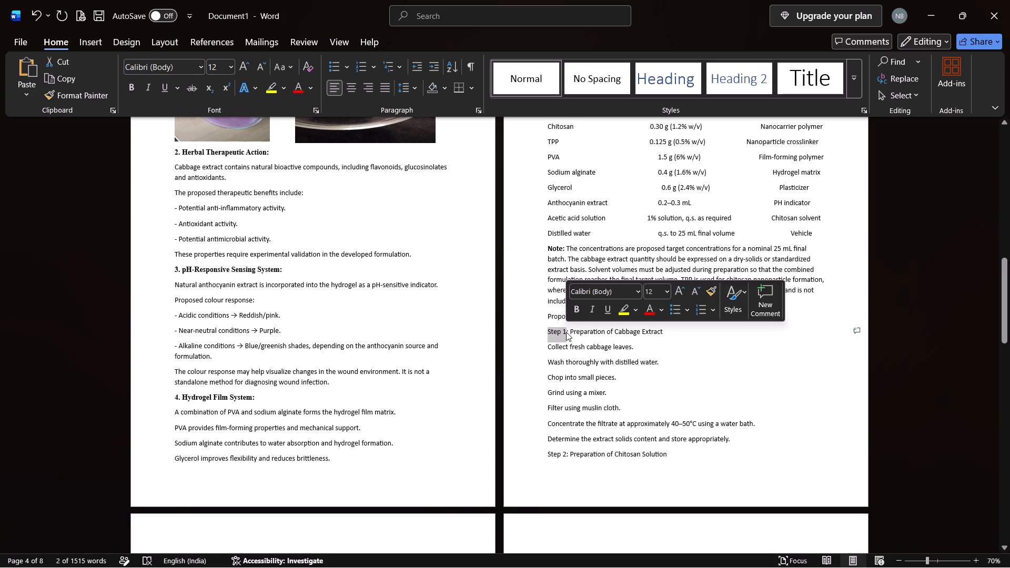
pyautogui.click(577, 305)
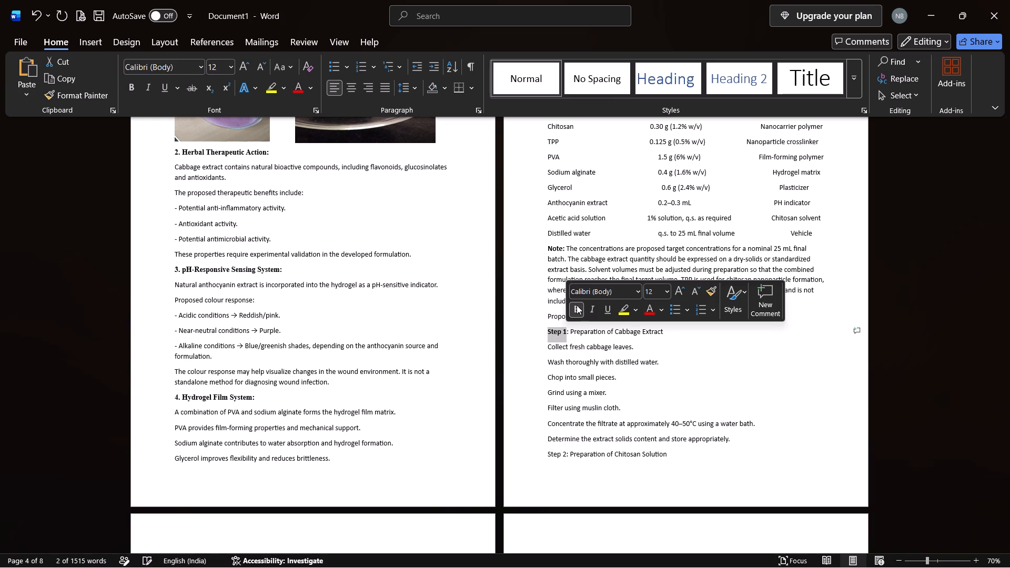
pyautogui.click(656, 394)
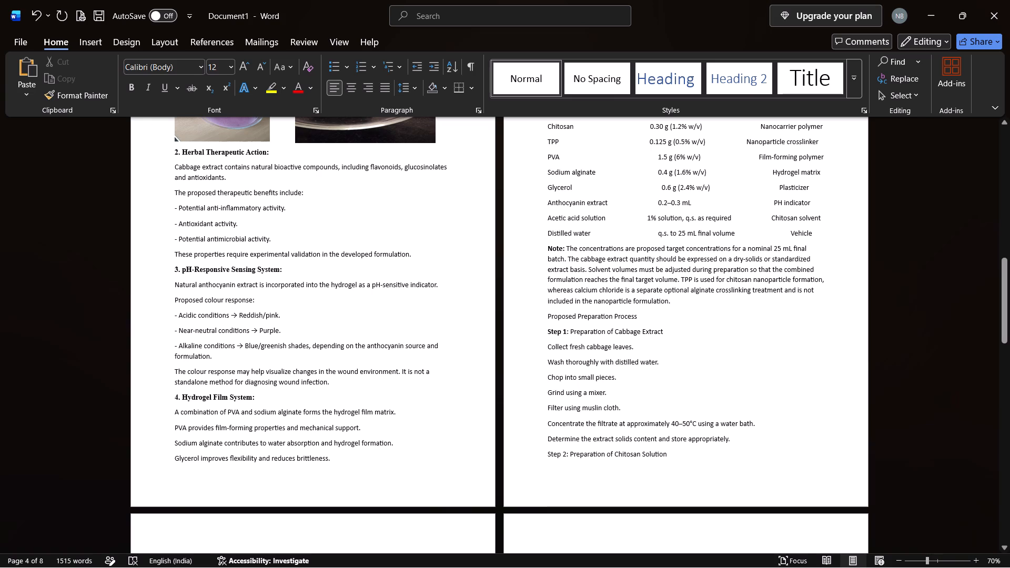
pyautogui.moveTo(568, 332); pyautogui.dragTo(663, 331)
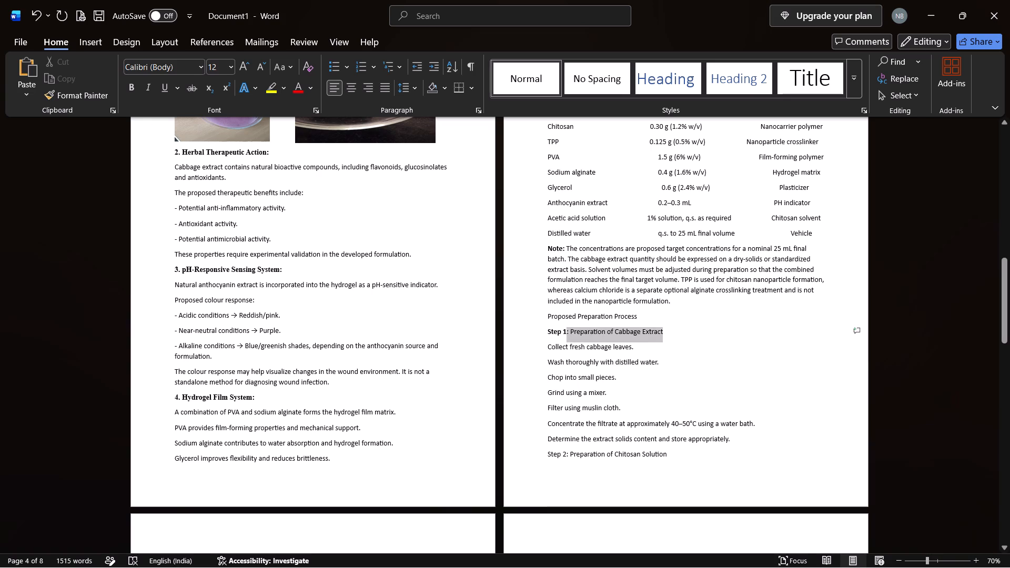
pyautogui.moveTo(663, 331); pyautogui.dragTo(663, 331)
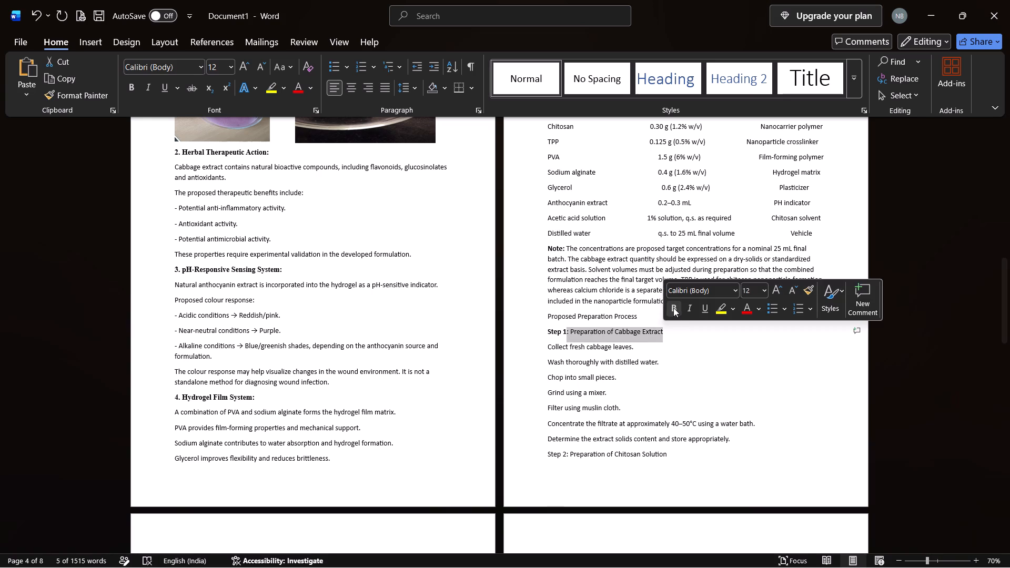
pyautogui.click(673, 308)
pyautogui.click(705, 373)
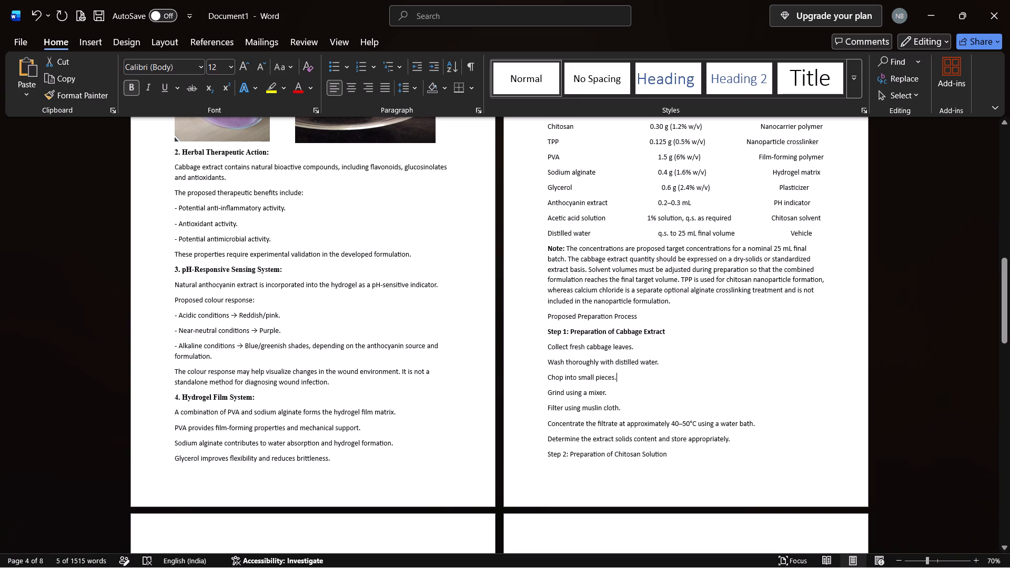
# Make the "Step 2: Preparation of Chitosan Solution" heading bold.
pyautogui.scroll(-1, 564, 467)
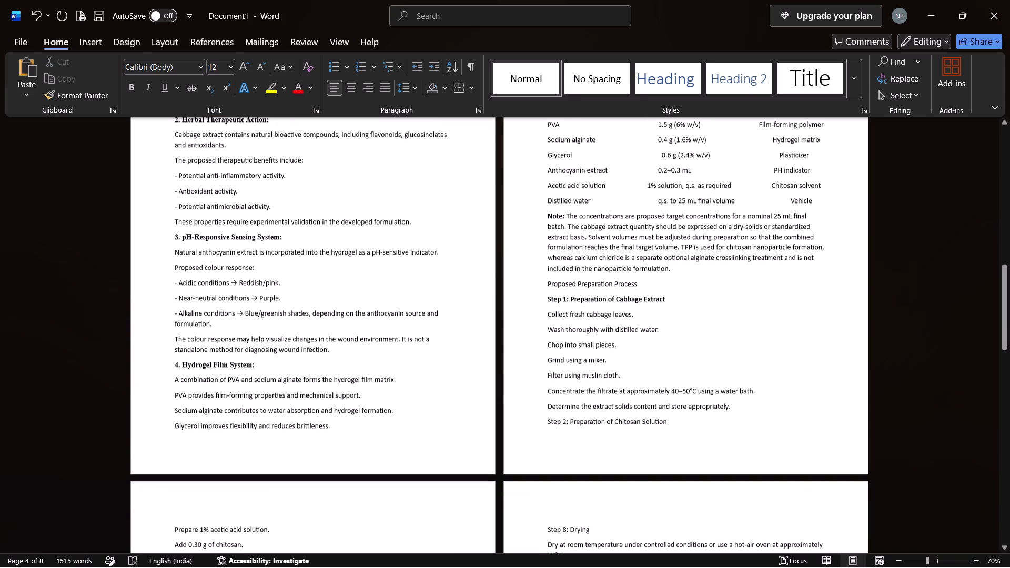
pyautogui.scroll(-1, 564, 467)
pyautogui.moveTo(545, 418); pyautogui.dragTo(571, 416)
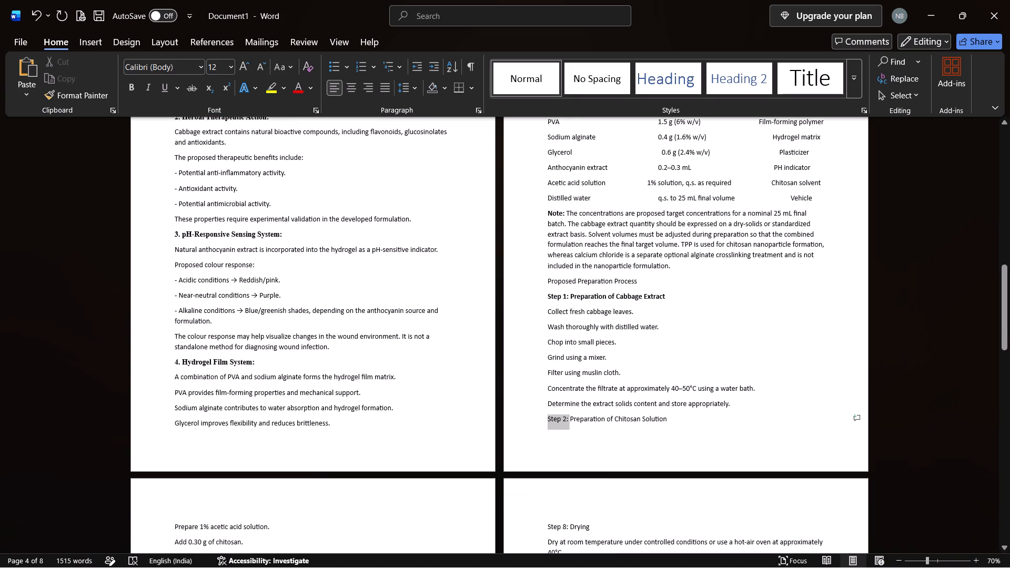
pyautogui.moveTo(571, 416); pyautogui.dragTo(683, 421)
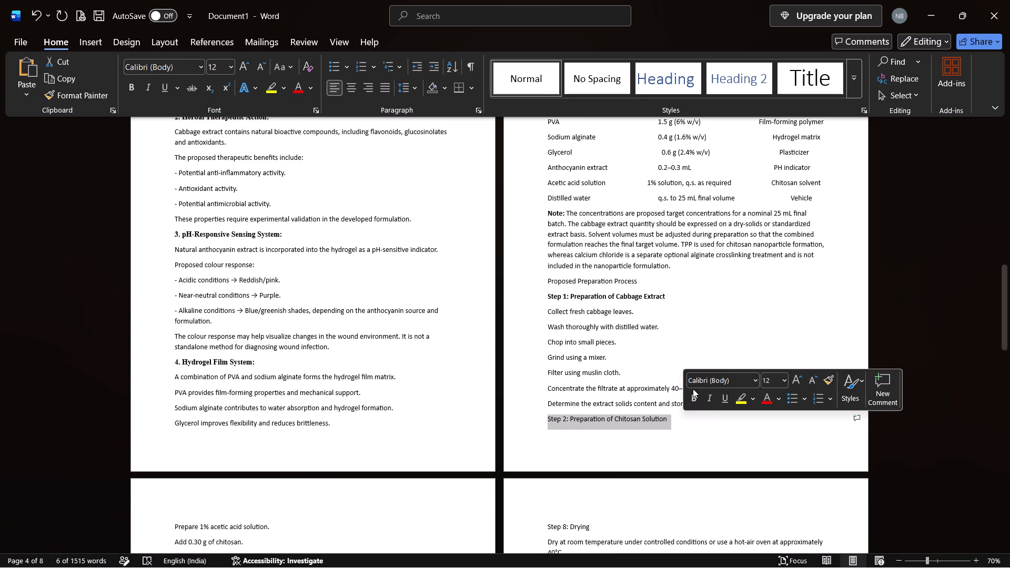
pyautogui.click(694, 393)
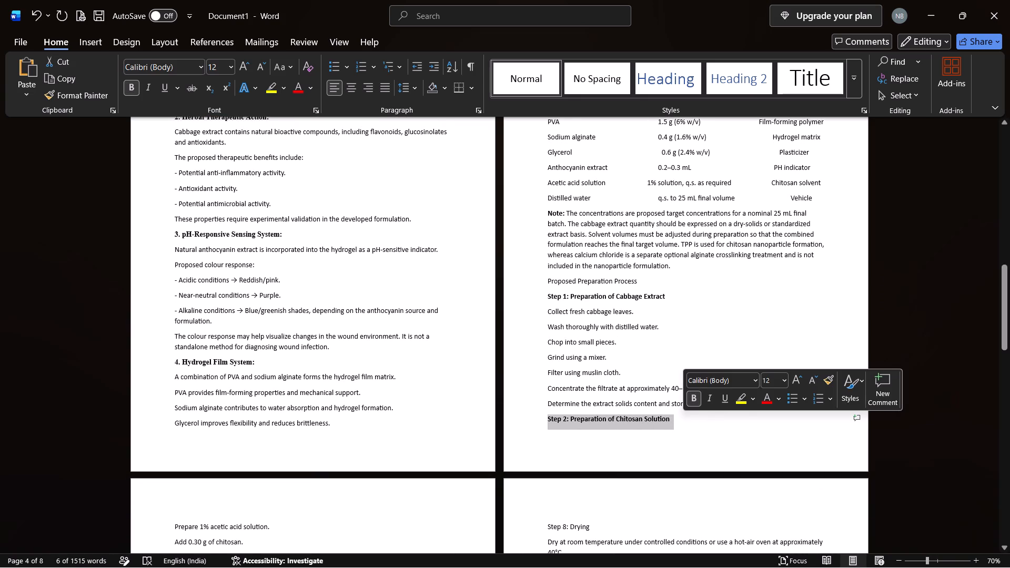
# Make the "Step 3: Preparation of Cabbage-Loaded Chitosan Nanoparticles" heading bold.
pyautogui.scroll(-3, 570, 475)
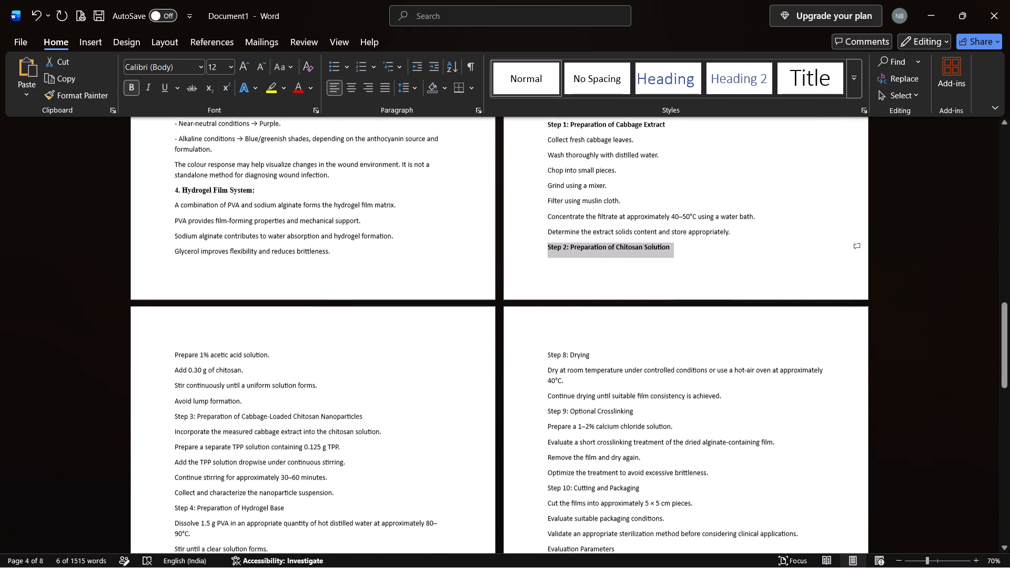
pyautogui.scroll(-1, 570, 475)
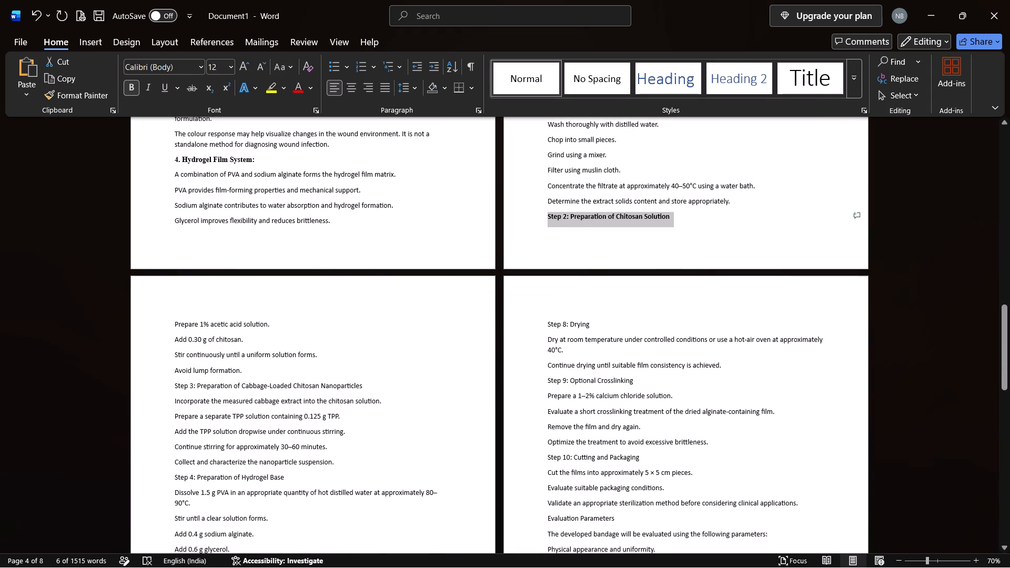
pyautogui.moveTo(173, 386); pyautogui.dragTo(317, 389)
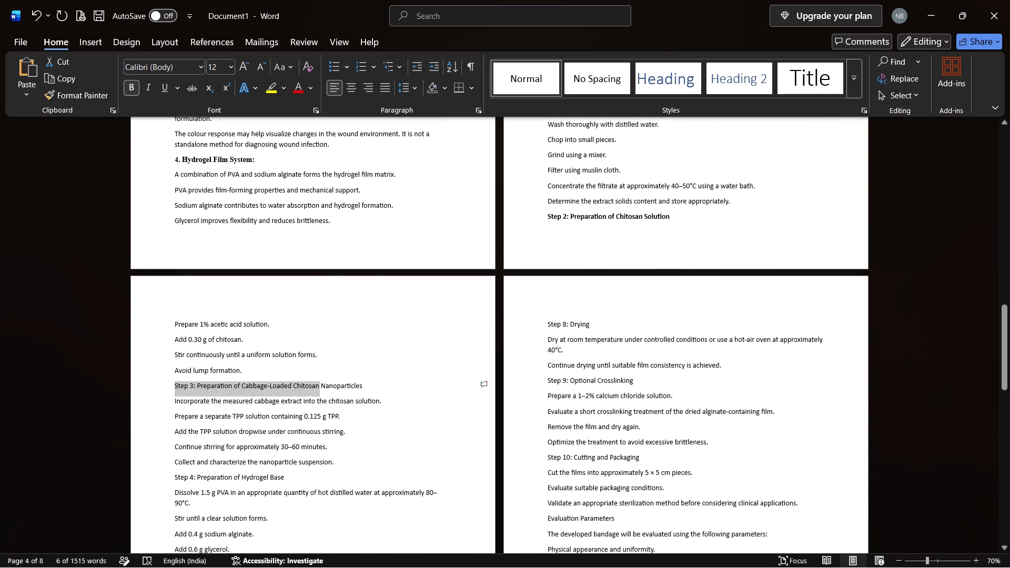
pyautogui.moveTo(317, 389); pyautogui.dragTo(366, 389)
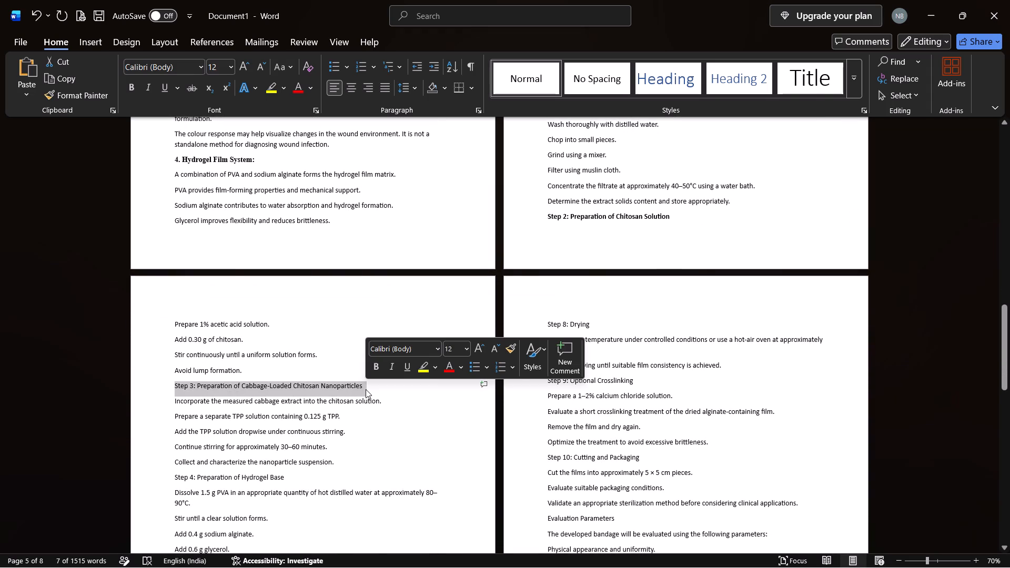
pyautogui.click(377, 365)
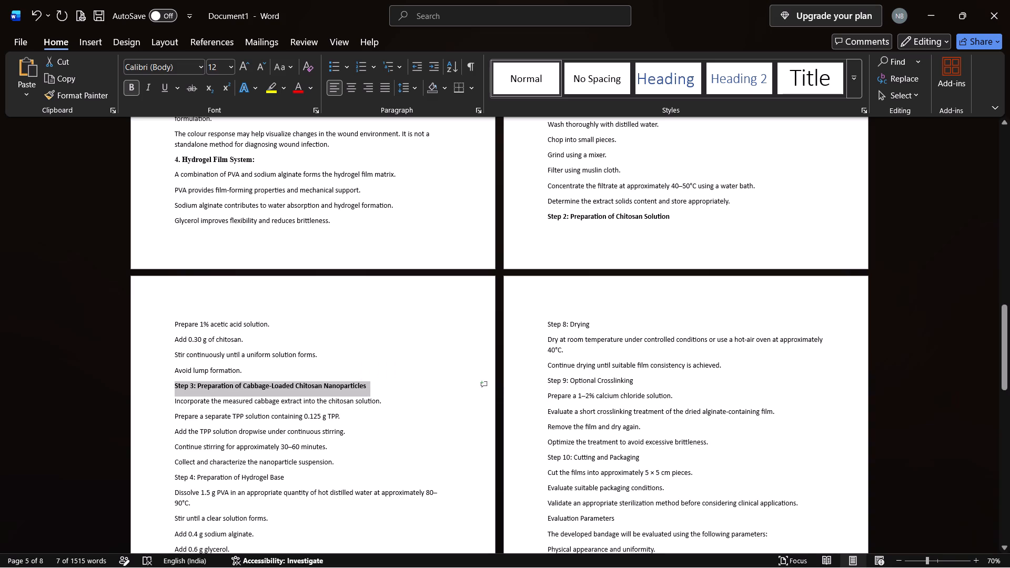
# Make the "Step 4: Preparation of Hydrogel Base" heading bold.
pyautogui.click(397, 476)
pyautogui.scroll(-2, 357, 468)
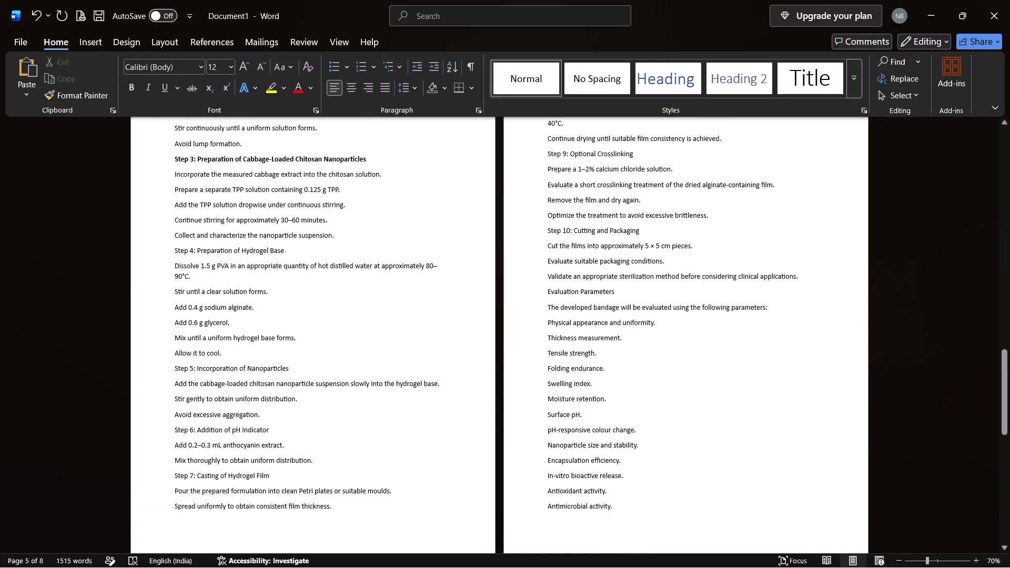
pyautogui.moveTo(174, 249); pyautogui.dragTo(259, 246)
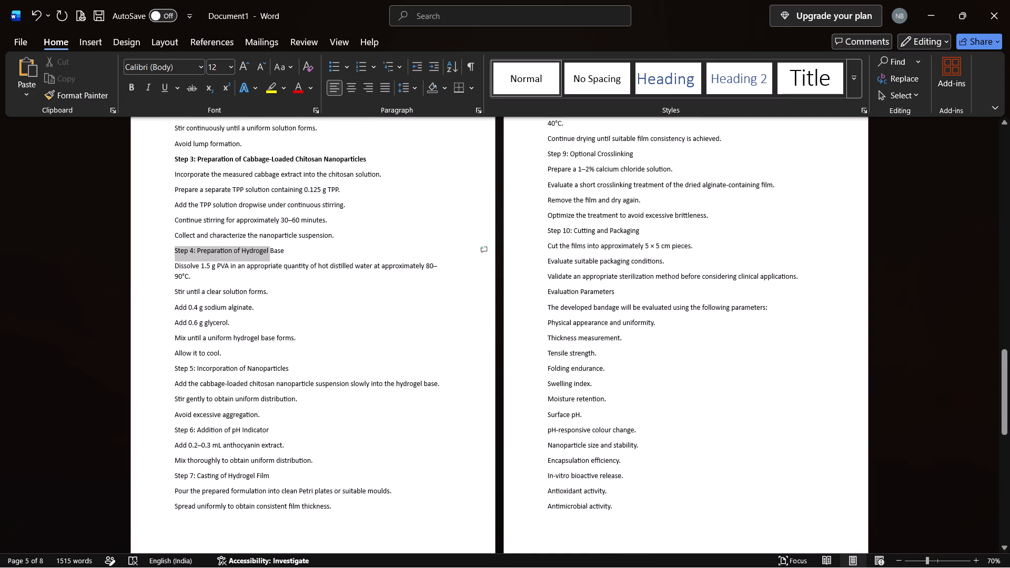
pyautogui.moveTo(259, 246); pyautogui.dragTo(285, 250)
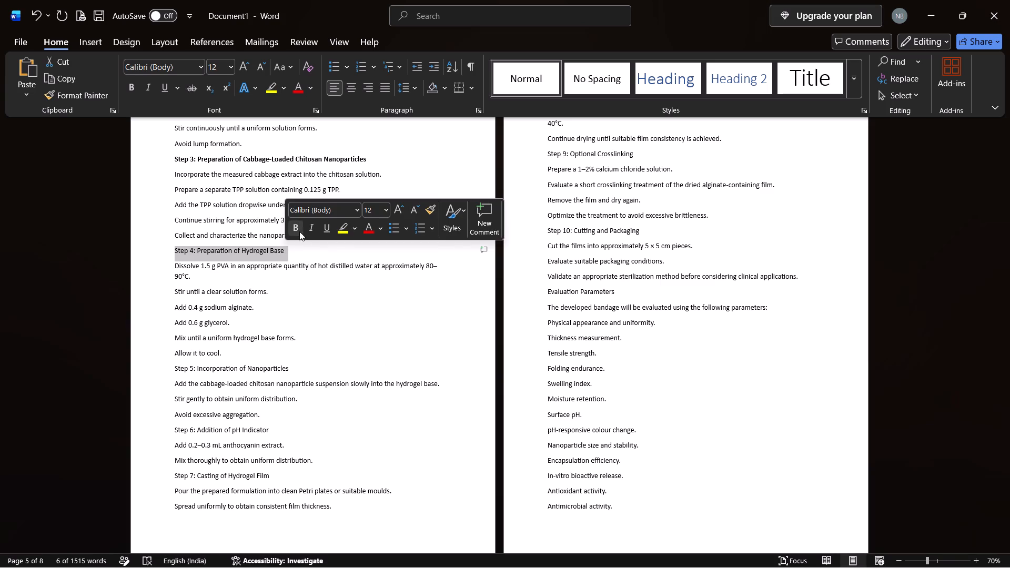
pyautogui.click(295, 225)
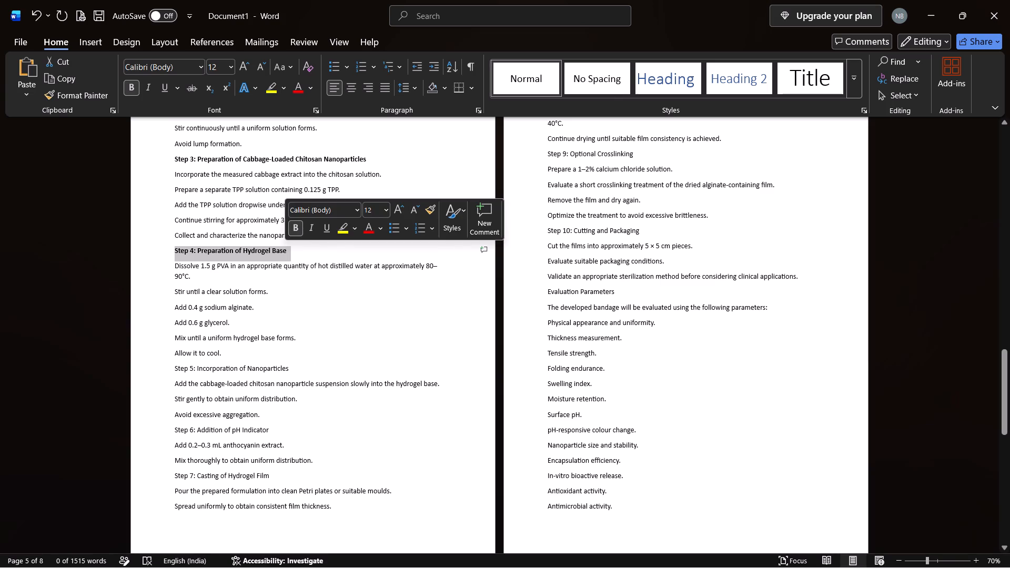
# Make the Step 5 (Incorporation of Nanoparticles), Step 6 (Addition of pH Indicator) and Step 7 (Casting of Hydrogel Film) headings bold.
pyautogui.moveTo(173, 368); pyautogui.dragTo(222, 371)
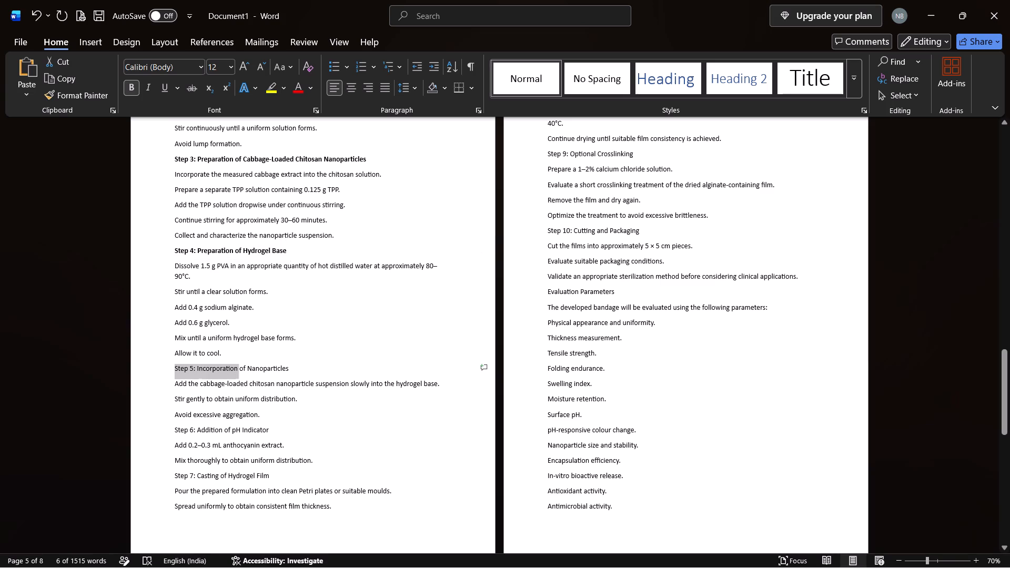
pyautogui.moveTo(222, 371); pyautogui.dragTo(278, 367)
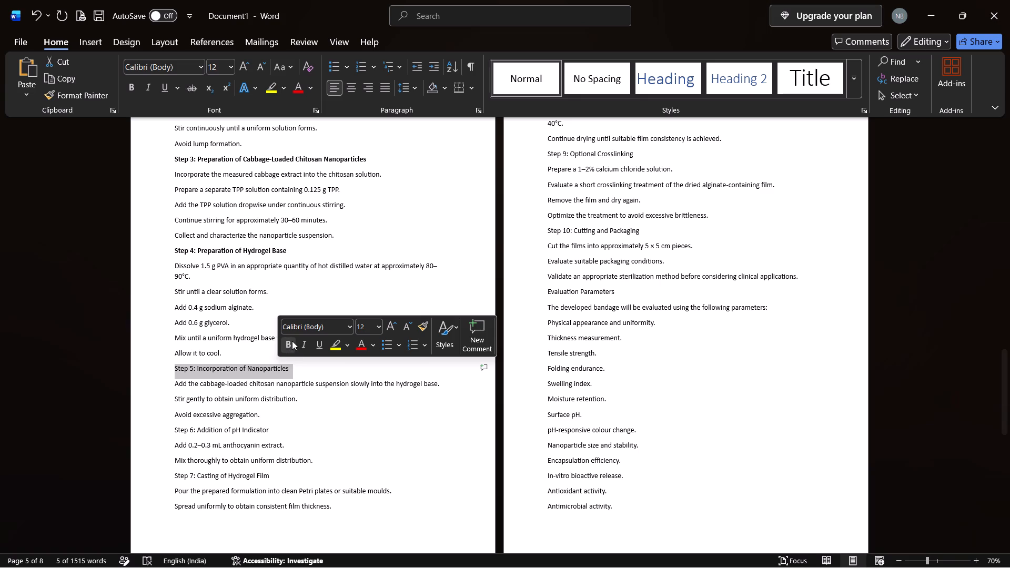
pyautogui.click(292, 341)
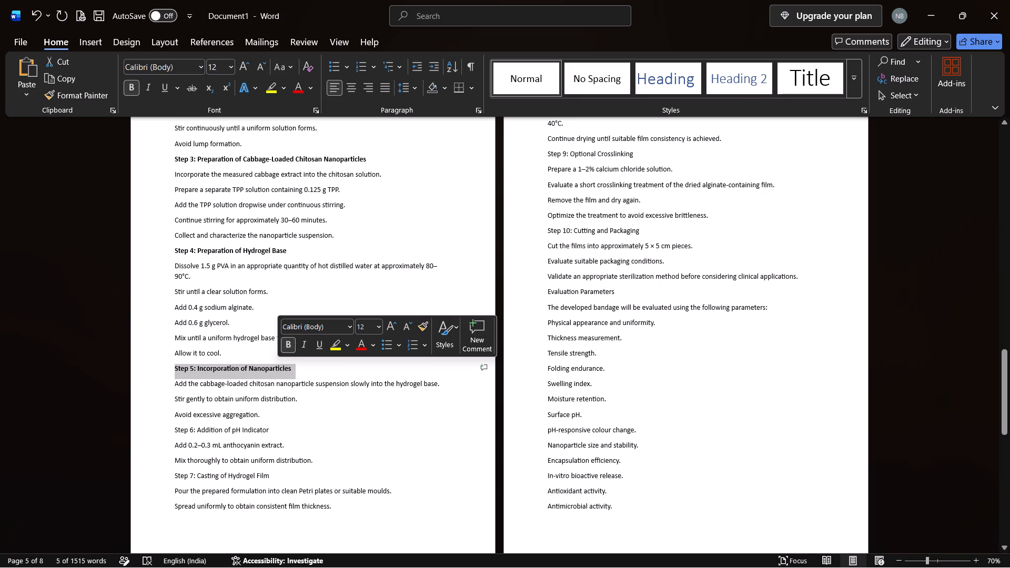
pyautogui.moveTo(174, 429); pyautogui.dragTo(265, 428)
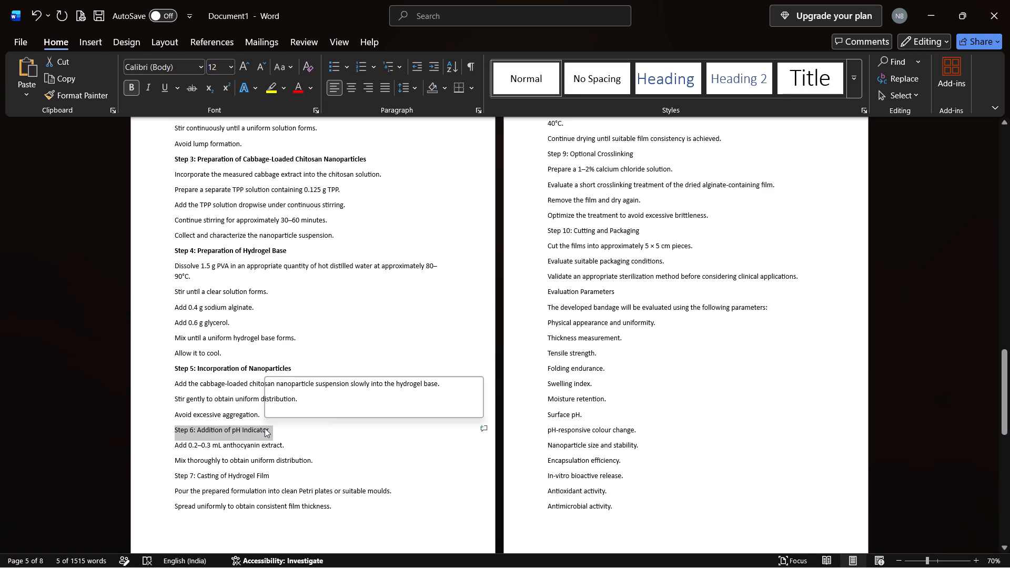
pyautogui.click(272, 406)
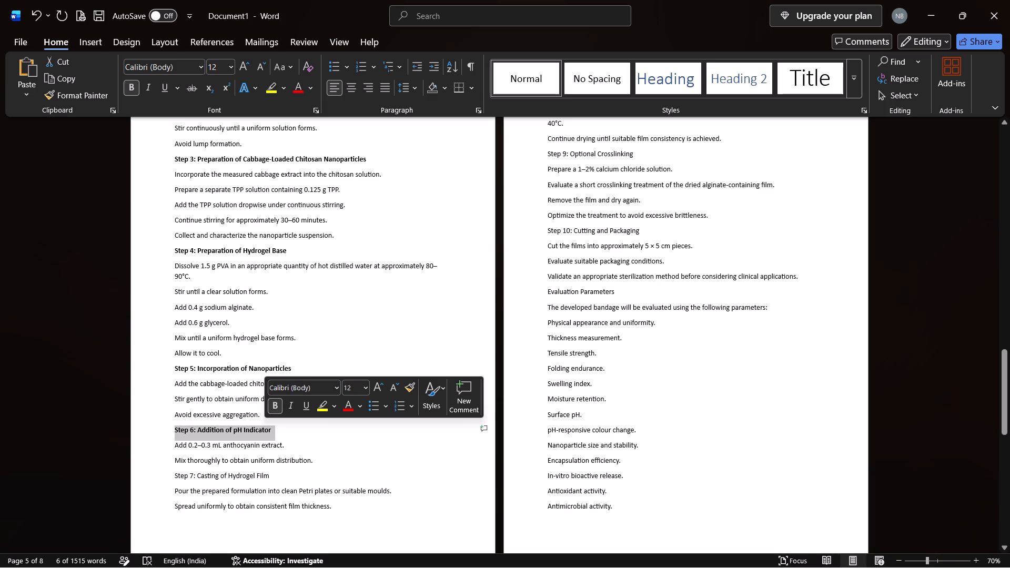
pyautogui.moveTo(173, 475); pyautogui.dragTo(264, 479)
pyautogui.click(269, 455)
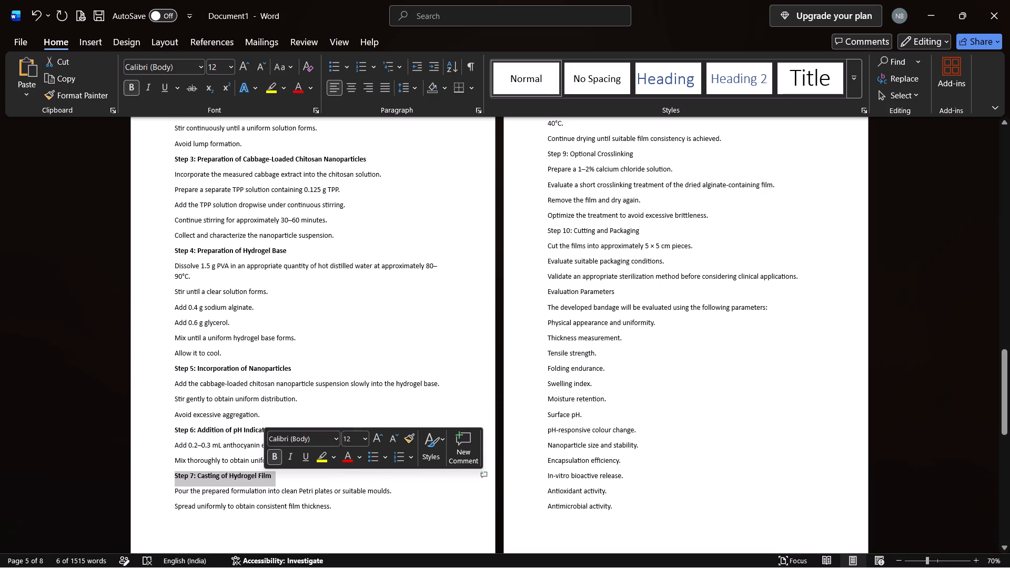
# Make the "Step 8: Drying" heading bold and end it with a colon.
pyautogui.scroll(1, 569, 236)
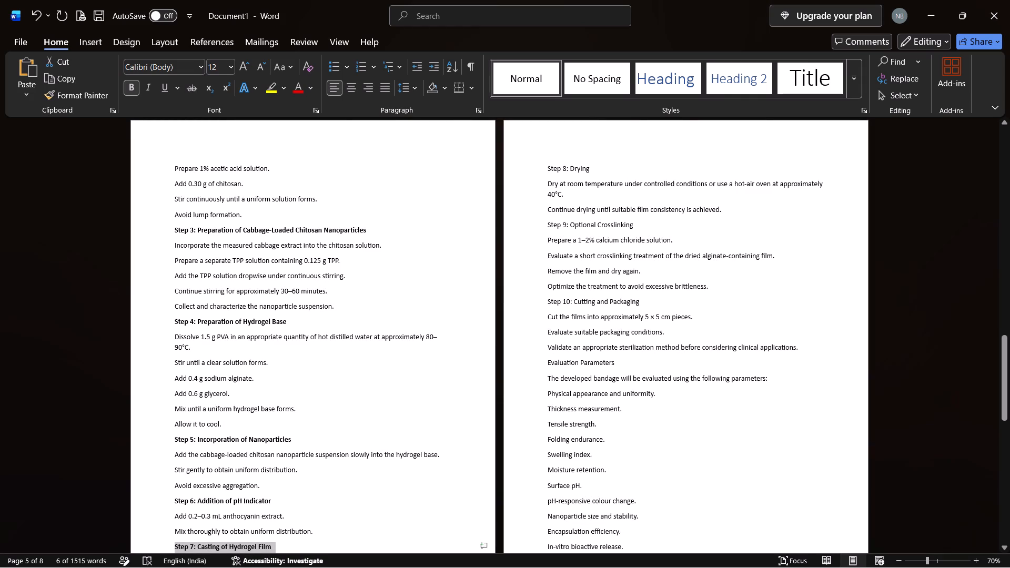
pyautogui.moveTo(548, 168); pyautogui.dragTo(593, 168)
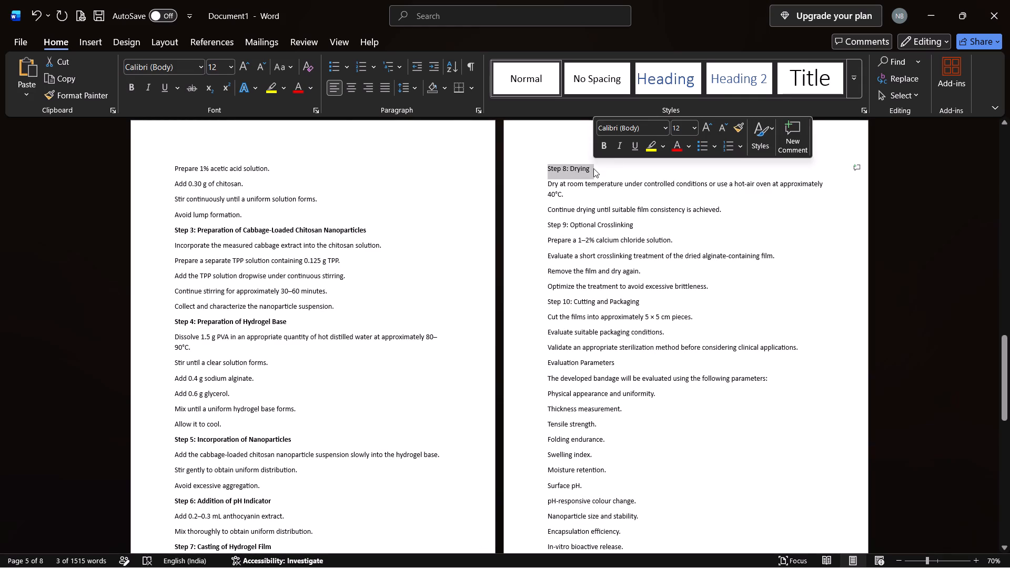
pyautogui.click(605, 143)
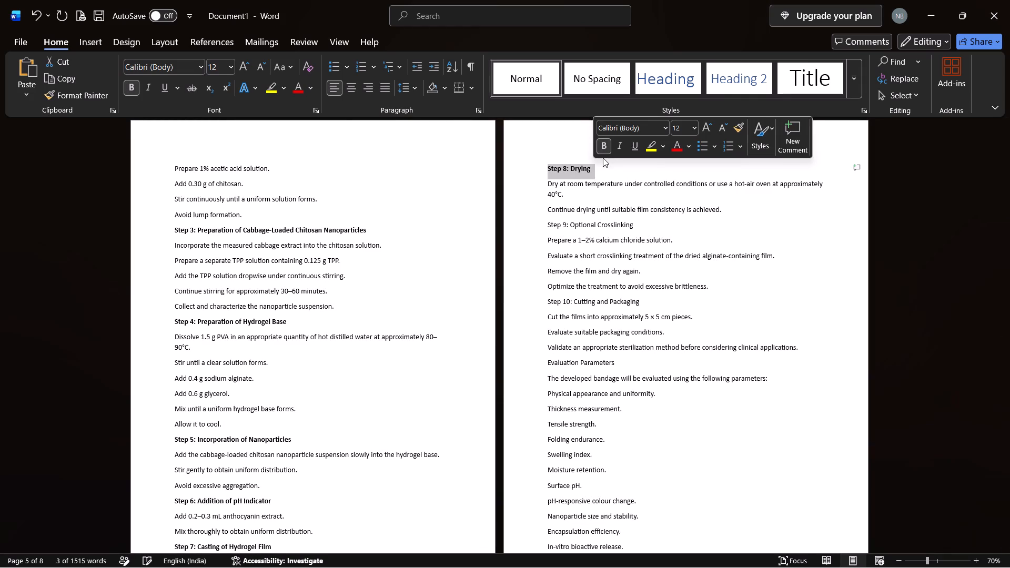
pyautogui.click(593, 175)
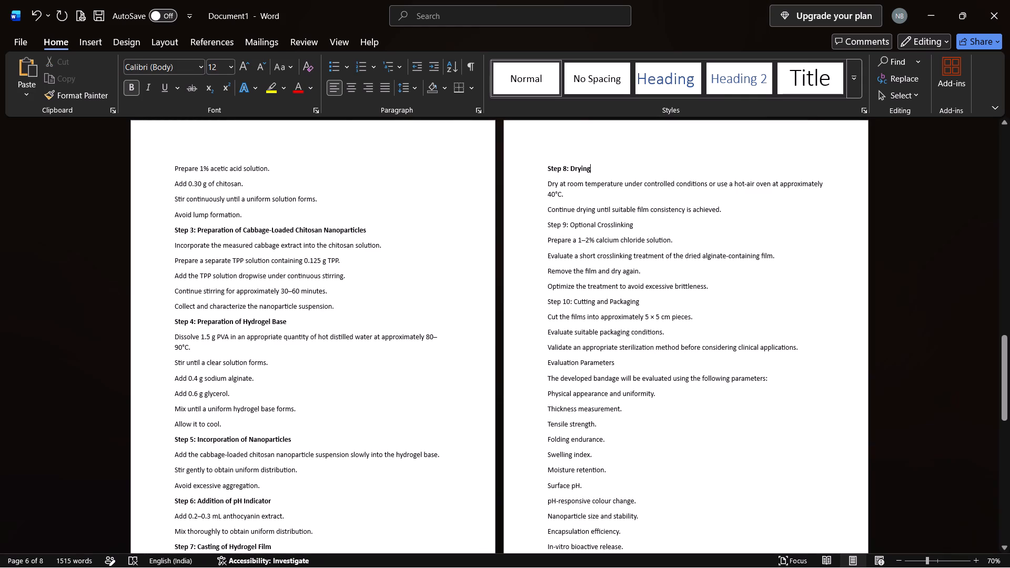
pyautogui.hotkey('shift', ':')
# Add a colon at the end of the bold Step 6, Step 5, Step 4 and Step 3 headings.
pyautogui.click(270, 499)
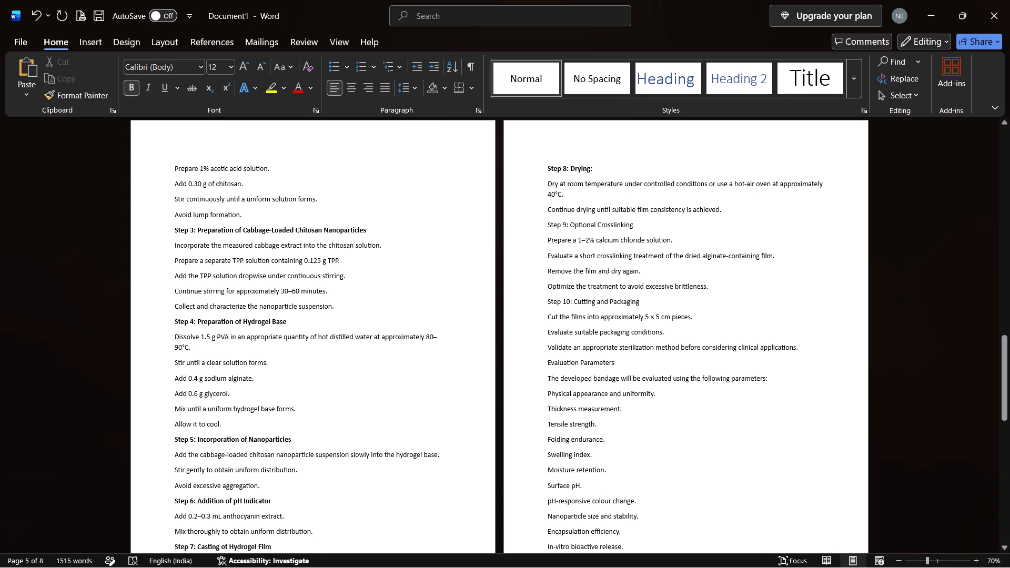
pyautogui.click(270, 499)
pyautogui.hotkey('shift', ':')
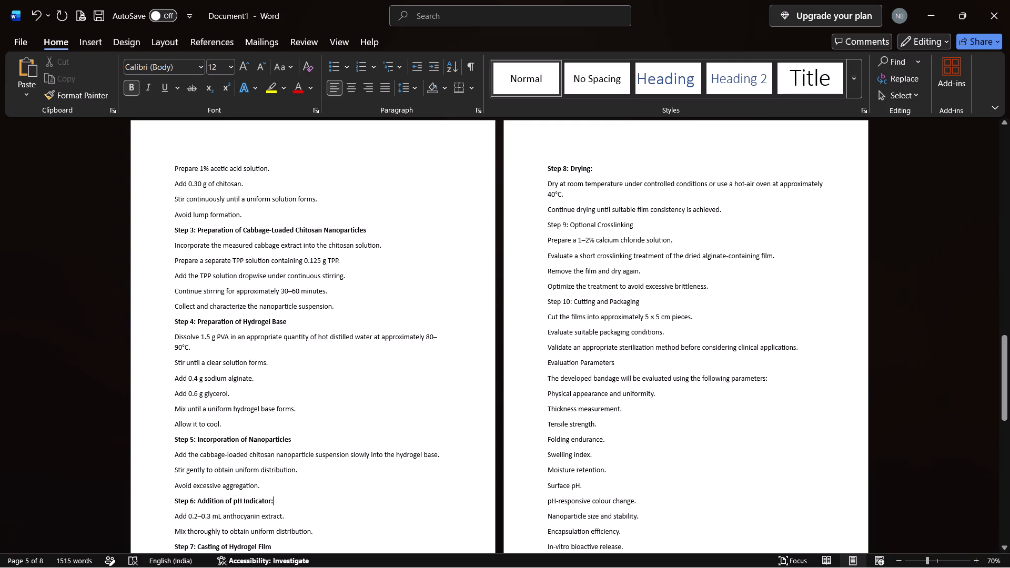
pyautogui.click(290, 438)
pyautogui.hotkey('shift', ':')
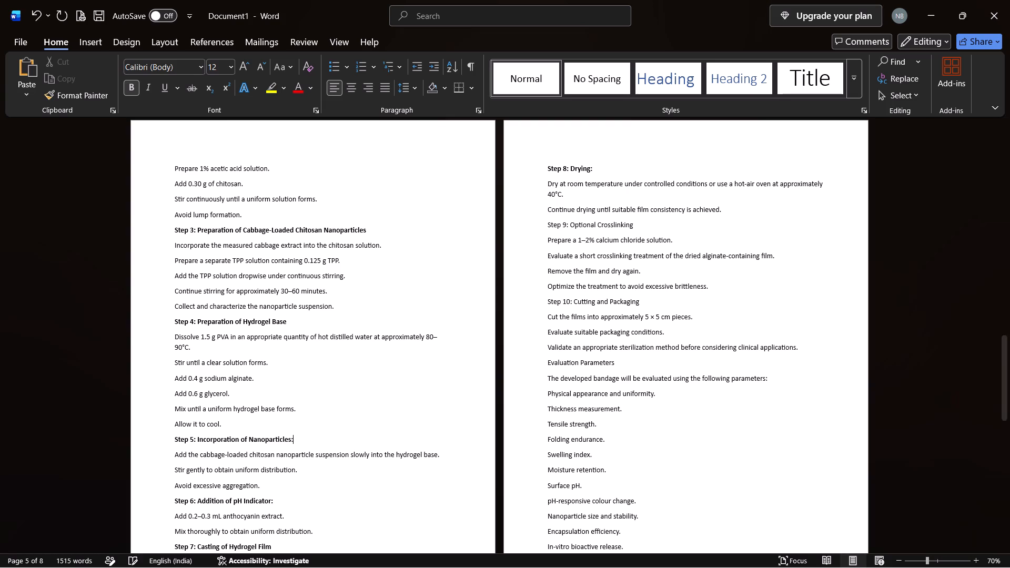
pyautogui.click(285, 322)
pyautogui.hotkey('shift', ':')
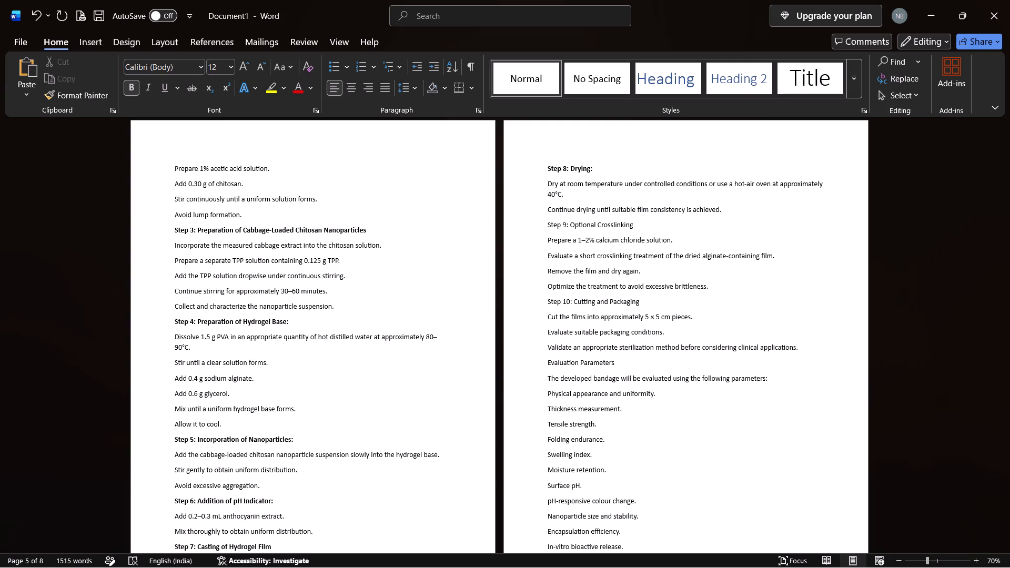
pyautogui.click(366, 230)
pyautogui.hotkey('shift', ':')
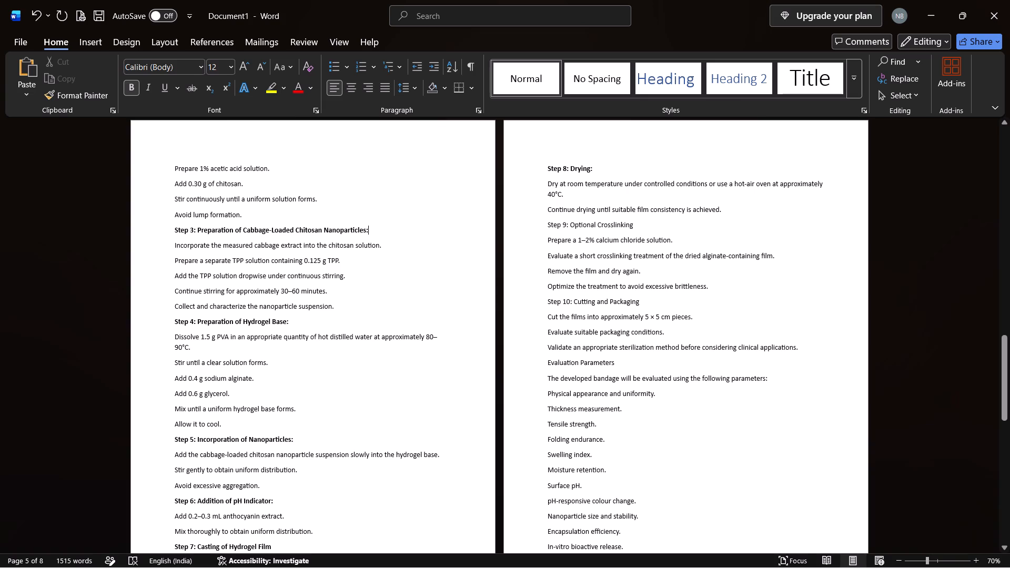
# Make the "Step 9: Optional Crosslinking" heading bold and end it with a colon.
pyautogui.moveTo(547, 225); pyautogui.dragTo(634, 221)
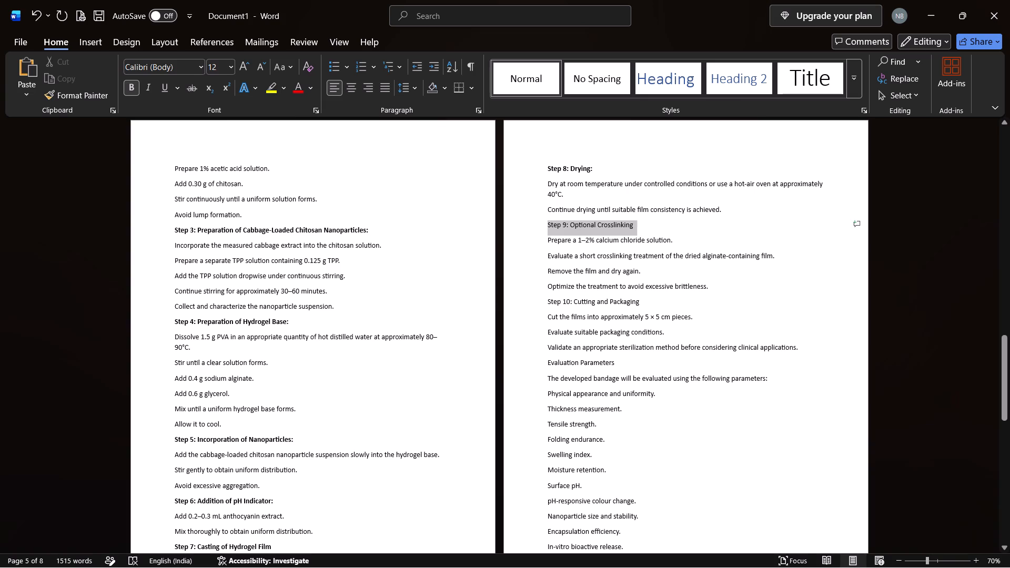
pyautogui.moveTo(634, 221); pyautogui.dragTo(634, 221)
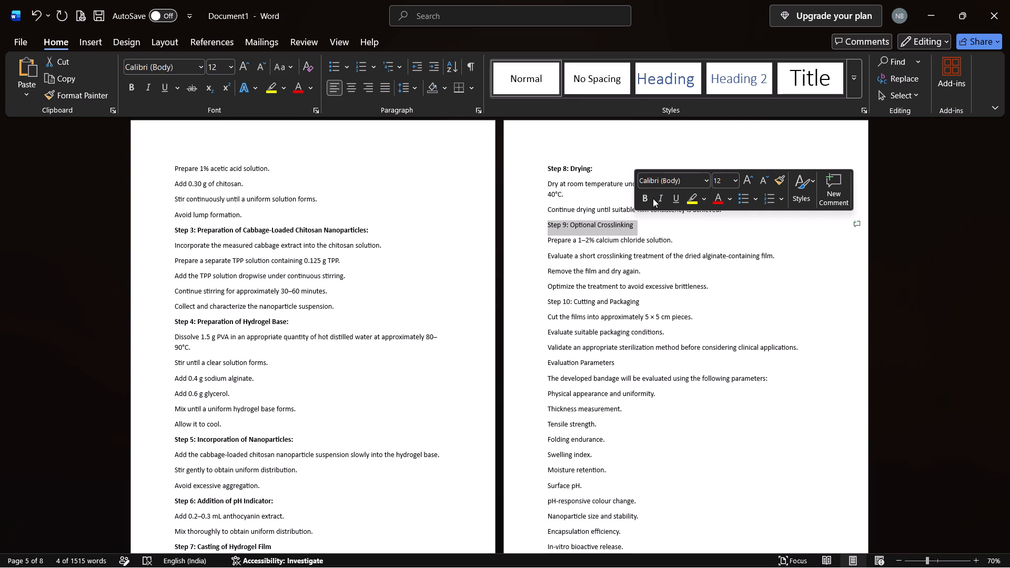
pyautogui.click(643, 199)
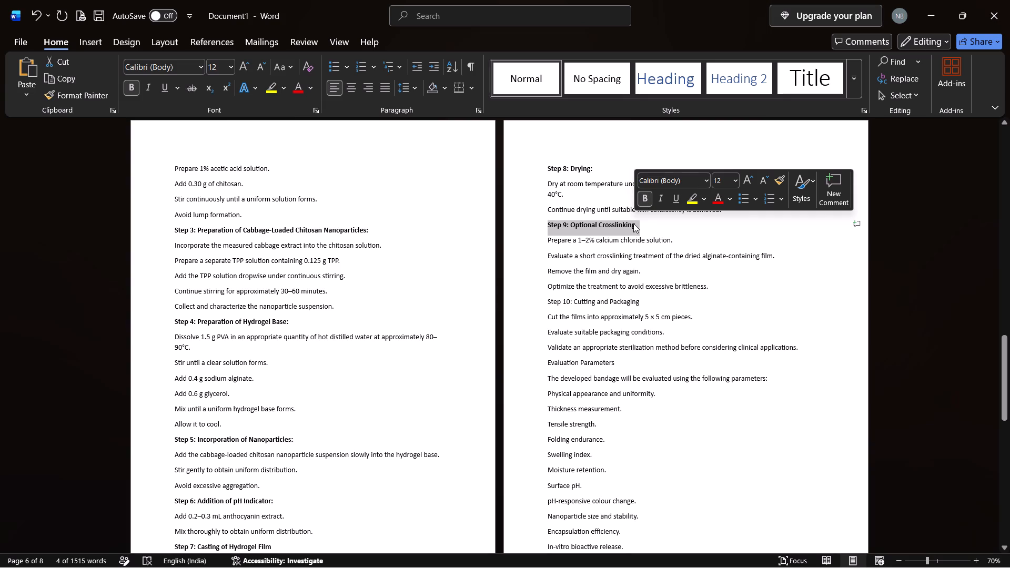
pyautogui.click(633, 224)
pyautogui.hotkey('shift', ':')
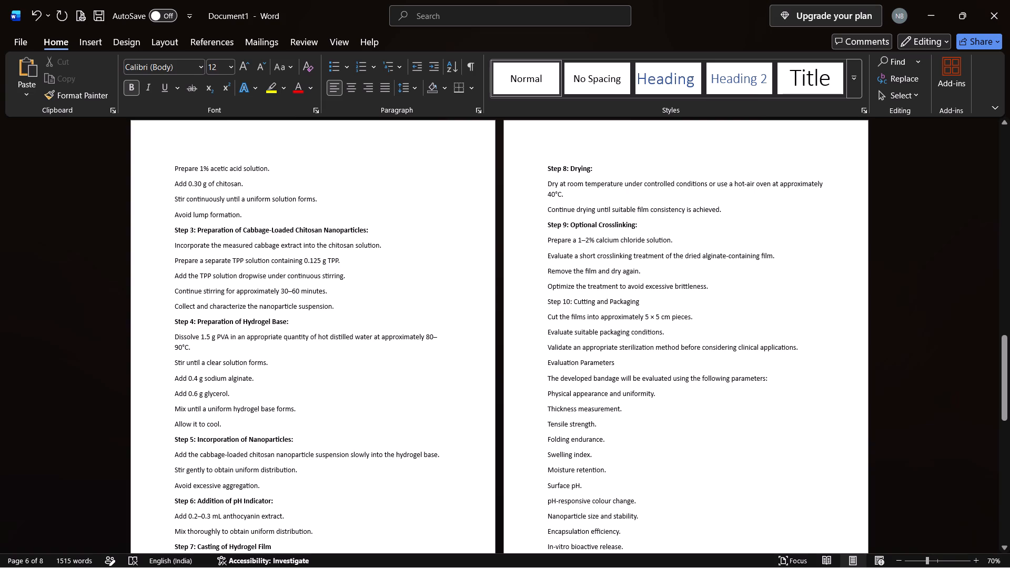
# Make the "Step 10: Cutting and Packaging" heading bold and end it with a colon.
pyautogui.moveTo(547, 300); pyautogui.dragTo(604, 304)
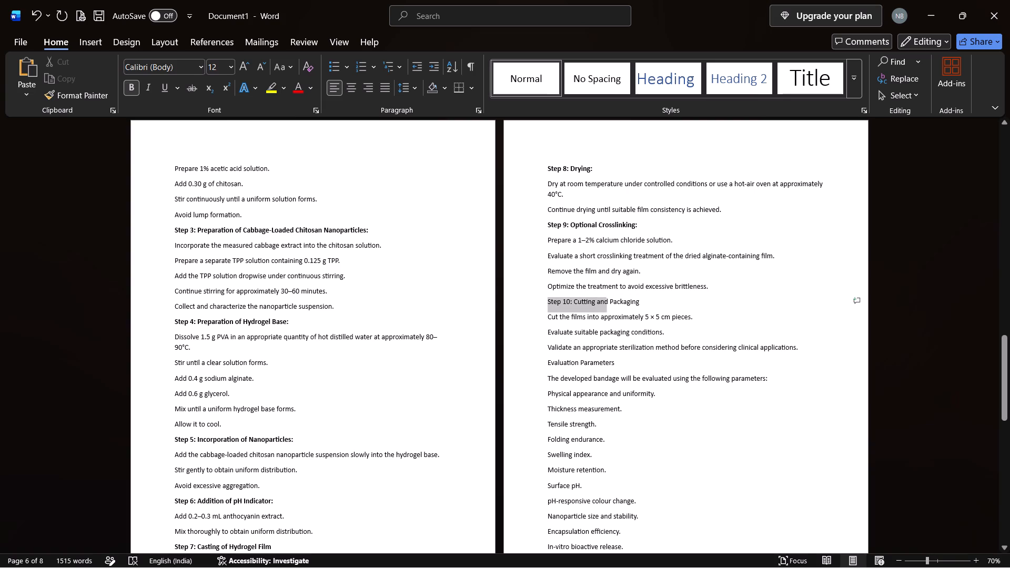
pyautogui.moveTo(604, 304); pyautogui.dragTo(637, 302)
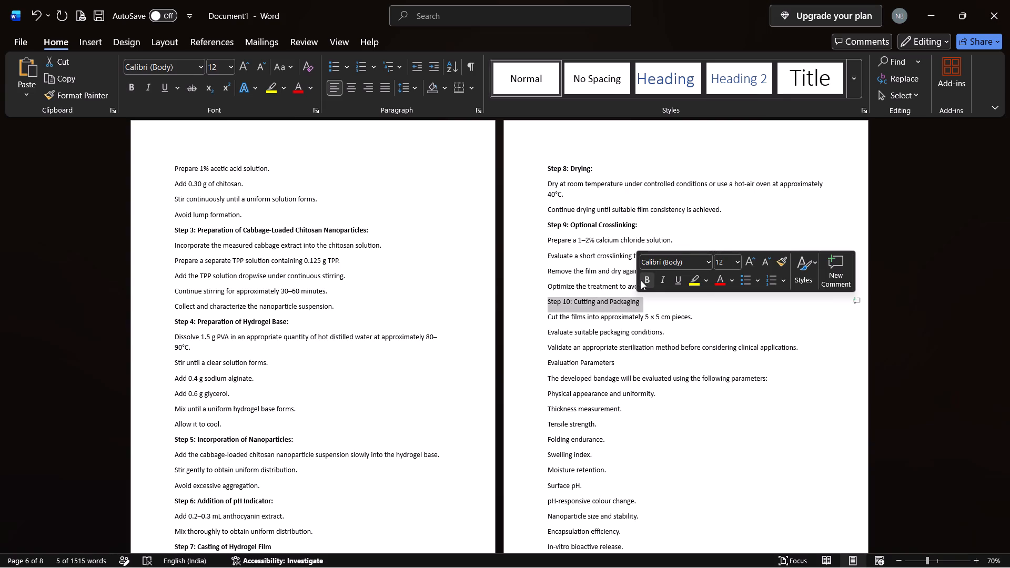
pyautogui.click(641, 280)
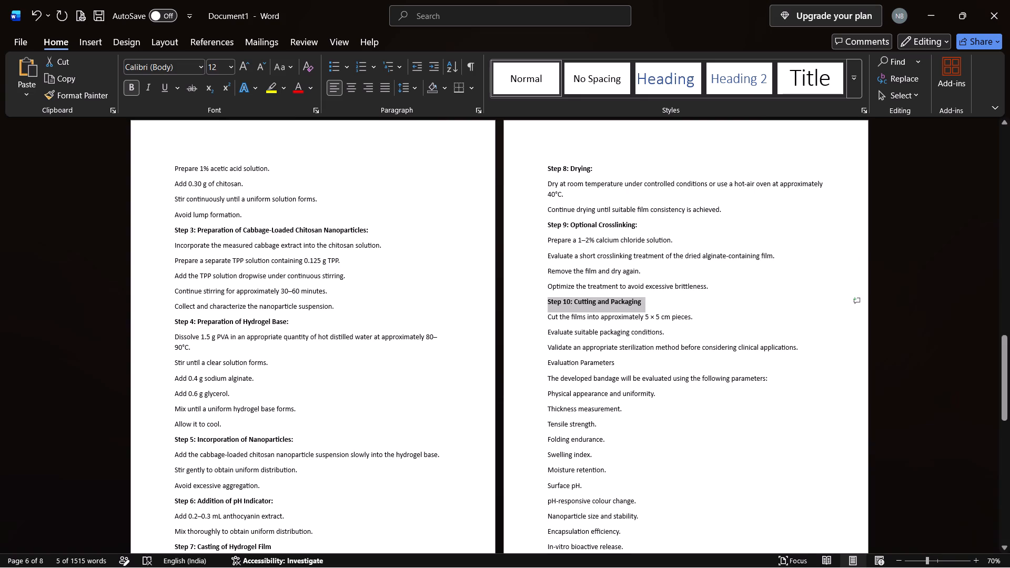
pyautogui.click(641, 296)
pyautogui.click(642, 300)
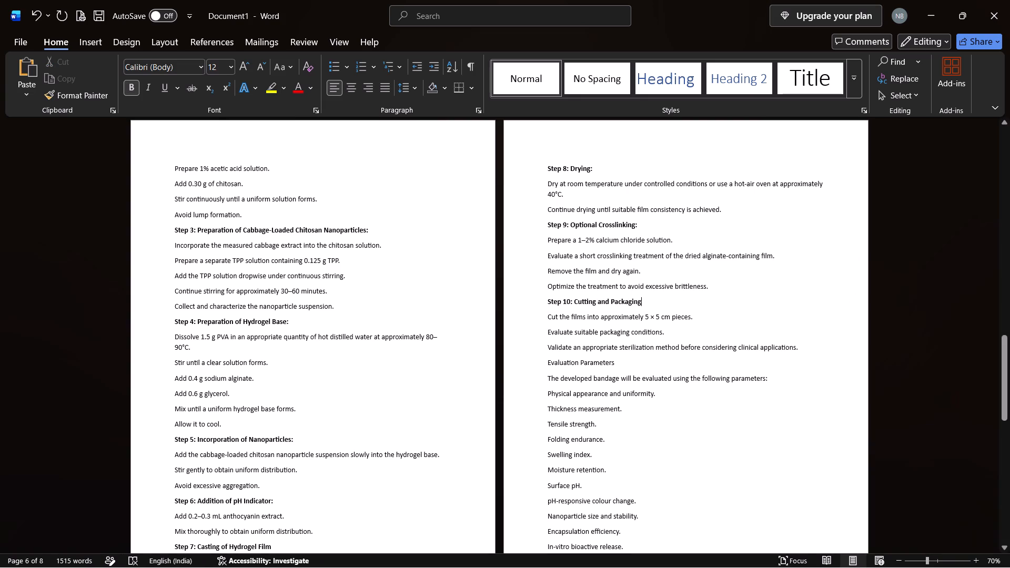
pyautogui.hotkey('shift', ':')
# Set the "4. Expected Impact" heading to 14 pt Times New Roman.
pyautogui.scroll(-1, 597, 427)
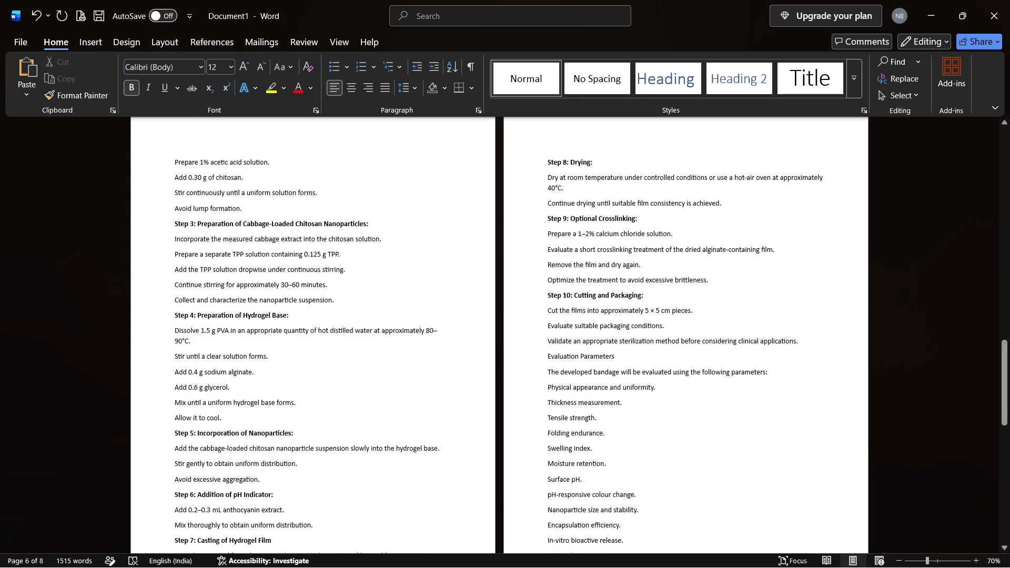
pyautogui.scroll(-3, 597, 427)
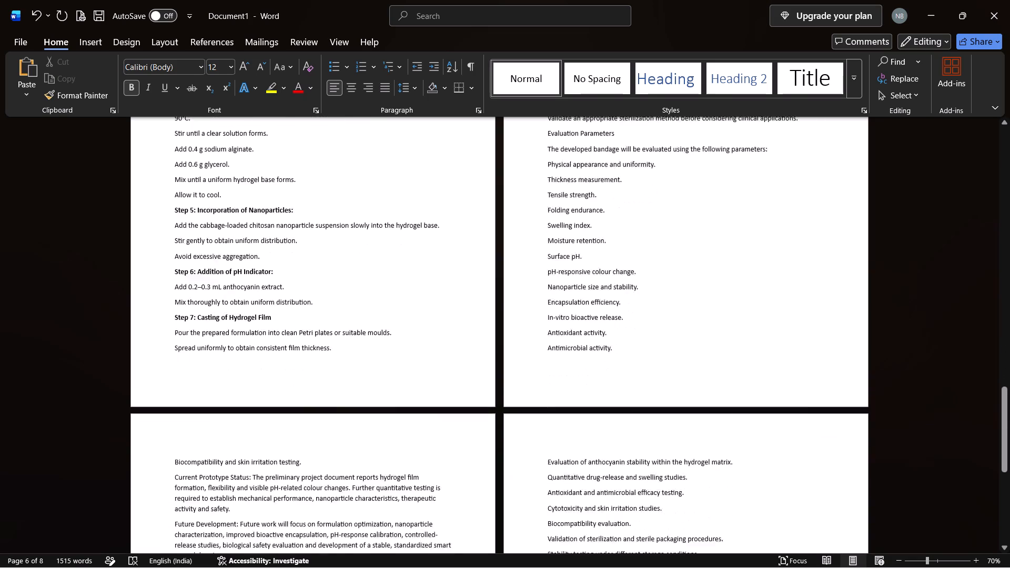
pyautogui.scroll(-3, 597, 427)
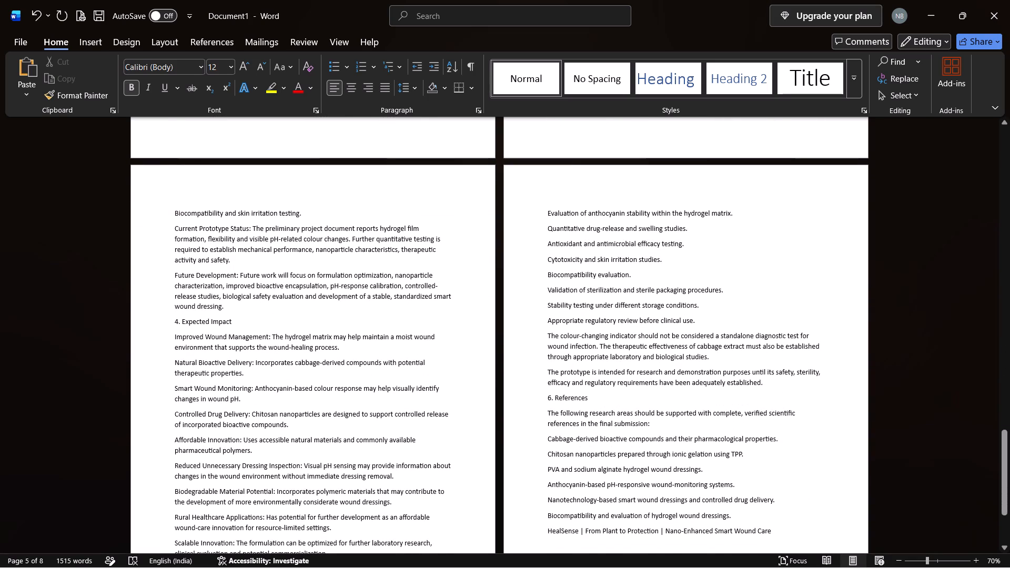
pyautogui.moveTo(174, 321); pyautogui.dragTo(215, 331)
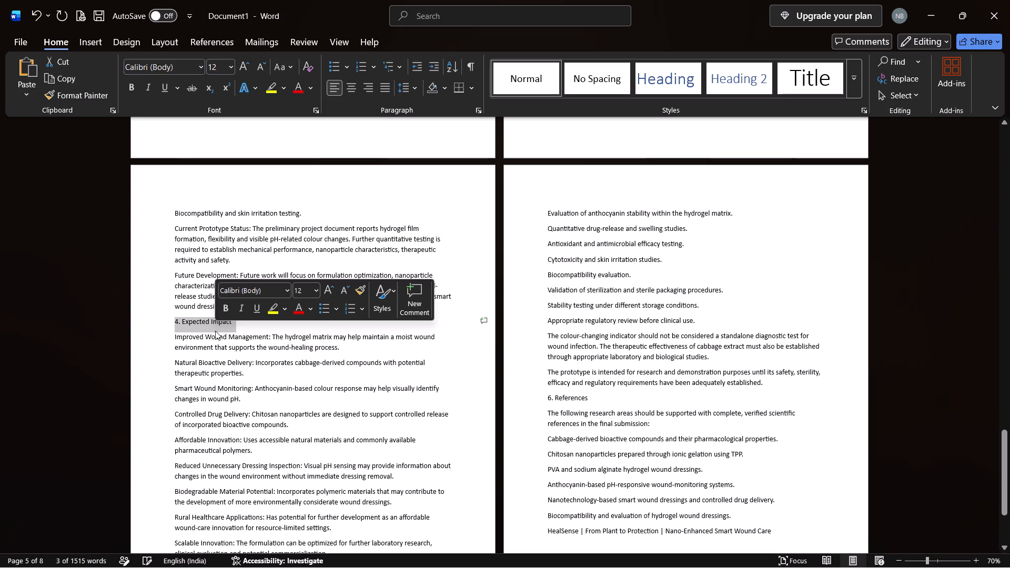
pyautogui.click(314, 292)
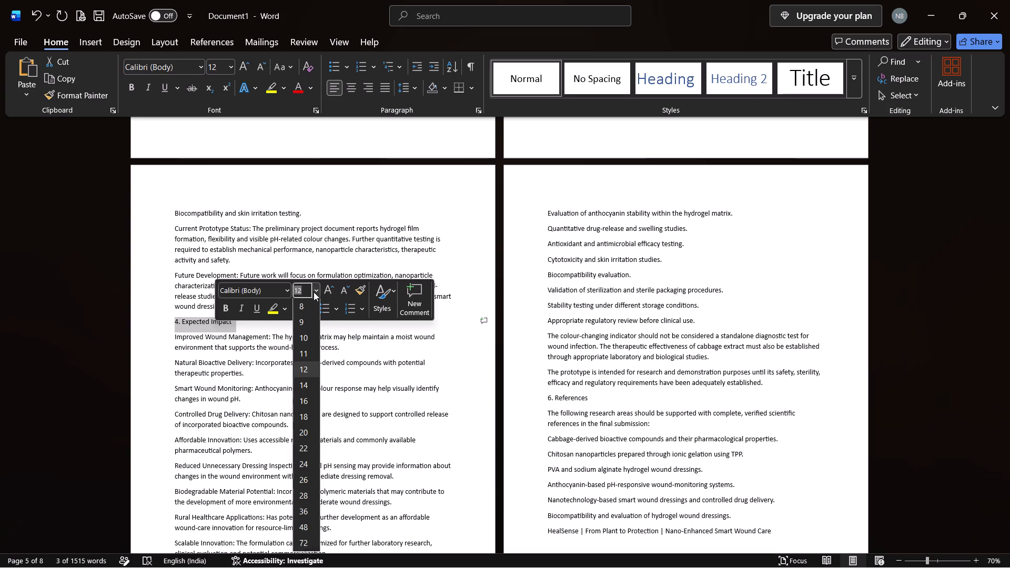
pyautogui.click(310, 380)
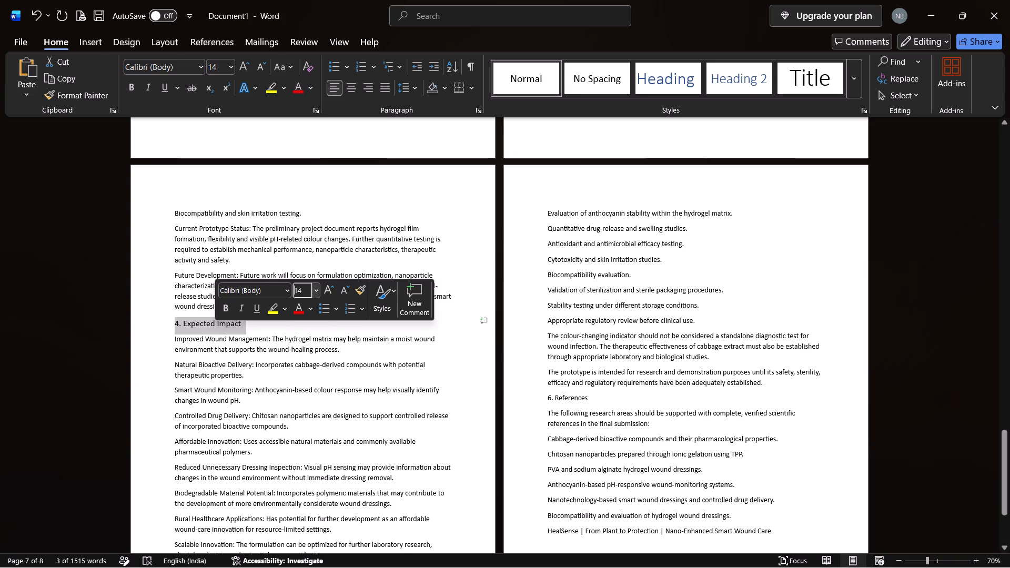
pyautogui.click(286, 292)
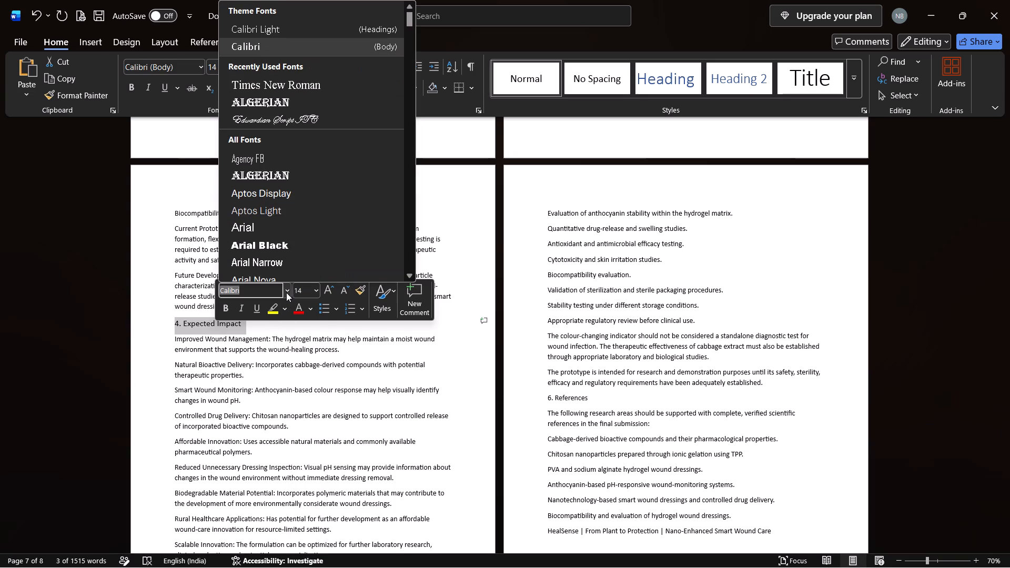
pyautogui.click(327, 84)
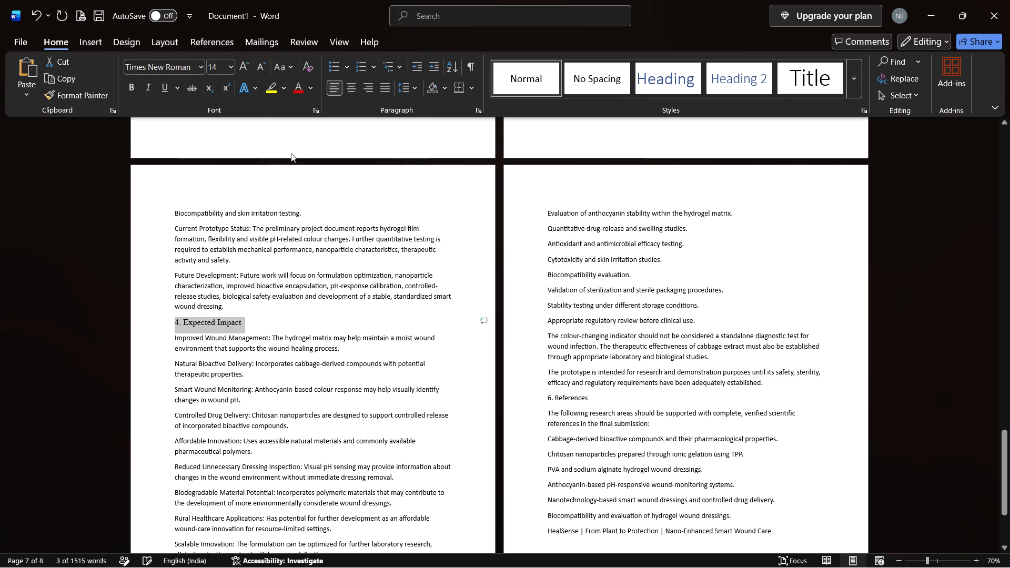
pyautogui.click(263, 318)
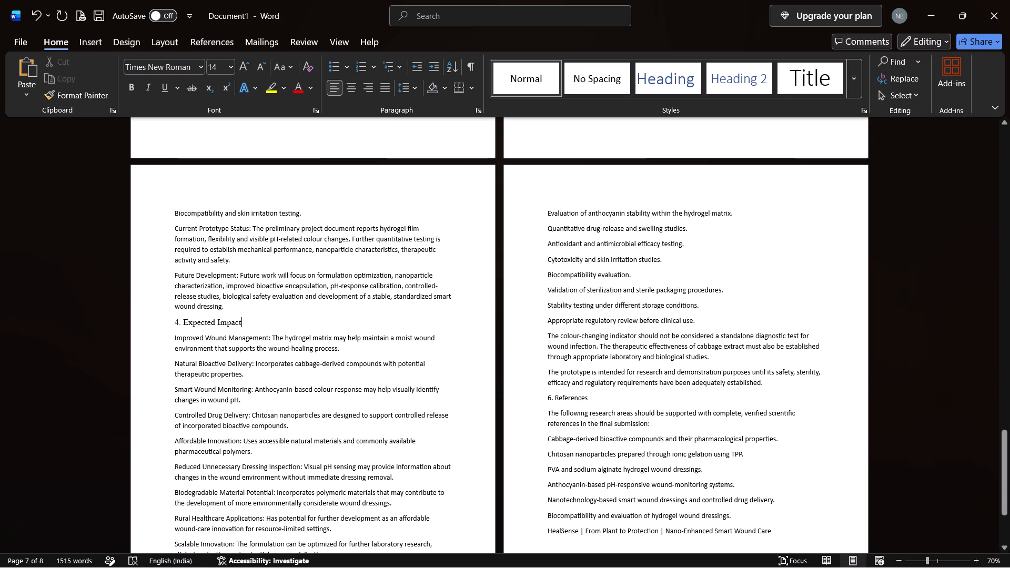
# Make the "4. Expected Impact" heading bold and end it with a colon.
pyautogui.moveTo(173, 320); pyautogui.dragTo(257, 313)
pyautogui.moveTo(257, 313); pyautogui.dragTo(250, 315)
pyautogui.moveTo(173, 322); pyautogui.dragTo(201, 331)
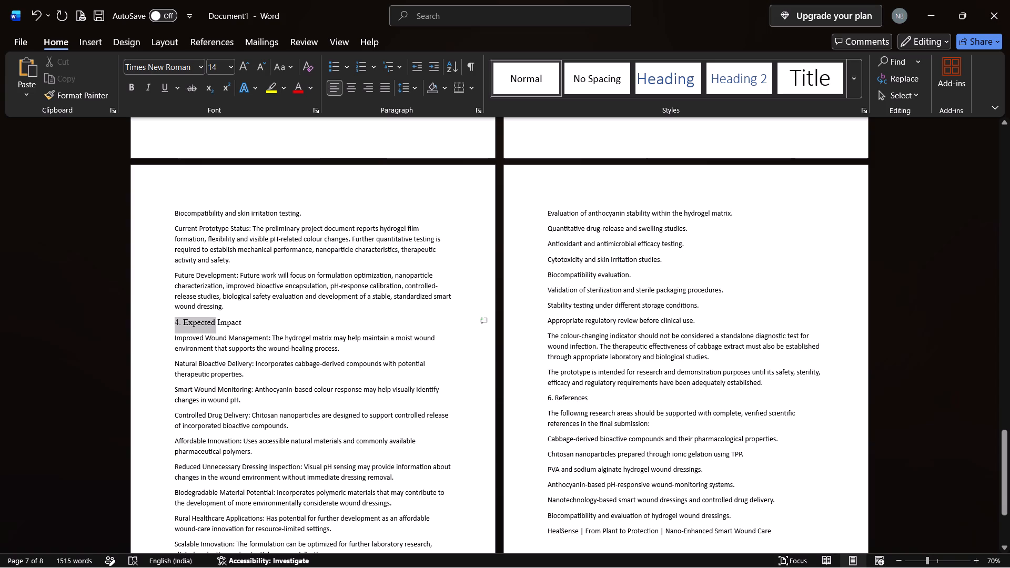
pyautogui.moveTo(201, 331); pyautogui.dragTo(240, 323)
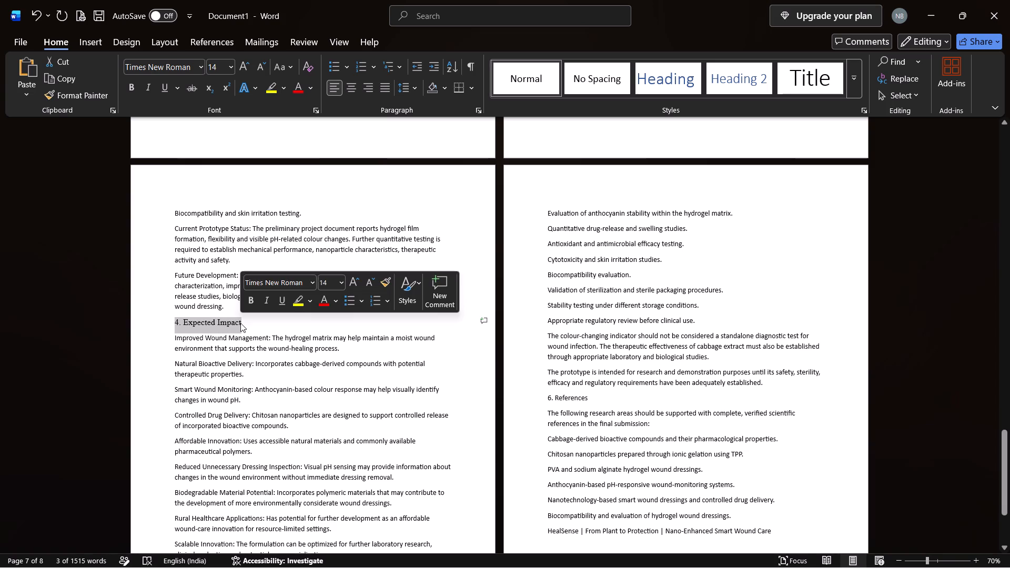
pyautogui.click(252, 297)
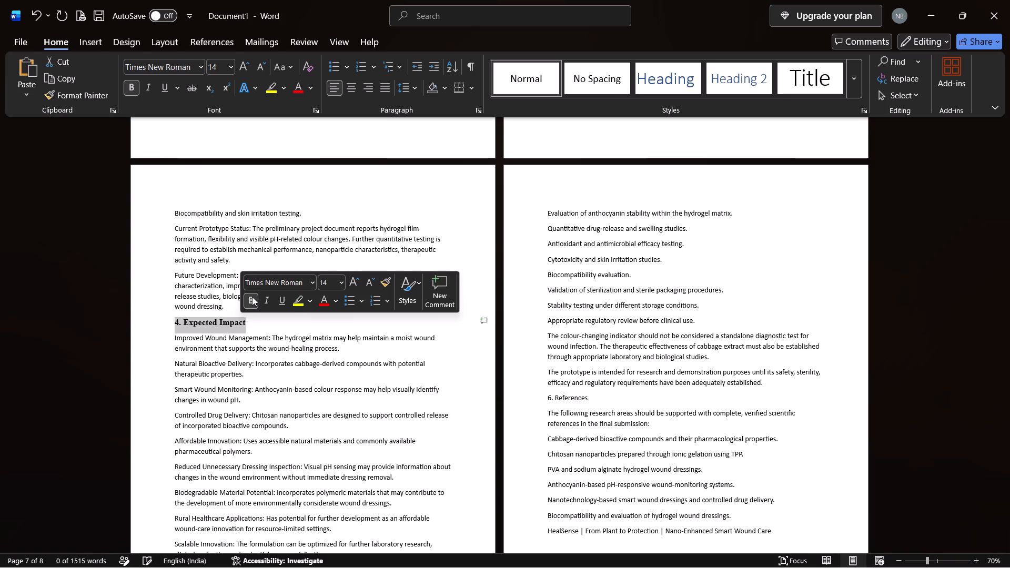
pyautogui.click(247, 323)
pyautogui.hotkey('shift', ':')
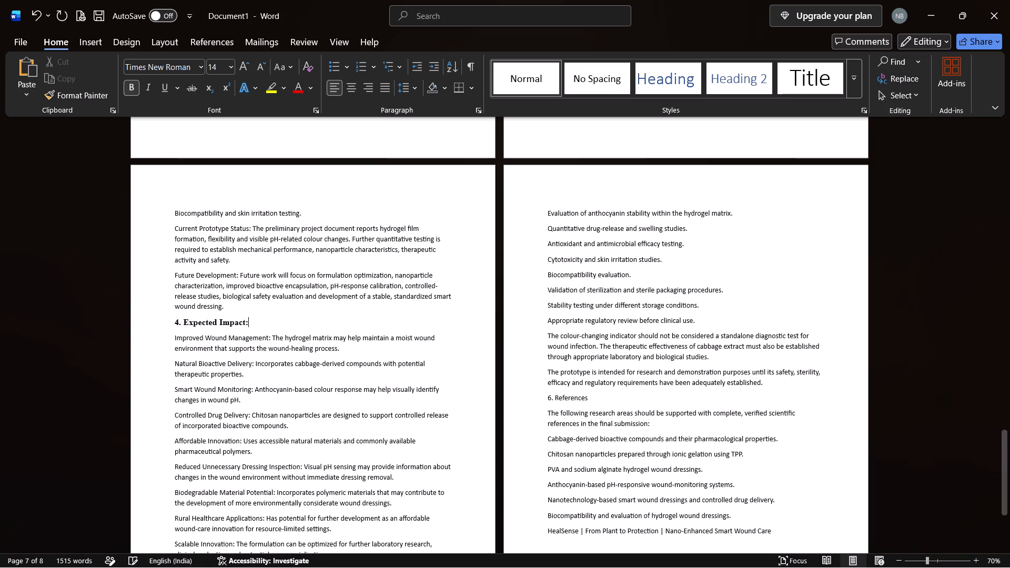
# Format the "5. Important Safety and Implementation Requirements" heading as bold 14 pt Times New Roman.
pyautogui.scroll(-1, 263, 476)
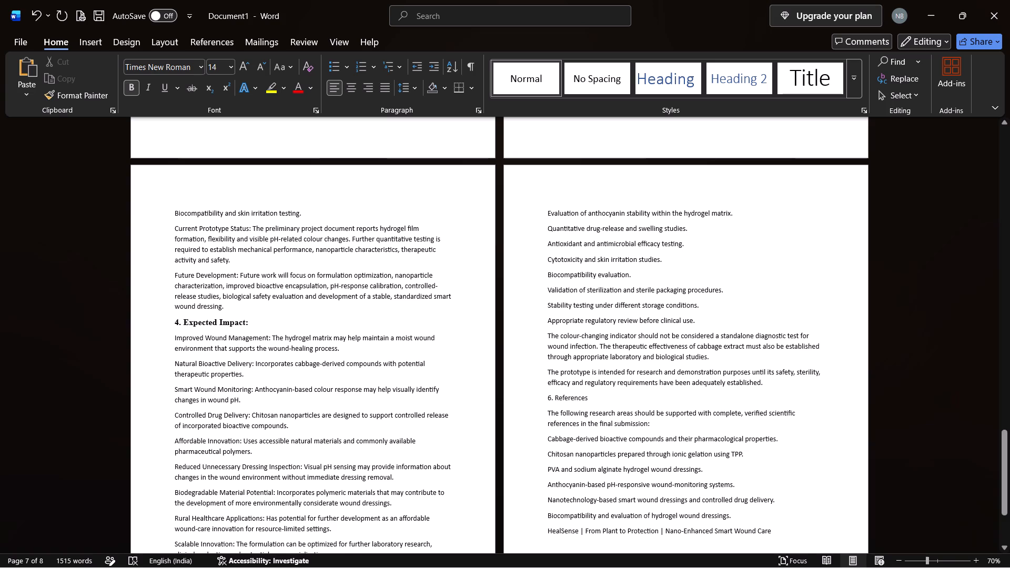
pyautogui.scroll(-5, 263, 476)
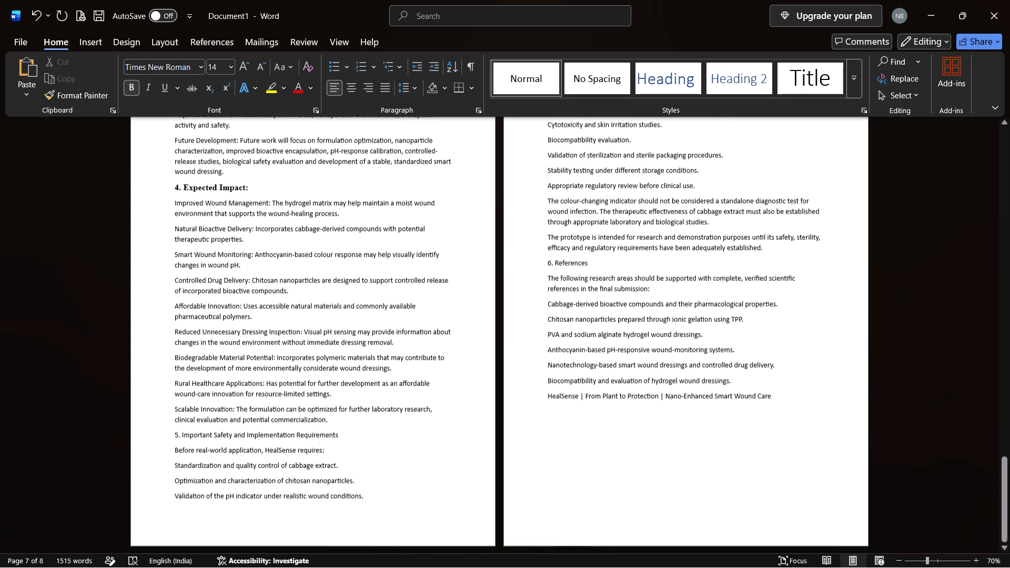
pyautogui.scroll(-1, 263, 476)
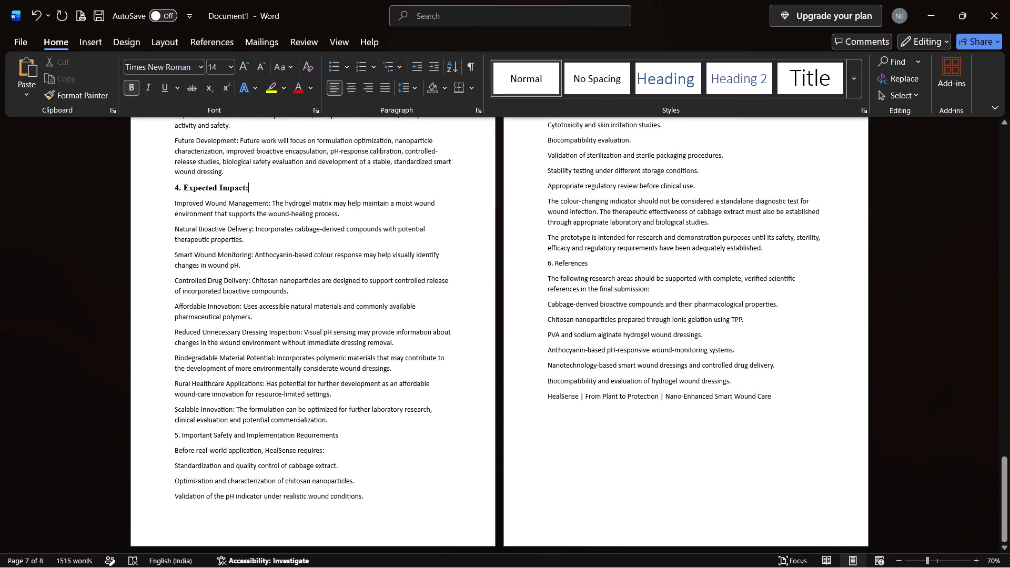
pyautogui.moveTo(174, 432); pyautogui.dragTo(347, 440)
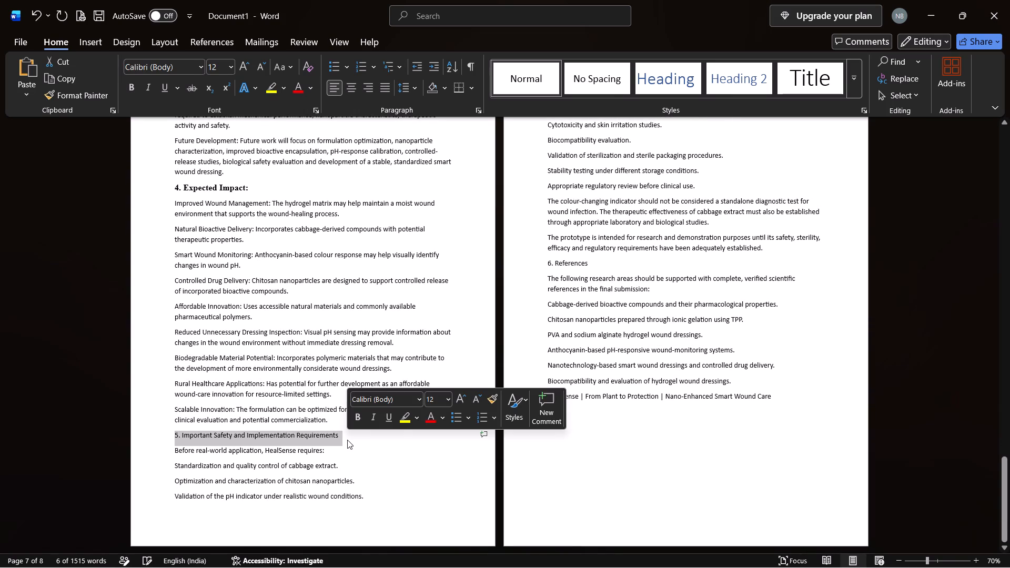
pyautogui.click(449, 401)
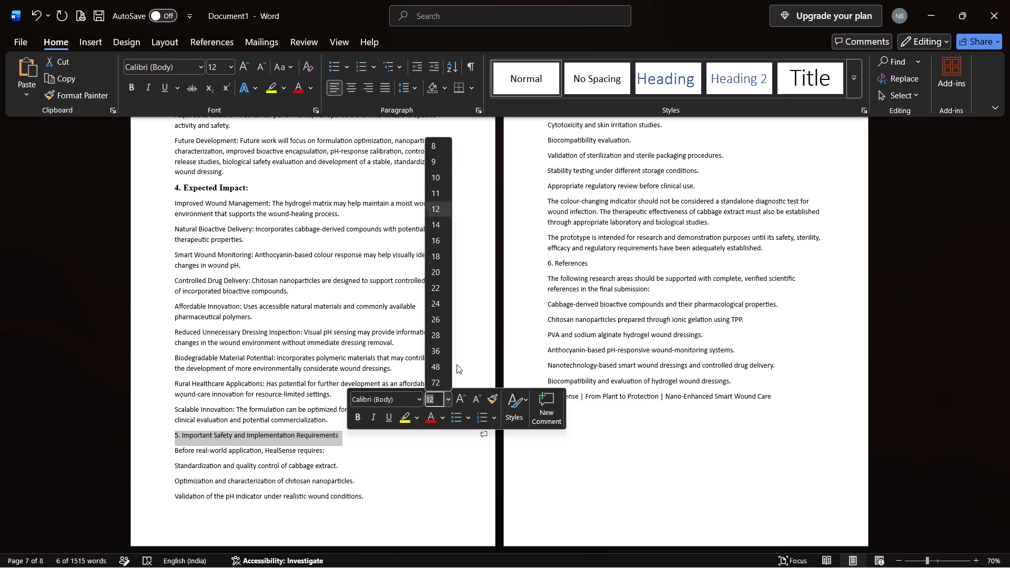
pyautogui.click(440, 220)
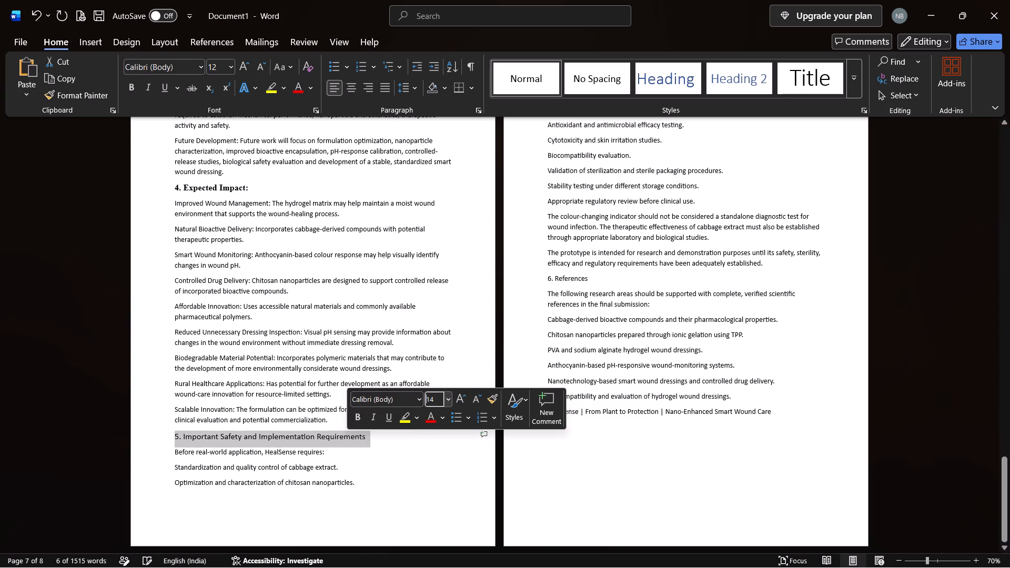
pyautogui.click(419, 400)
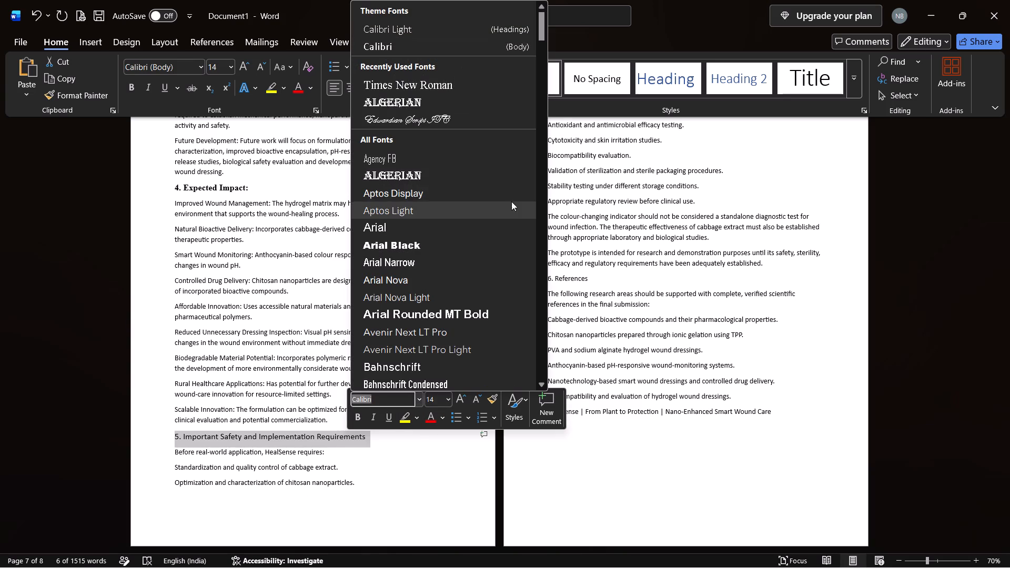
pyautogui.click(506, 79)
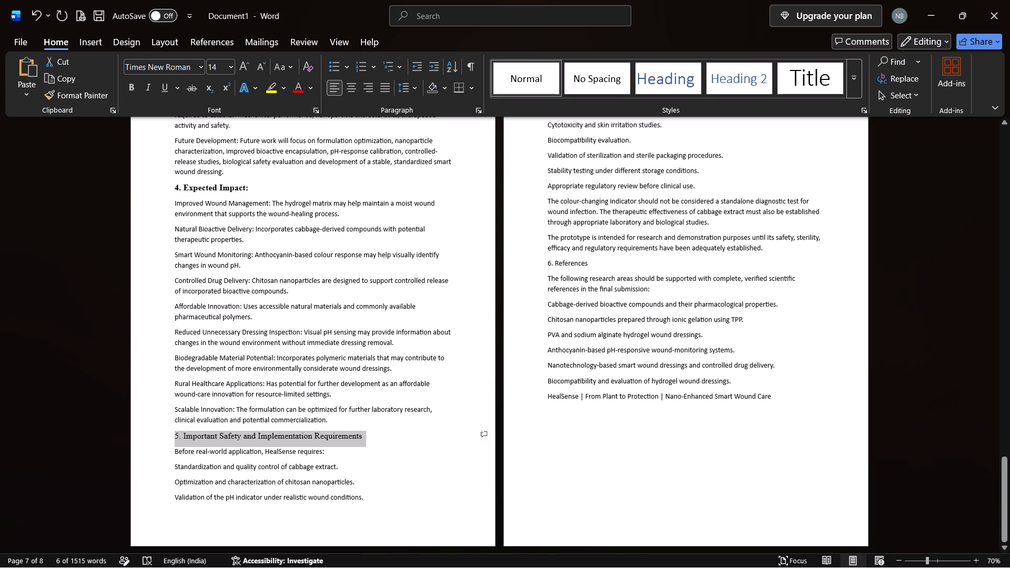
pyautogui.click(128, 88)
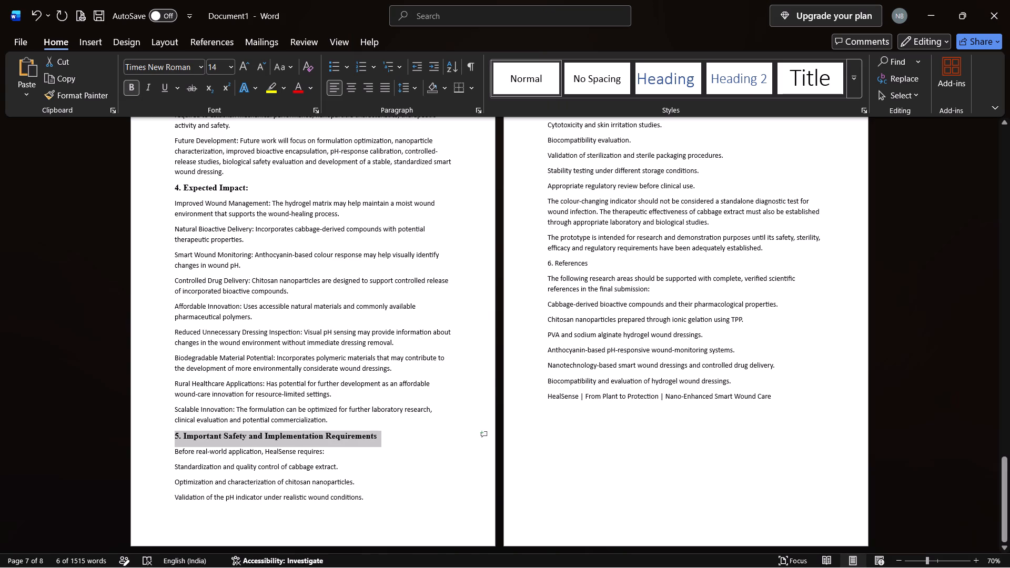
# Look back over the preparation-step, evaluation and numbered section headings on the last four pages to check their formatting.
pyautogui.scroll(-1, 448, 371)
pyautogui.scroll(3, 644, 335)
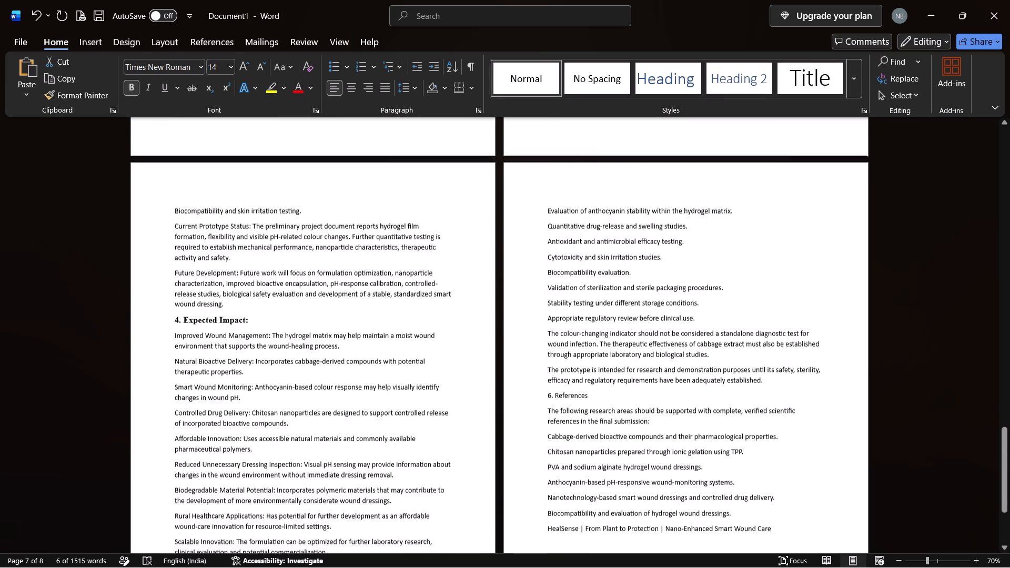
pyautogui.scroll(4, 644, 335)
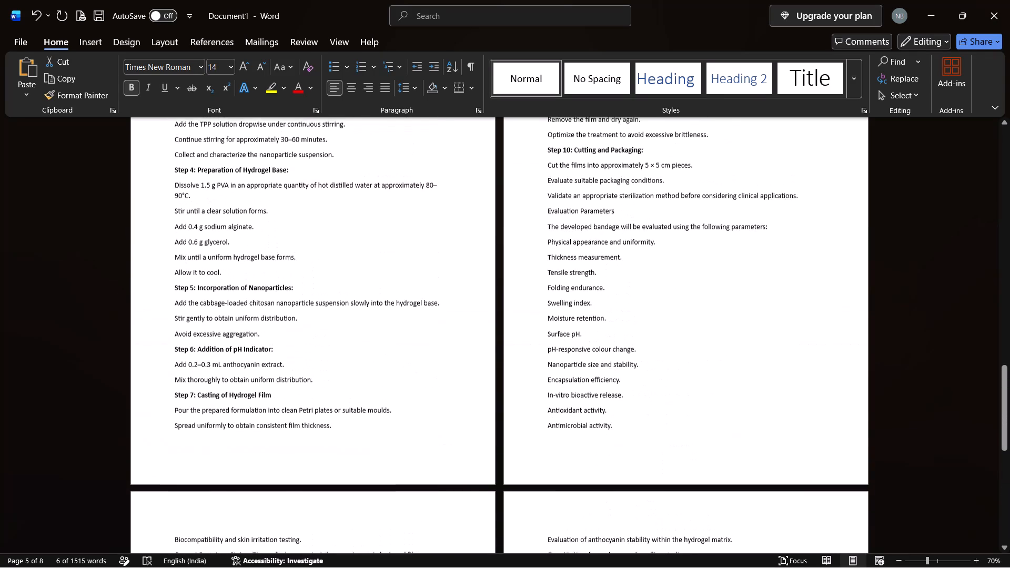
pyautogui.scroll(-2, 644, 335)
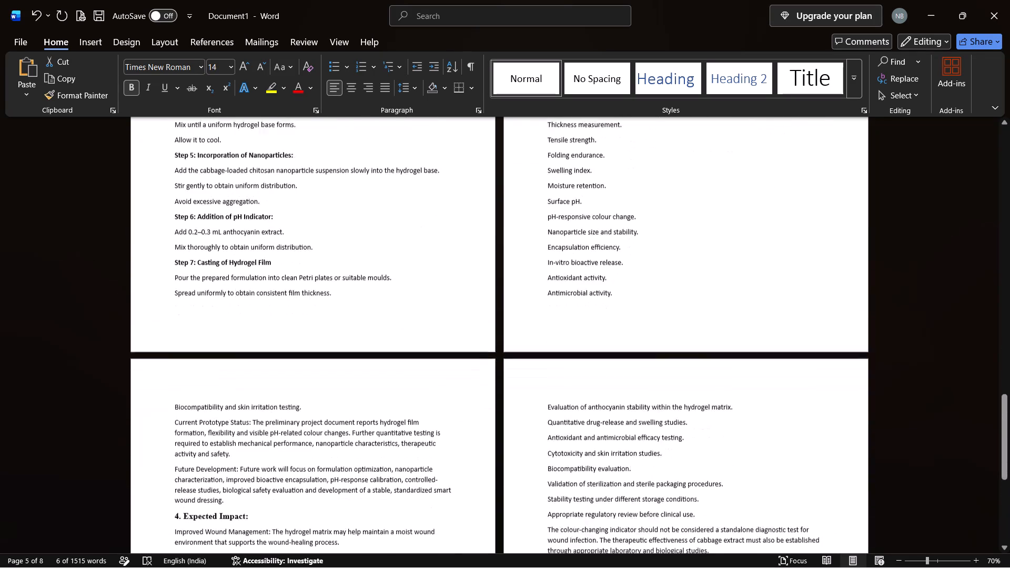
pyautogui.scroll(-4, 644, 335)
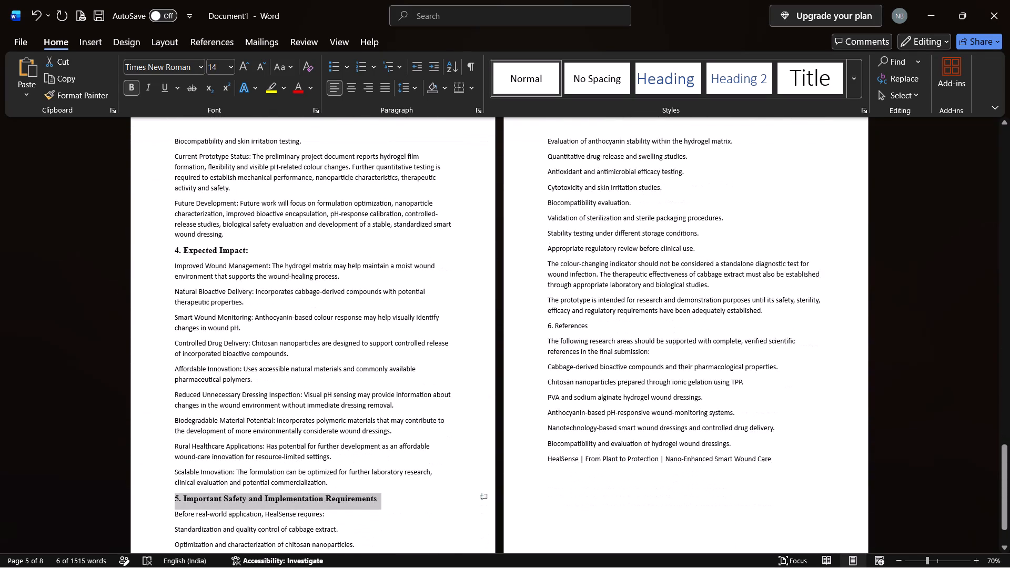
pyautogui.scroll(-2, 644, 335)
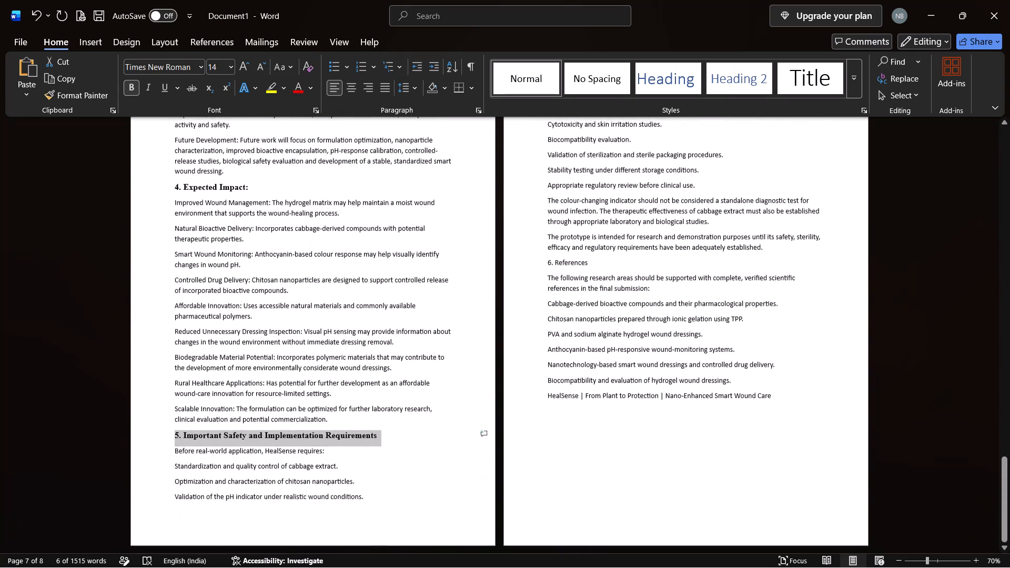
pyautogui.scroll(-1, 644, 335)
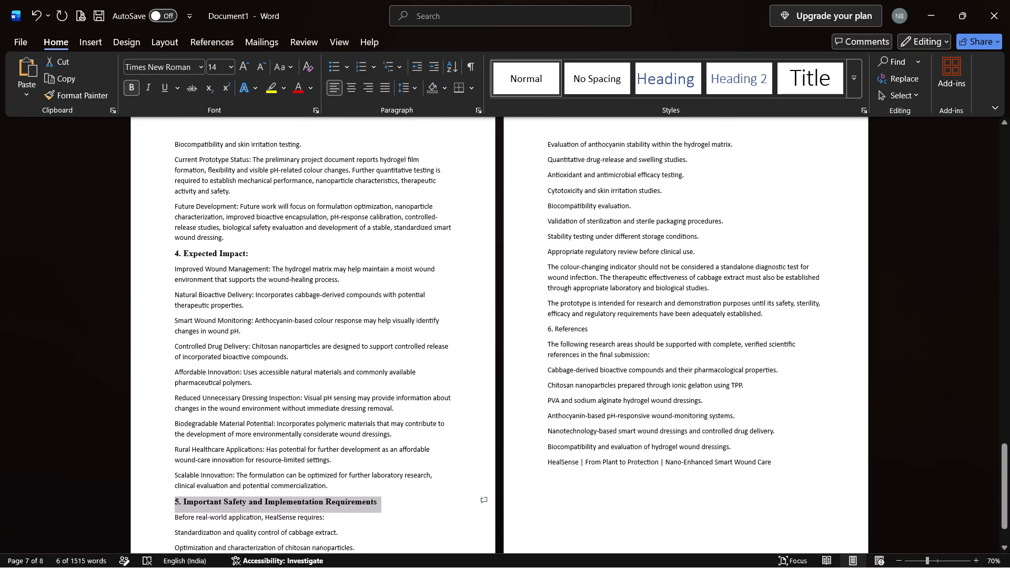
# Format the "6. References" heading as bold 14 pt Times New Roman.
pyautogui.moveTo(545, 328); pyautogui.dragTo(600, 328)
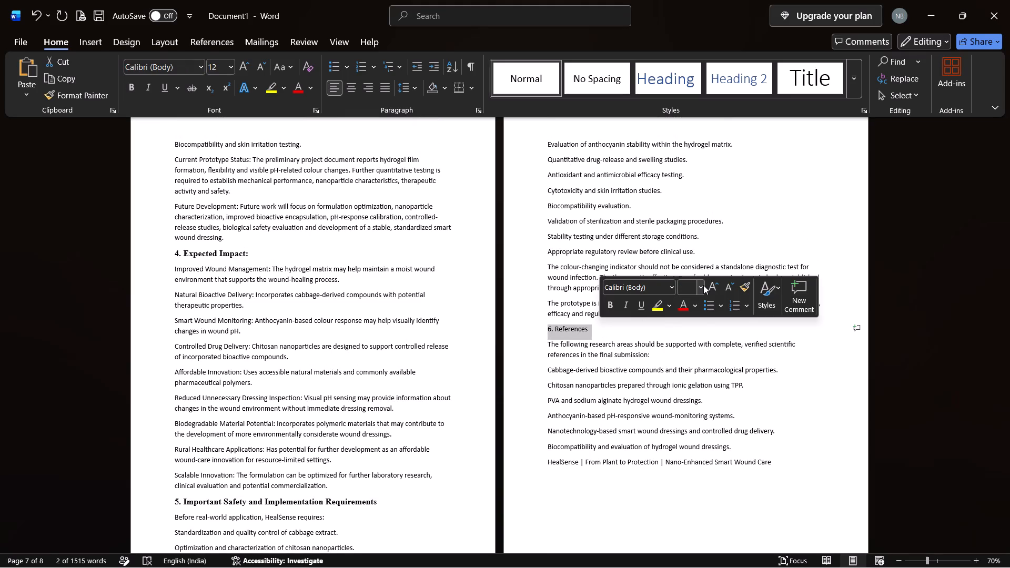
pyautogui.click(703, 285)
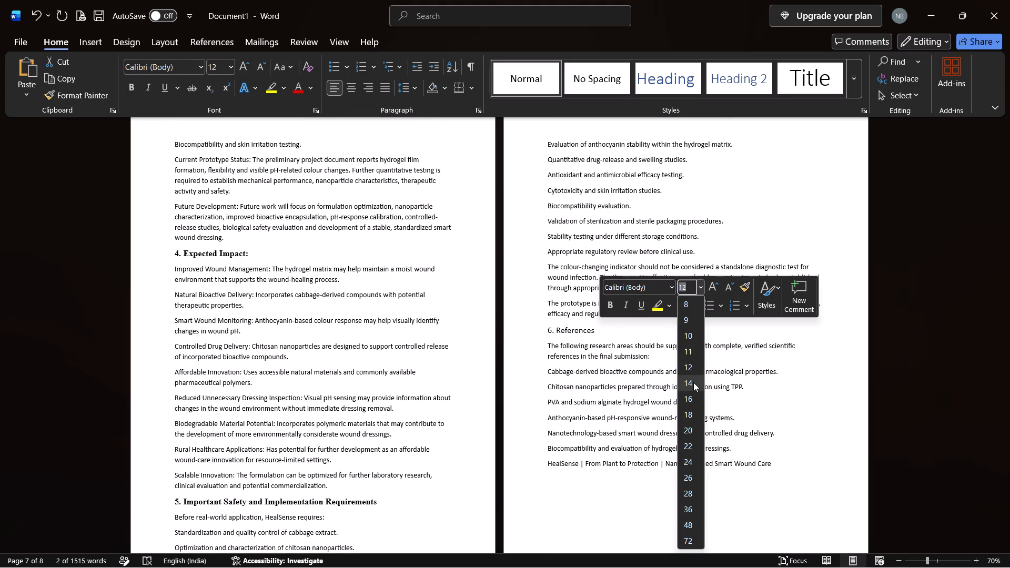
pyautogui.click(693, 382)
pyautogui.click(671, 282)
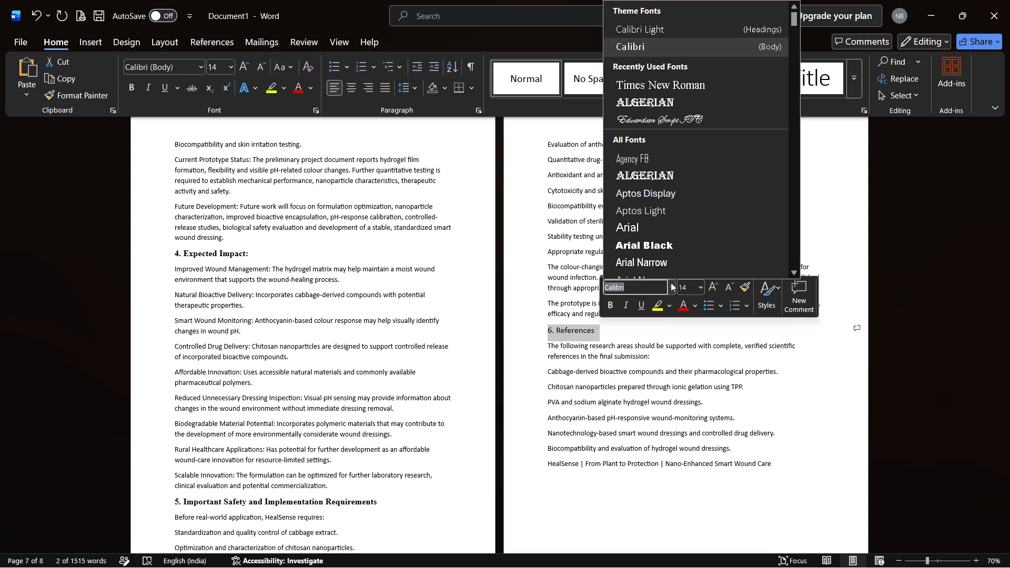
pyautogui.click(711, 79)
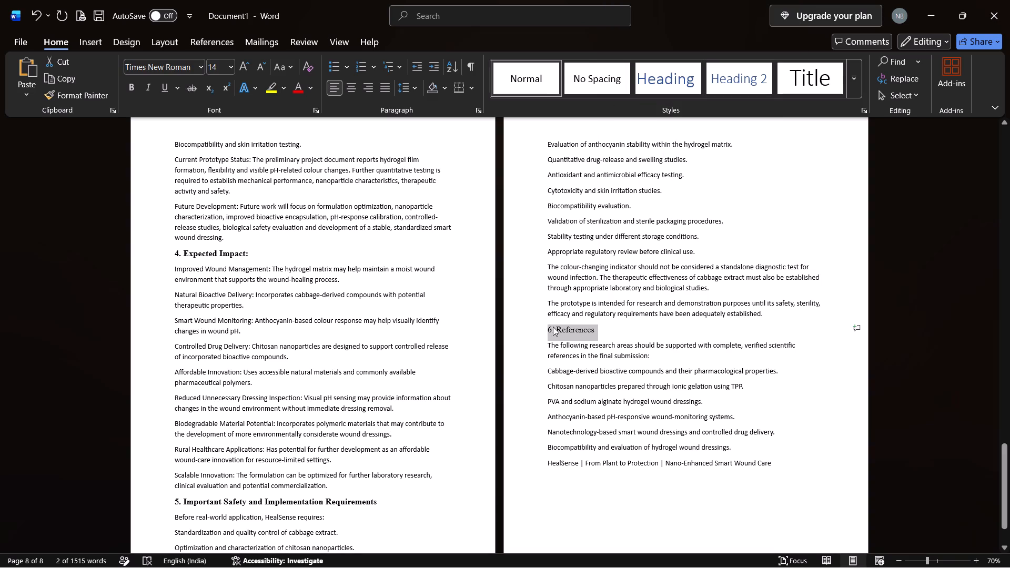
pyautogui.click(134, 86)
pyautogui.click(600, 327)
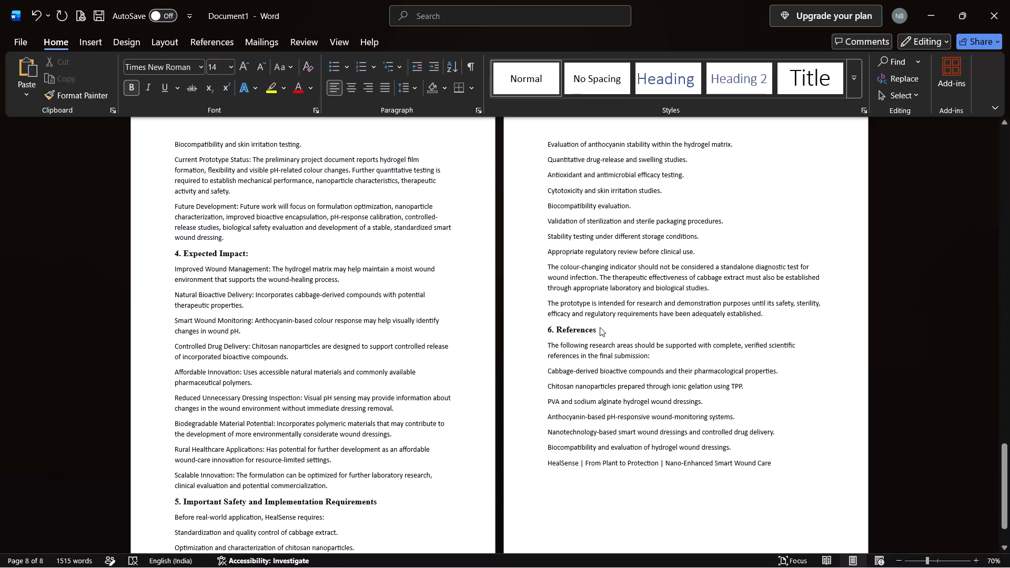
# End the "6. References" heading with a colon.
pyautogui.hotkey('shift', ':')
# Go back to the "3. pH-Responsive Sensing System:" heading and check its font size.
pyautogui.scroll(6, 279, 278)
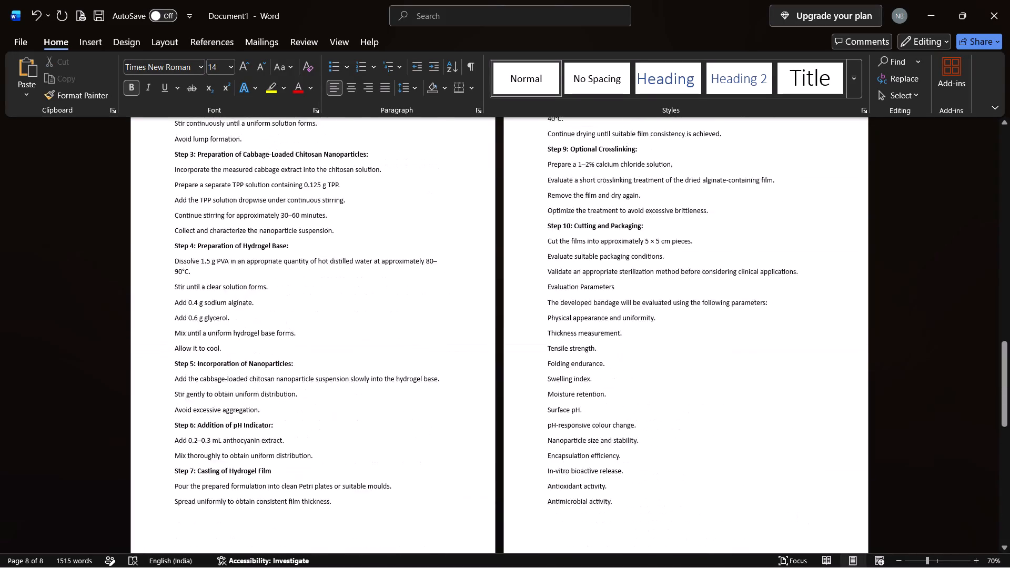
pyautogui.scroll(4, 279, 278)
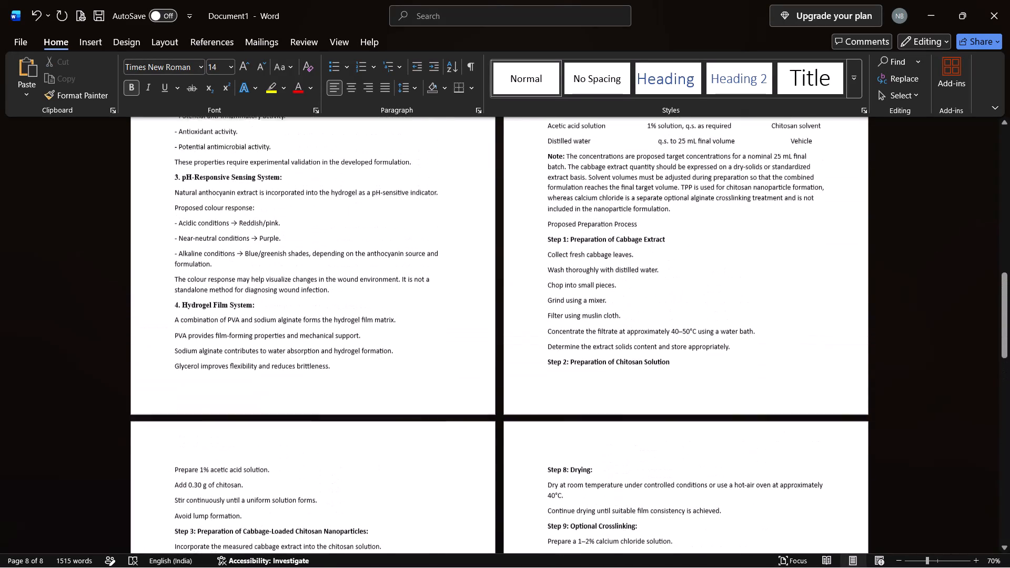
pyautogui.scroll(2, 279, 278)
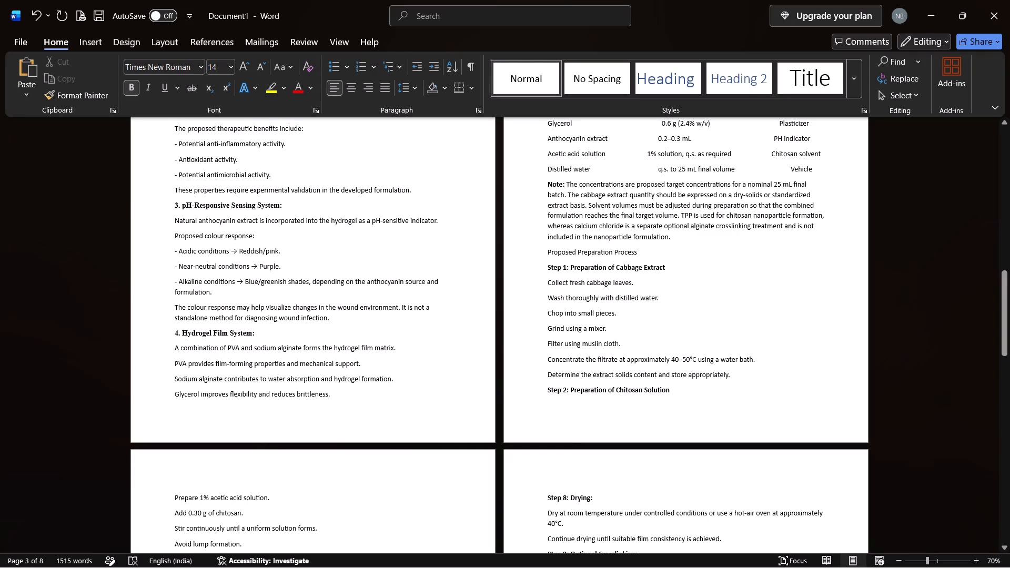
pyautogui.moveTo(175, 205); pyautogui.dragTo(289, 199)
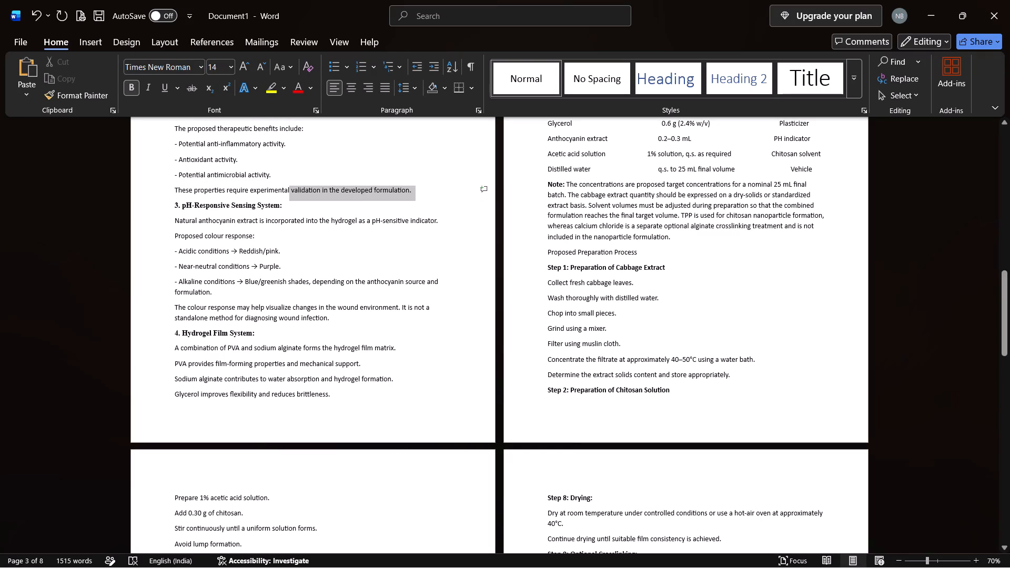
pyautogui.moveTo(289, 199); pyautogui.dragTo(289, 206)
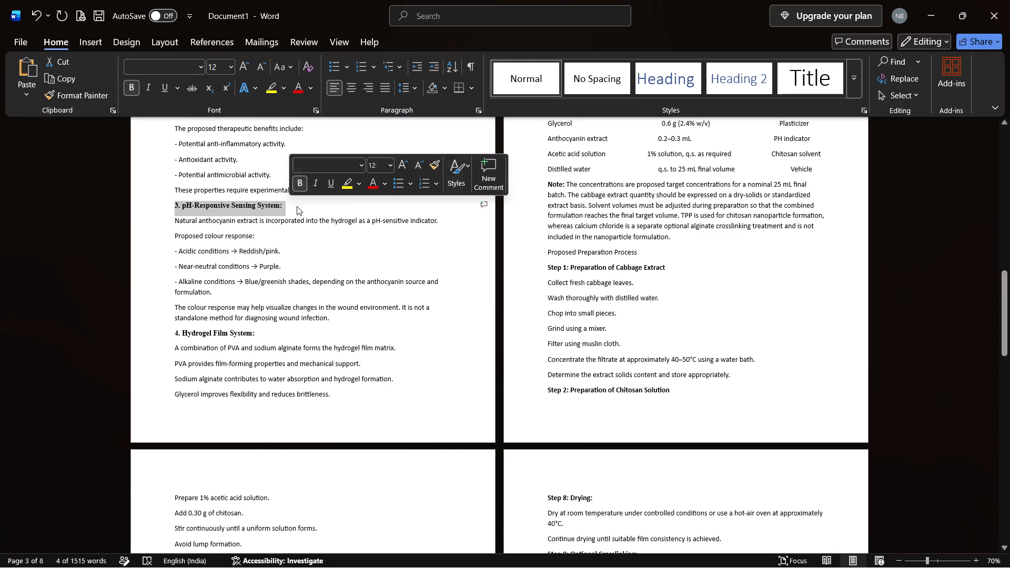
pyautogui.click(333, 208)
# Set the font size of the "4. Expected Impact:" heading to 12 pt.
pyautogui.scroll(-1, 340, 488)
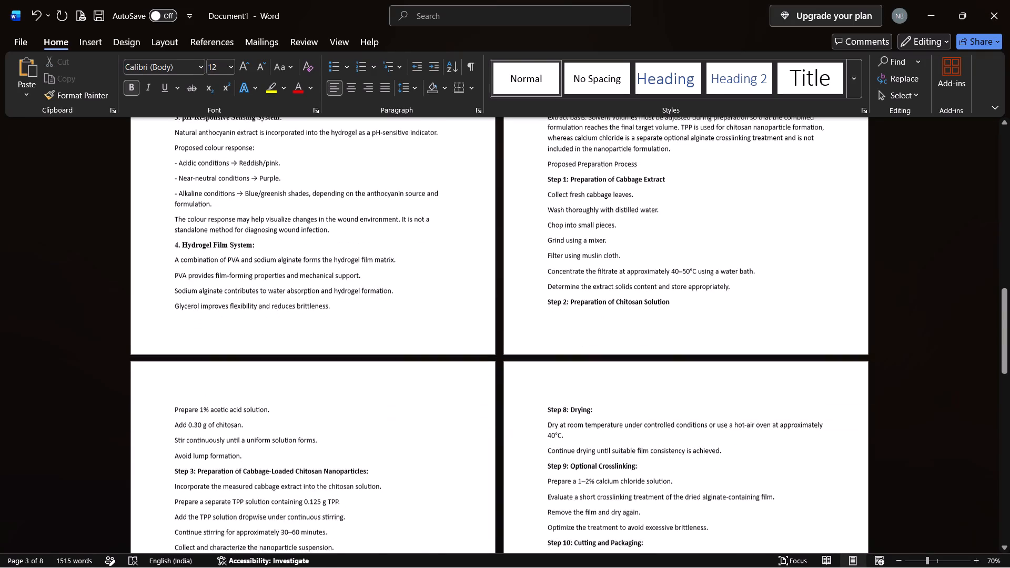
pyautogui.scroll(-3, 340, 488)
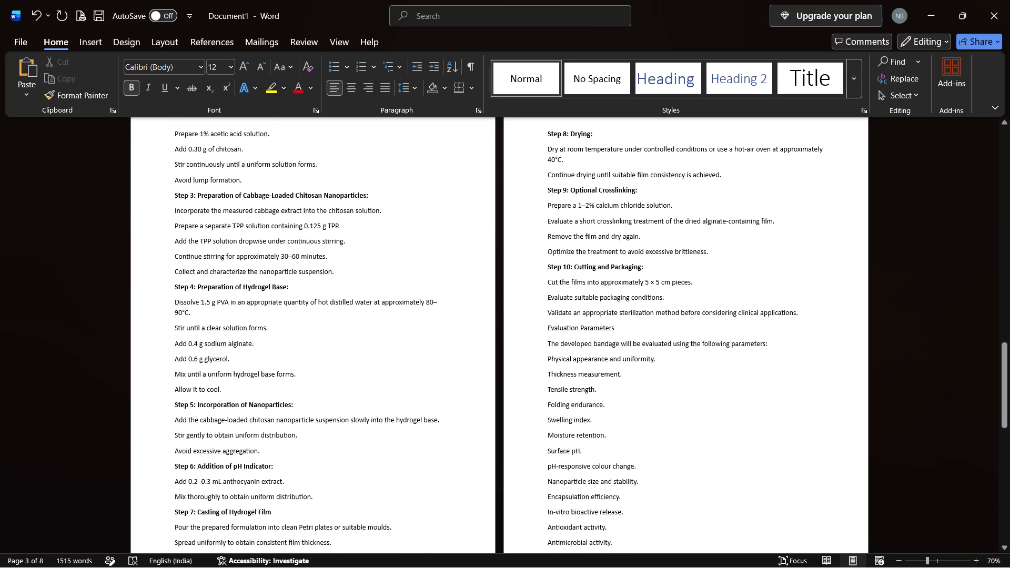
pyautogui.scroll(-2, 340, 488)
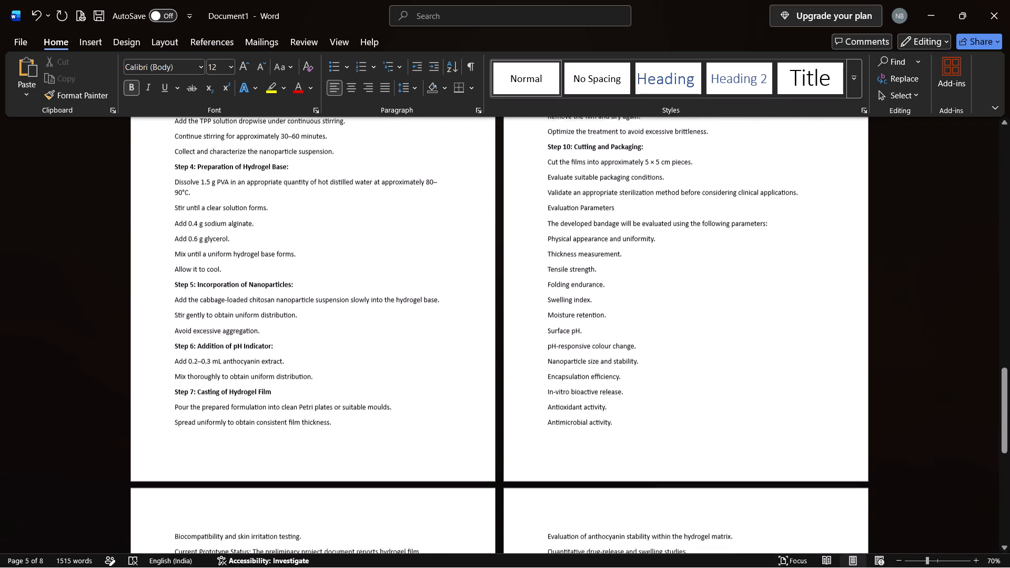
pyautogui.scroll(-3, 340, 458)
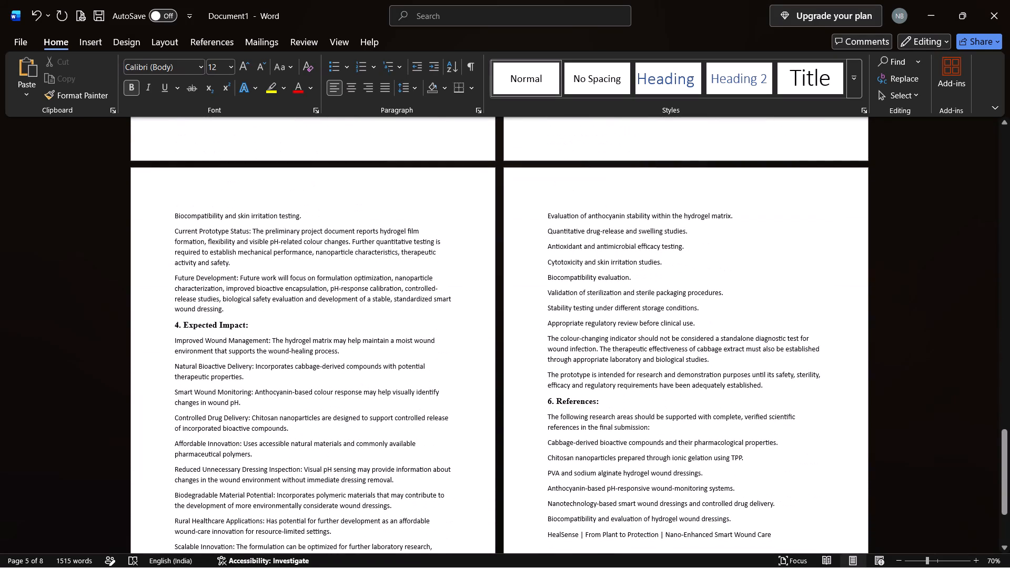
pyautogui.moveTo(173, 322); pyautogui.dragTo(240, 328)
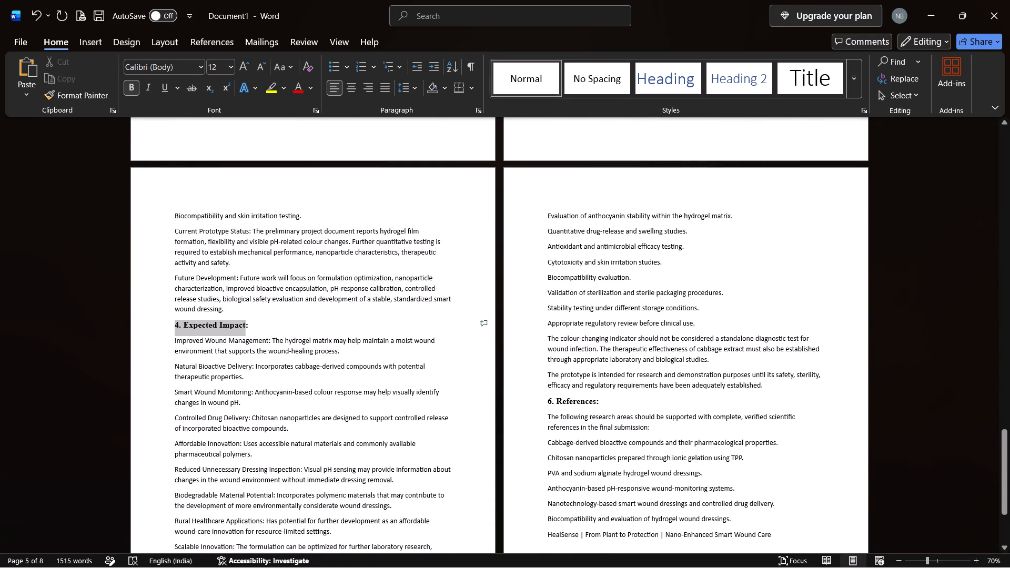
pyautogui.moveTo(240, 328); pyautogui.dragTo(254, 328)
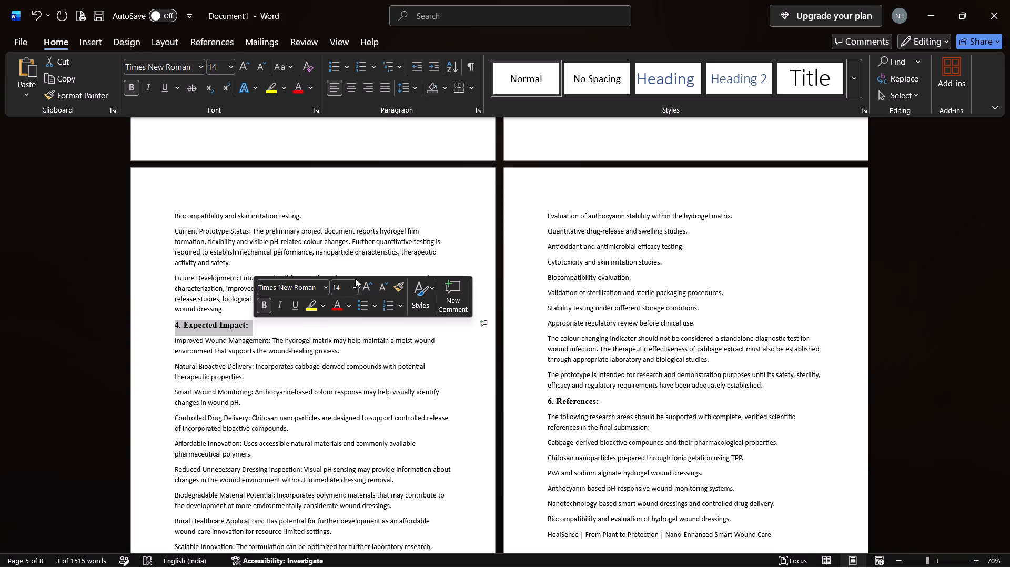
pyautogui.click(355, 282)
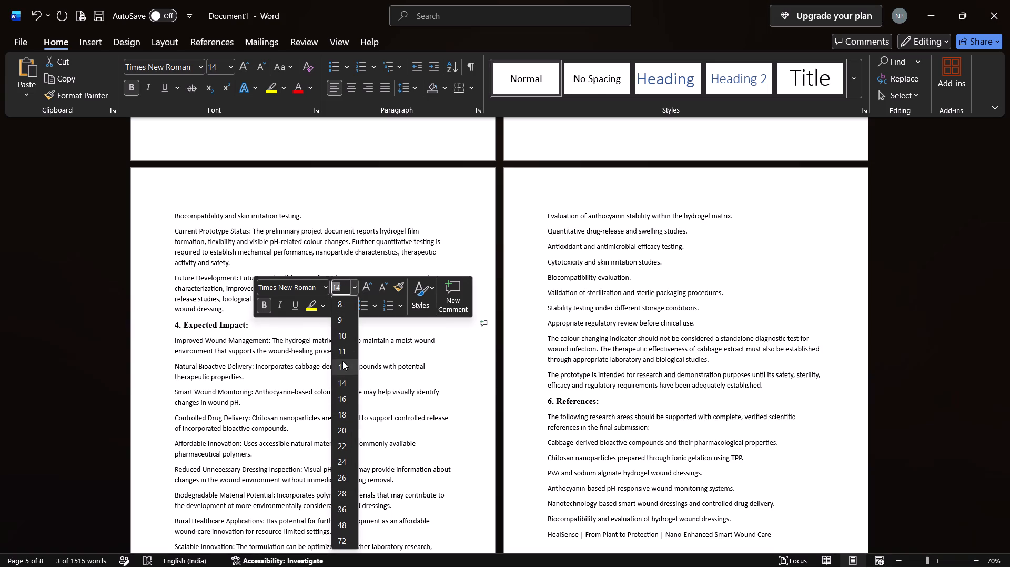
pyautogui.click(341, 360)
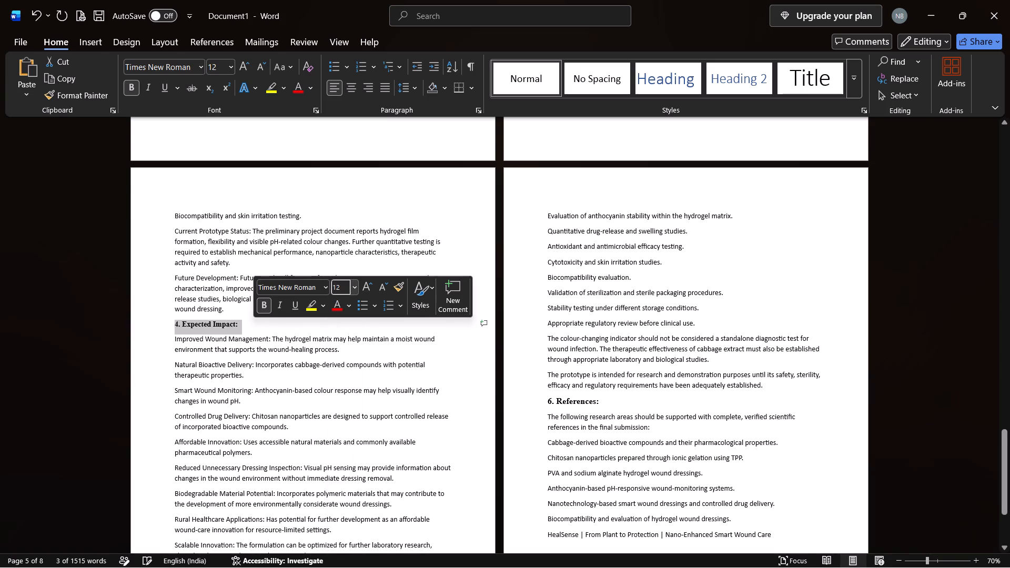
# Set the "5. Important Safety and Implementation Requirements" heading to 12 pt and end it with a colon.
pyautogui.scroll(-2, 287, 405)
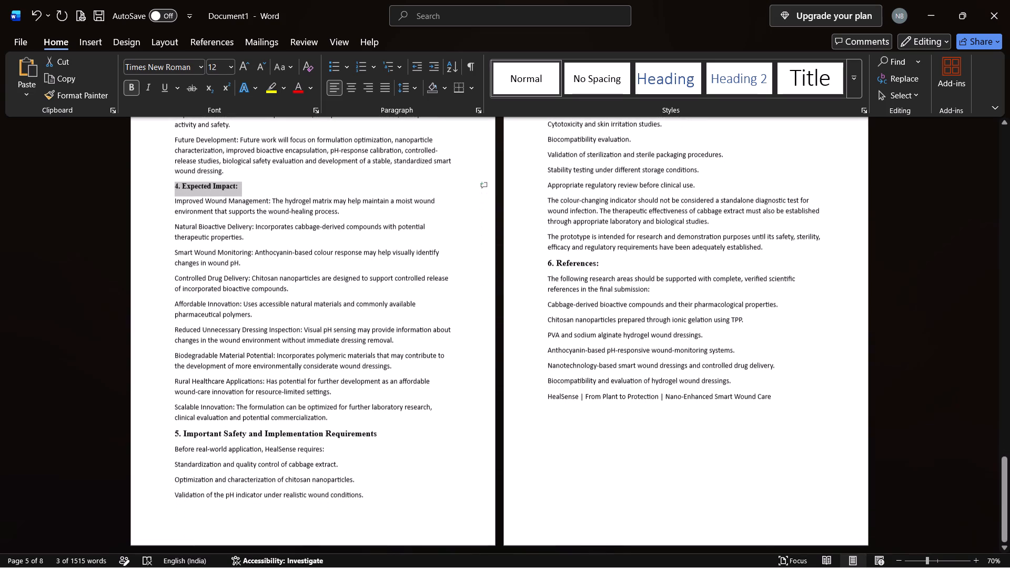
pyautogui.moveTo(173, 438); pyautogui.dragTo(187, 433)
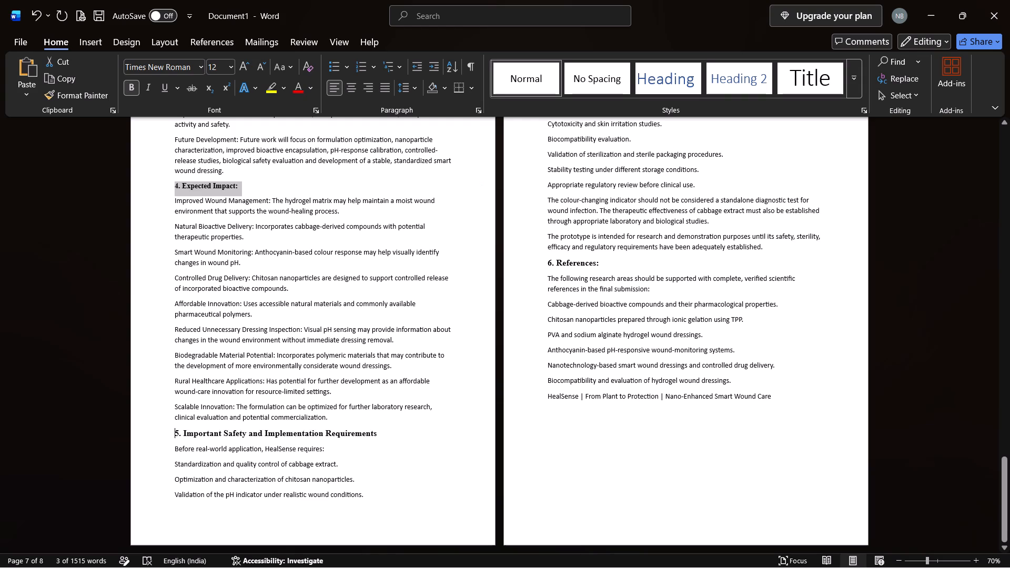
pyautogui.moveTo(187, 433); pyautogui.dragTo(378, 443)
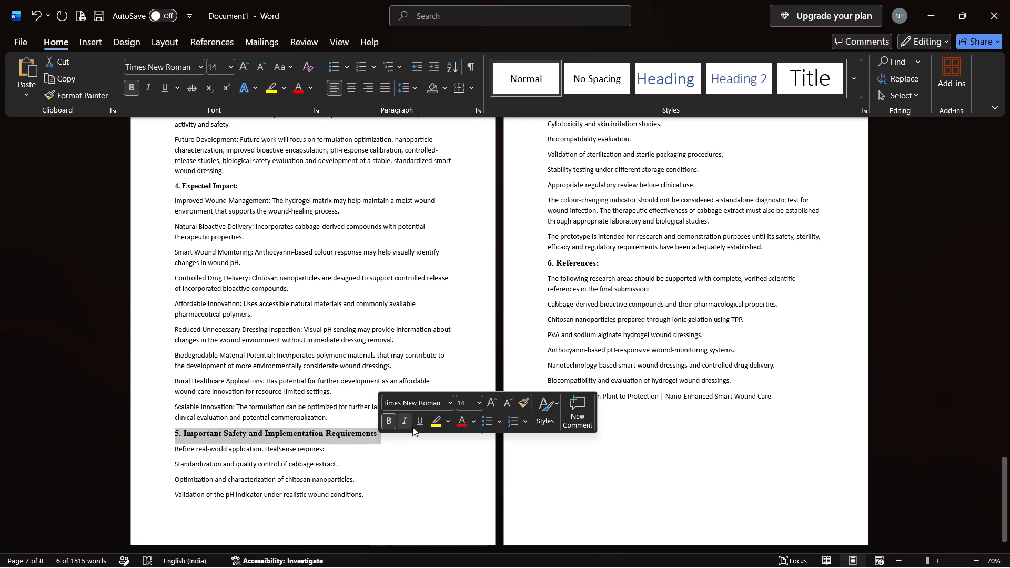
pyautogui.click(481, 405)
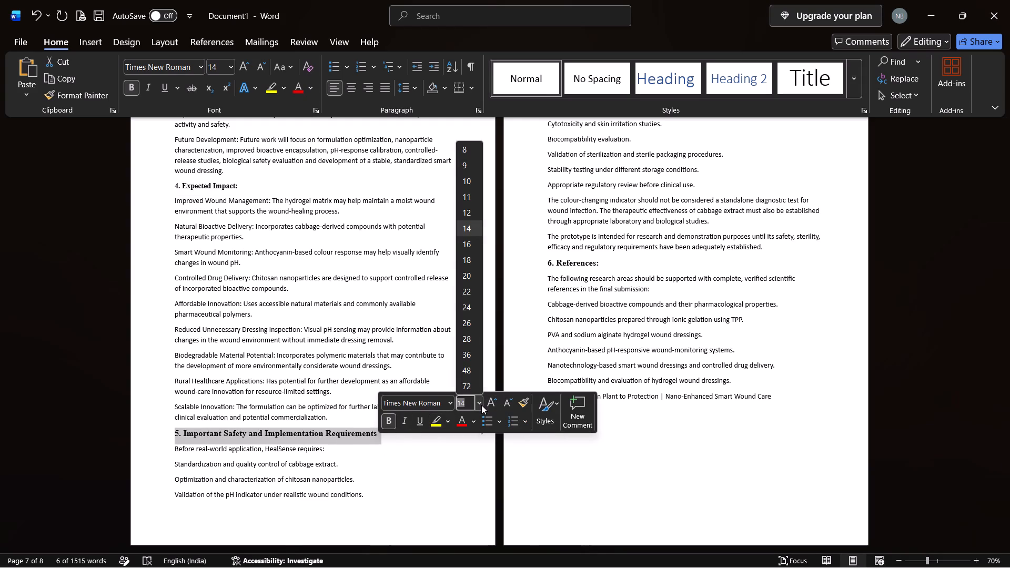
pyautogui.click(474, 214)
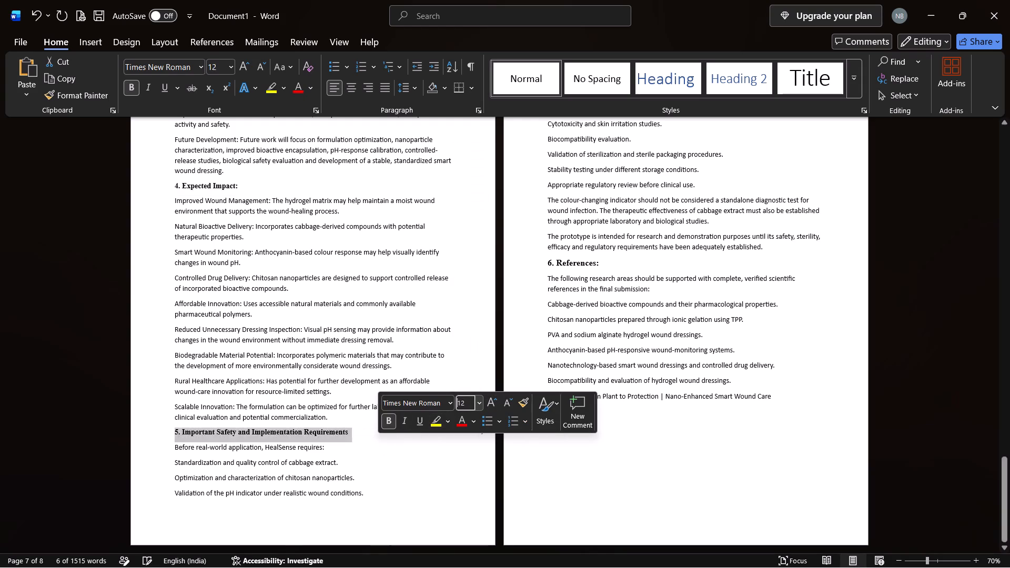
pyautogui.click(348, 427)
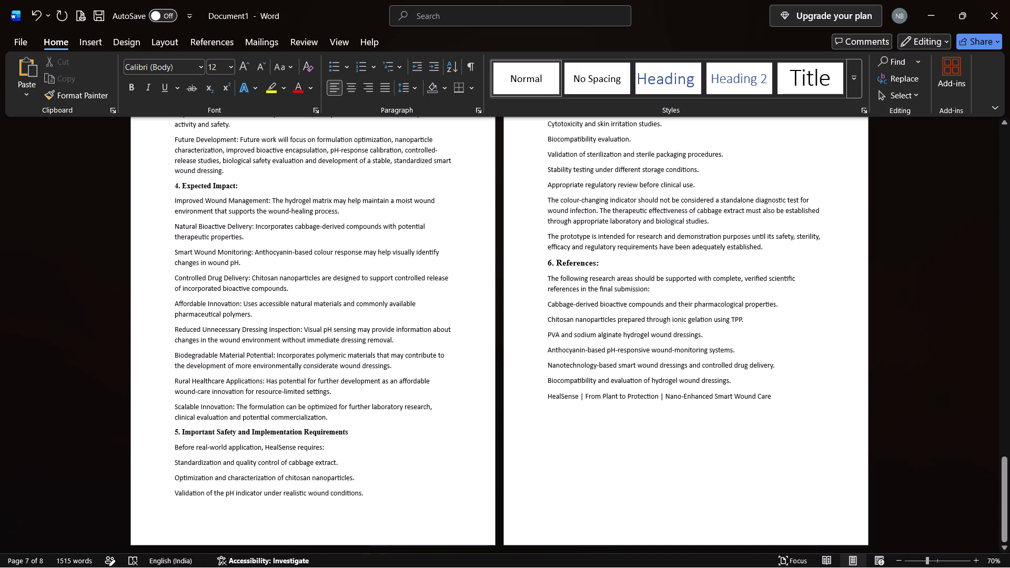
pyautogui.click(348, 435)
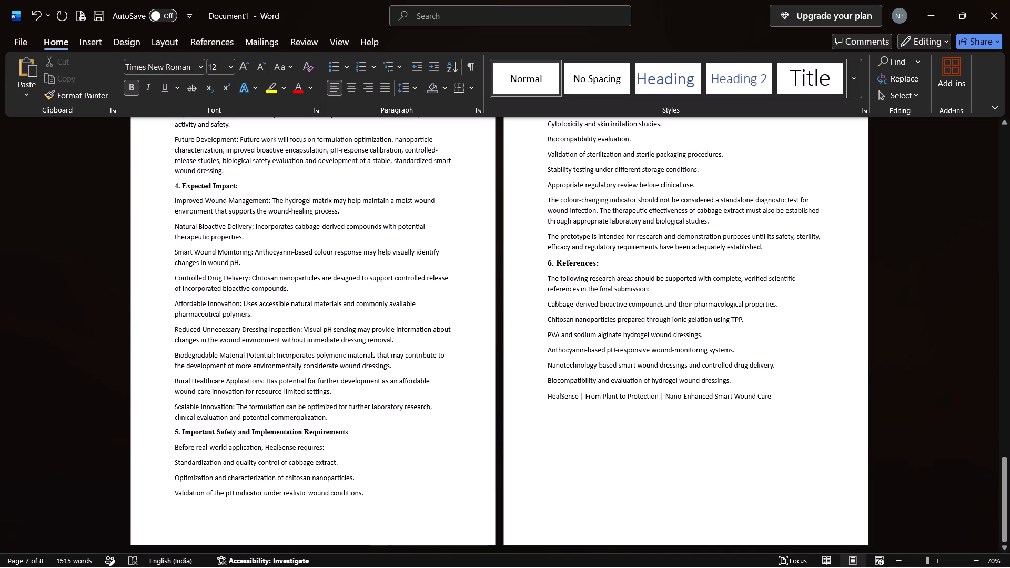
pyautogui.hotkey('shift', ':')
# Set the font size of the "6. References:" heading to 12 pt.
pyautogui.scroll(1, 553, 269)
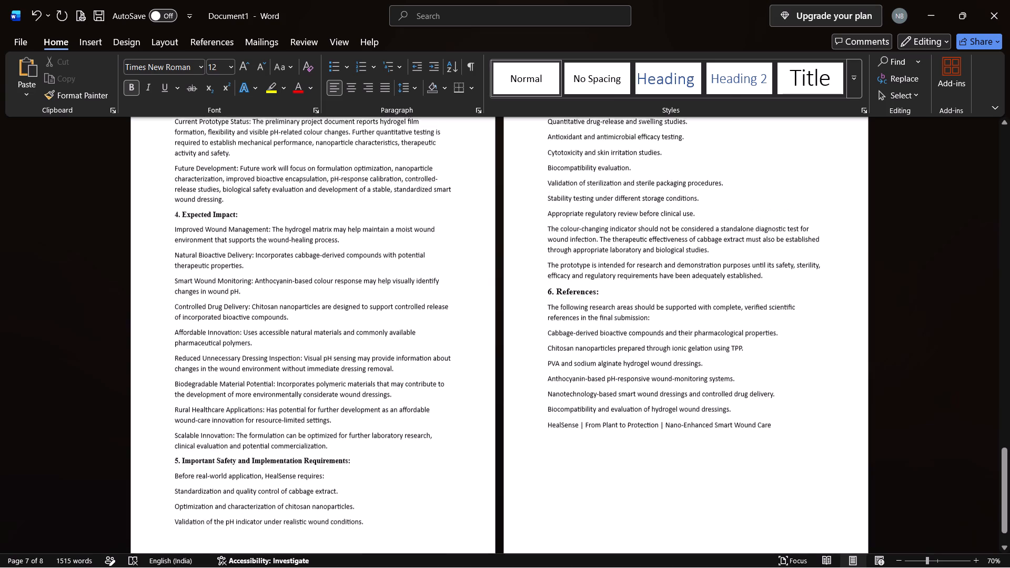
pyautogui.scroll(2, 553, 269)
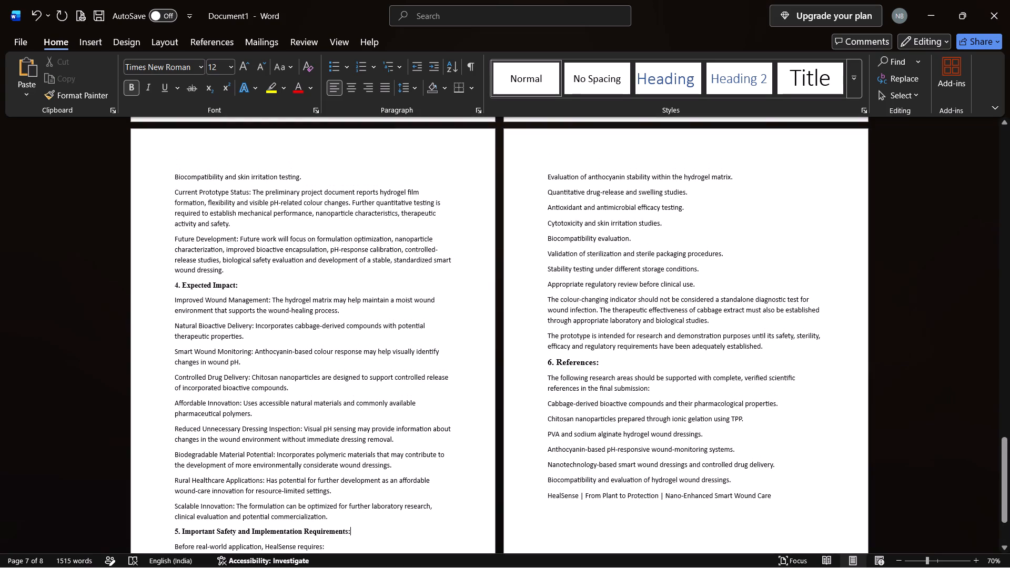
pyautogui.moveTo(546, 362); pyautogui.dragTo(604, 363)
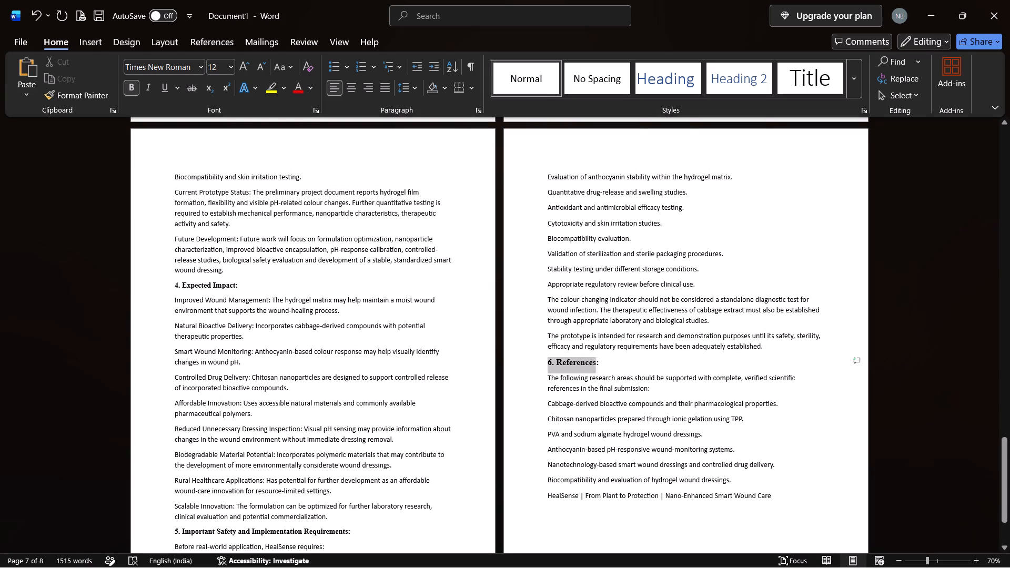
pyautogui.moveTo(604, 363); pyautogui.dragTo(619, 362)
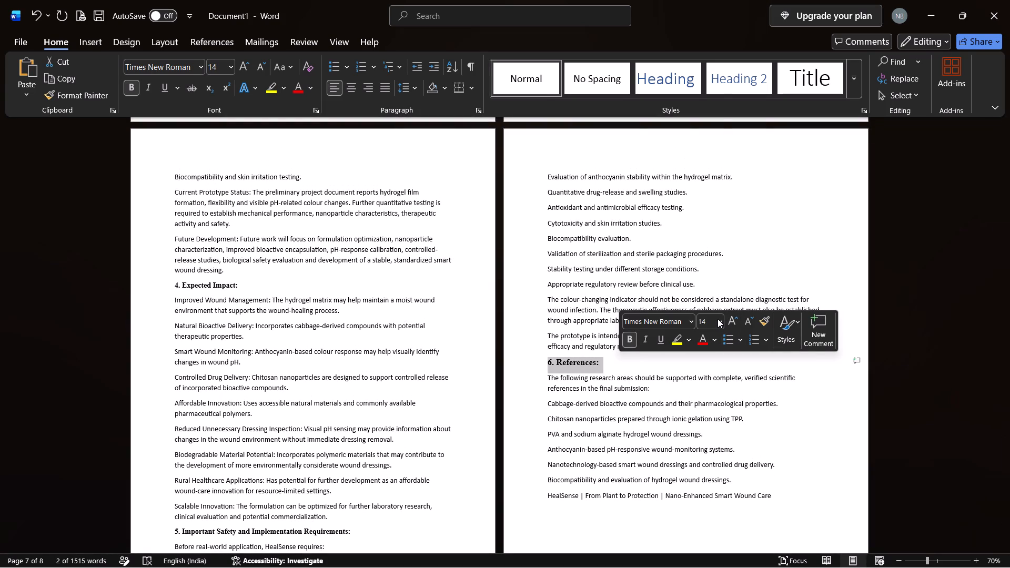
pyautogui.click(718, 319)
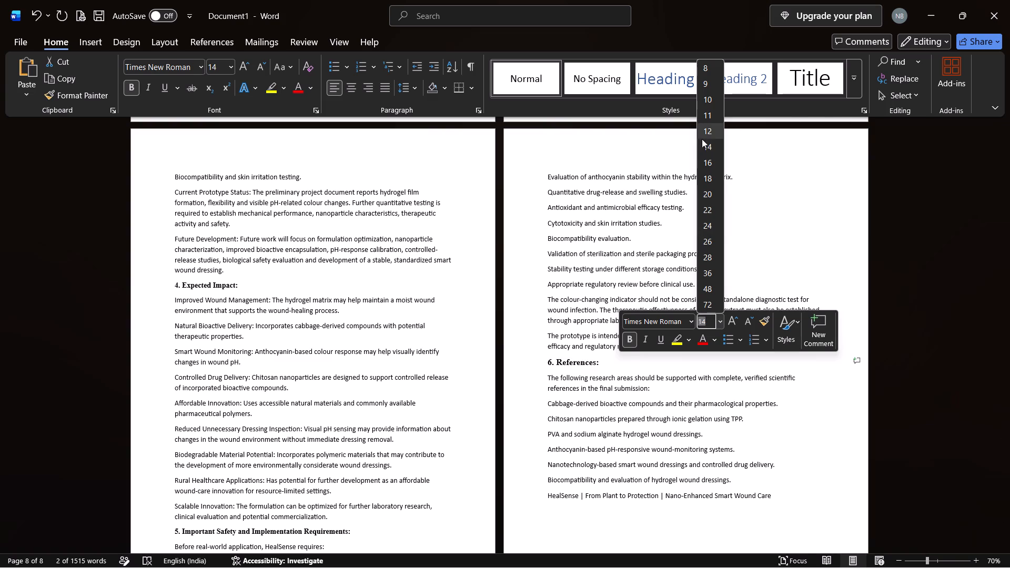
pyautogui.click(714, 130)
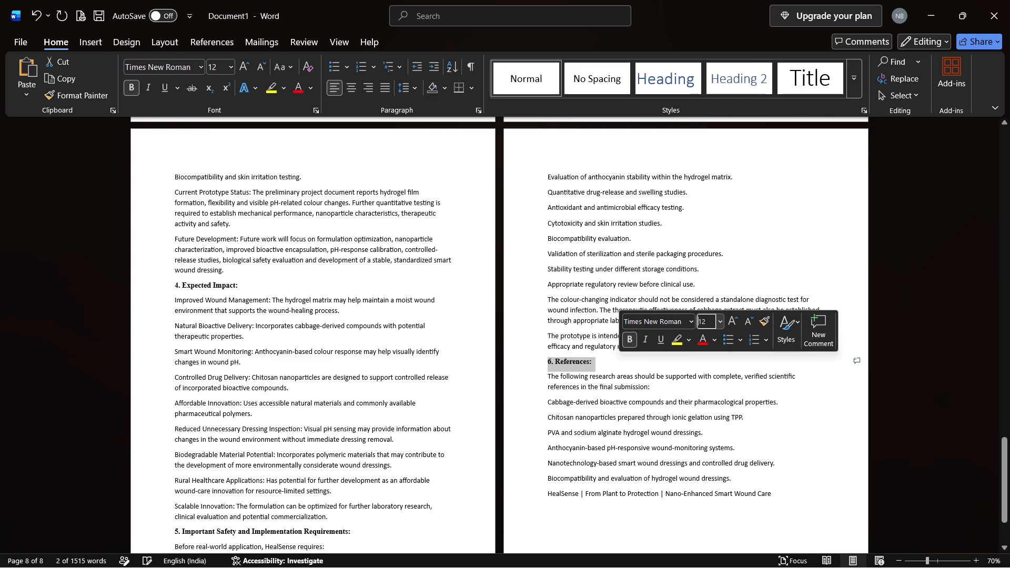
pyautogui.click(610, 360)
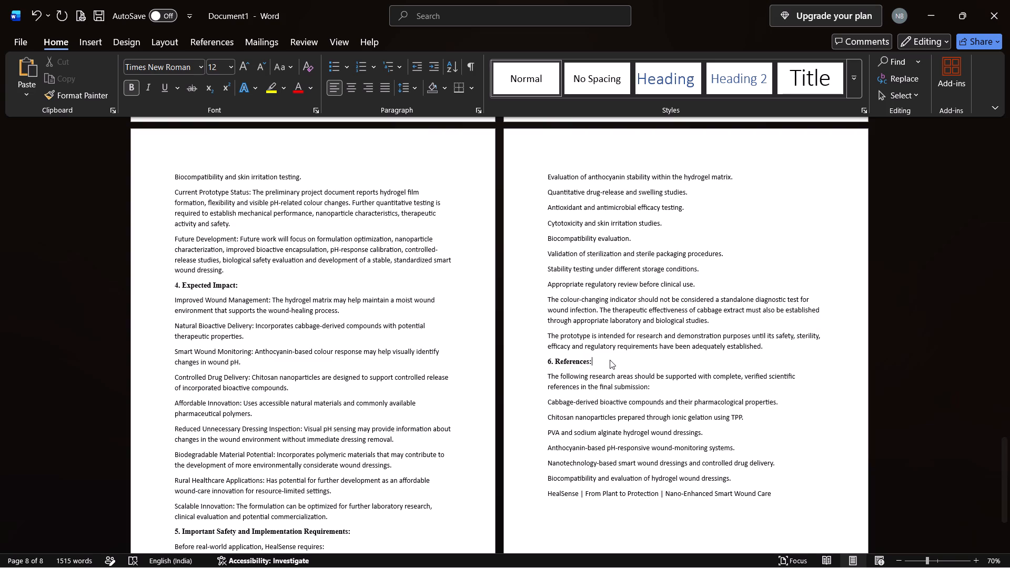
# Look back over the preparation-step, evaluation and numbered section headings on the last four pages to check their formatting.
pyautogui.scroll(3, 416, 319)
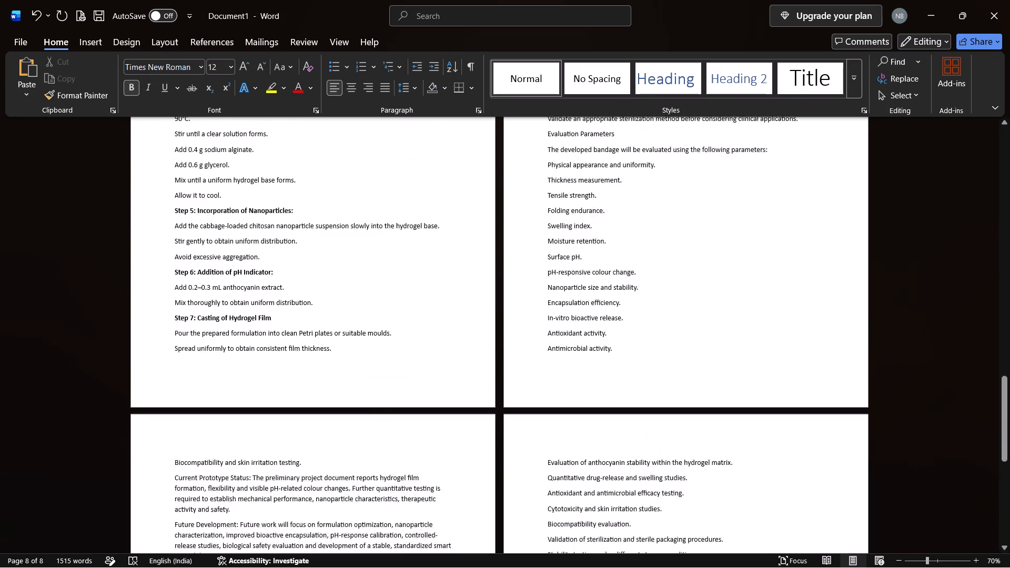
pyautogui.scroll(2, 416, 319)
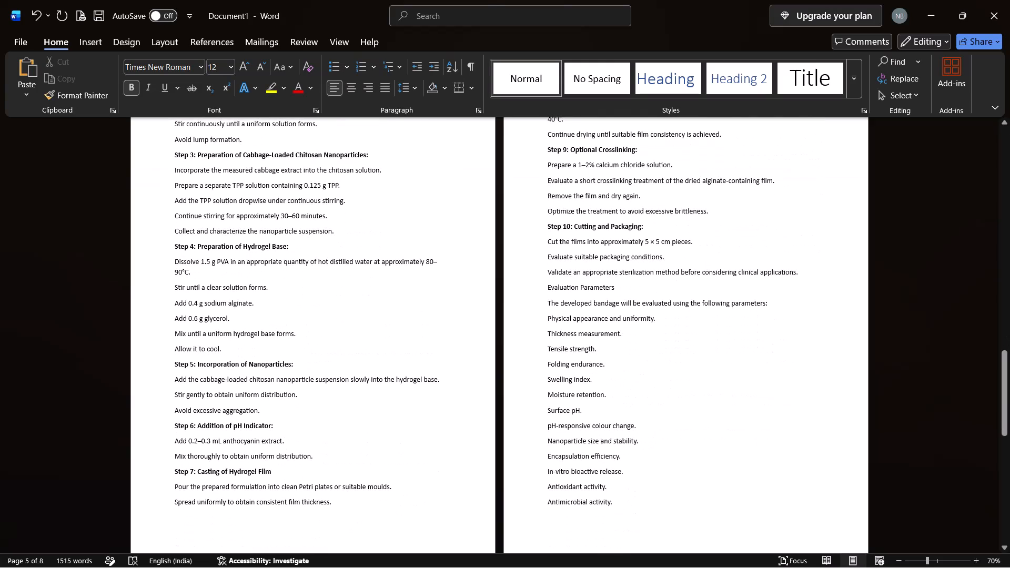
pyautogui.scroll(1, 416, 319)
pyautogui.scroll(-2, 423, 249)
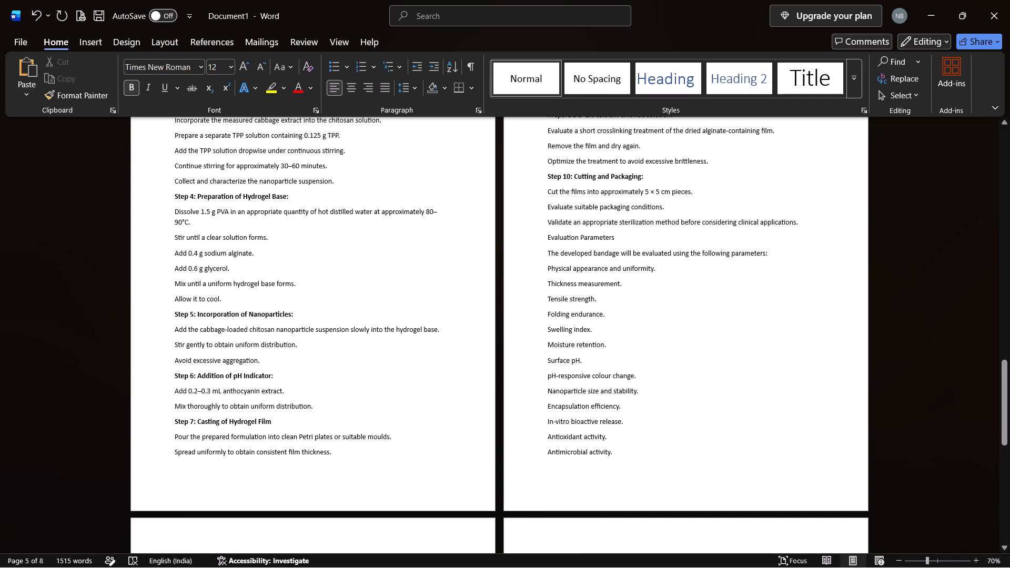
pyautogui.scroll(-5, 423, 249)
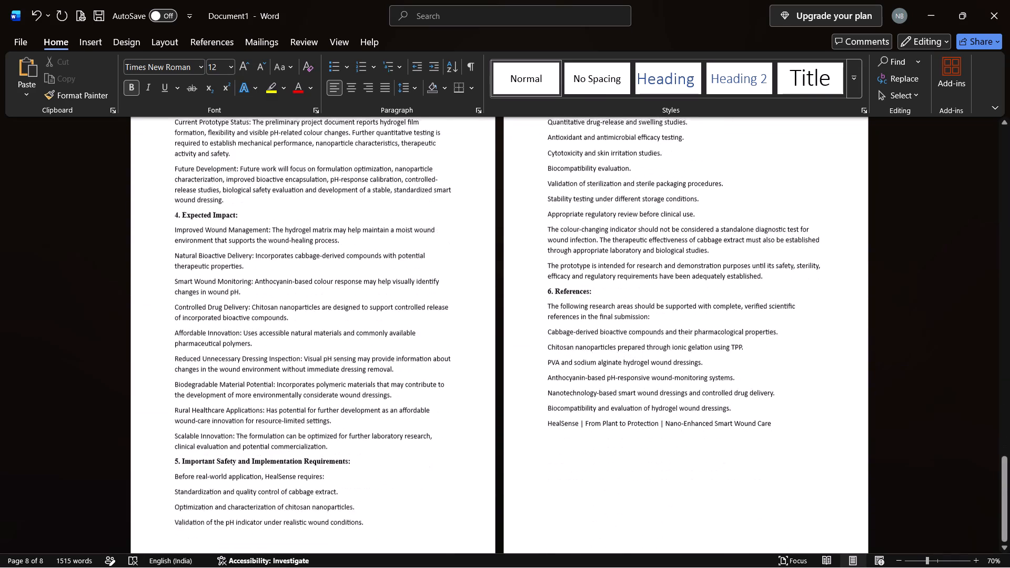
pyautogui.scroll(-1, 423, 249)
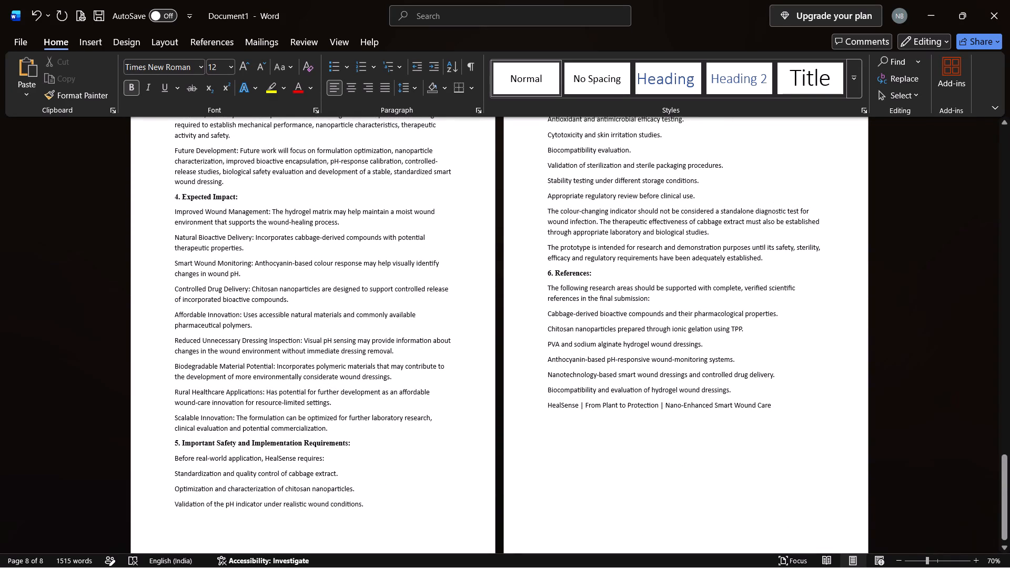
pyautogui.scroll(6, 428, 159)
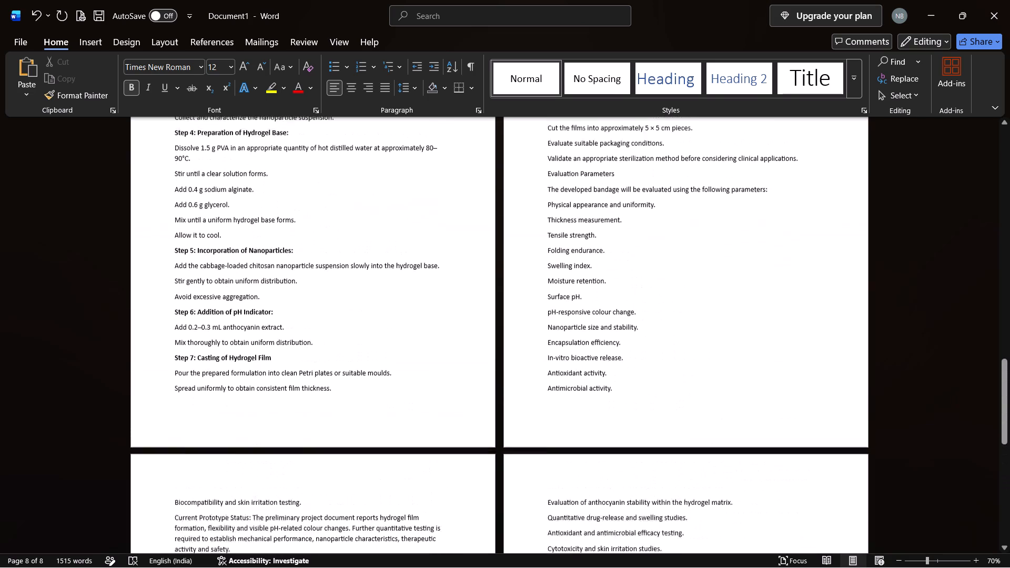
# Look through the whole document from the first page to the References section to check the headings and content.
pyautogui.scroll(12, 428, 159)
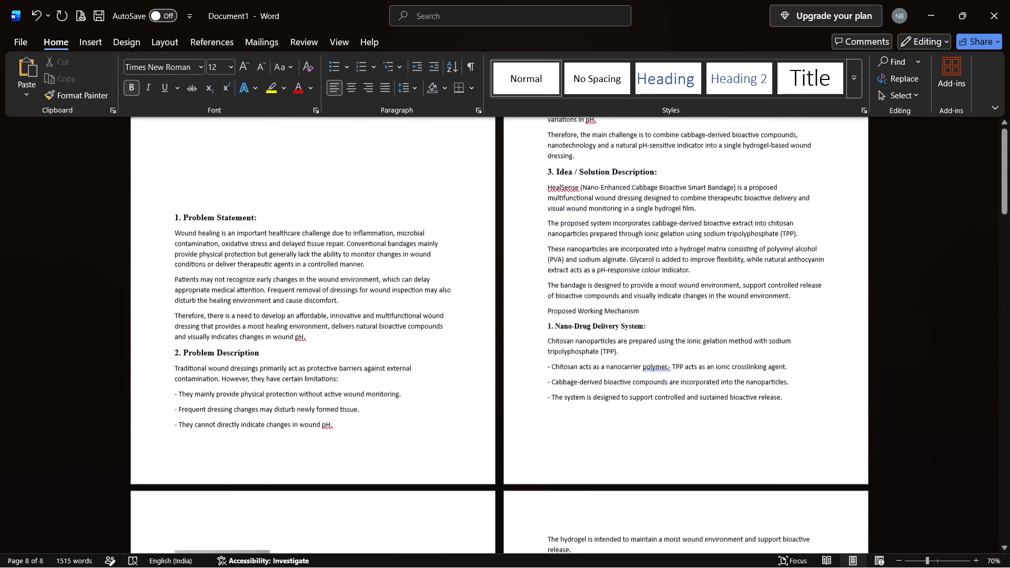
pyautogui.scroll(2, 428, 159)
pyautogui.scroll(-2, 428, 159)
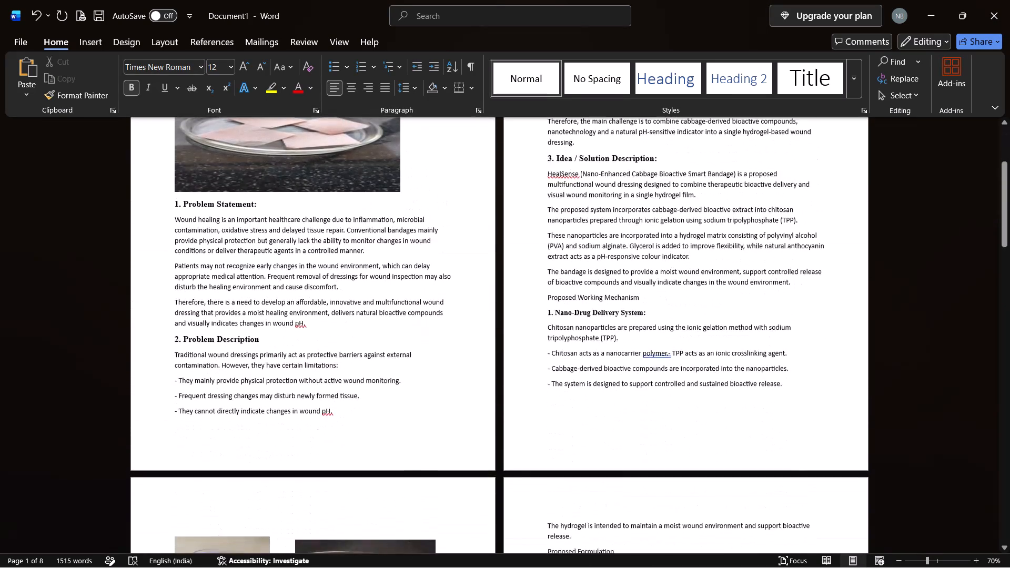
pyautogui.scroll(-10, 428, 159)
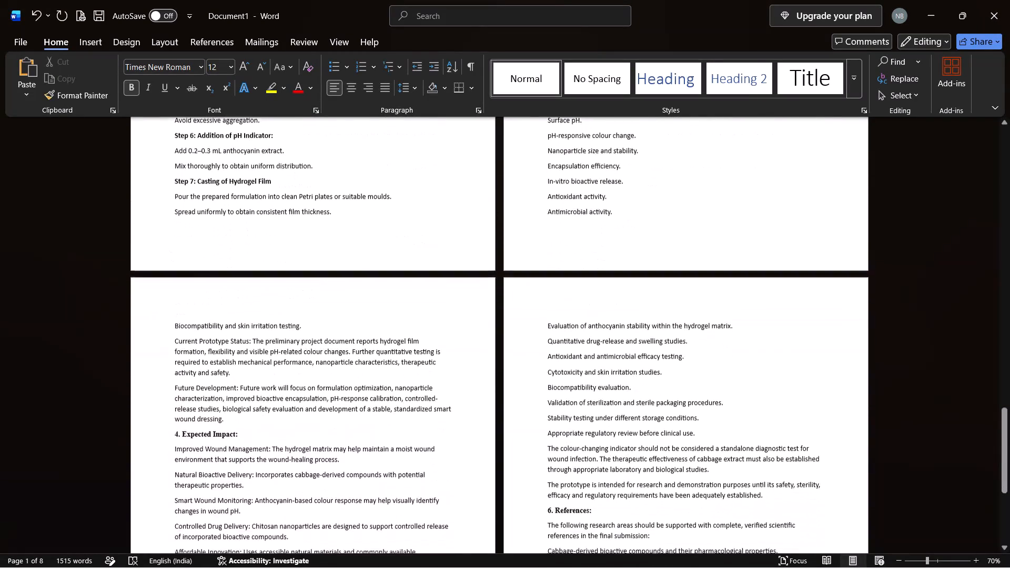
pyautogui.scroll(-5, 428, 159)
pyautogui.scroll(1, 428, 159)
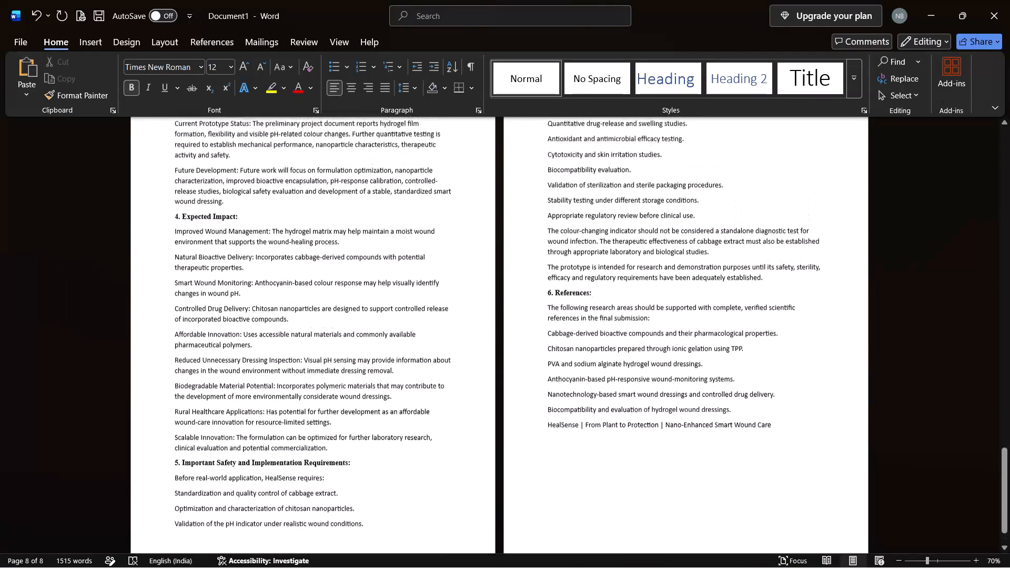
pyautogui.scroll(1, 428, 159)
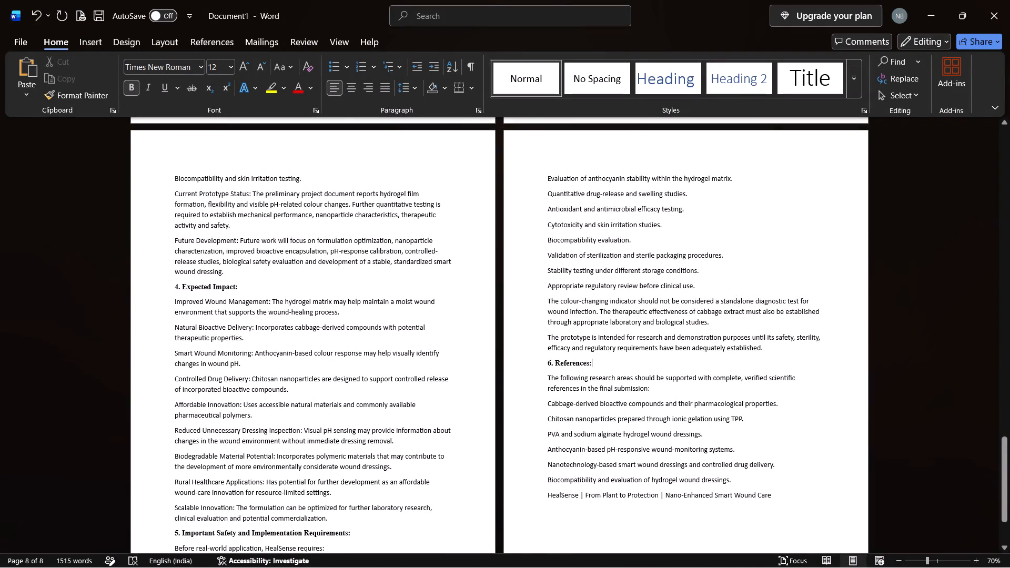
pyautogui.scroll(-1, 729, 490)
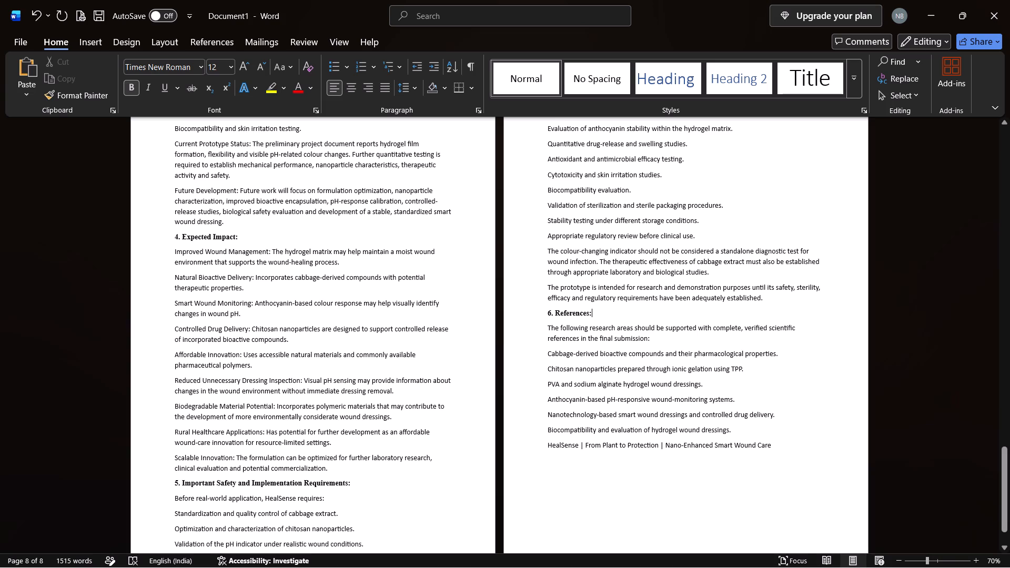
# Delete the whole "6. References:" section, including its heading, topic list and the closing HealSense tagline.
pyautogui.moveTo(549, 310); pyautogui.dragTo(645, 361)
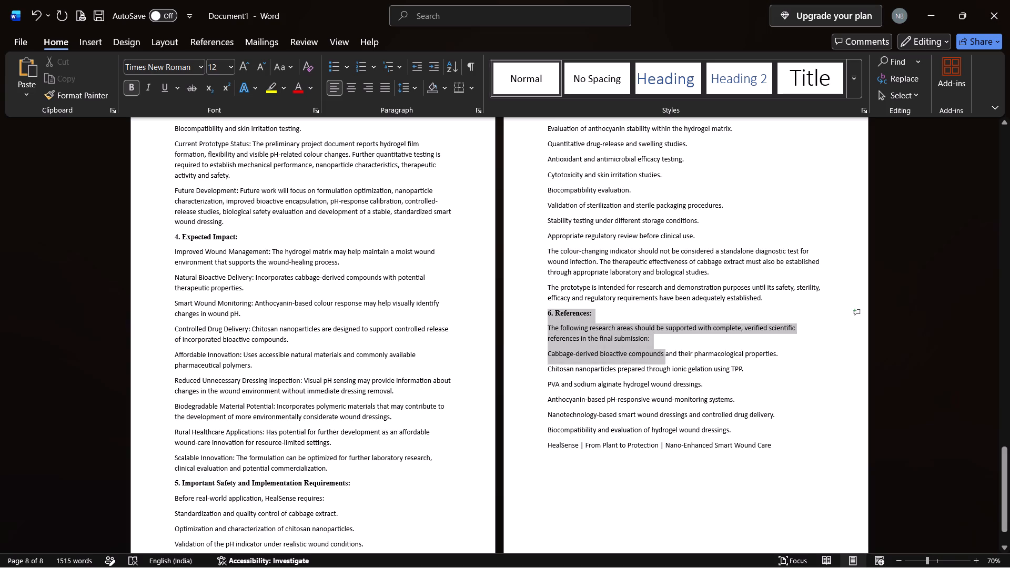
pyautogui.moveTo(645, 361); pyautogui.dragTo(814, 452)
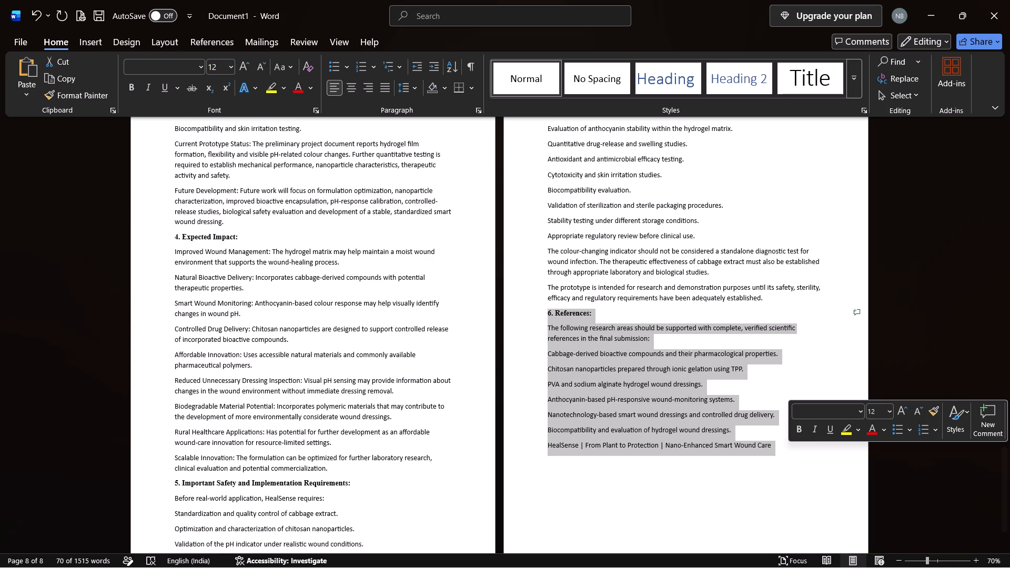
pyautogui.press('Delete')
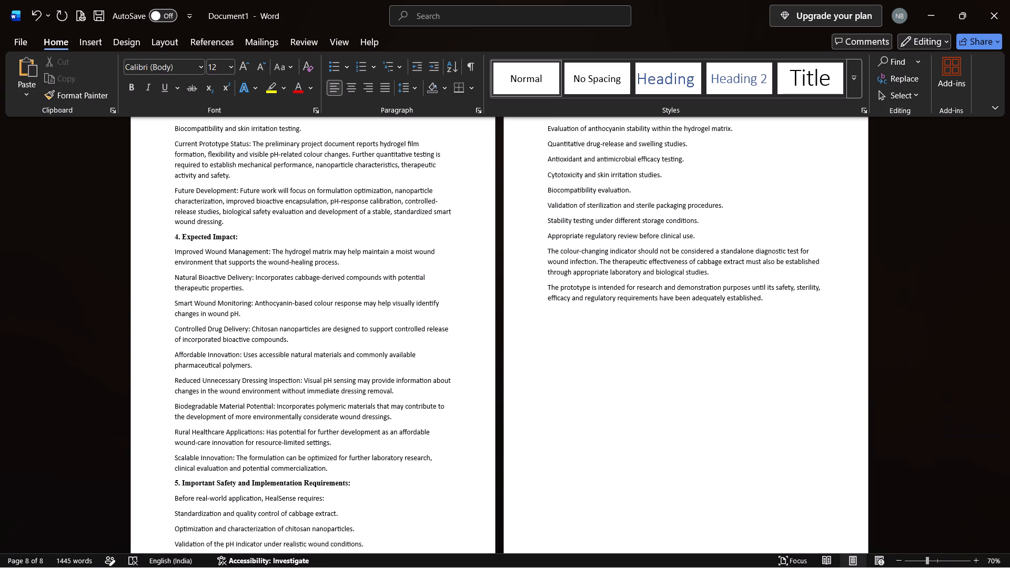
# Look back through the document from the safety requirements section up to the HEALSENSE title to review the remaining content.
pyautogui.scroll(1, 814, 452)
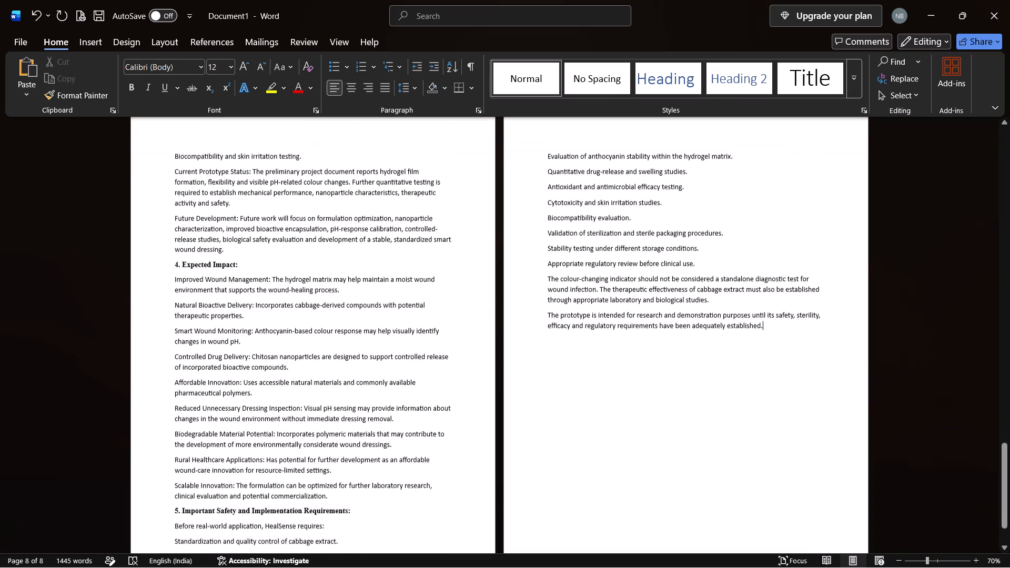
pyautogui.scroll(-1, 814, 452)
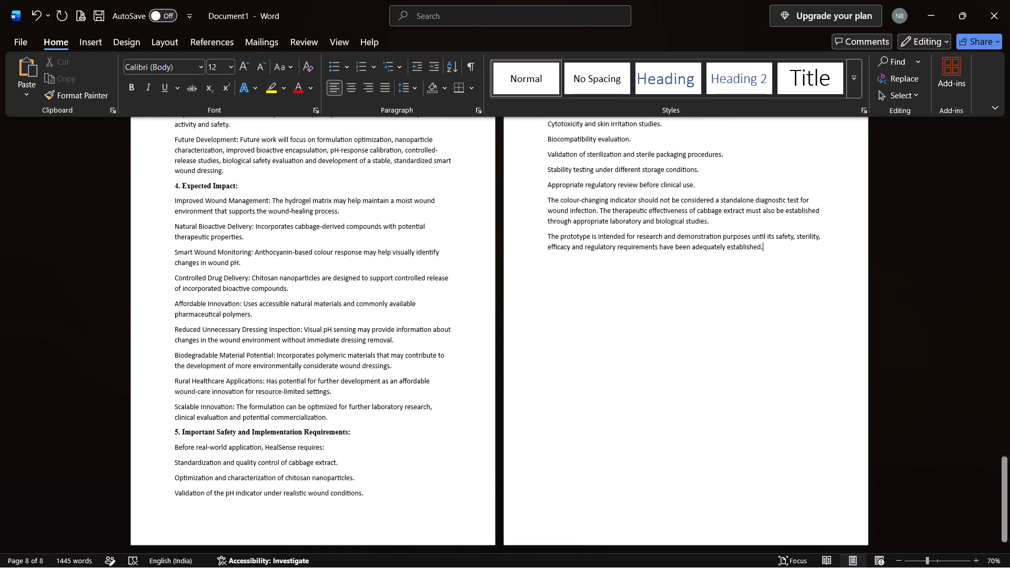
pyautogui.click(179, 431)
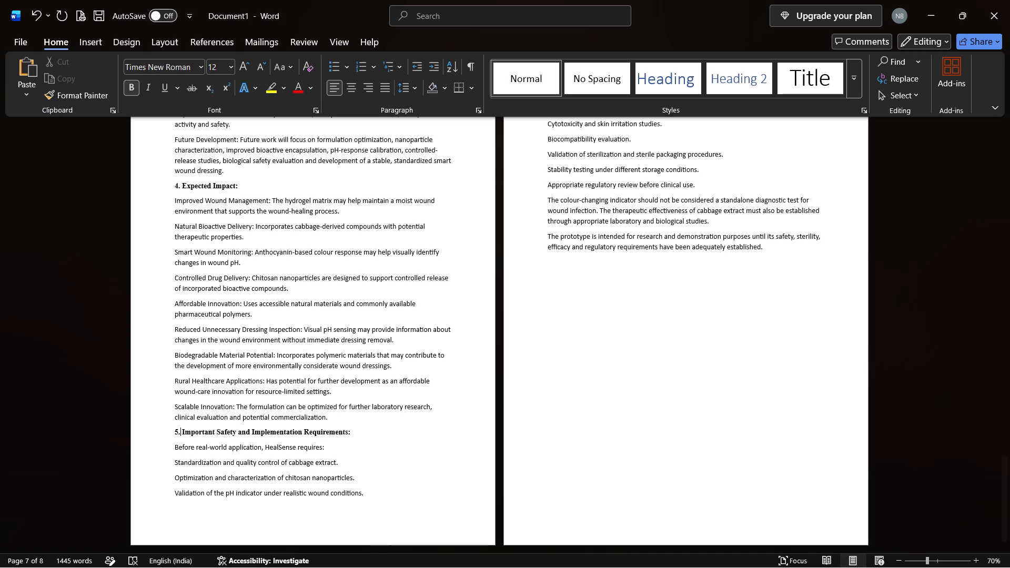
pyautogui.scroll(3, 179, 431)
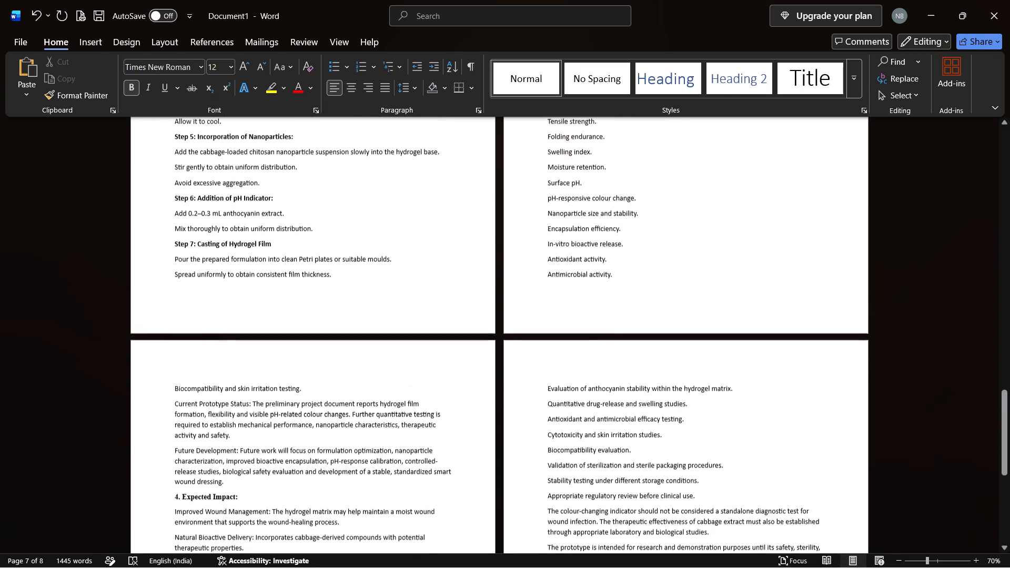
pyautogui.scroll(4, 179, 431)
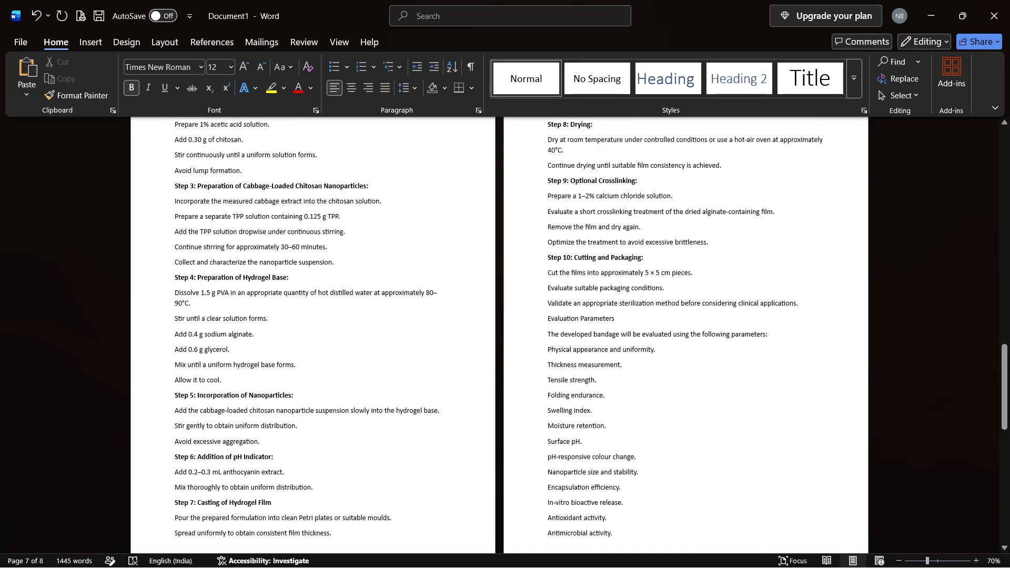
pyautogui.scroll(5, 179, 431)
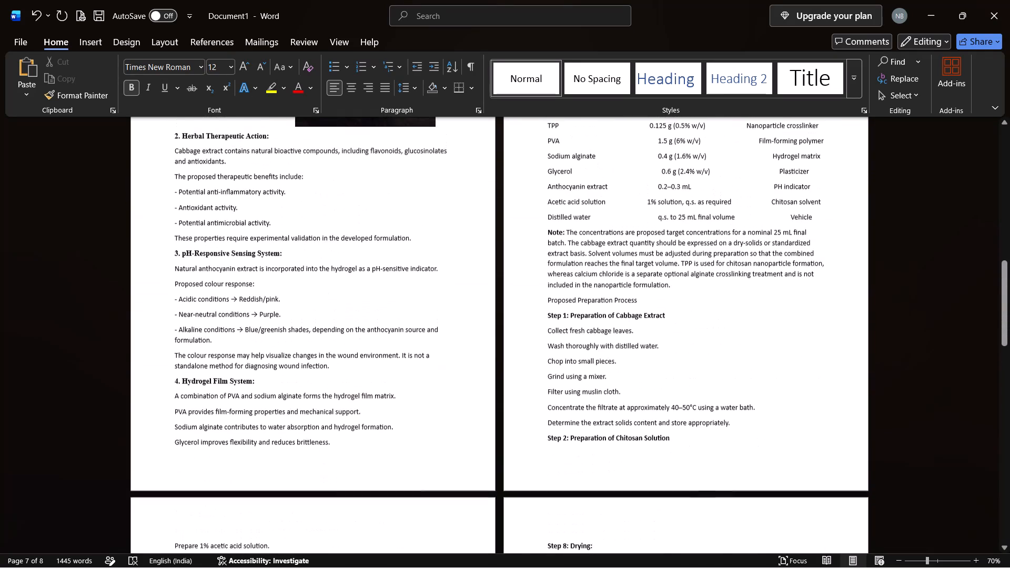
pyautogui.scroll(9, 179, 431)
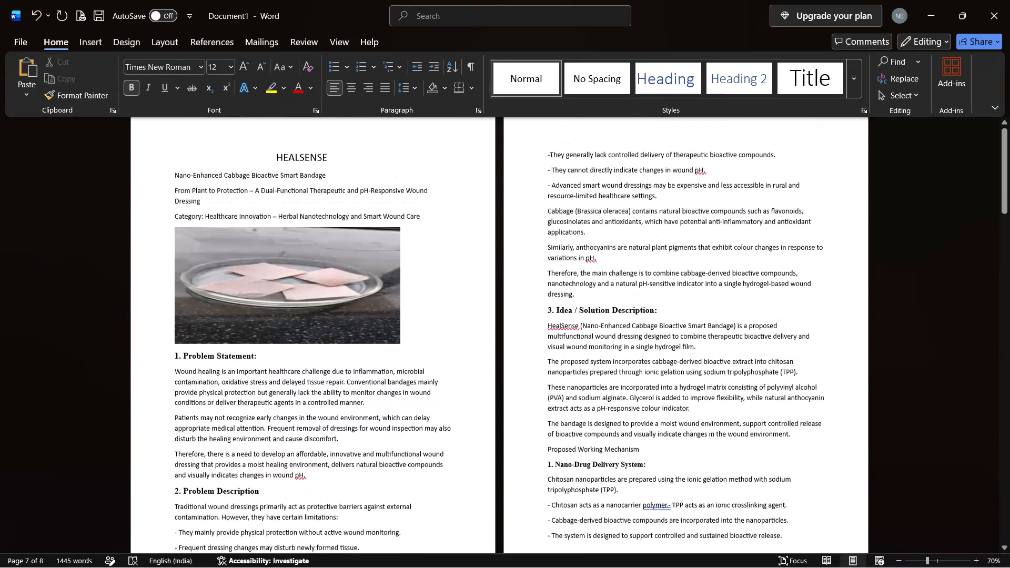
pyautogui.scroll(2, 179, 431)
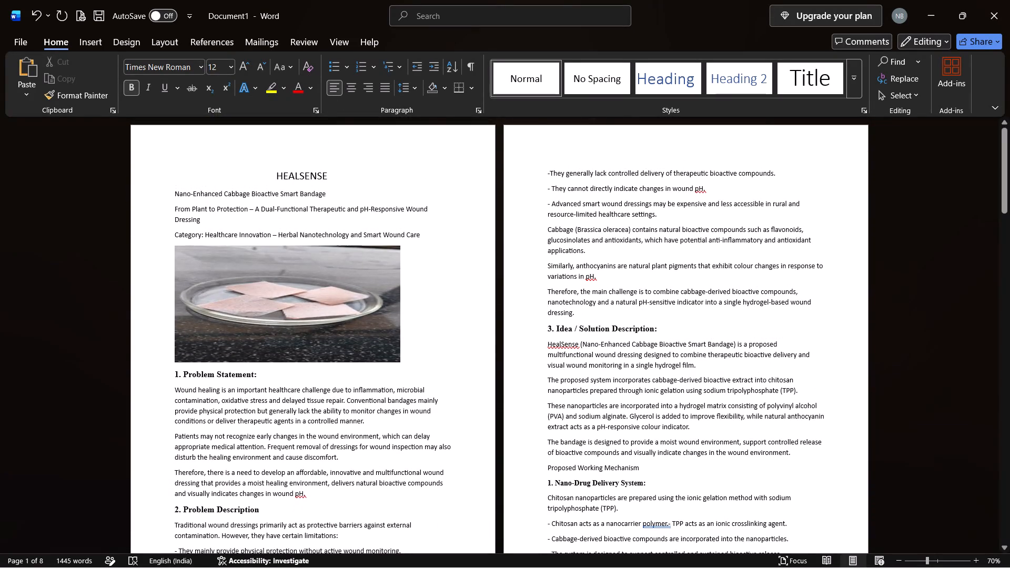
pyautogui.click(277, 173)
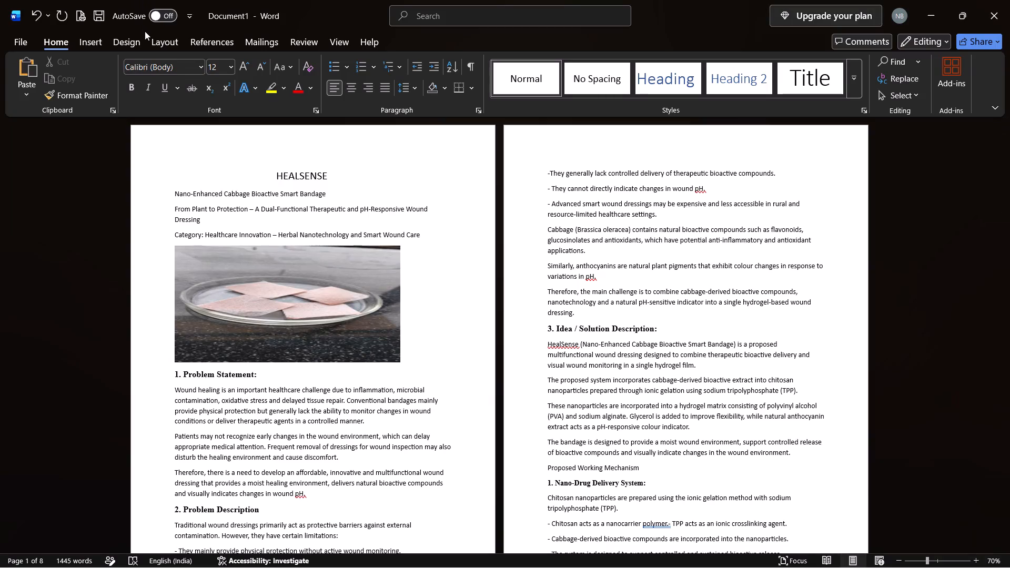
# Turn on AutoSave by uploading the document to the personal OneDrive under the name "SMART BANDAGE (NM)".
pyautogui.click(154, 16)
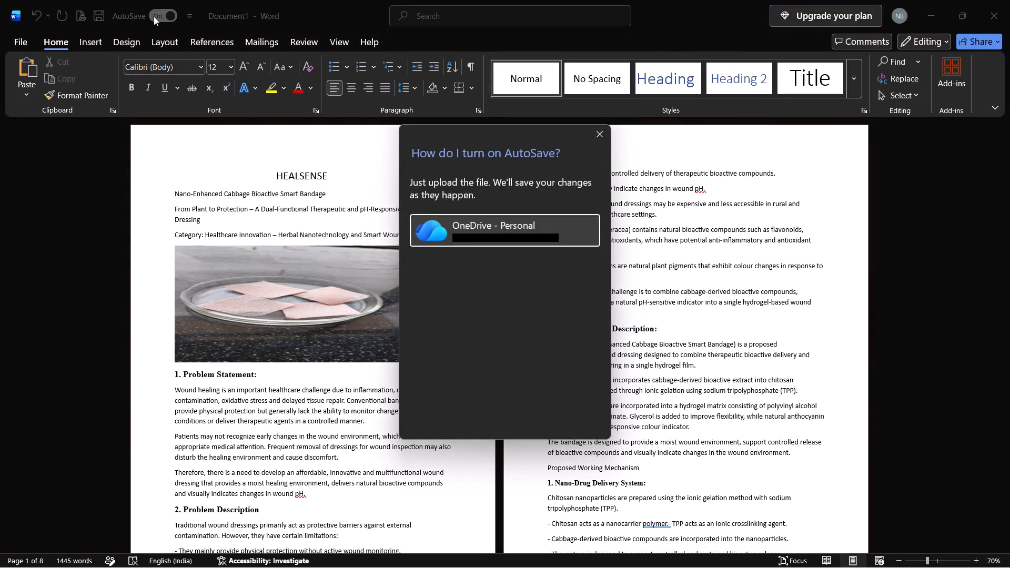
pyautogui.click(483, 235)
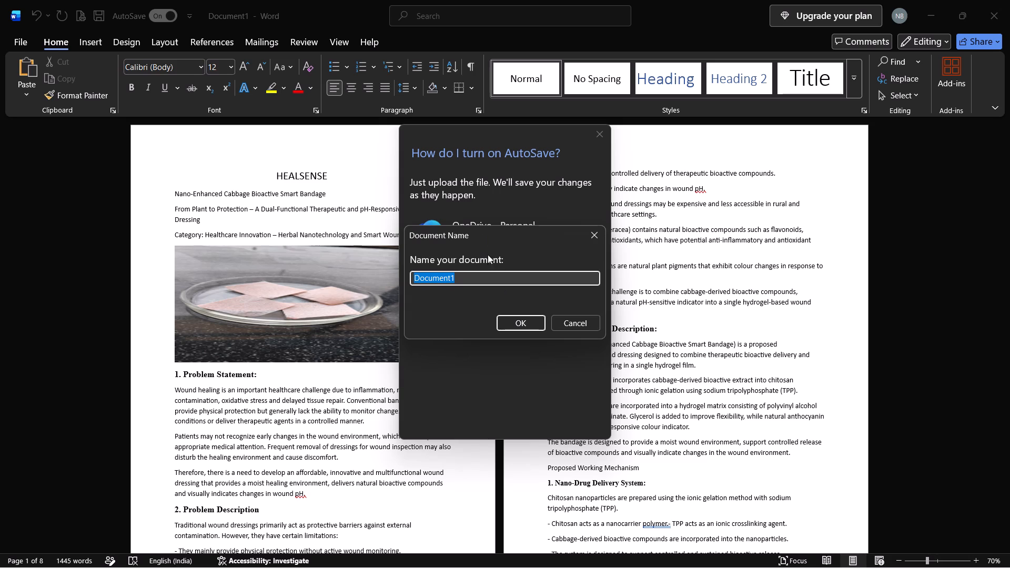
pyautogui.click(488, 274)
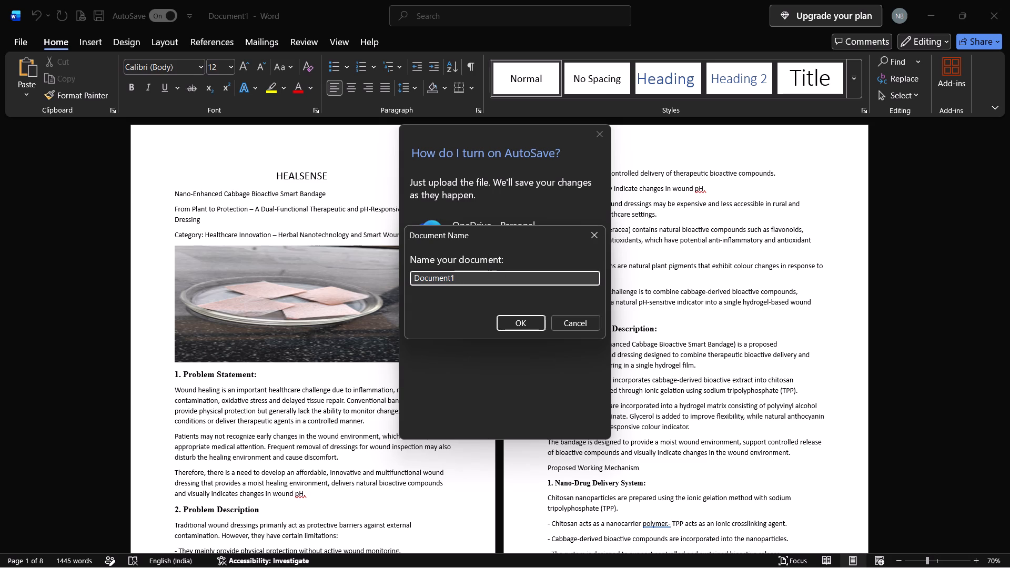
pyautogui.press('BackSpace')
pyautogui.press('BackSpace')
pyautogui.press('BackSpace')
pyautogui.press('BackSpace')
pyautogui.press('BackSpace')
pyautogui.press('BackSpace')
pyautogui.press('BackSpace')
pyautogui.press('BackSpace')
pyautogui.press('BackSpace')
pyautogui.press('BackSpace')
pyautogui.press('BackSpace')
pyautogui.press('BackSpace')
pyautogui.press('BackSpace')
pyautogui.press('BackSpace')
pyautogui.press('BackSpace')
pyautogui.press('BackSpace')
pyautogui.press('BackSpace')
pyautogui.press('BackSpace')
pyautogui.write('SM')
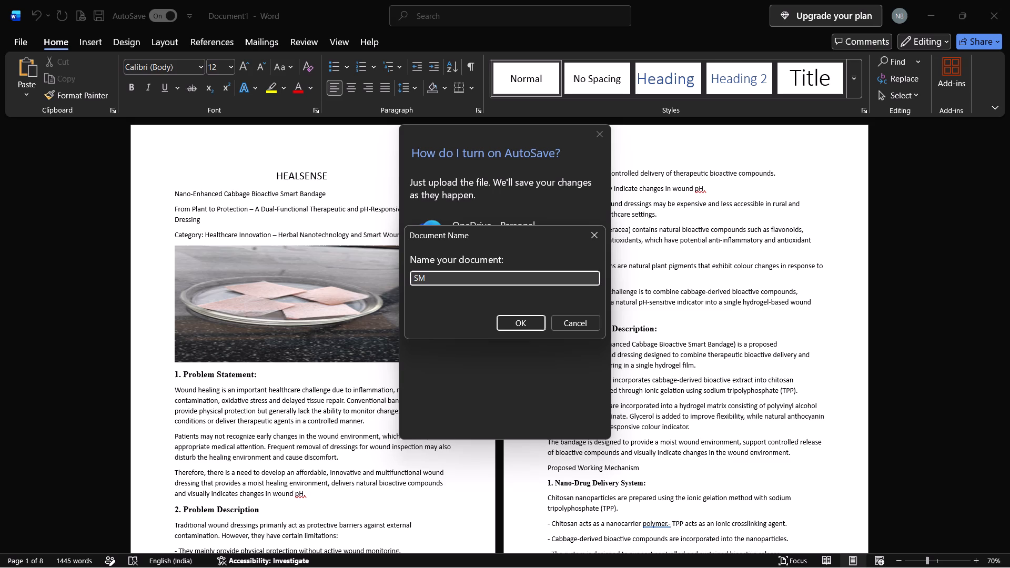
pyautogui.write('ART')
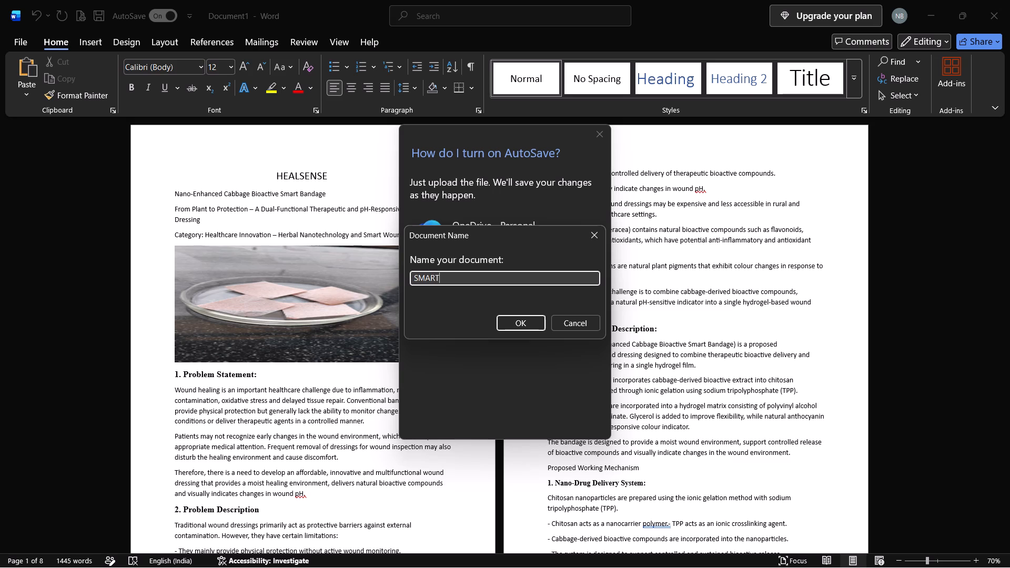
pyautogui.press('space')
pyautogui.write('BANDA')
pyautogui.write('GE')
pyautogui.press('space')
pyautogui.hotkey('shift', '(')
pyautogui.press('n')
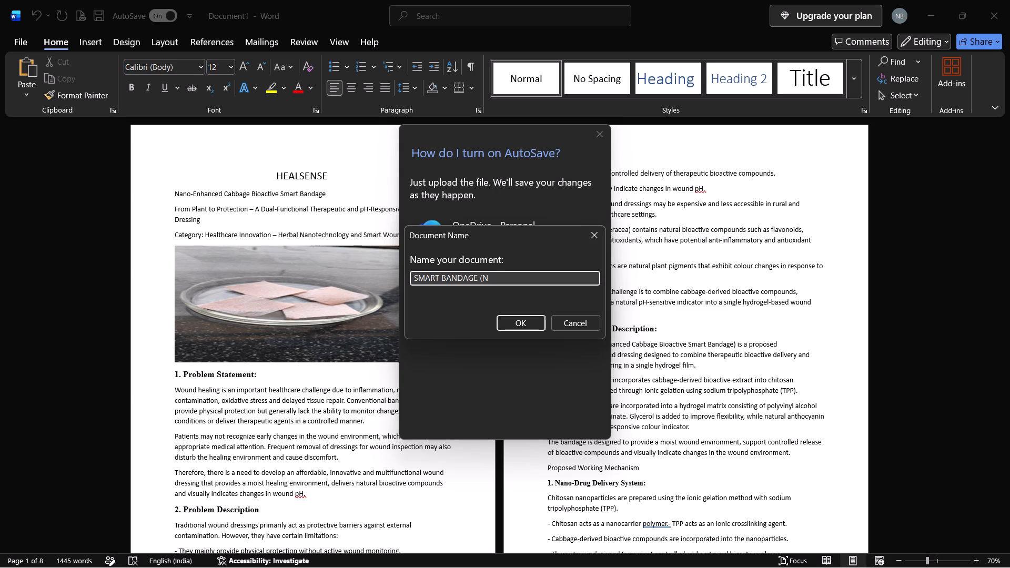
pyautogui.press('m')
pyautogui.hotkey('shift', ')')
pyautogui.click(527, 321)
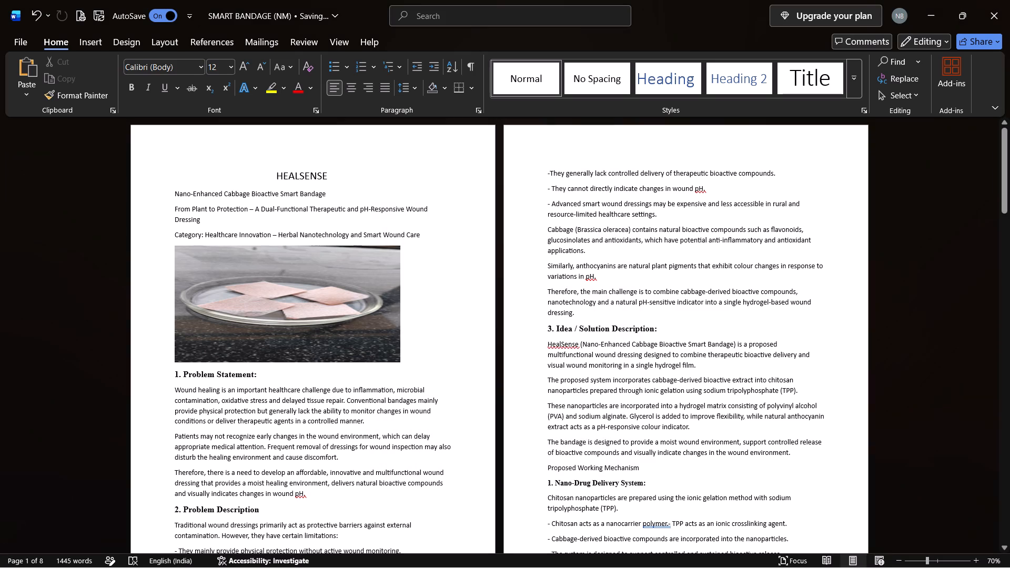
# Make the HEALSENSE title line on the first page bold and set its font size to 18 pt.
pyautogui.click(275, 171)
pyautogui.click(268, 176)
pyautogui.moveTo(268, 176); pyautogui.dragTo(366, 178)
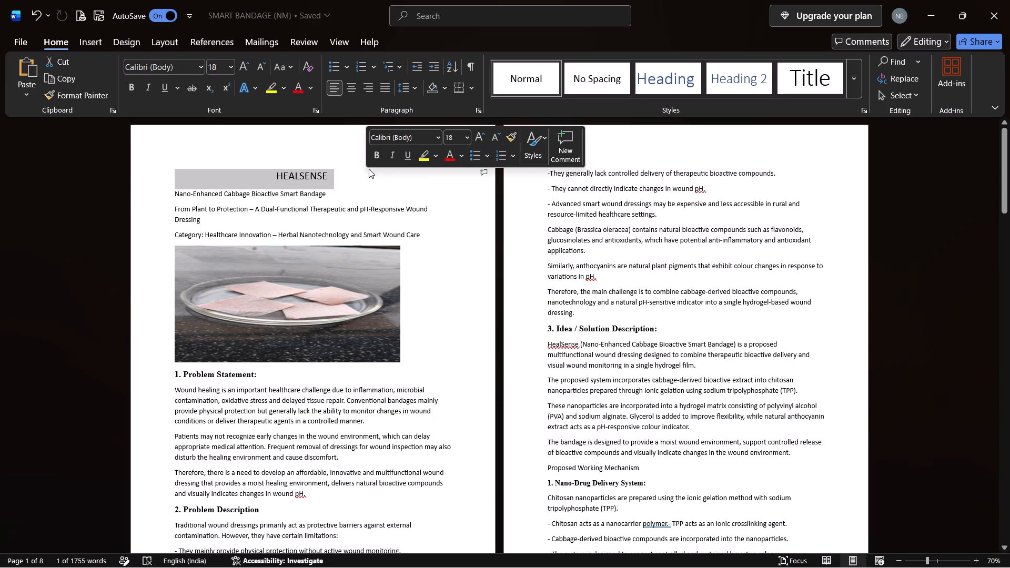
pyautogui.click(379, 153)
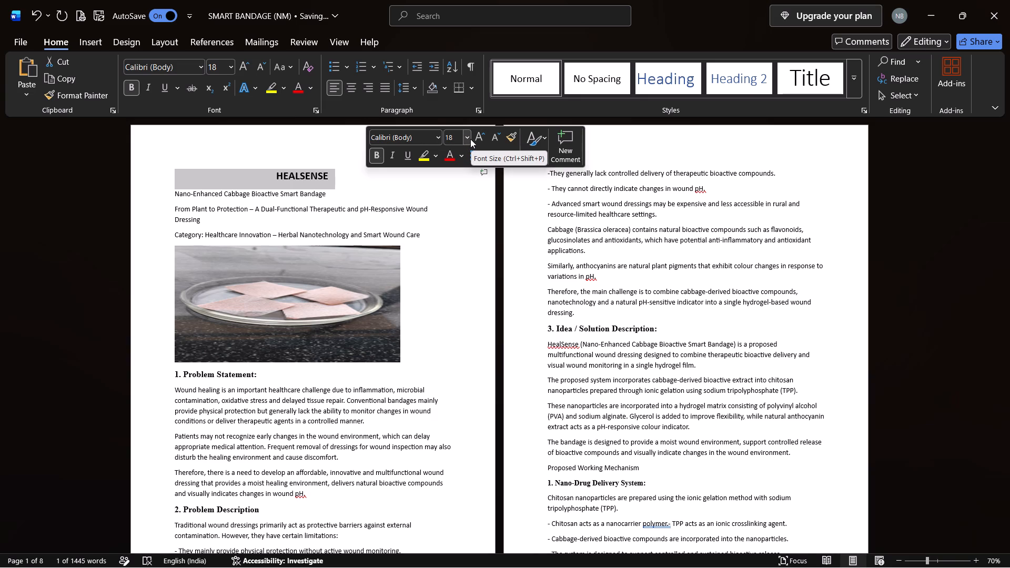
pyautogui.click(470, 139)
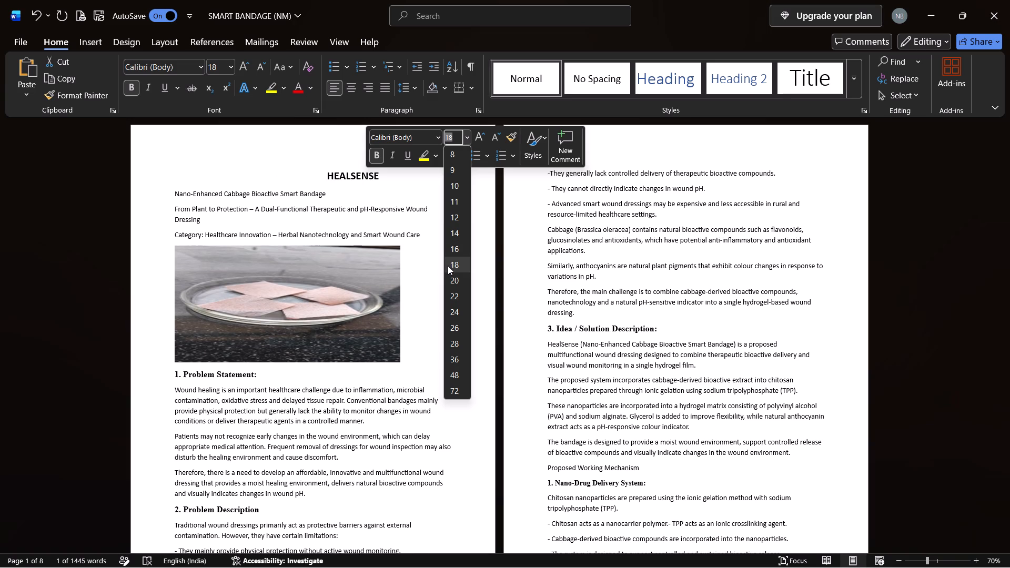
pyautogui.click(448, 266)
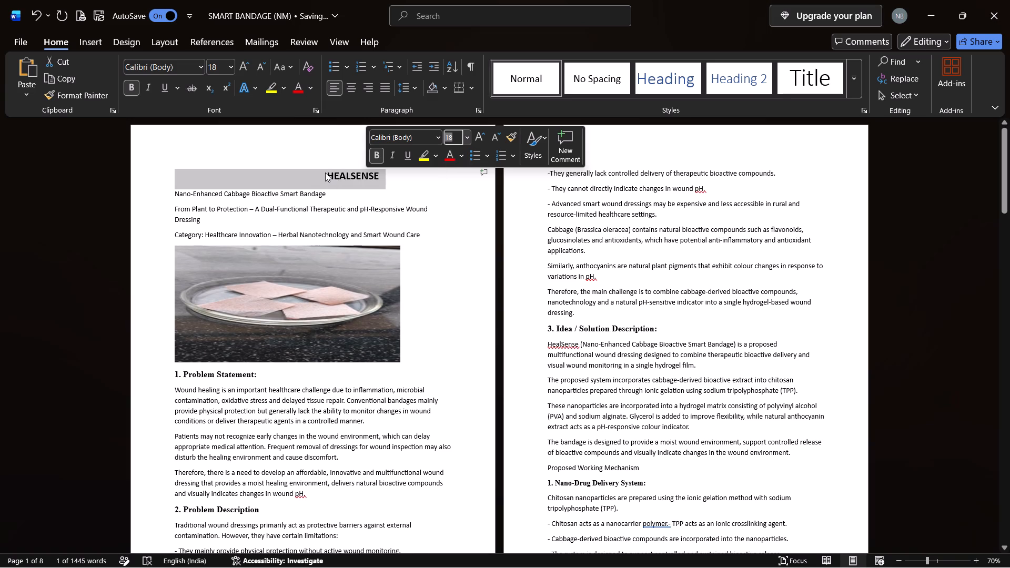
# Remove surplus leading spaces before the HEALSENSE title to move it back toward the middle of the line.
pyautogui.click(325, 173)
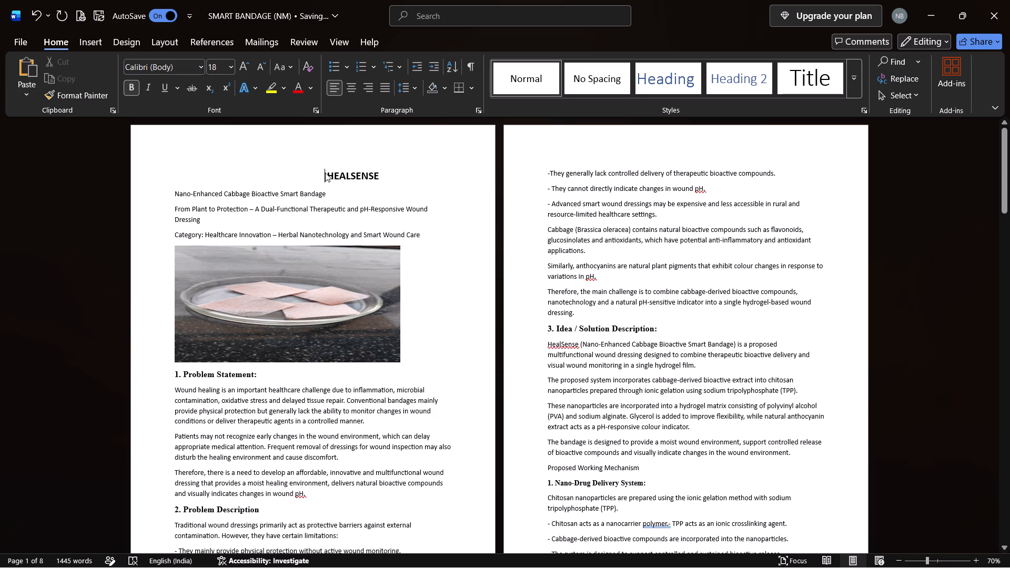
pyautogui.press('BackSpace')
pyautogui.press('BackSpace')
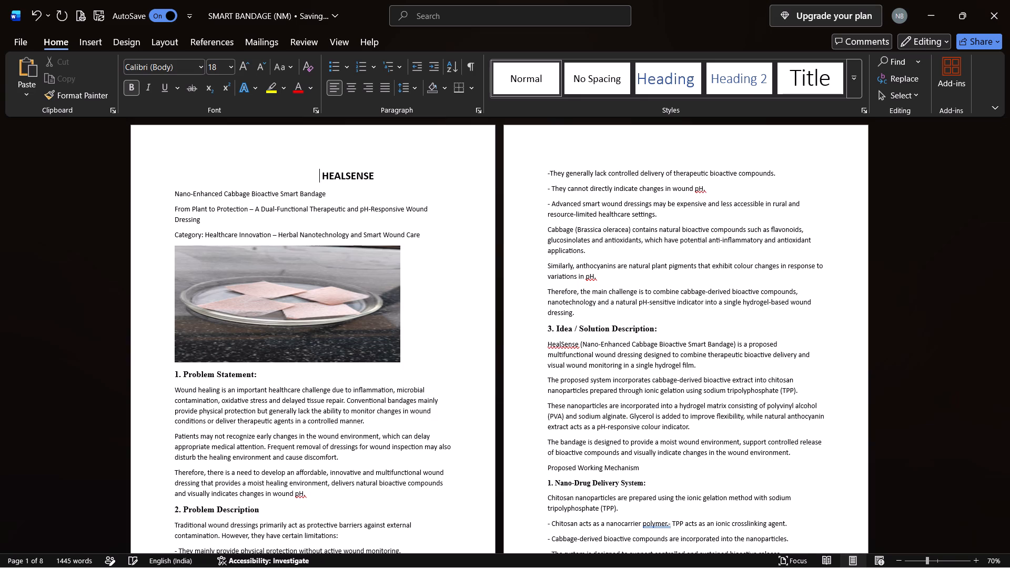
pyautogui.press('BackSpace')
pyautogui.press('BackSpace')
pyautogui.press('BackSpace')
pyautogui.press('BackSpace')
pyautogui.press('BackSpace')
pyautogui.press('BackSpace')
pyautogui.press('BackSpace')
pyautogui.press('BackSpace')
pyautogui.press('BackSpace')
pyautogui.press('BackSpace')
pyautogui.press('BackSpace')
pyautogui.press('BackSpace')
pyautogui.press('BackSpace')
pyautogui.press('BackSpace')
pyautogui.press('BackSpace')
pyautogui.press('BackSpace')
pyautogui.press('BackSpace')
pyautogui.press('BackSpace')
pyautogui.press('BackSpace')
pyautogui.press('BackSpace')
pyautogui.press('BackSpace')
pyautogui.press('BackSpace')
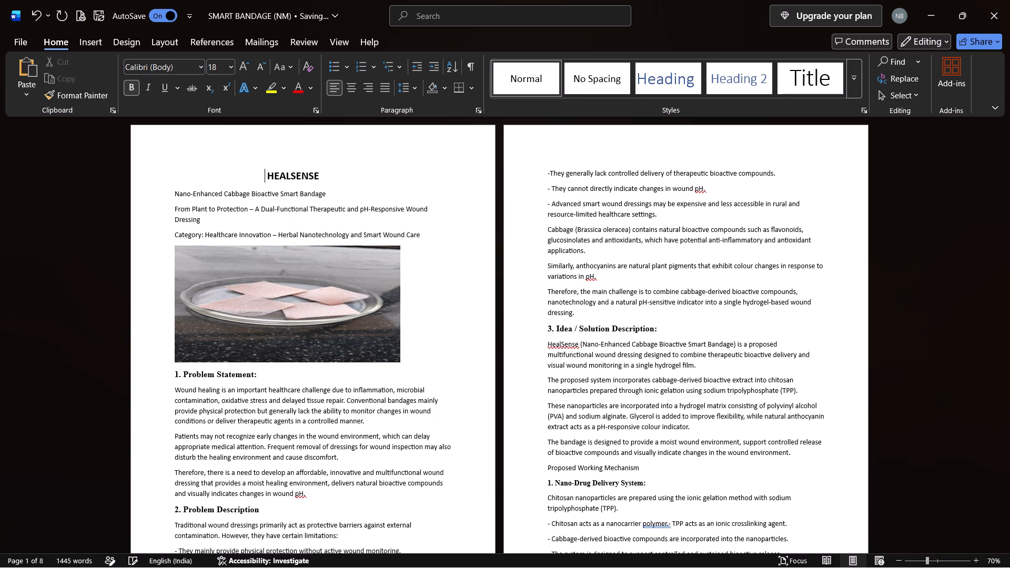
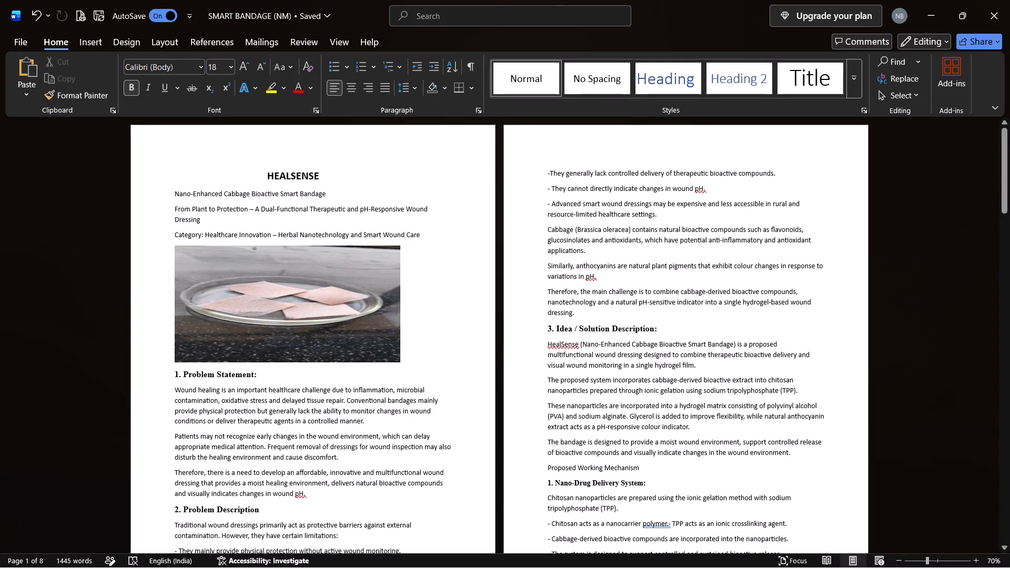
# Make the "Nano-Enhanced Cabbage Bioactive Smart Bandage" subtitle line bold and set its font size to 14 pt.
pyautogui.moveTo(175, 193); pyautogui.dragTo(356, 196)
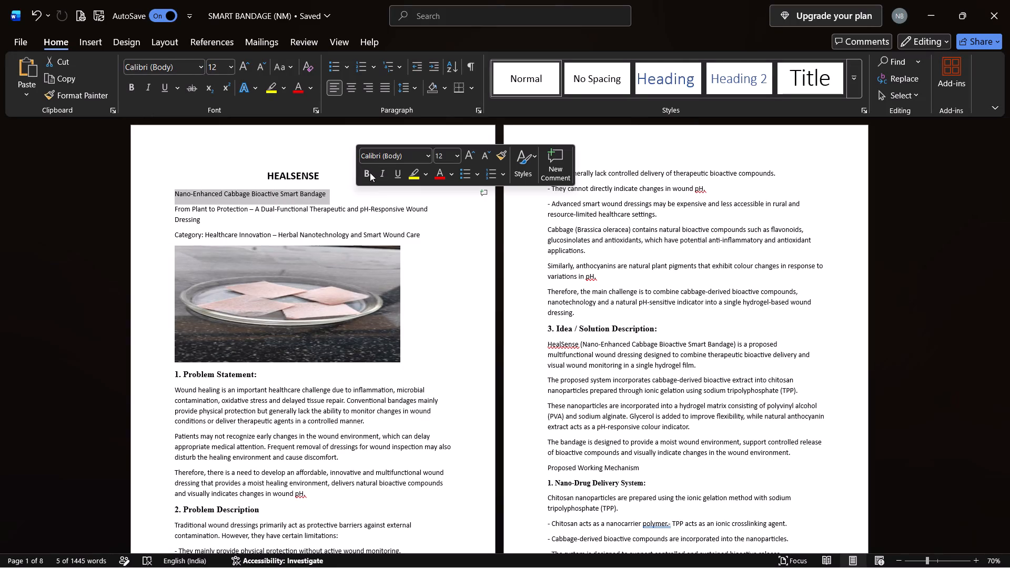
pyautogui.click(371, 171)
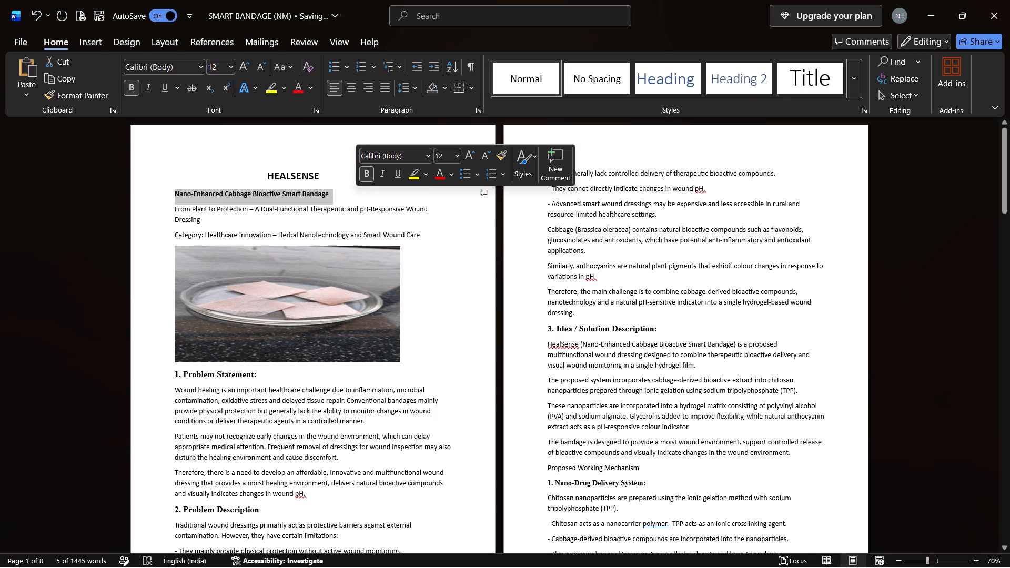
pyautogui.click(456, 162)
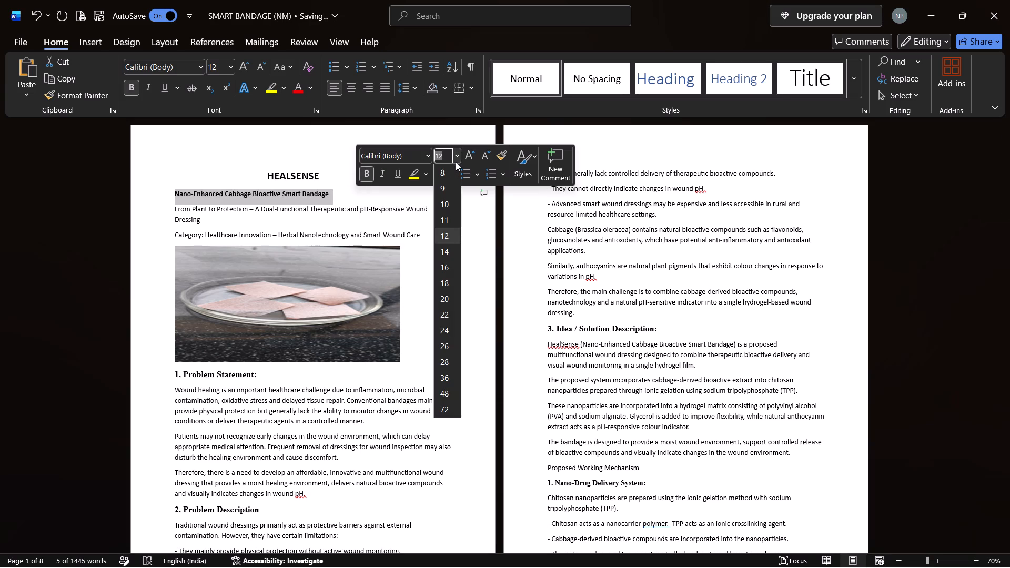
pyautogui.click(455, 253)
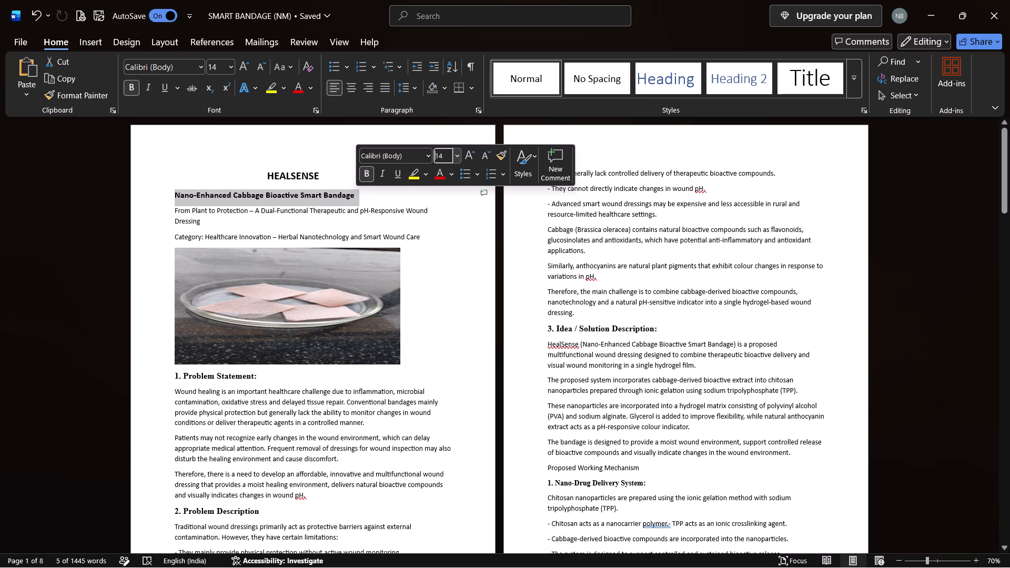
# Change the font of the HEALSENSE title and the subtitle, tagline and category lines below it to Times New Roman.
pyautogui.scroll(-1, 473, 307)
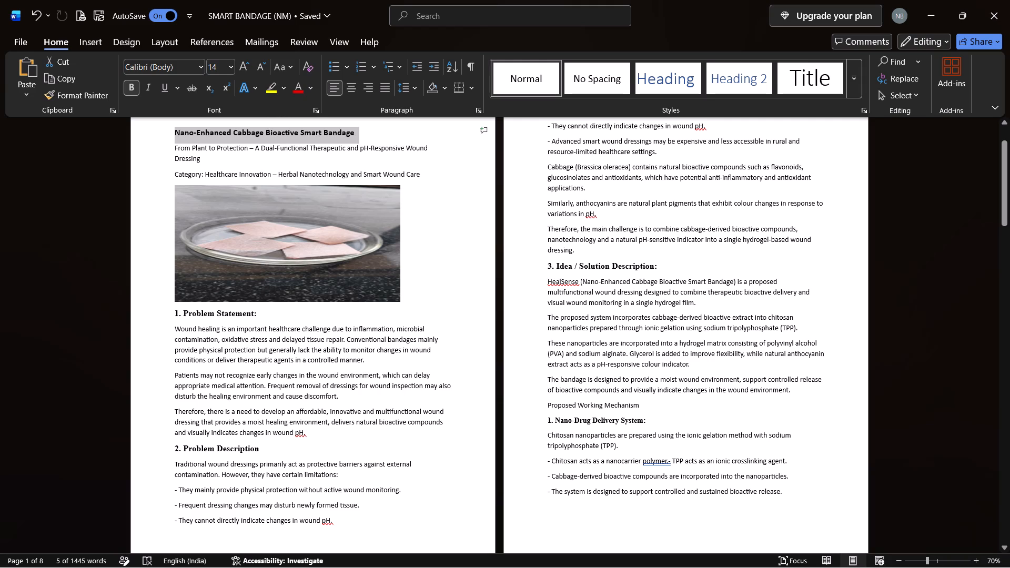
pyautogui.scroll(1, 457, 226)
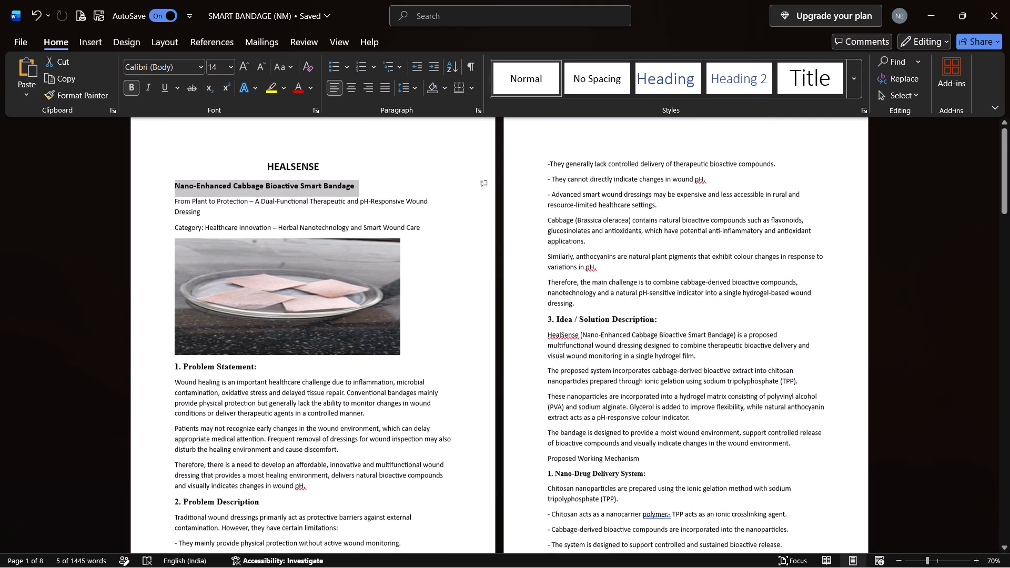
pyautogui.scroll(1, 457, 226)
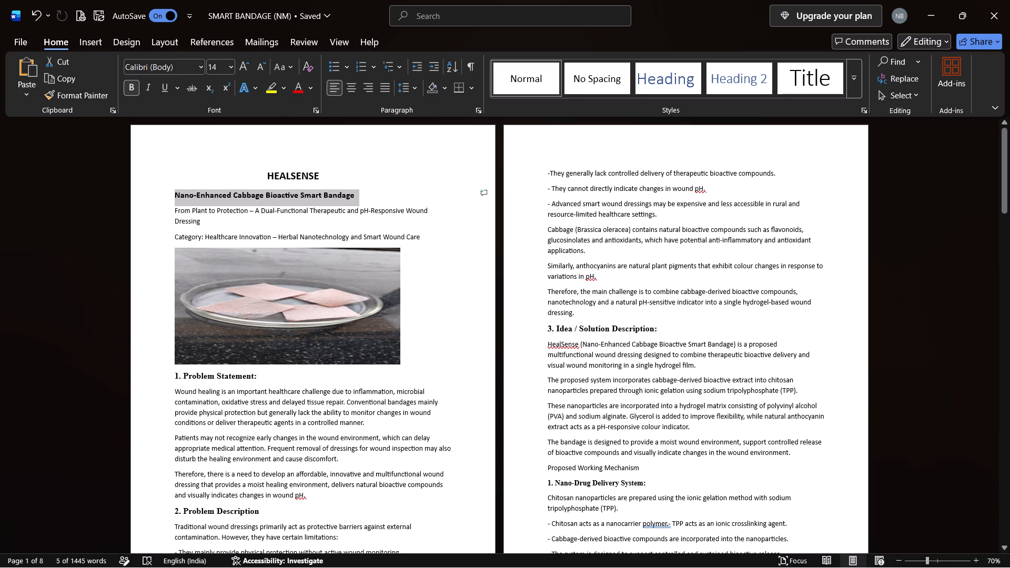
pyautogui.click(239, 177)
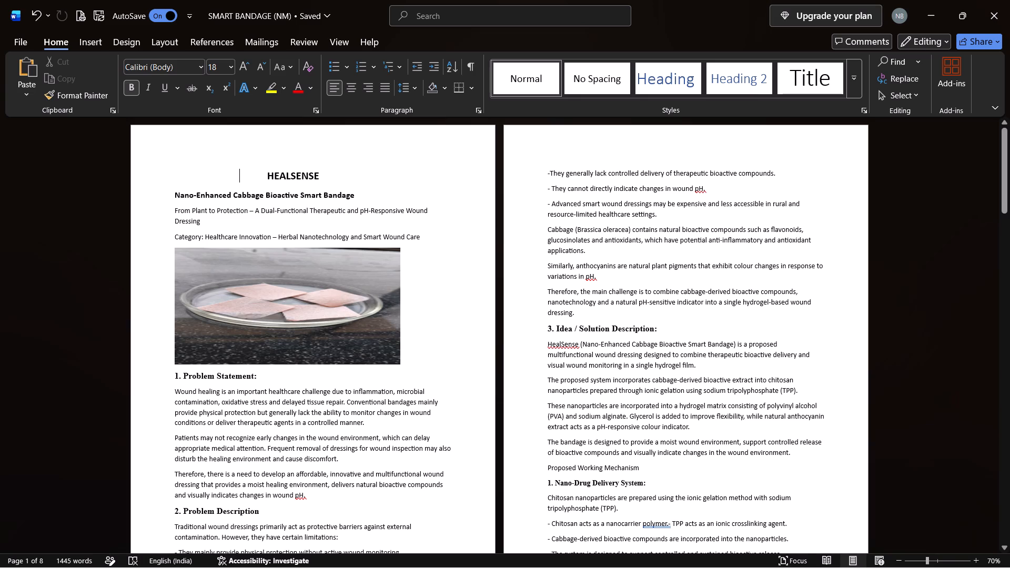
pyautogui.doubleClick(262, 176)
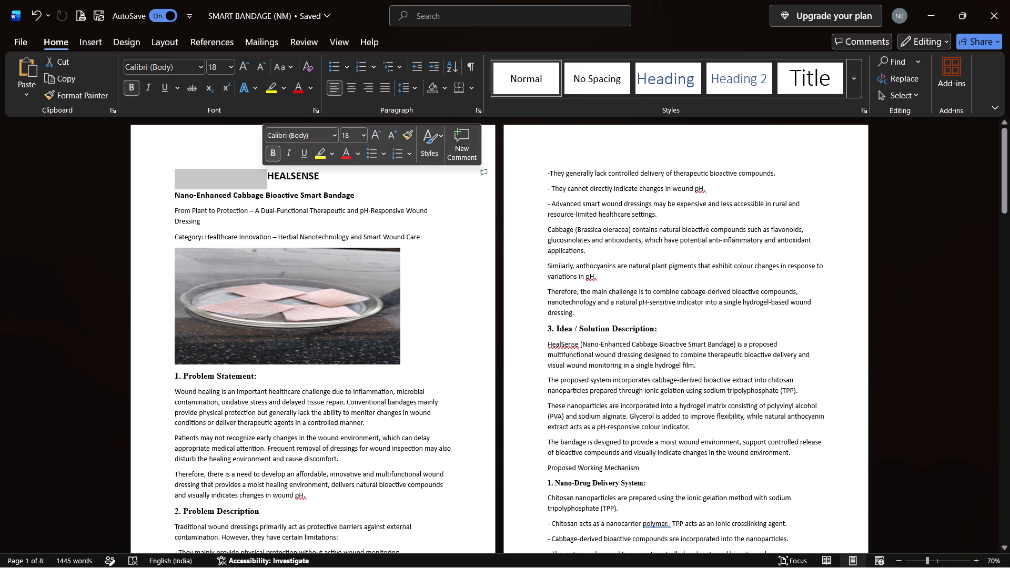
pyautogui.click(319, 183)
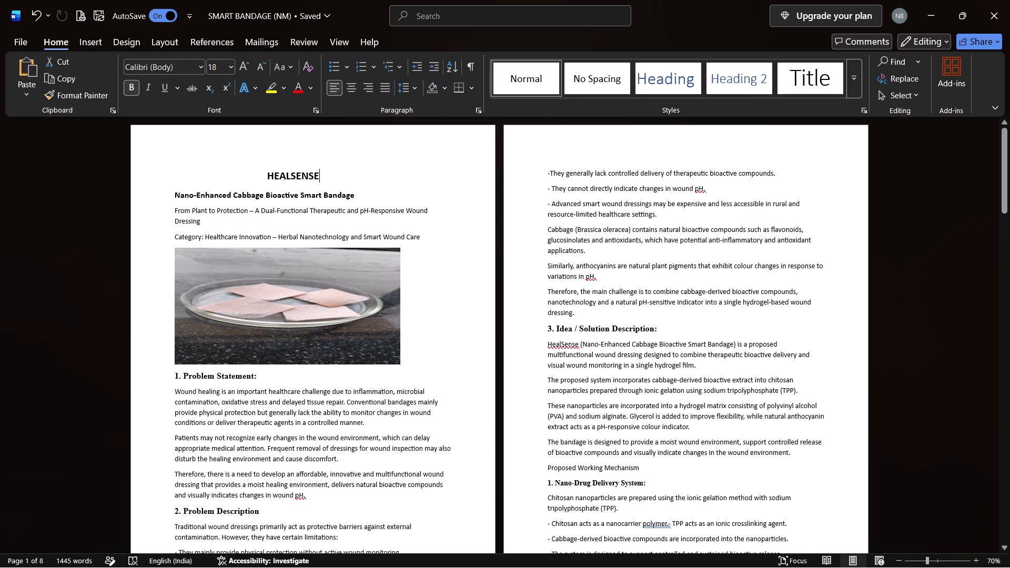
pyautogui.moveTo(267, 178); pyautogui.dragTo(309, 223)
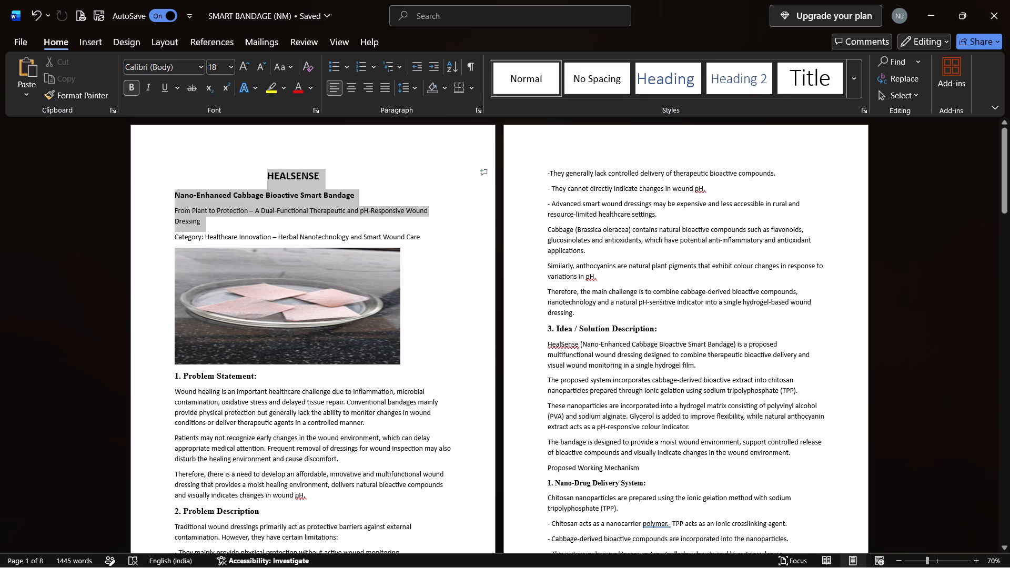
pyautogui.moveTo(309, 223); pyautogui.dragTo(425, 247)
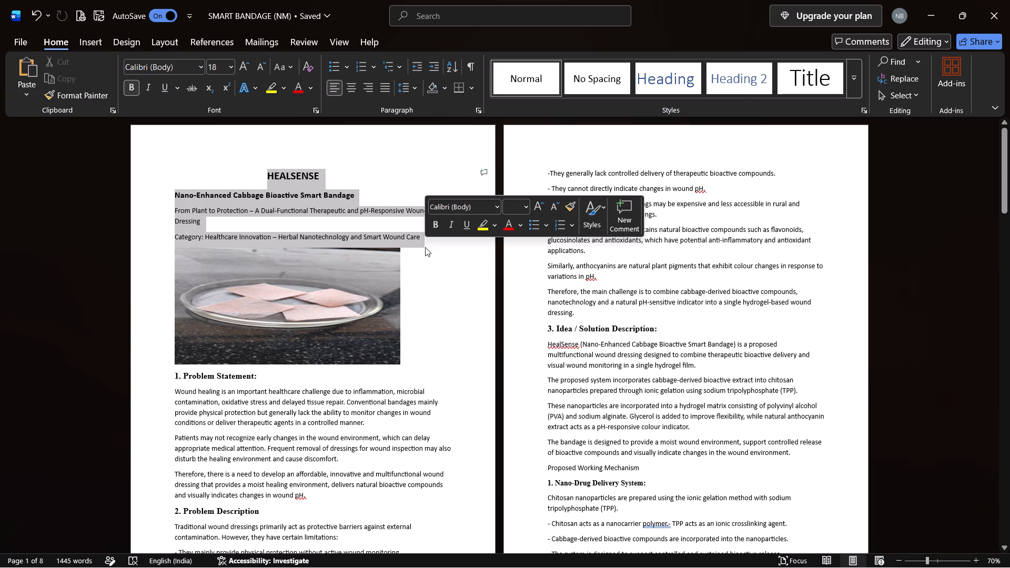
pyautogui.click(499, 201)
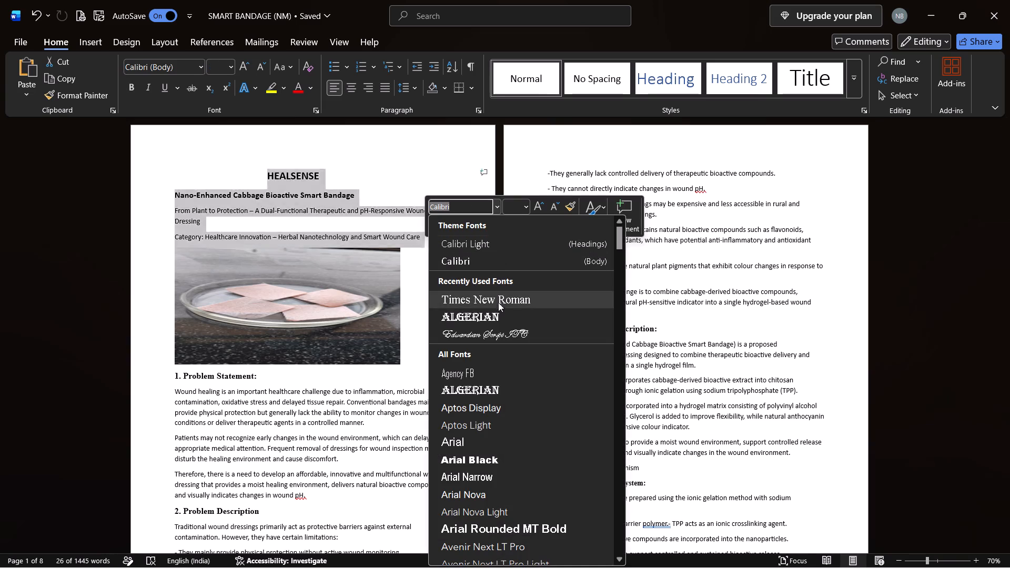
pyautogui.click(499, 301)
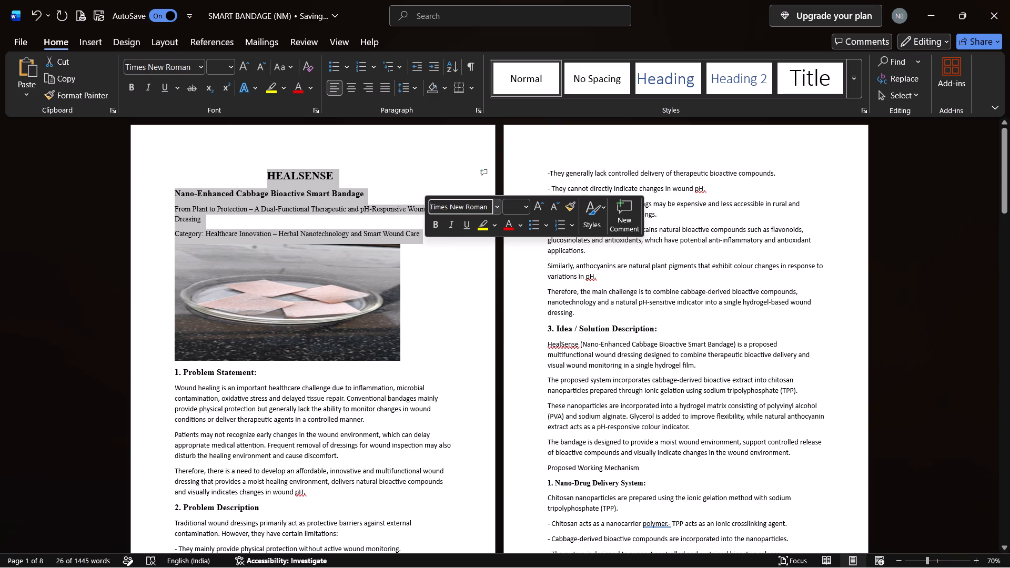
pyautogui.click(412, 161)
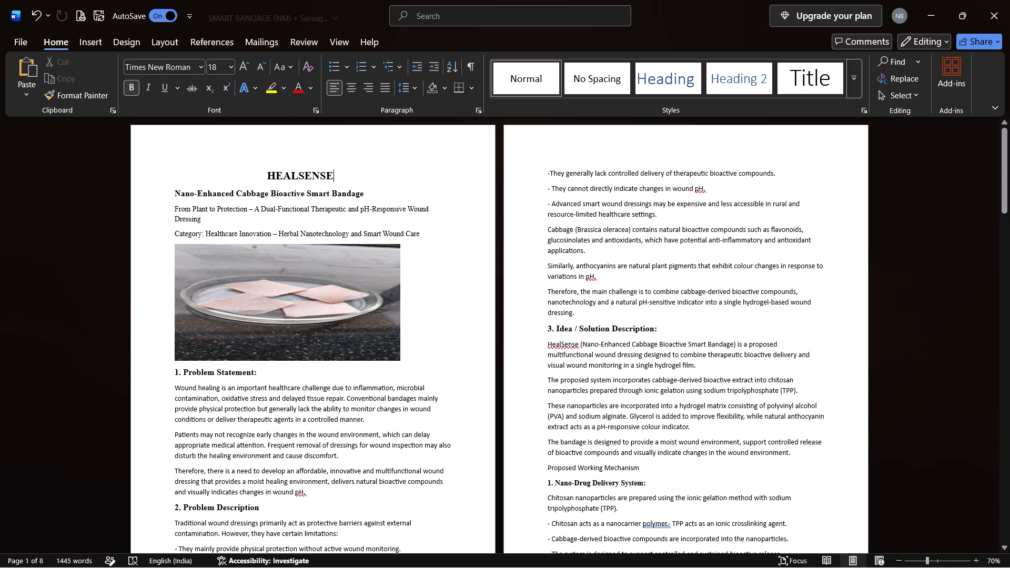
# Change the font of the entire document, from the HEALSENSE title to the final prototype paragraph, to Times New Roman.
pyautogui.click(267, 173)
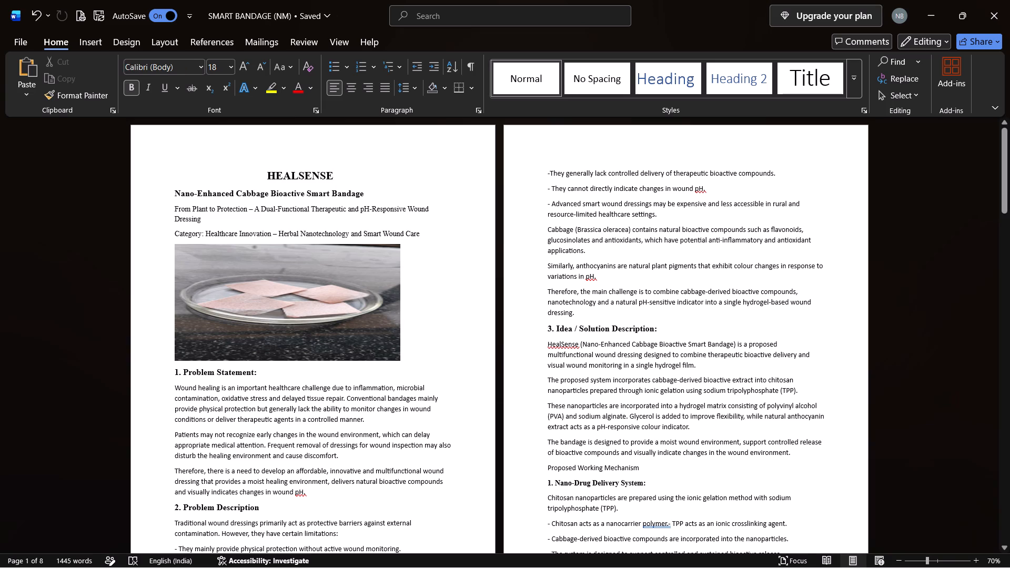
pyautogui.click(264, 177)
pyautogui.moveTo(264, 177); pyautogui.dragTo(295, 189)
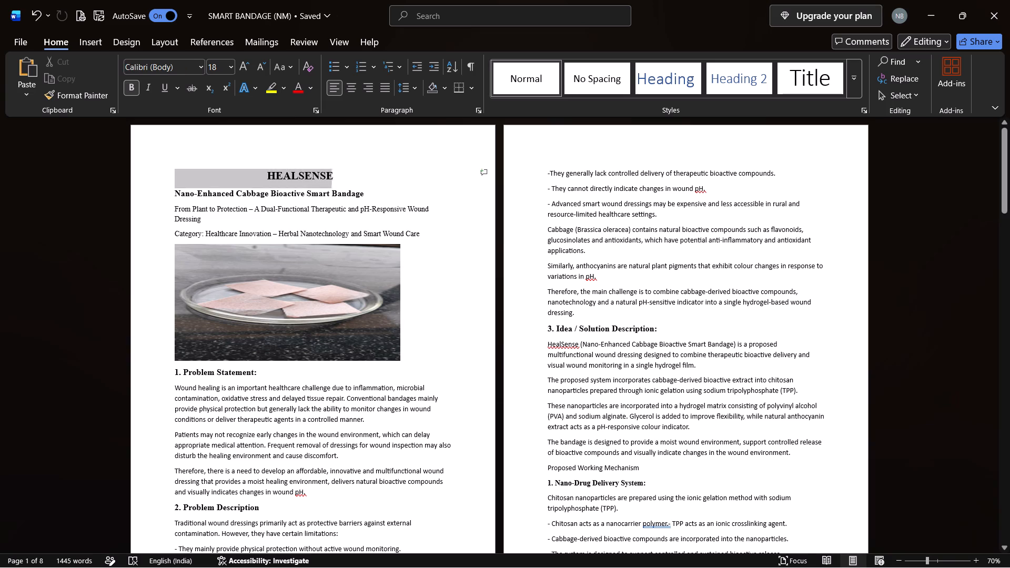
pyautogui.moveTo(295, 189); pyautogui.dragTo(871, 536)
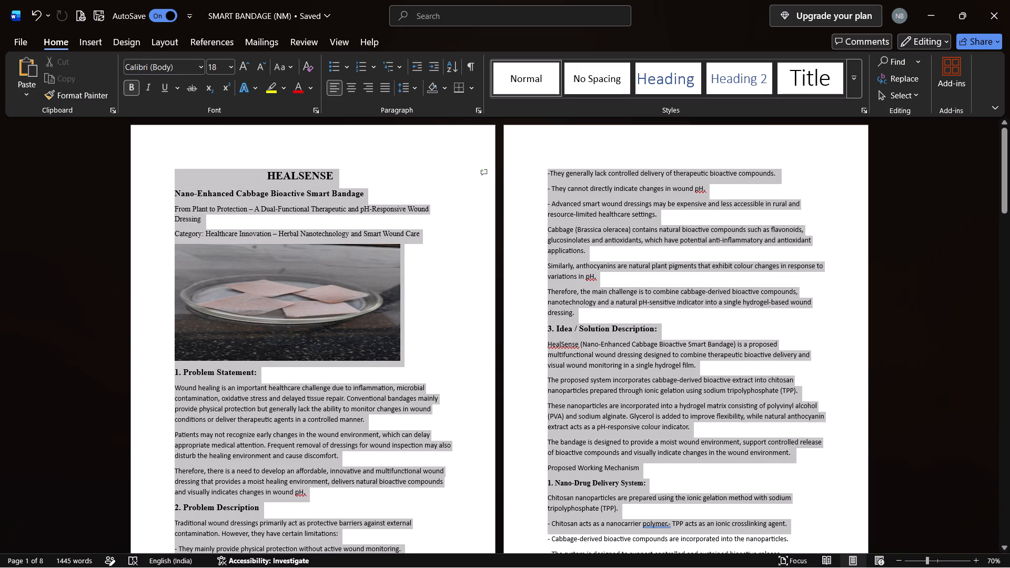
pyautogui.moveTo(871, 536); pyautogui.dragTo(917, 533)
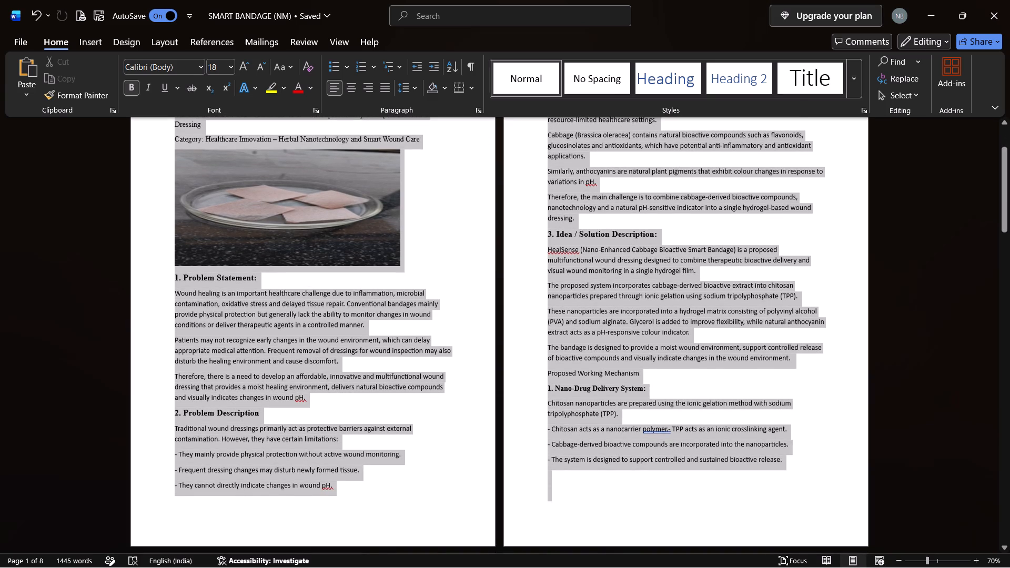
pyautogui.moveTo(917, 533); pyautogui.dragTo(915, 566)
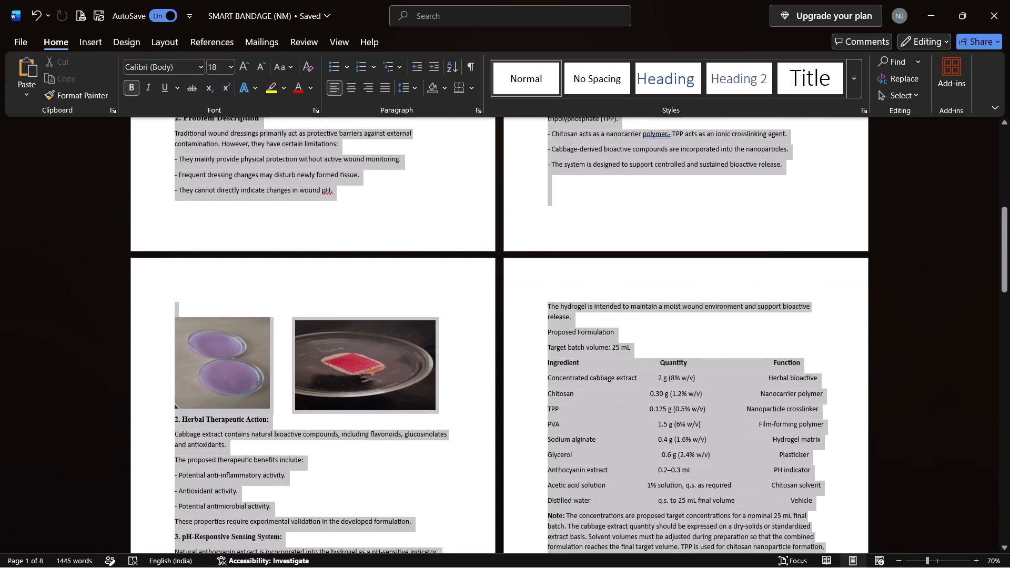
pyautogui.moveTo(915, 566); pyautogui.dragTo(916, 562)
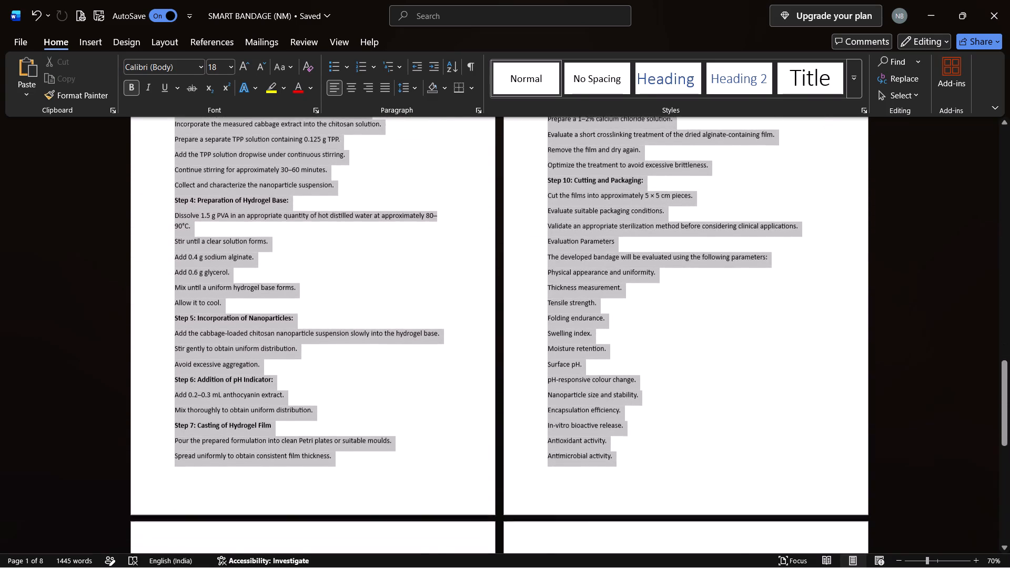
pyautogui.moveTo(916, 562); pyautogui.dragTo(916, 560)
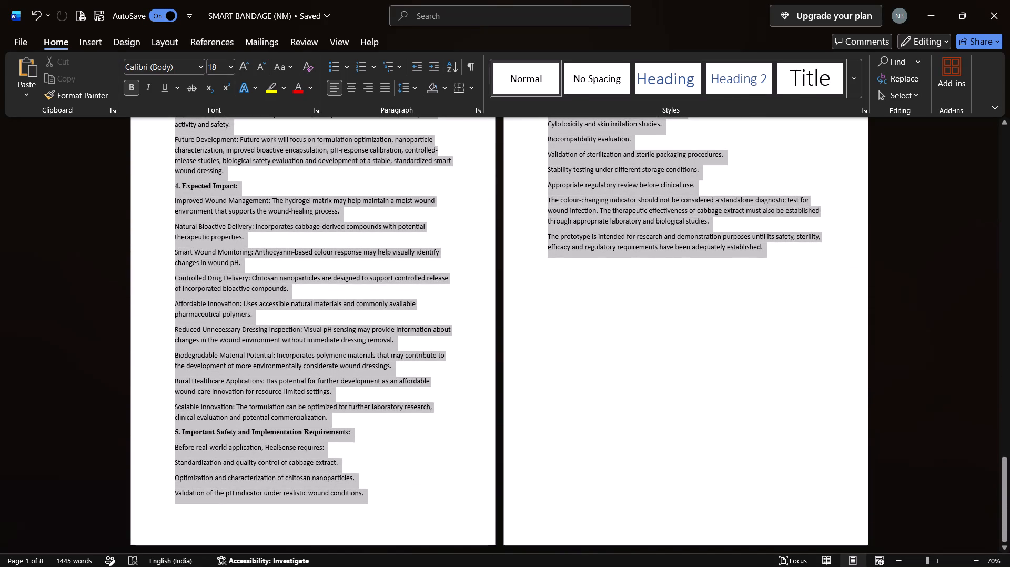
pyautogui.moveTo(916, 560); pyautogui.dragTo(781, 412)
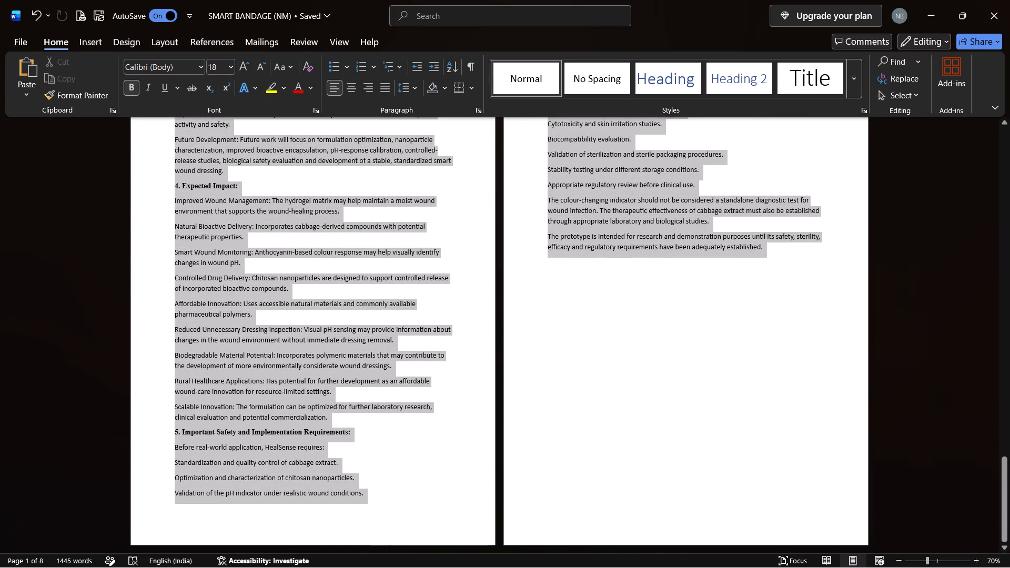
pyautogui.moveTo(781, 412); pyautogui.dragTo(801, 415)
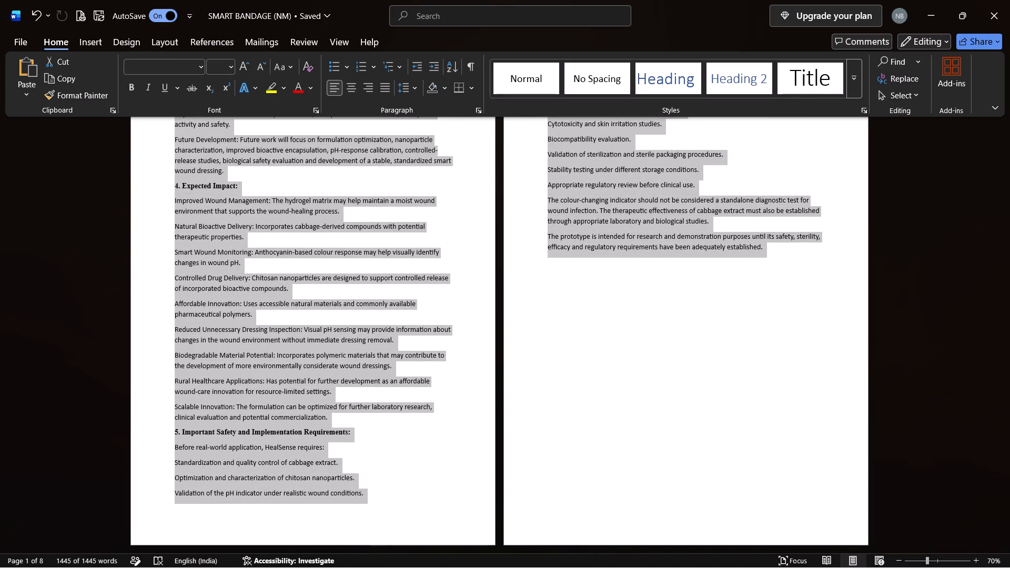
pyautogui.click(200, 67)
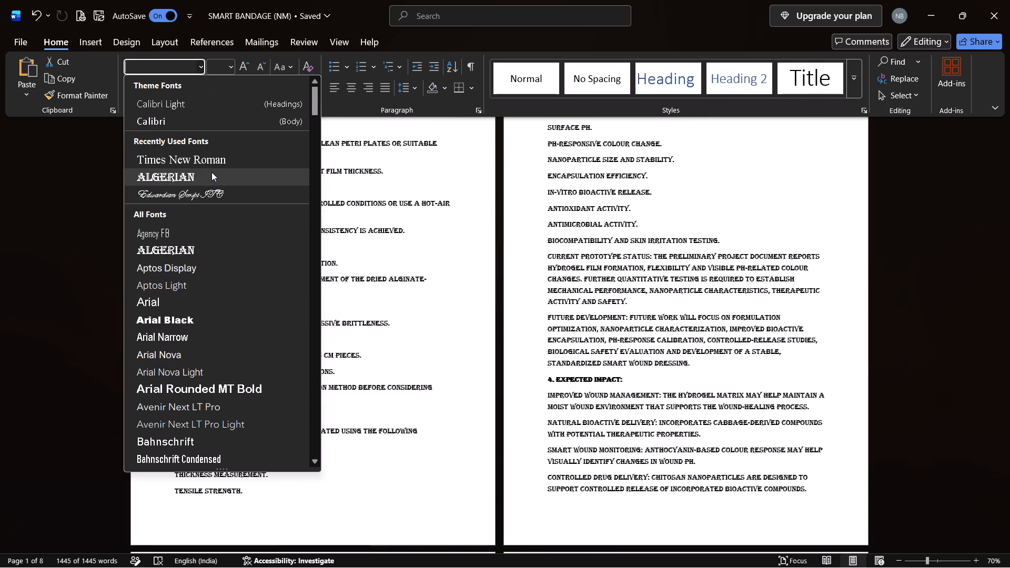
pyautogui.click(209, 162)
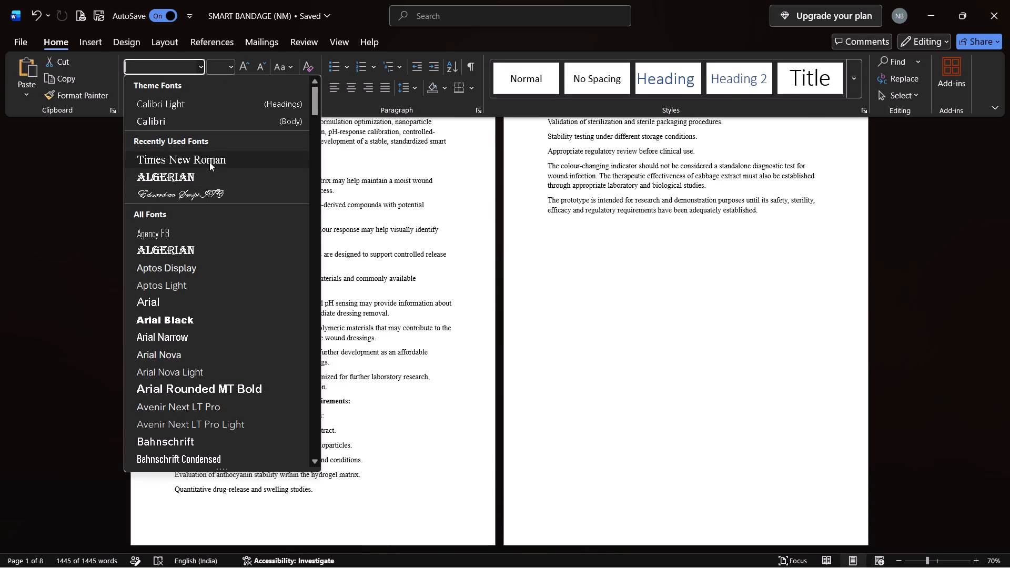
pyautogui.click(479, 287)
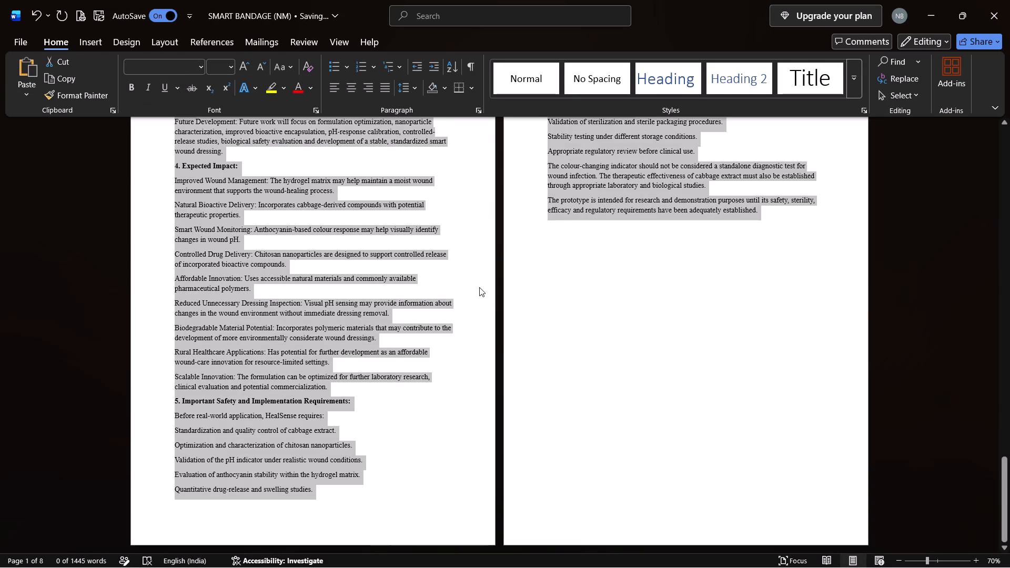
pyautogui.scroll(1, 323, 190)
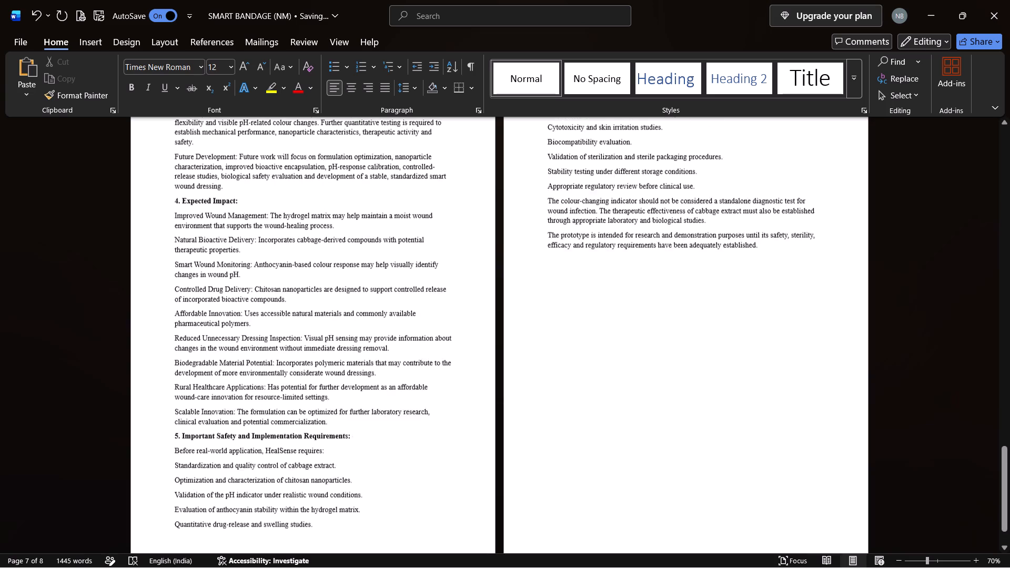
pyautogui.scroll(20, 323, 190)
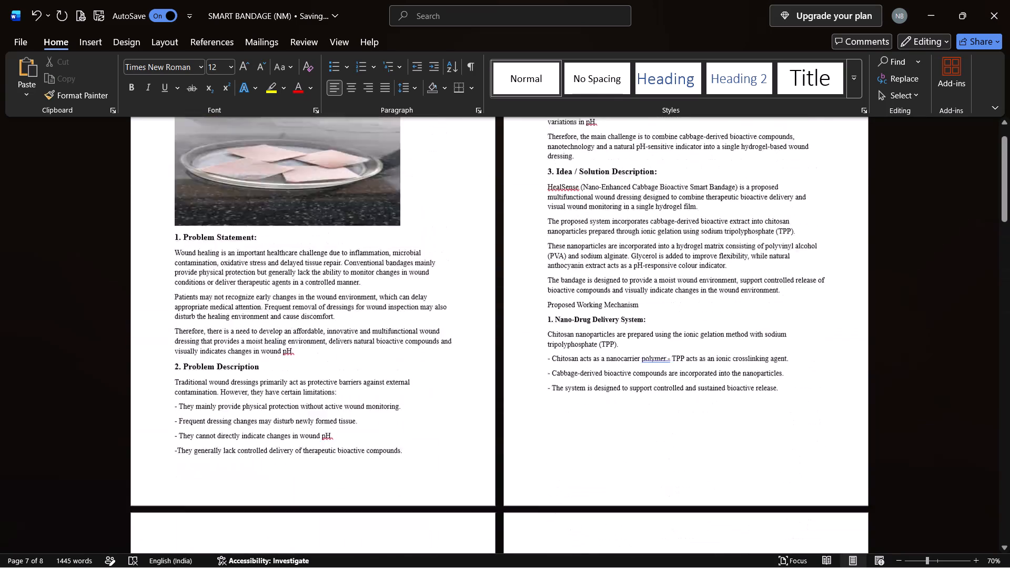
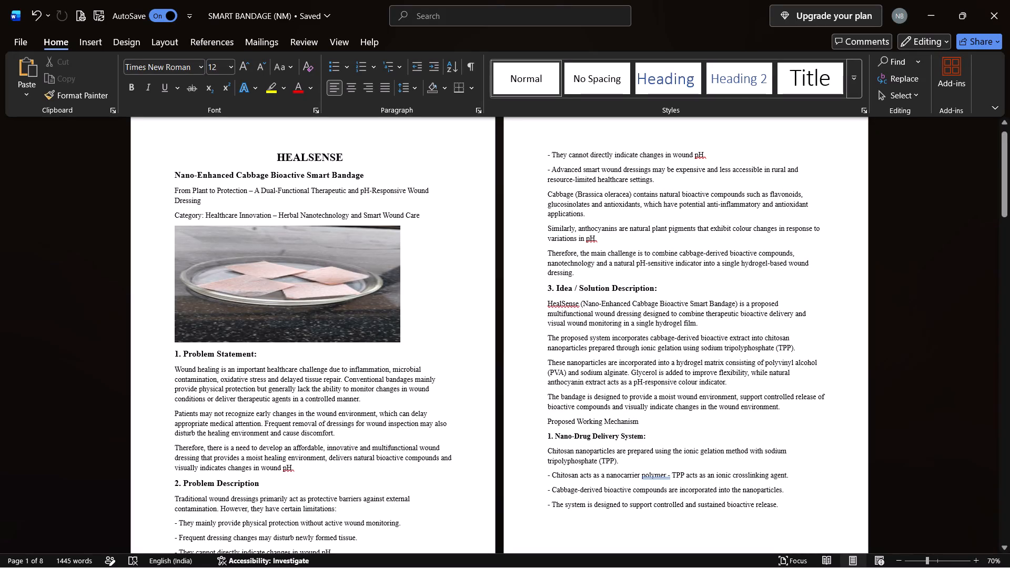
# Insert "Nano-Engineered" after "Dual-Functional" in the tagline below the subtitle.
pyautogui.click(310, 190)
pyautogui.press('space')
pyautogui.write('NANO')
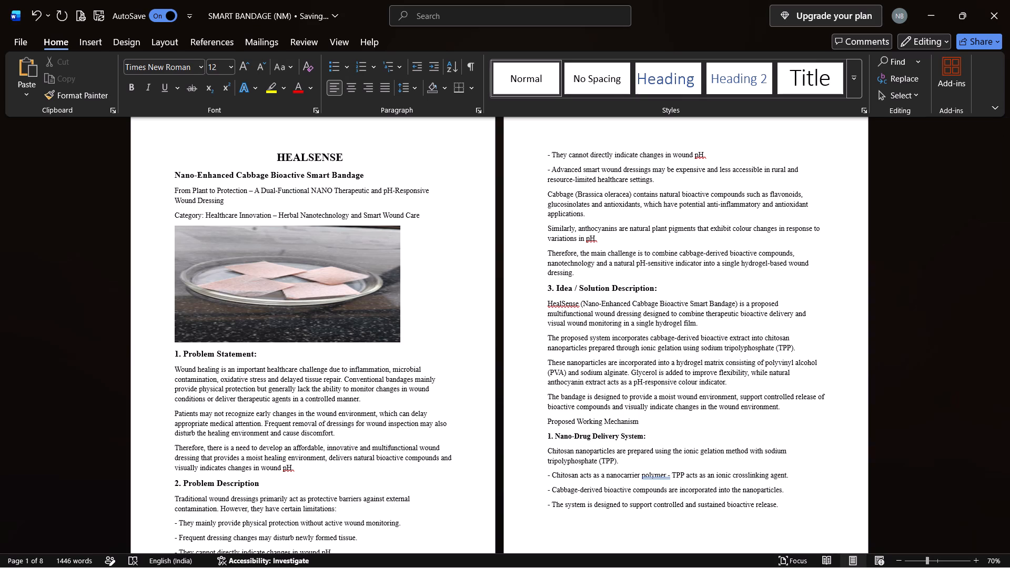
pyautogui.press('BackSpace')
pyautogui.press('BackSpace')
pyautogui.press('BackSpace')
pyautogui.press('BackSpace')
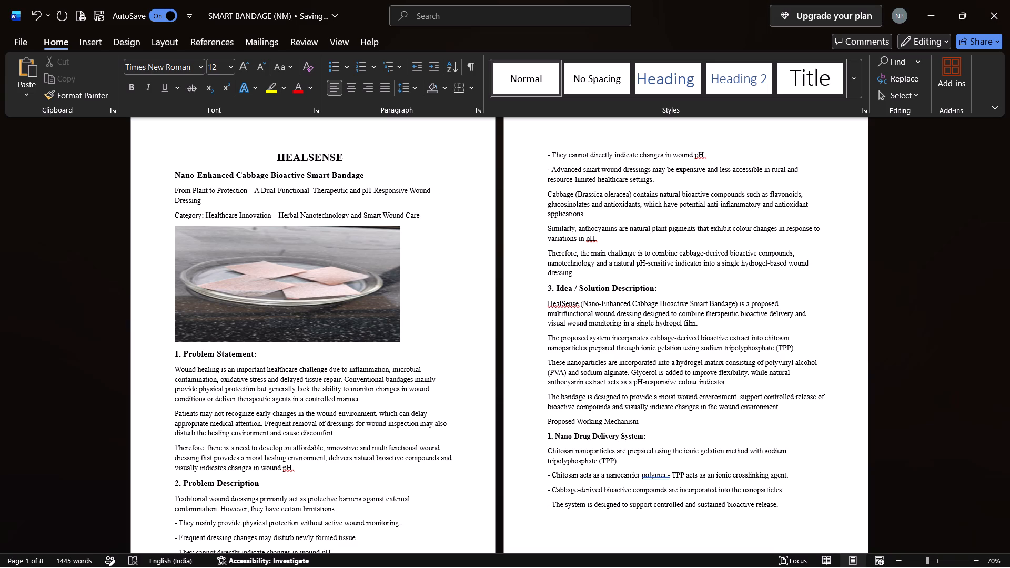
pyautogui.press('n')
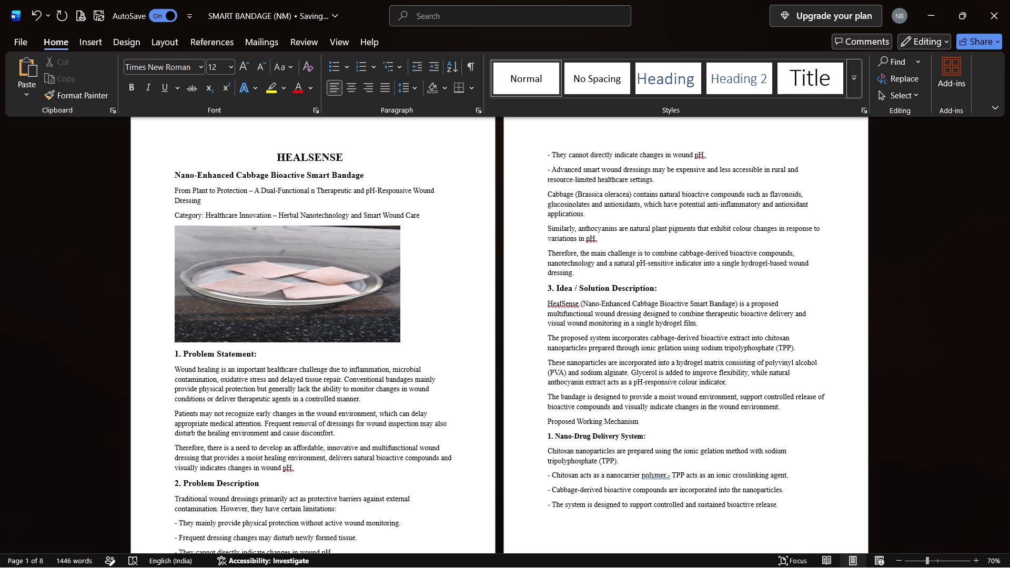
pyautogui.press('BackSpace')
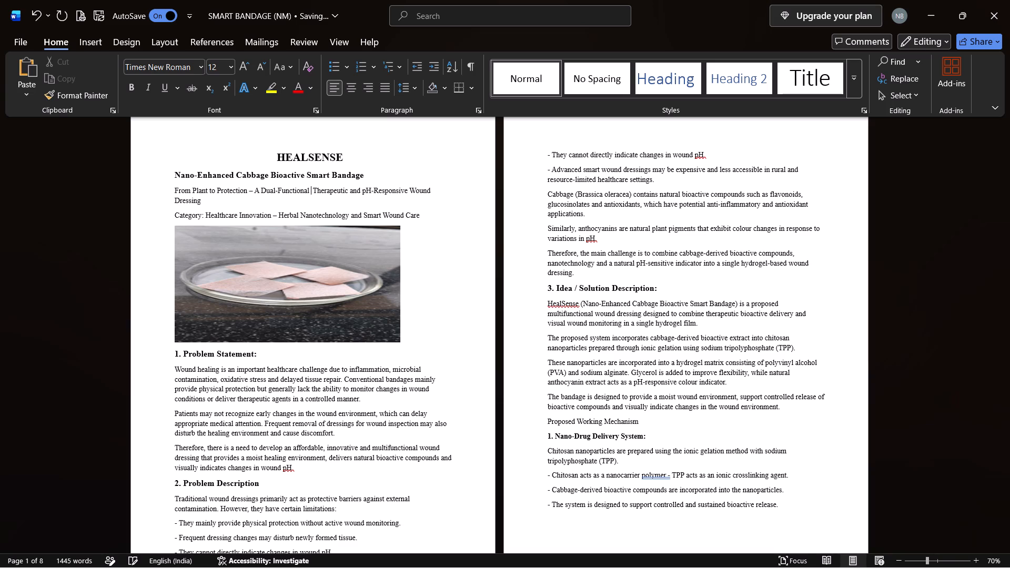
pyautogui.press('n')
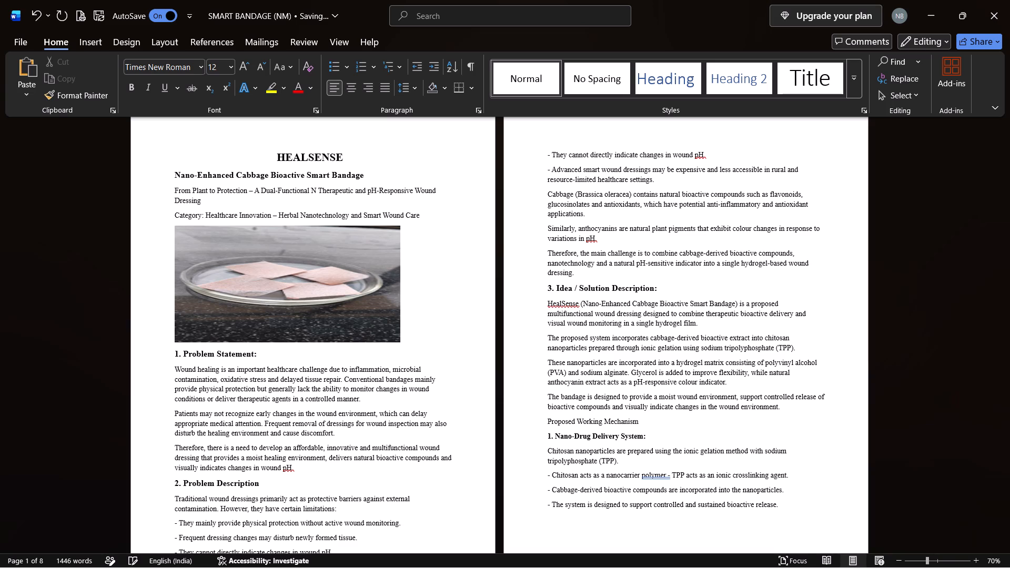
pyautogui.write('ano')
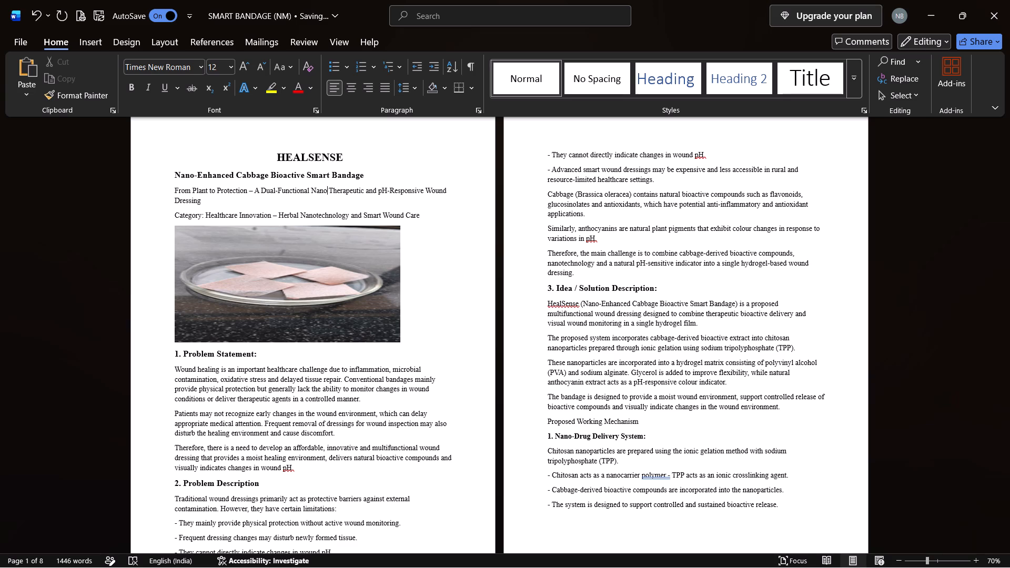
pyautogui.press('-')
pyautogui.press('e')
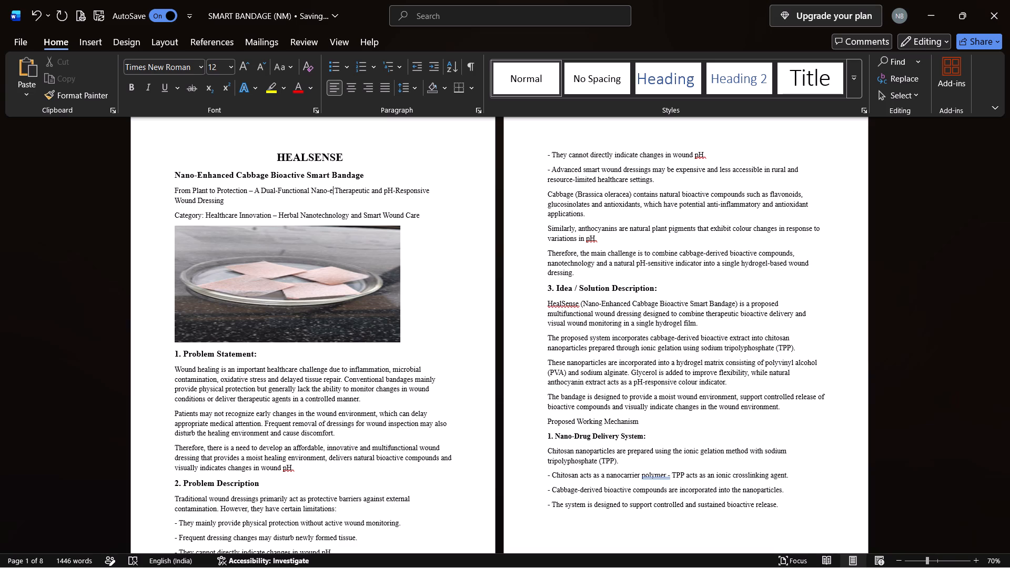
pyautogui.write('ng')
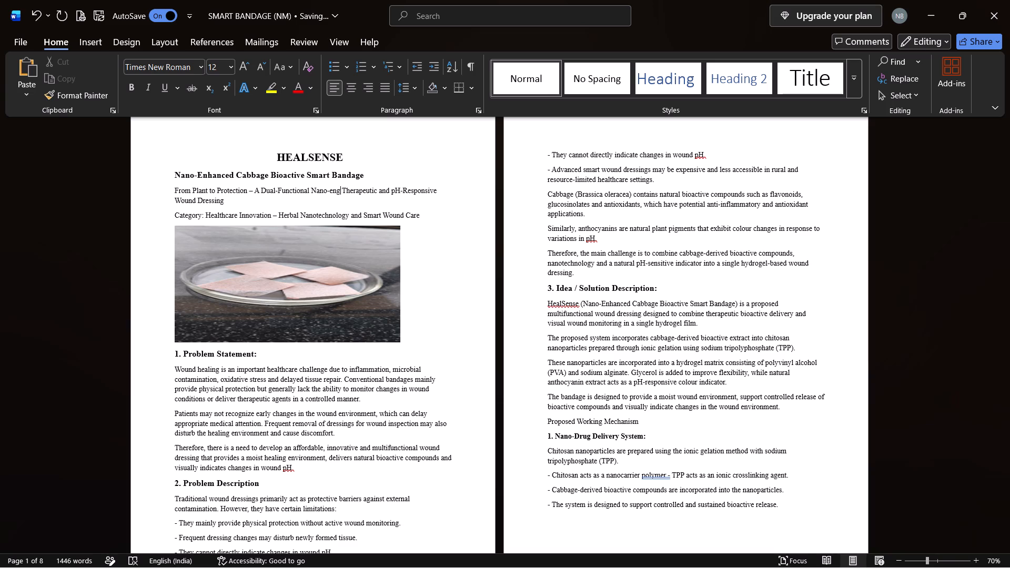
pyautogui.press('BackSpace')
pyautogui.press('BackSpace')
pyautogui.press('BackSpace')
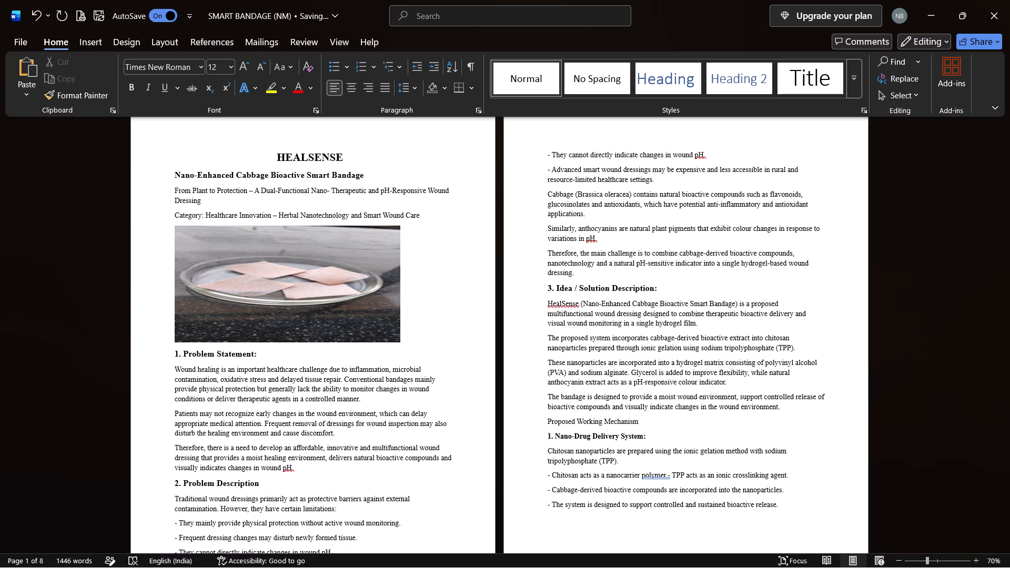
pyautogui.press('e')
pyautogui.write('ng')
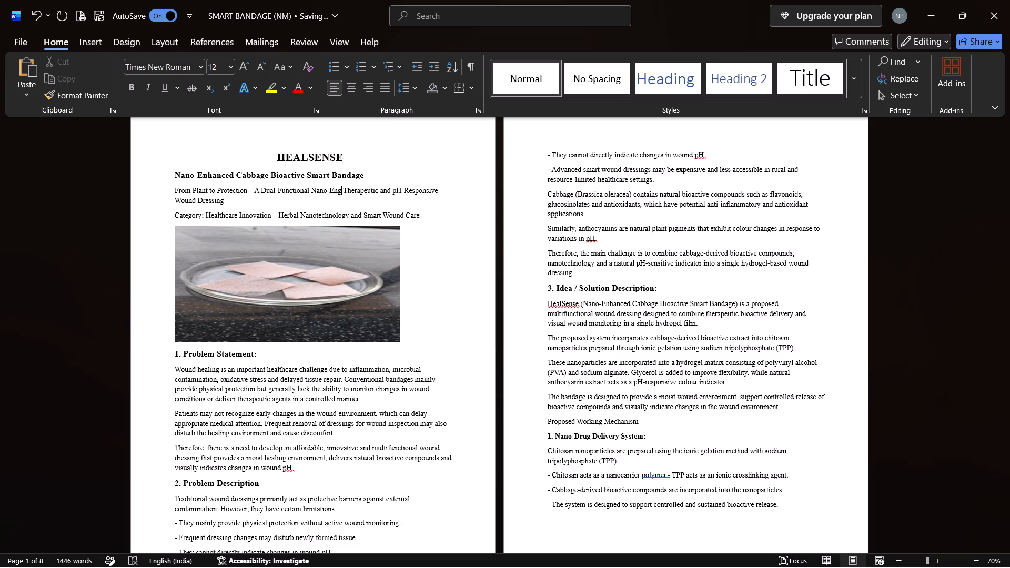
pyautogui.write('ineer')
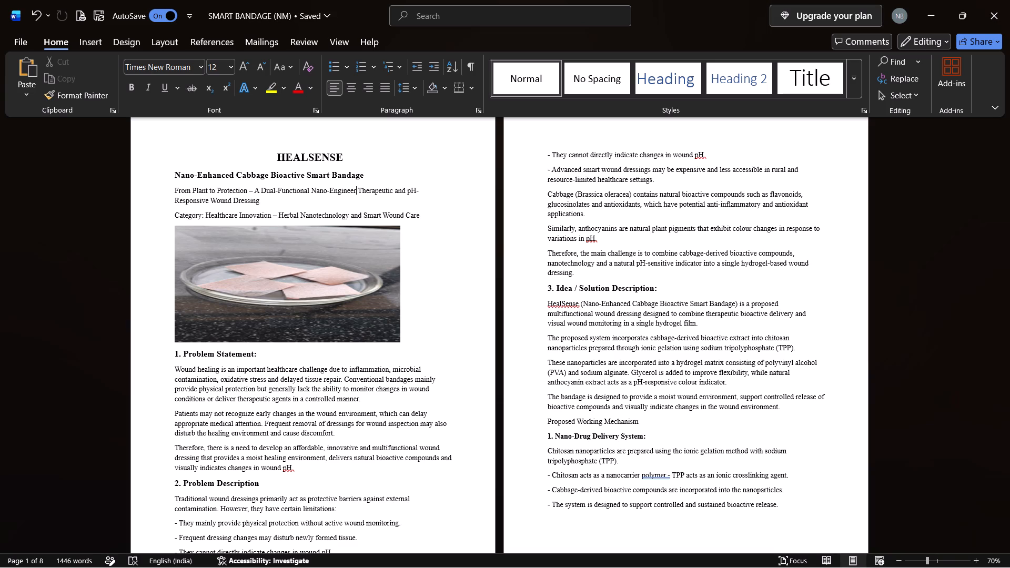
pyautogui.press('e')
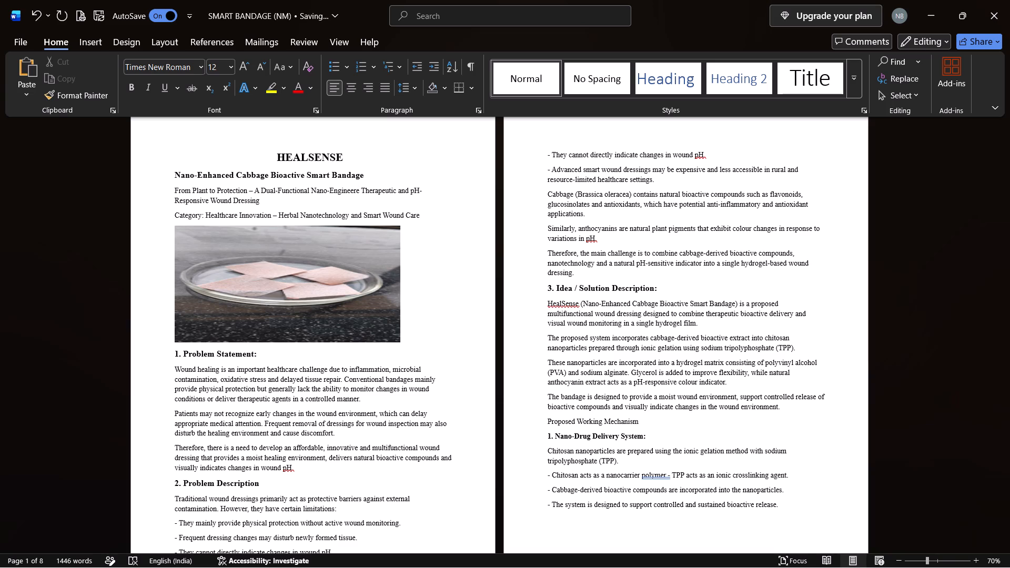
pyautogui.press('d')
pyautogui.press('h')
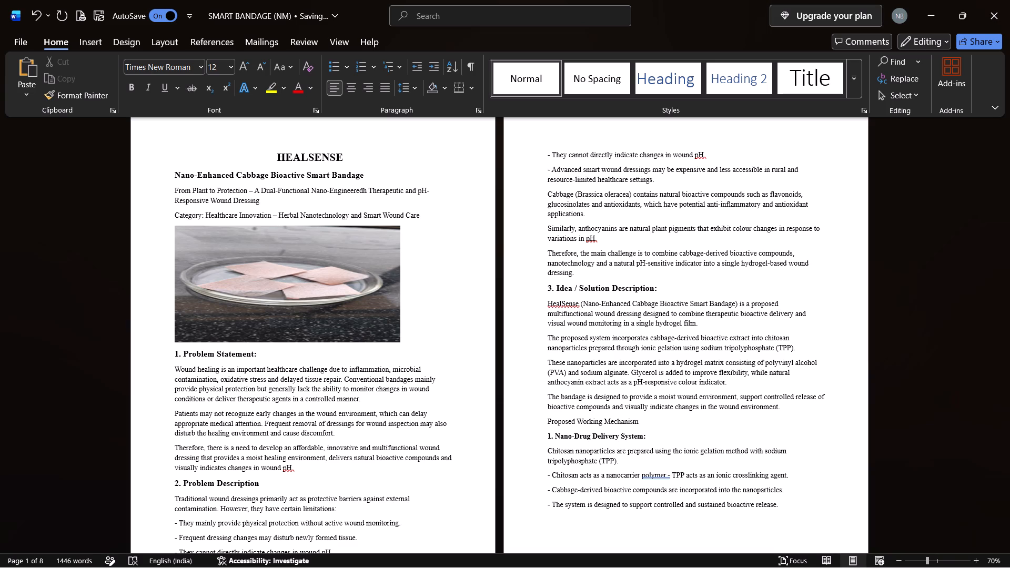
pyautogui.press('BackSpace')
# Add "Hydrogel Cabbage-" after "Nano-Engineered" in the tagline.
pyautogui.press('space')
pyautogui.press('h')
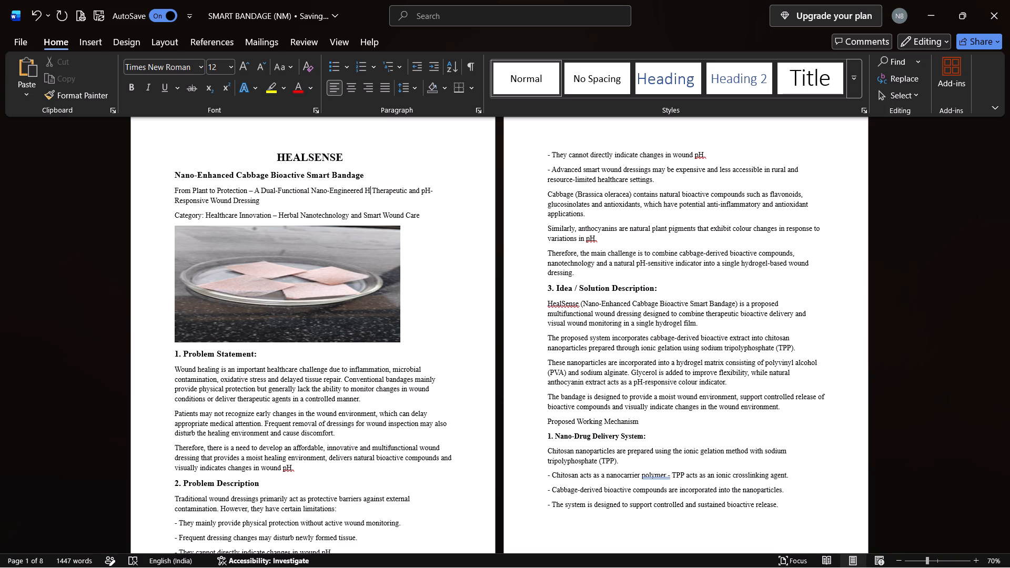
pyautogui.write('ydr')
pyautogui.press('o')
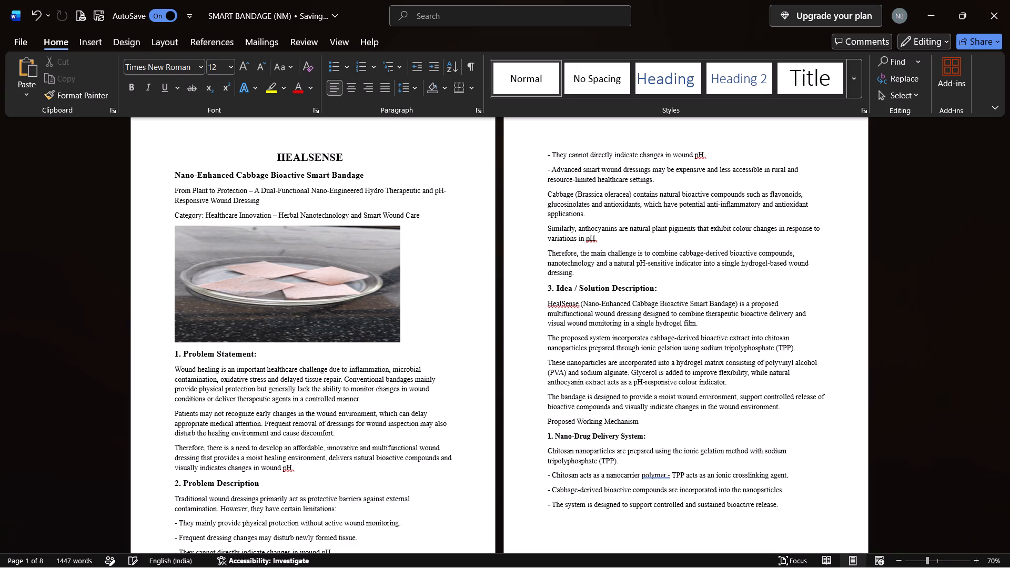
pyautogui.write('ge')
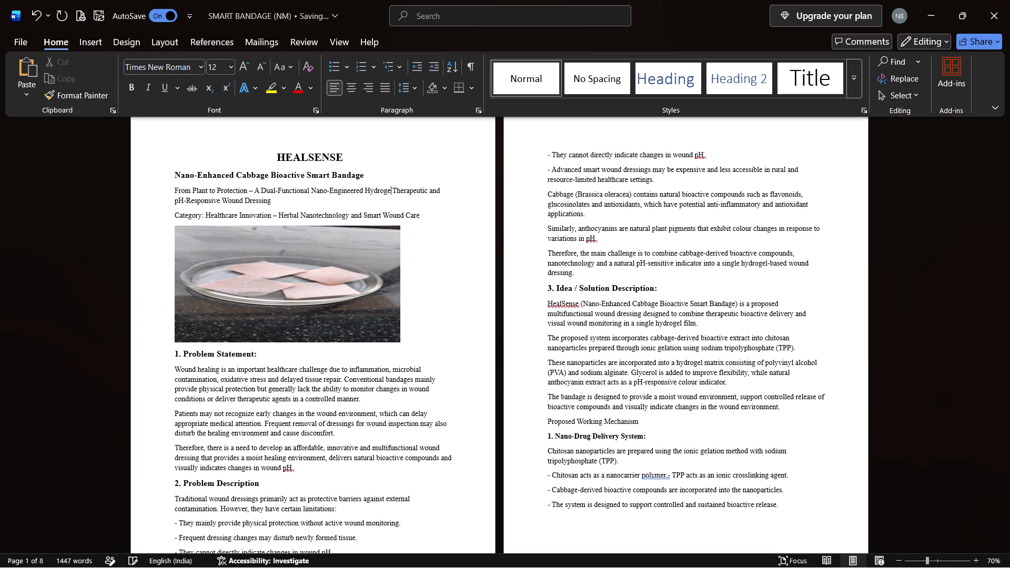
pyautogui.press('l')
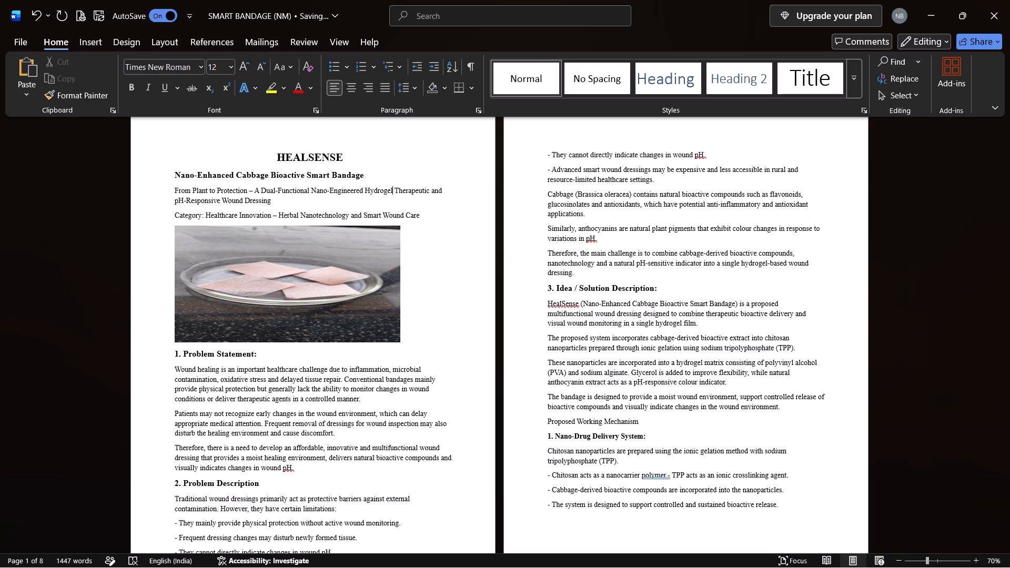
pyautogui.press('space')
pyautogui.press('c')
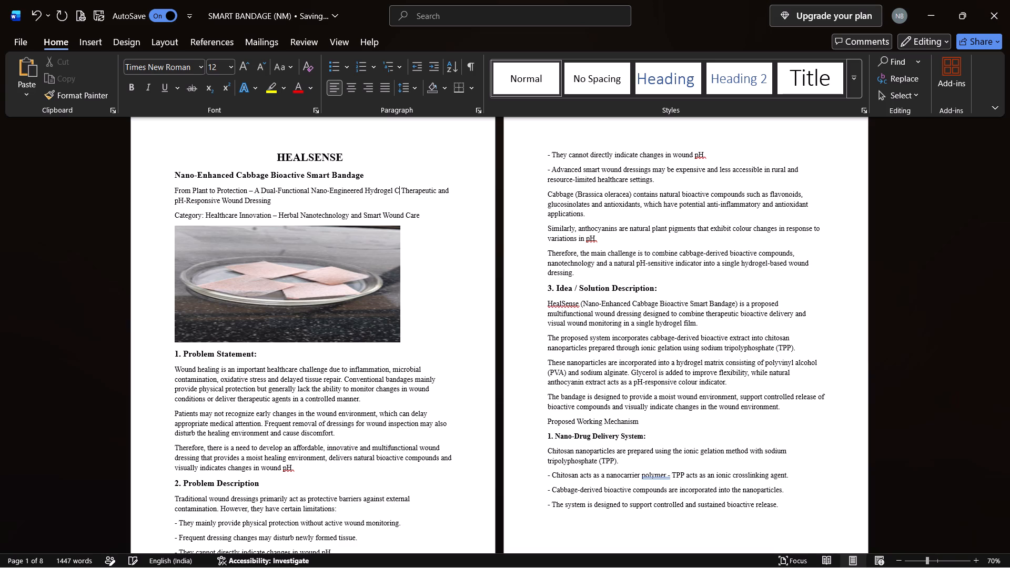
pyautogui.press('a')
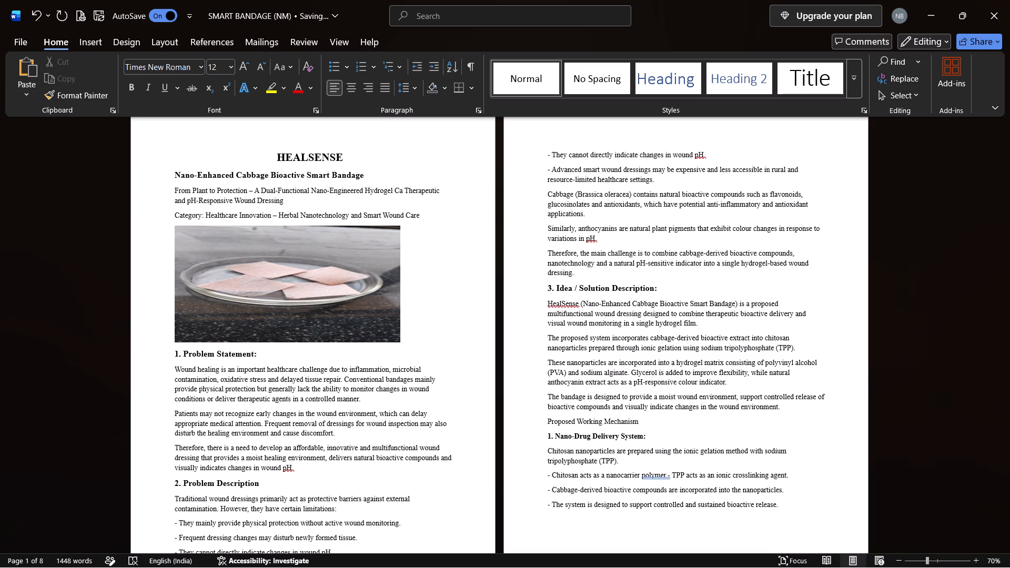
pyautogui.write('bb')
pyautogui.press('a')
pyautogui.write('ge')
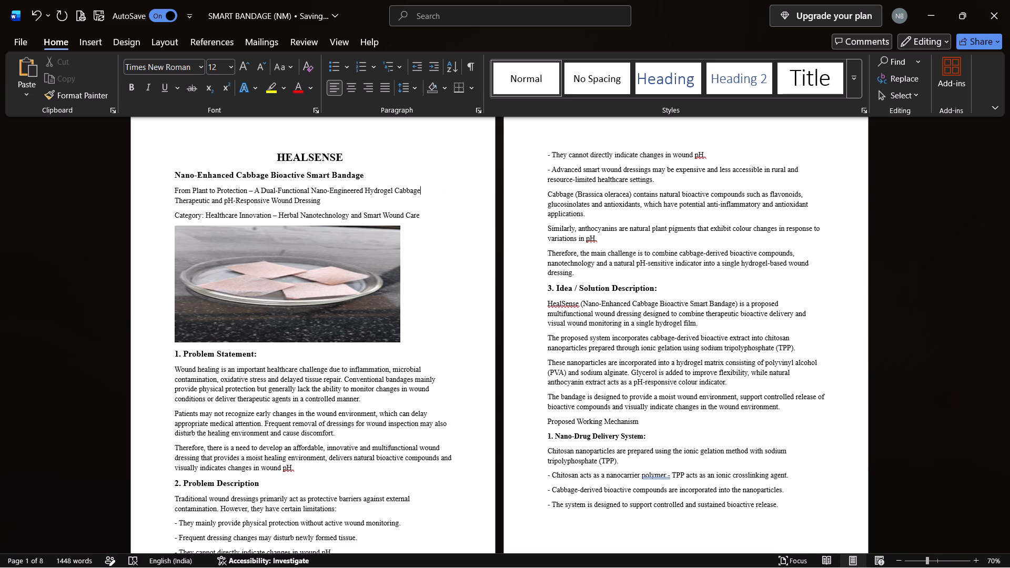
pyautogui.press('-')
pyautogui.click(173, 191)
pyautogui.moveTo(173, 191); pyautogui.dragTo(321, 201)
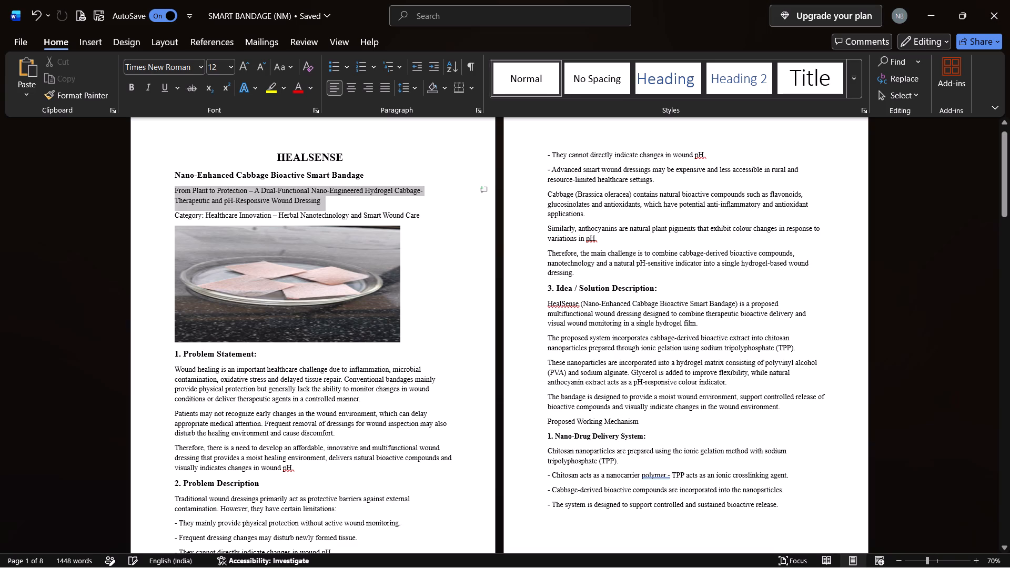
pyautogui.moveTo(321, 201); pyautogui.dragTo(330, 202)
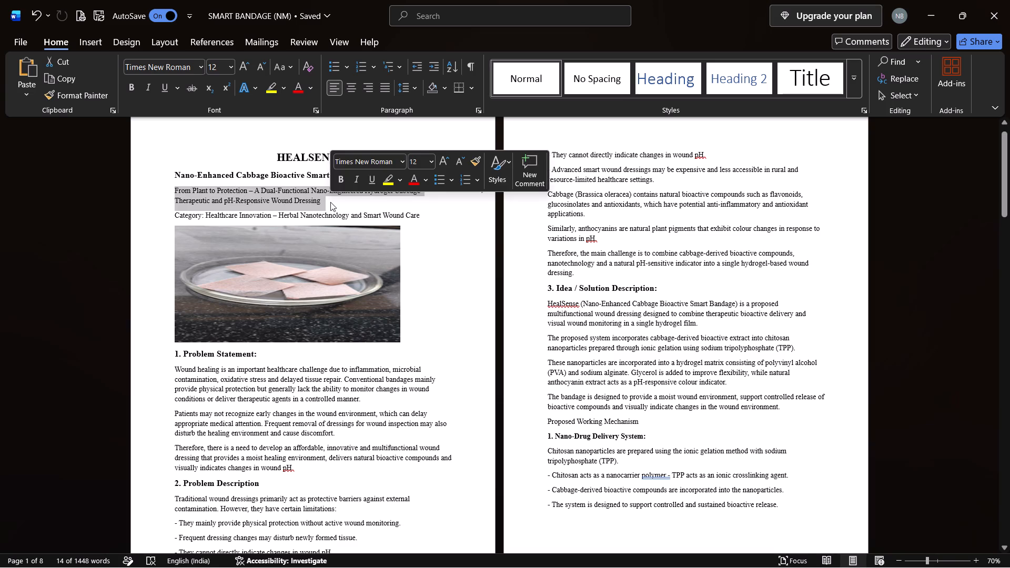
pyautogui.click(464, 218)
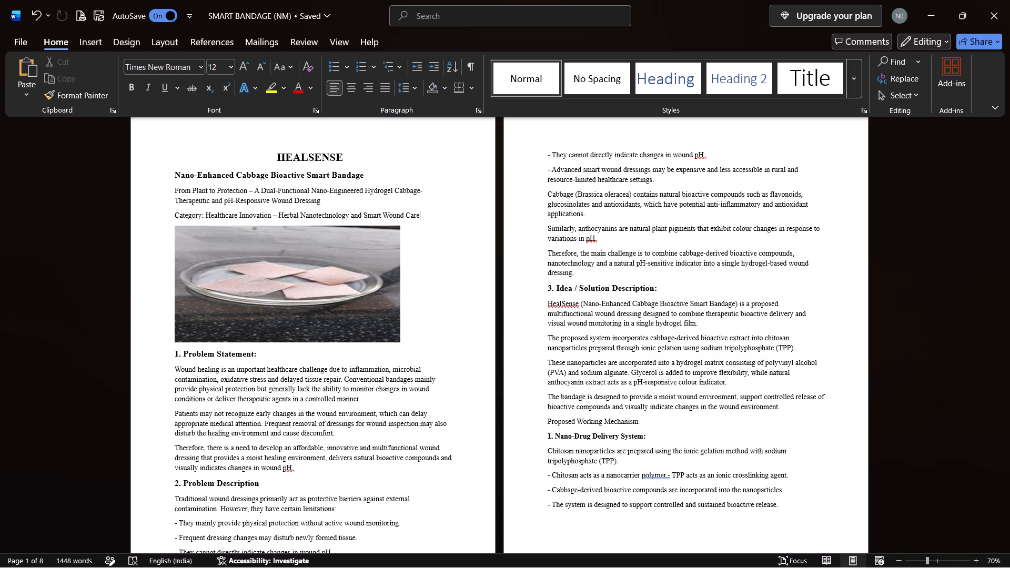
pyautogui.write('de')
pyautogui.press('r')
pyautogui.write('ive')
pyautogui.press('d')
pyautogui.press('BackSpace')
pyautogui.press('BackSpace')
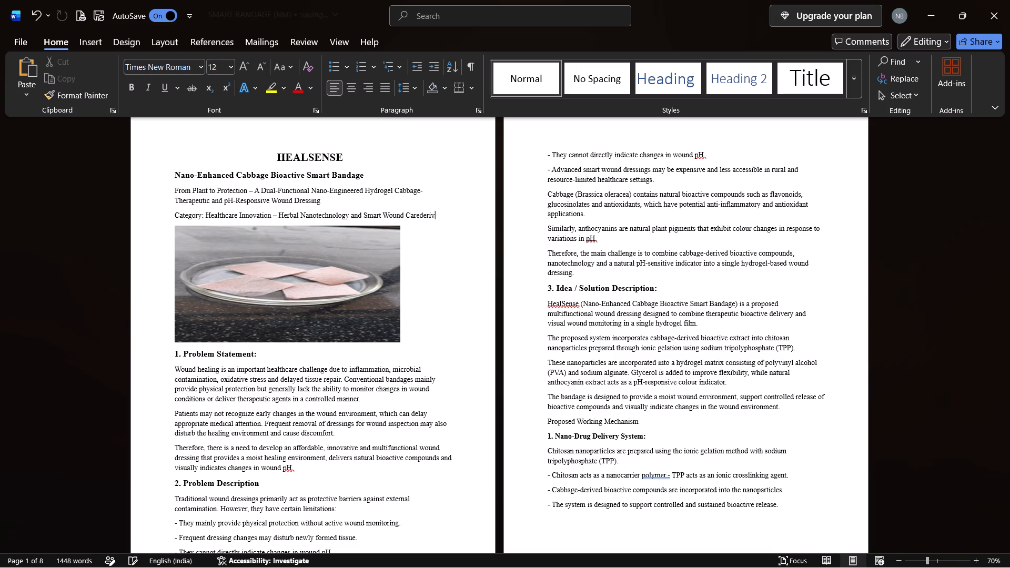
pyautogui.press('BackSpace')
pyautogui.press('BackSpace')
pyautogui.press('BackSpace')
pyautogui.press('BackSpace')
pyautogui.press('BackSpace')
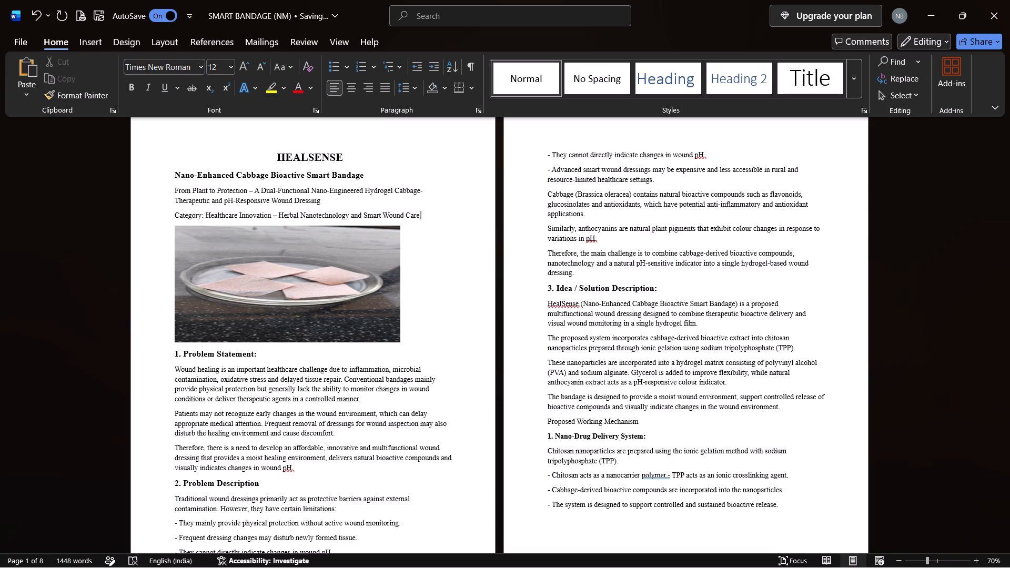
# Append "derived" directly after "Cabbage-" in the tagline.
pyautogui.click(423, 189)
pyautogui.write('der')
pyautogui.write('ived')
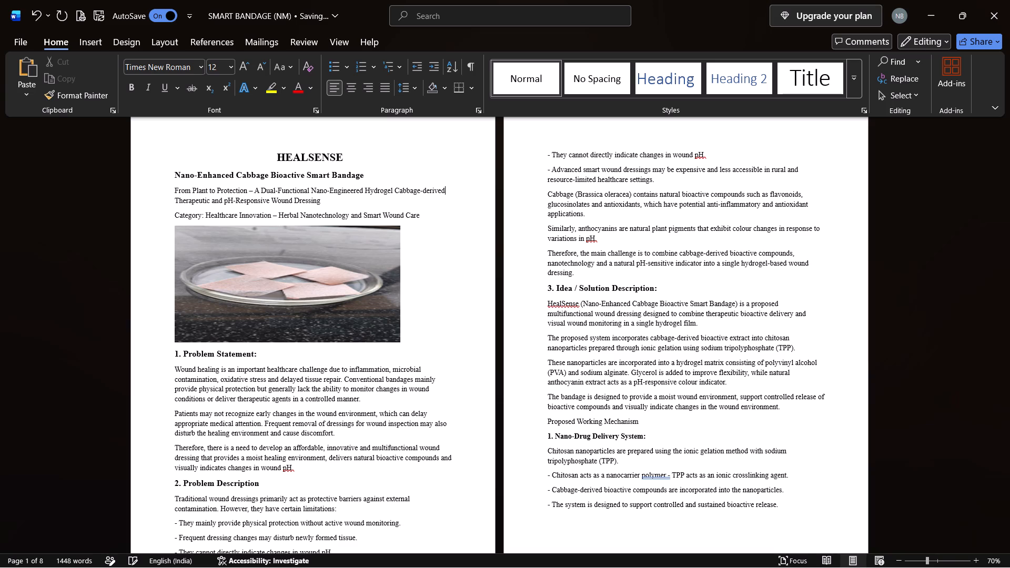
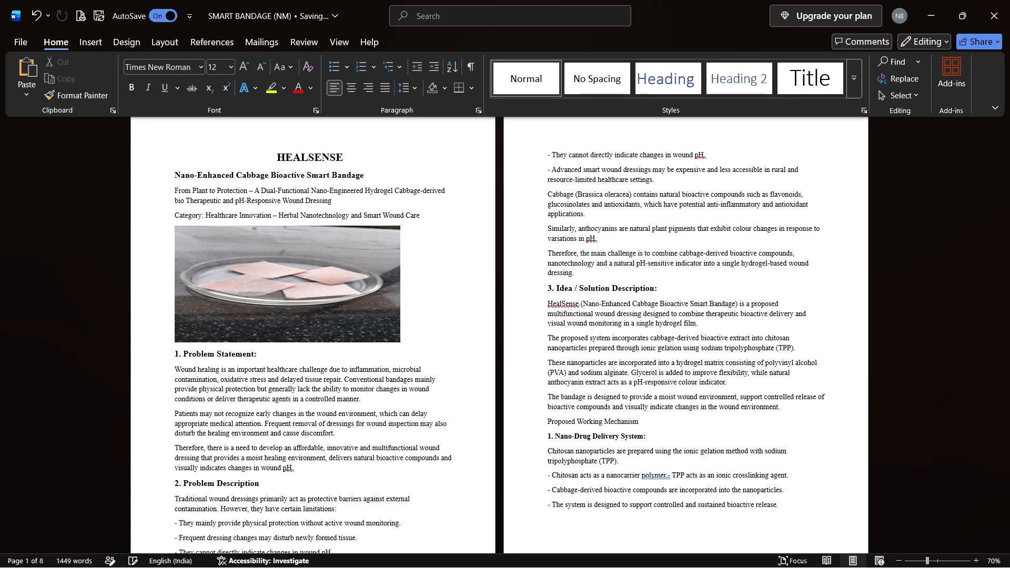
# Rewrite the word between "Cabbage-derived" and "Therapeutic" in the tagline as lowercase "bioactive".
pyautogui.press('BackSpace')
pyautogui.press('BackSpace')
pyautogui.press('BackSpace')
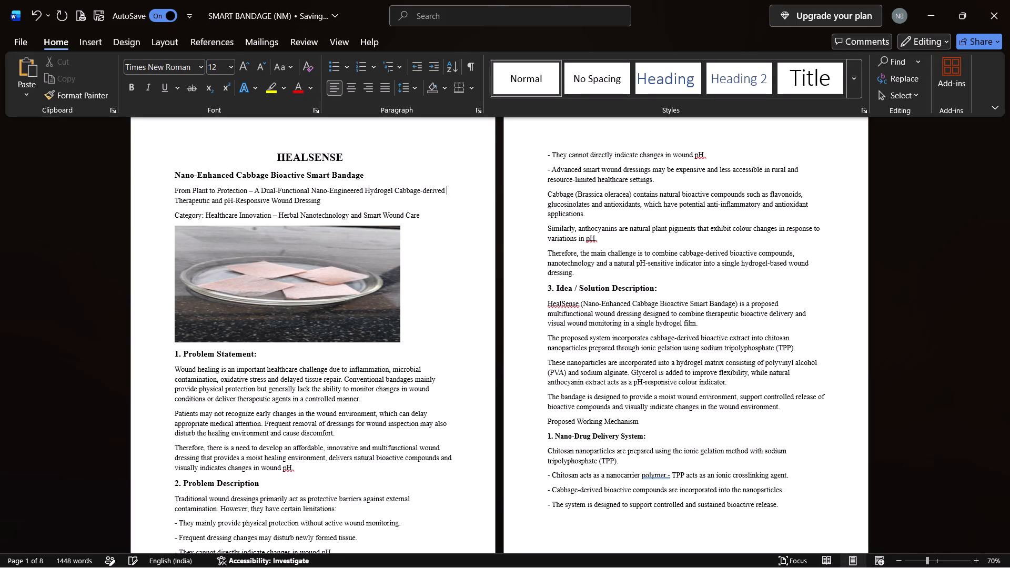
pyautogui.write('BIO')
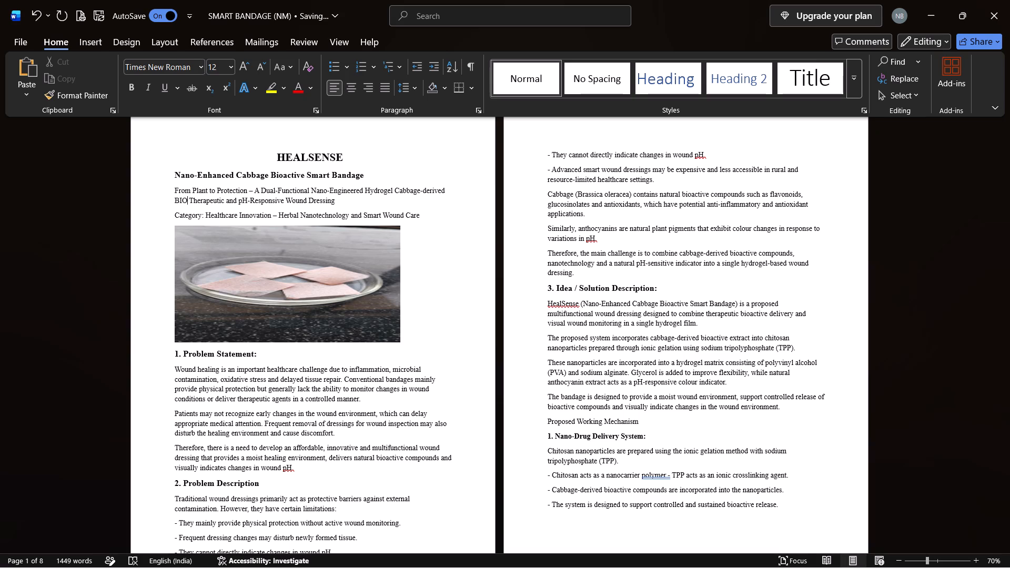
pyautogui.press('BackSpace')
pyautogui.press('BackSpace')
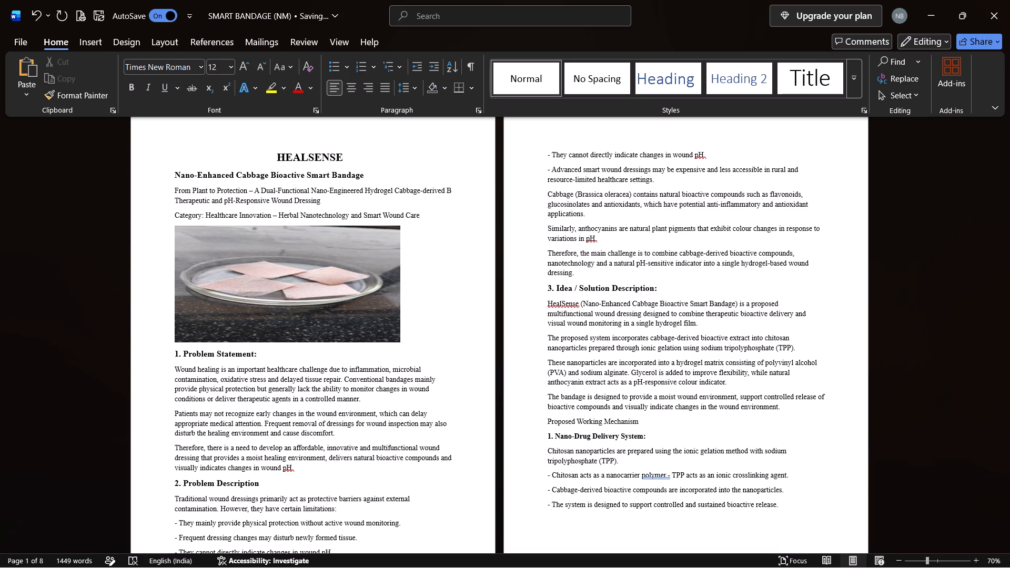
pyautogui.write('io')
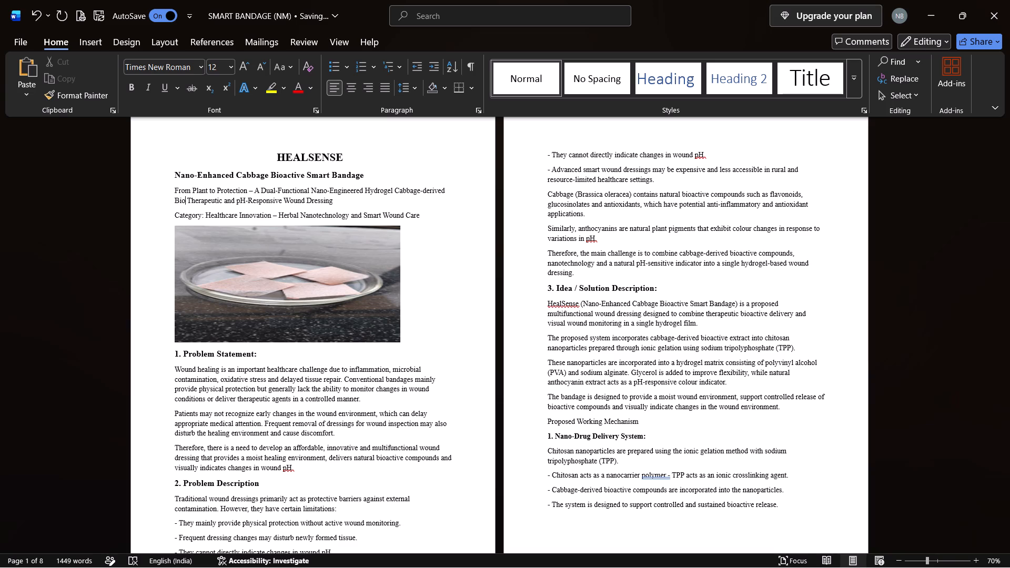
pyautogui.press('BackSpace')
pyautogui.press('BackSpace')
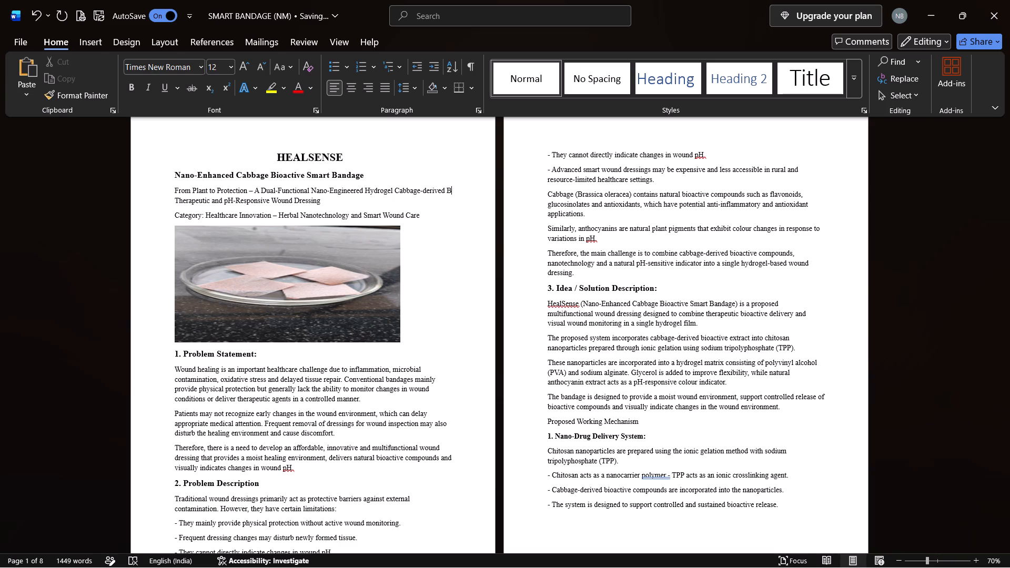
pyautogui.press('BackSpace')
pyautogui.write('bi')
pyautogui.press('o')
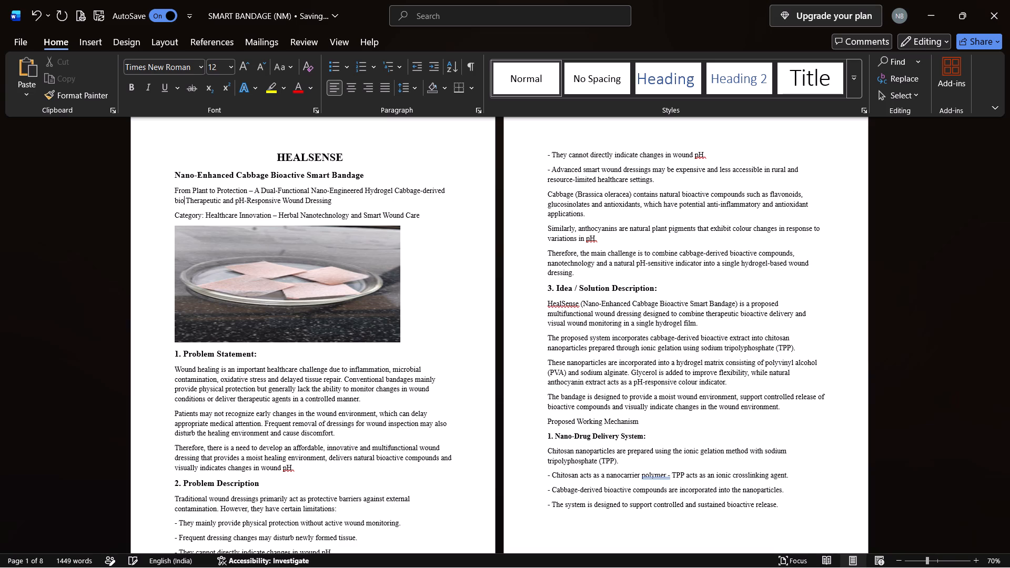
pyautogui.write('active')
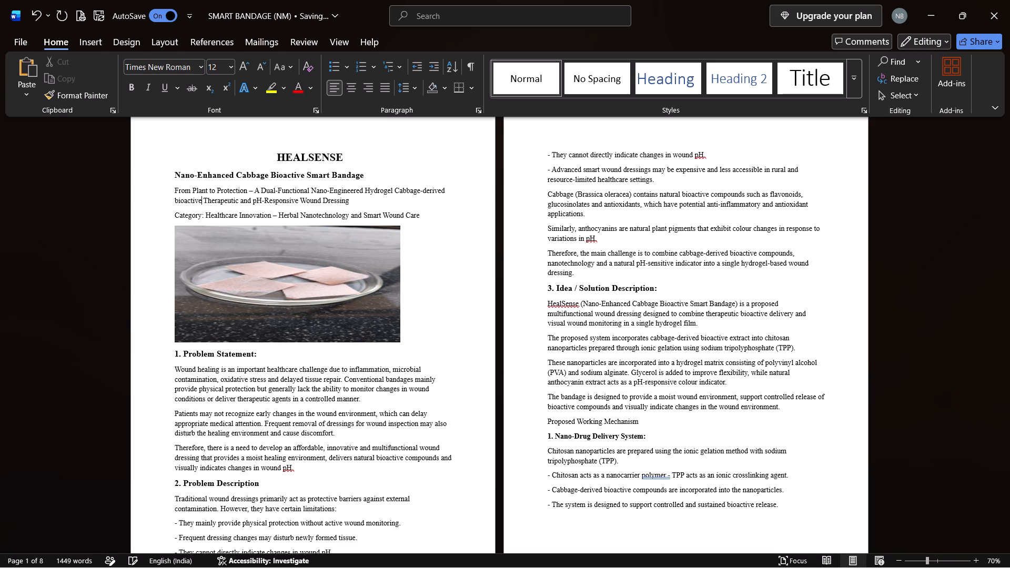
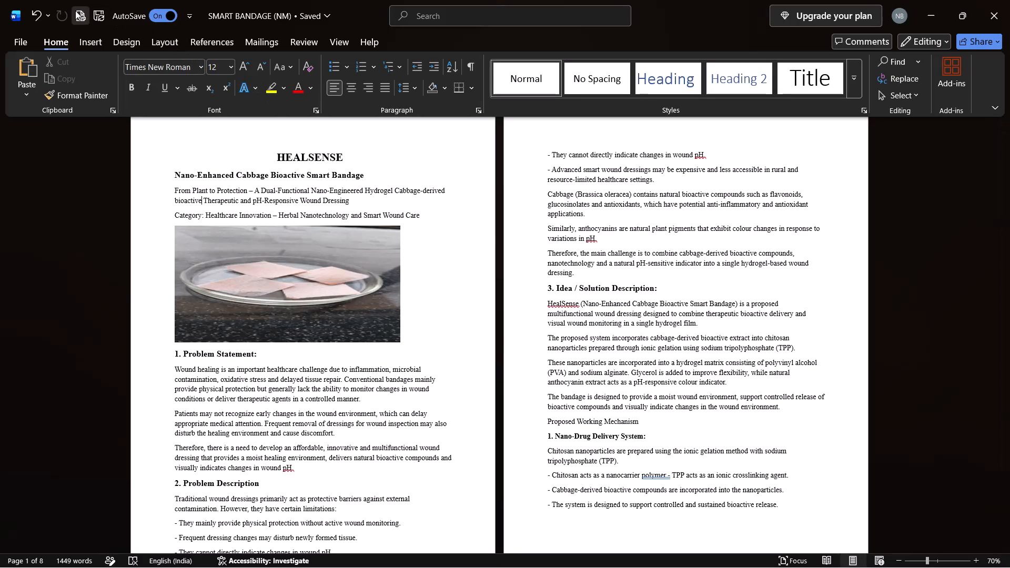
# Undo the tagline edits until the inserted phrase "Nano-Engineered Hydrogel Cabbage-derived bioactive" is removed between "Dual-Functional" and "Therapeutic".
pyautogui.click(42, 14)
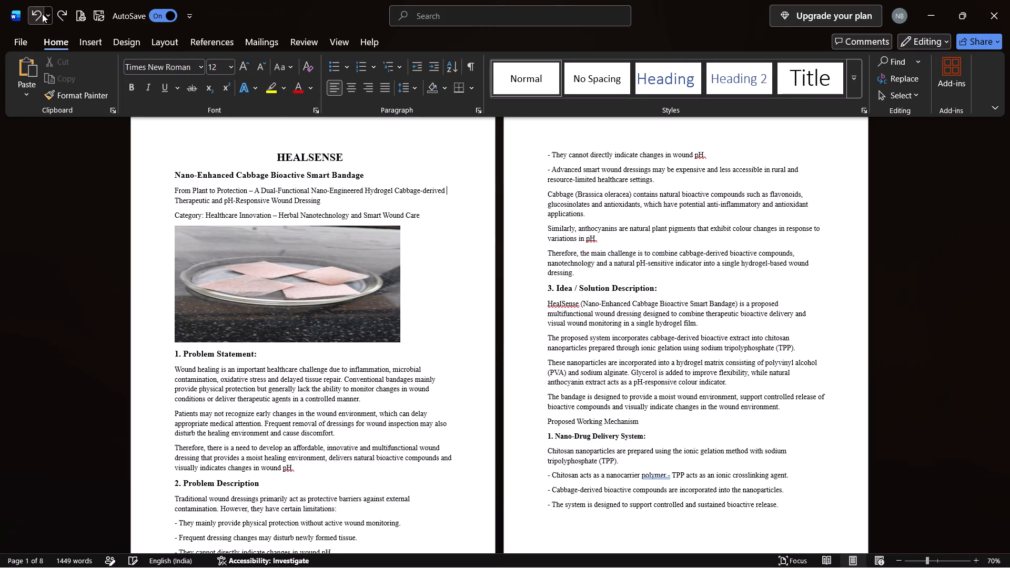
pyautogui.doubleClick(42, 14)
pyautogui.tripleClick(42, 14)
pyautogui.tripleClick(42, 14)
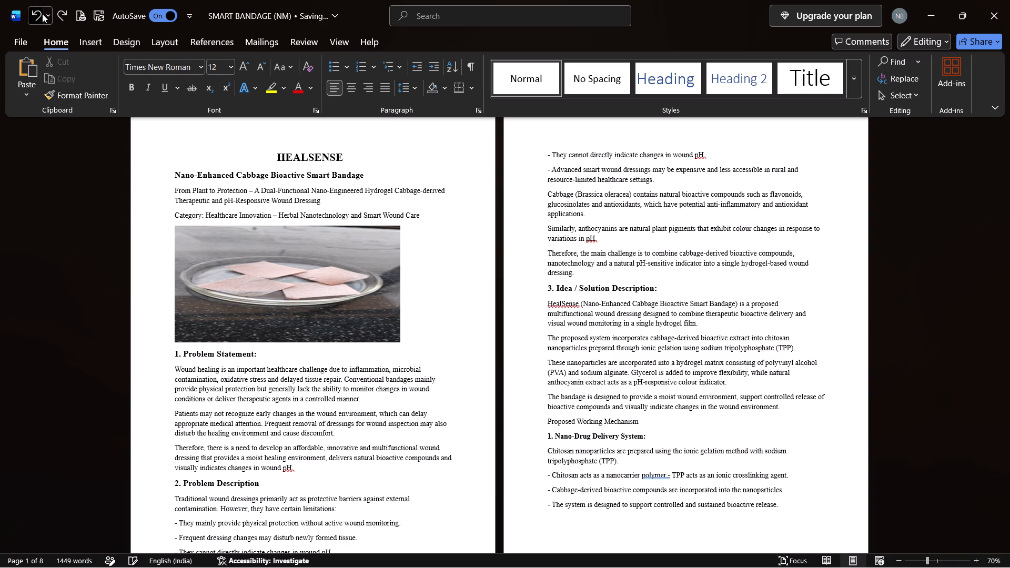
pyautogui.click(42, 14)
pyautogui.tripleClick(42, 14)
pyautogui.tripleClick(42, 14)
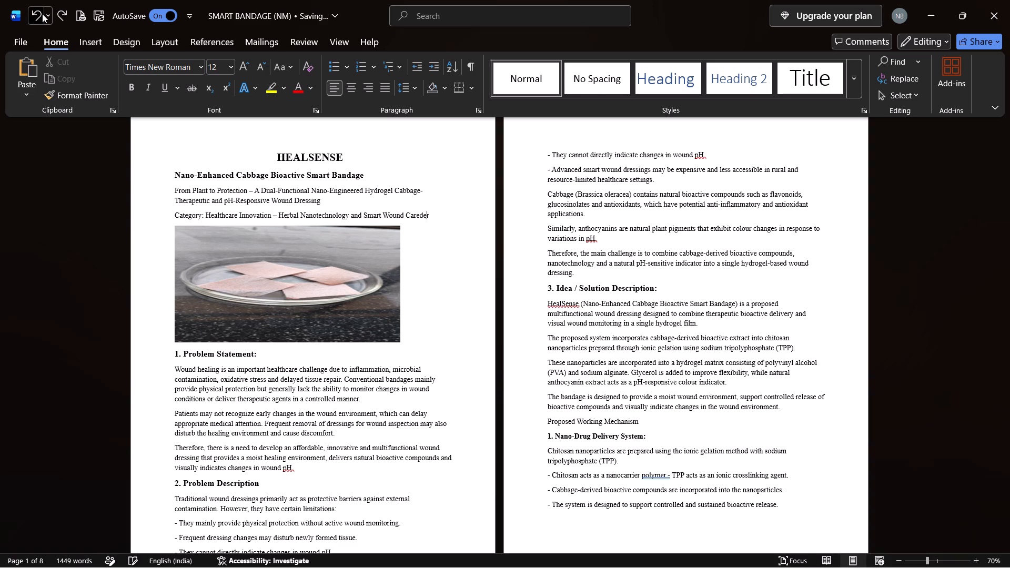
pyautogui.tripleClick(42, 14)
pyautogui.tripleClick(42, 14)
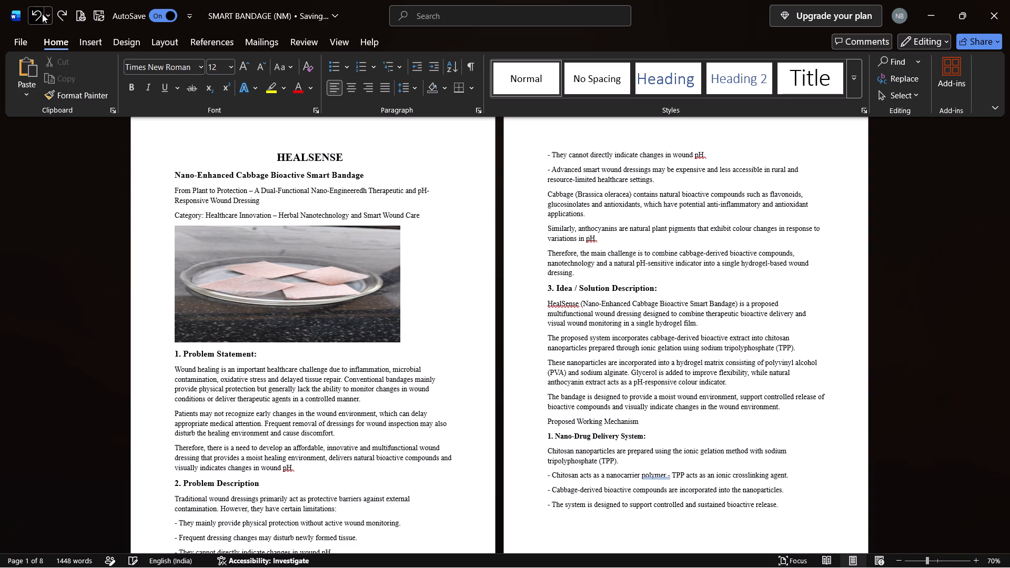
pyautogui.click(42, 14)
pyautogui.doubleClick(42, 14)
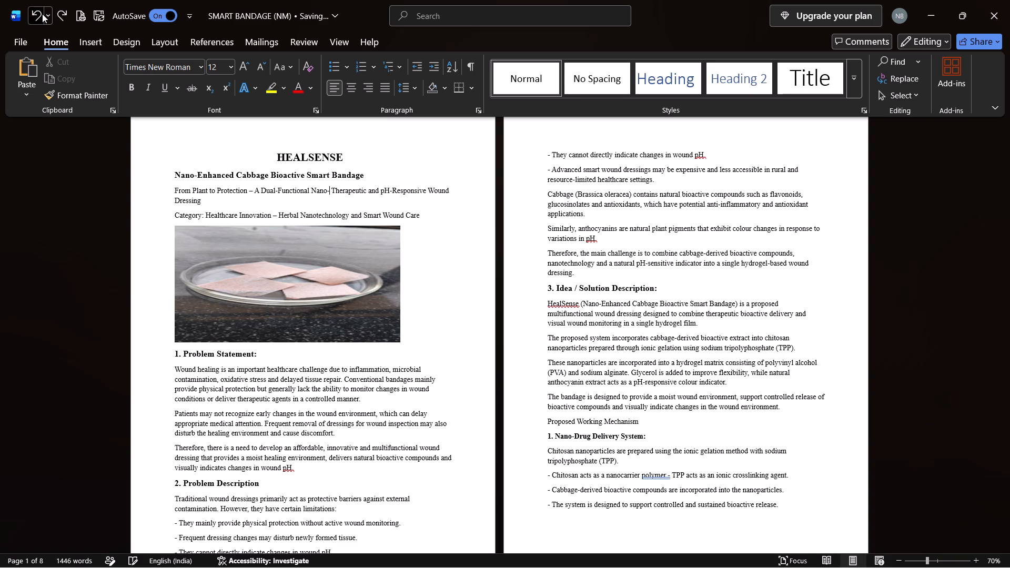
pyautogui.click(42, 14)
pyautogui.click(42, 14)
pyautogui.click(42, 14)
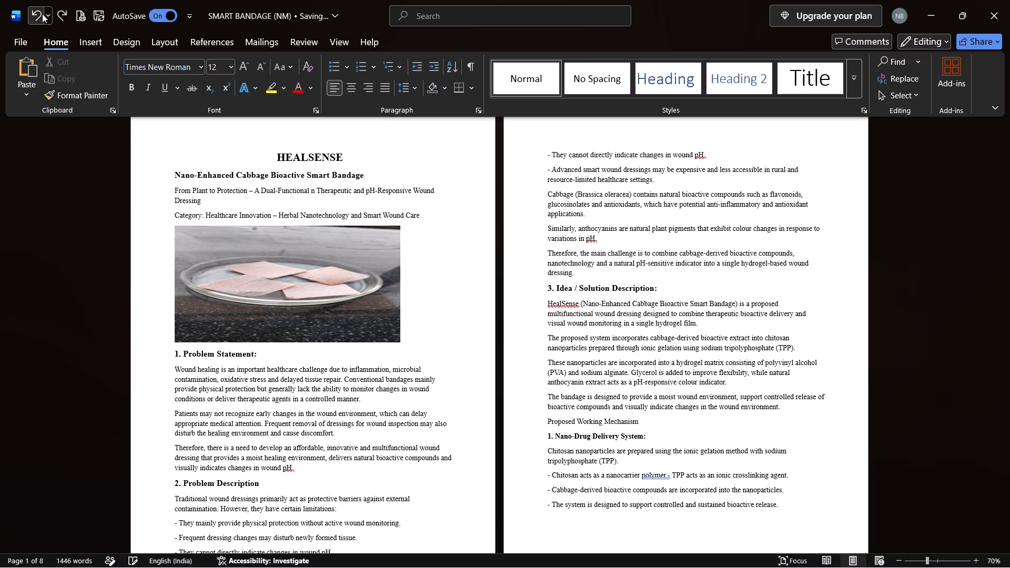
pyautogui.click(42, 14)
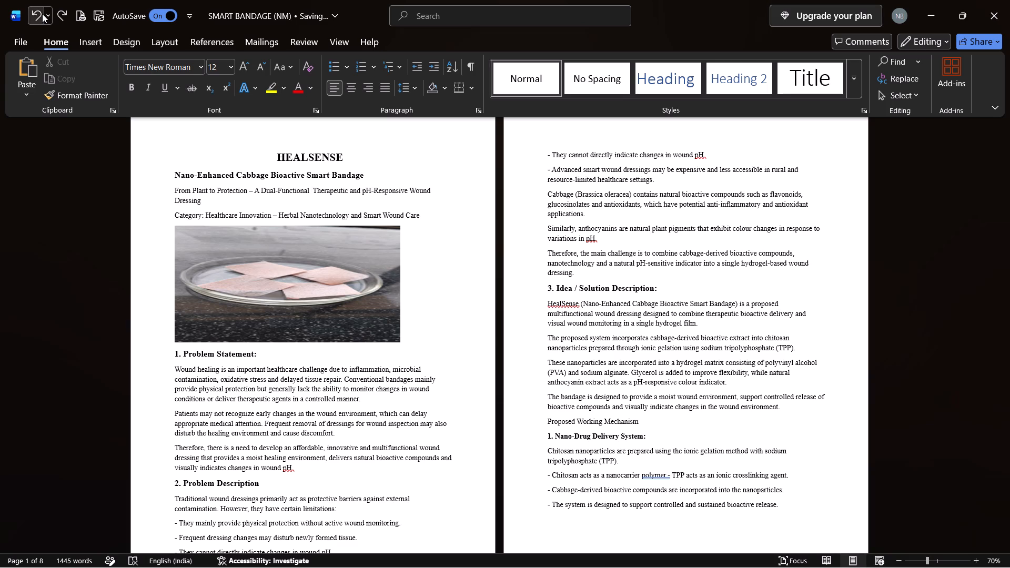
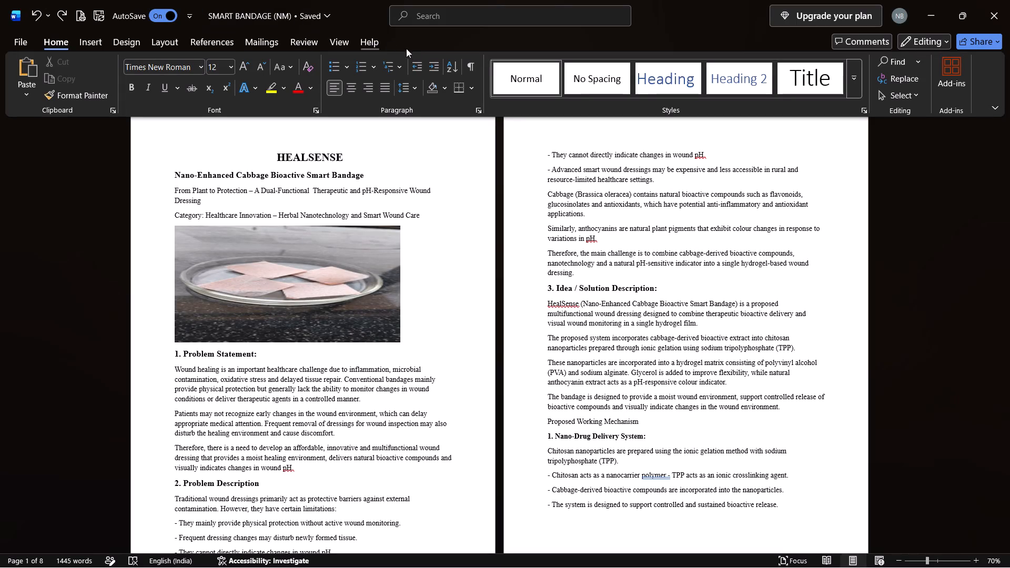
# Review the whole document from the title page through the Expected Impact and Important Safety and Implementation Requirements sections.
pyautogui.scroll(-2, 459, 360)
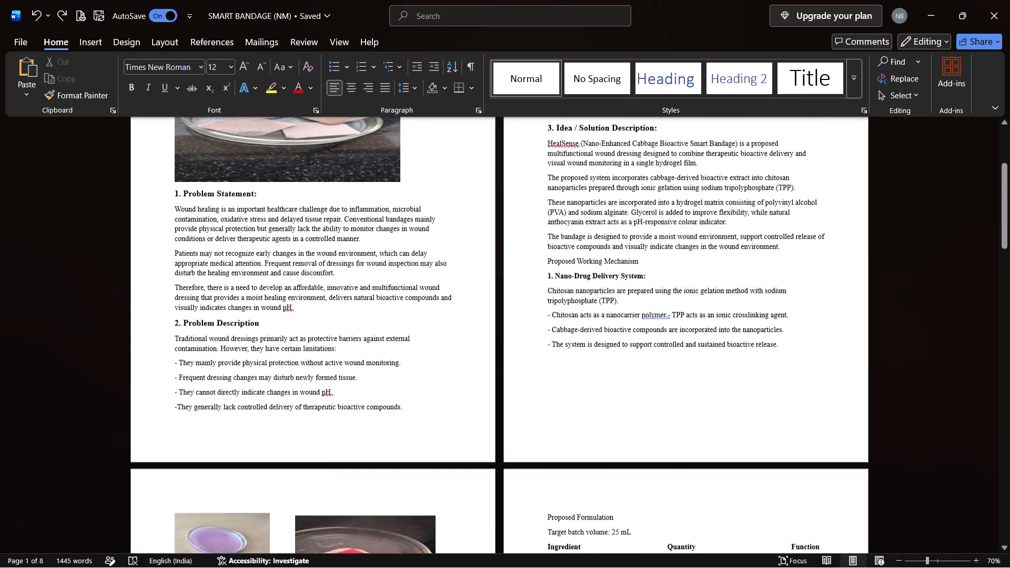
pyautogui.scroll(-5, 459, 360)
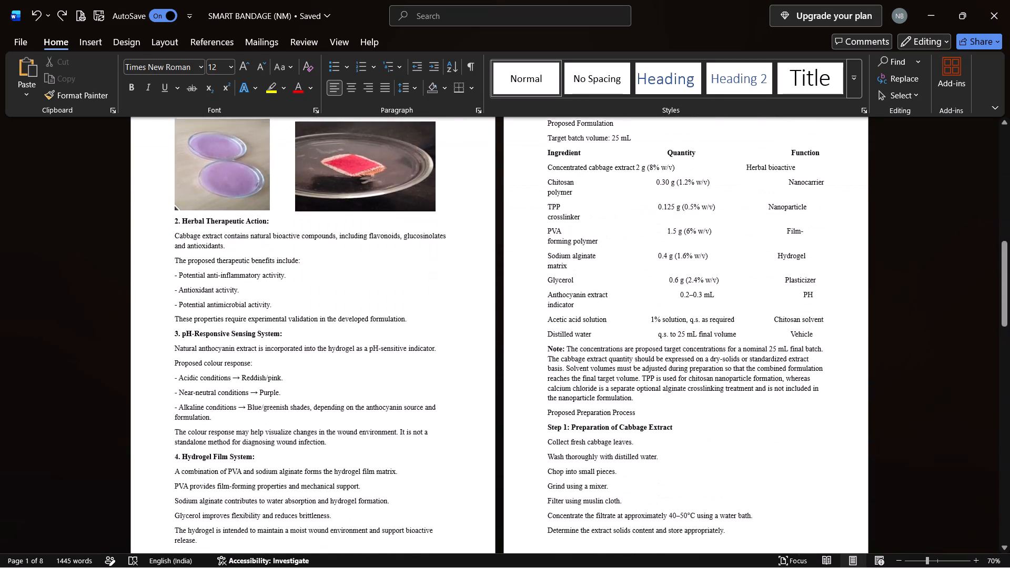
pyautogui.scroll(-6, 459, 360)
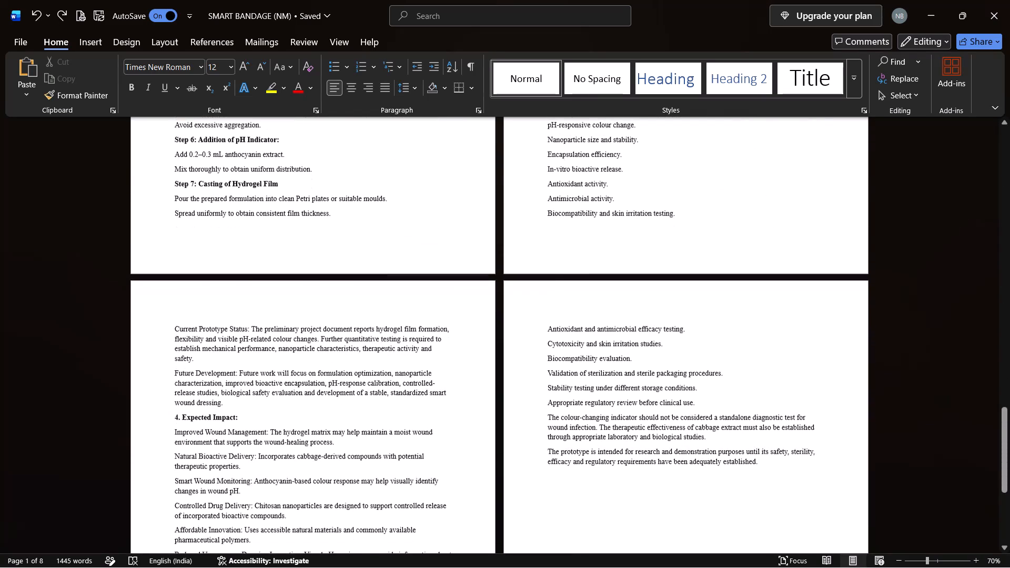
pyautogui.scroll(-3, 459, 360)
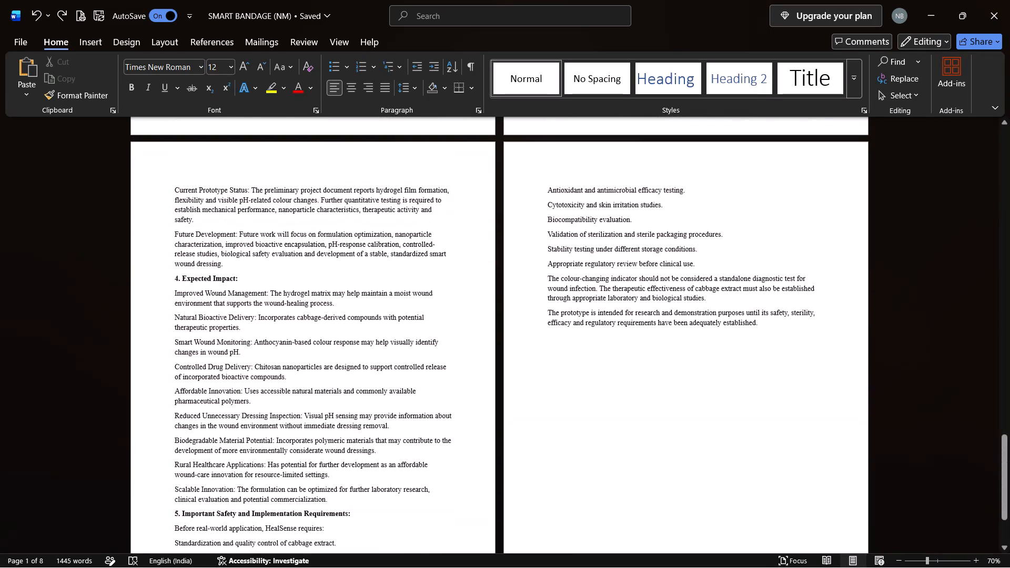
pyautogui.scroll(-1, 459, 360)
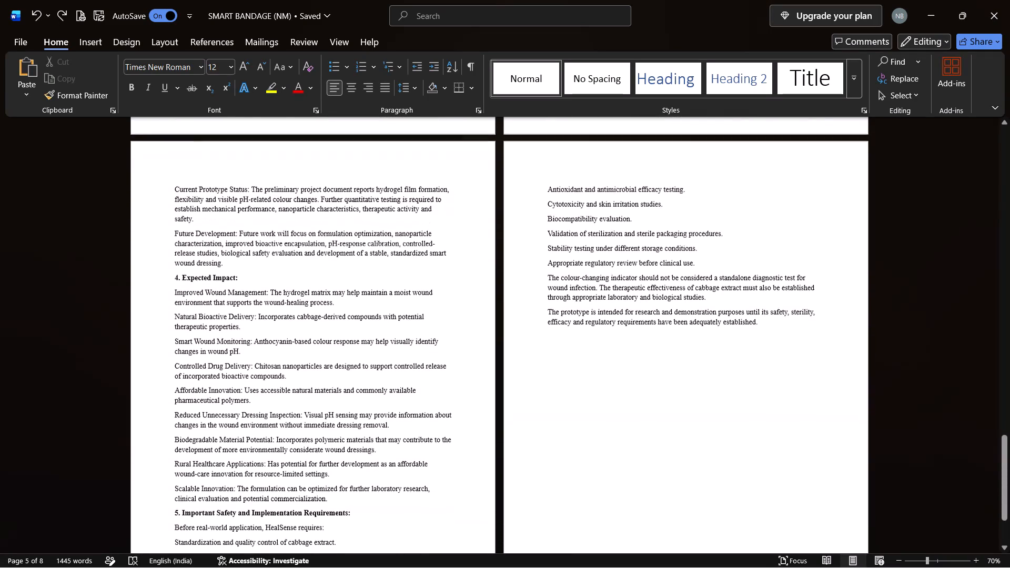
pyautogui.scroll(-1, 459, 360)
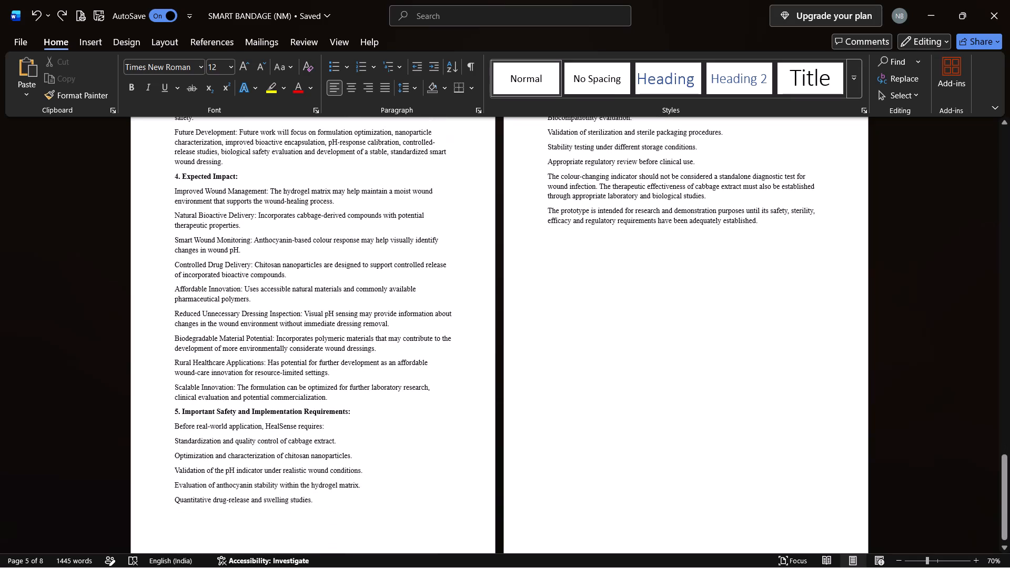
pyautogui.scroll(-1, 459, 360)
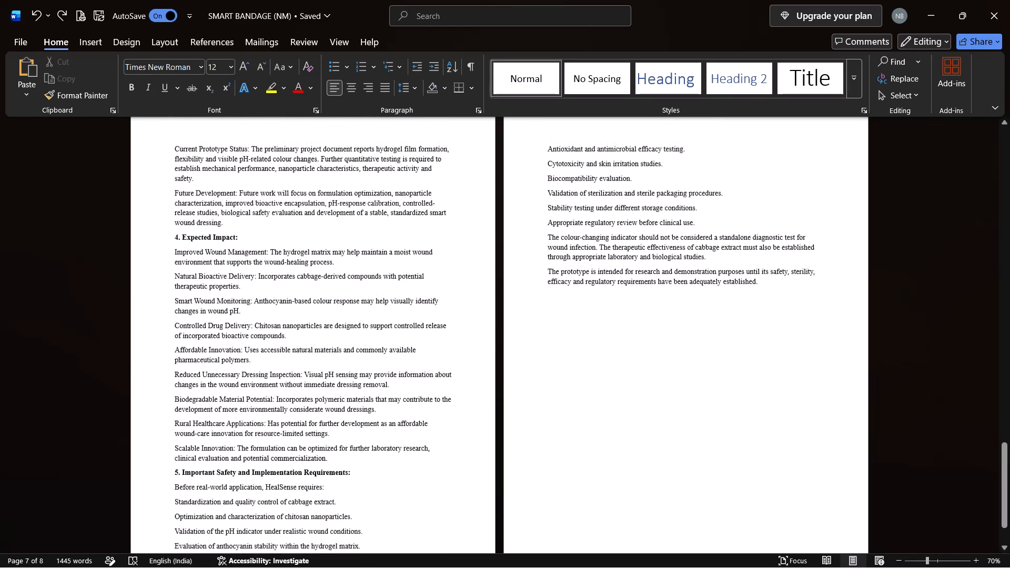
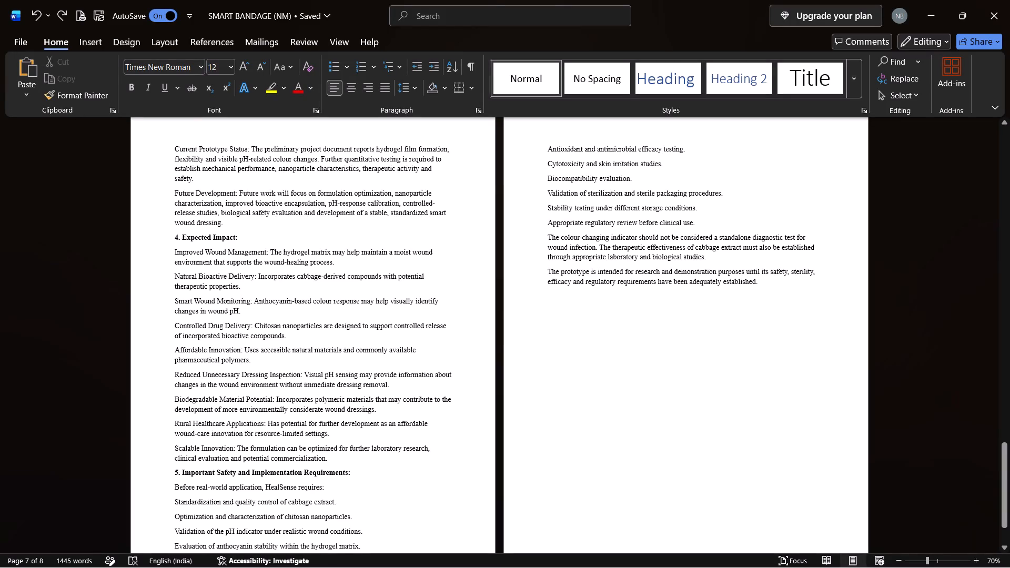
# Return to the document's first page and open its file name and save location details.
pyautogui.scroll(10, 908, 358)
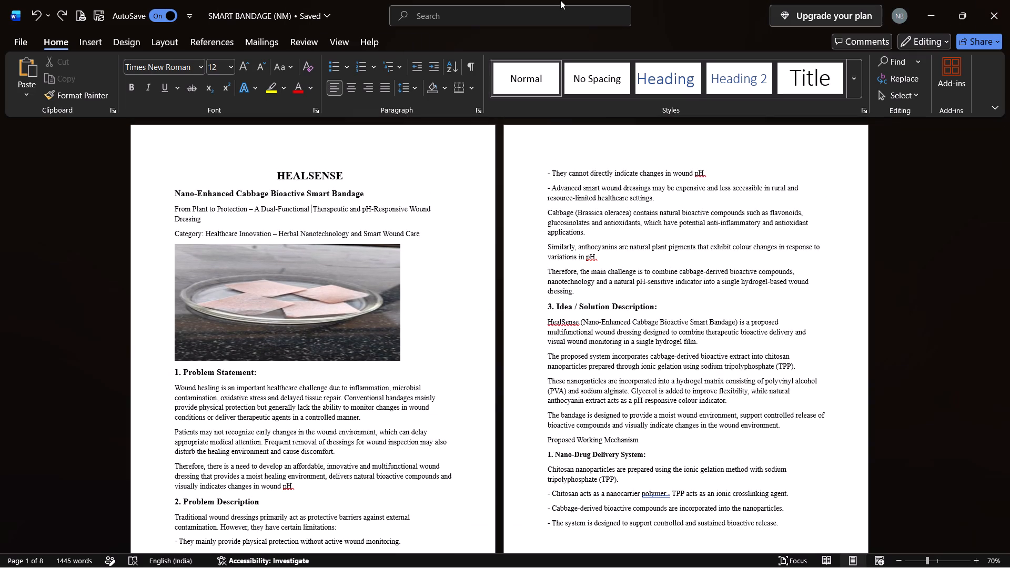
pyautogui.click(325, 9)
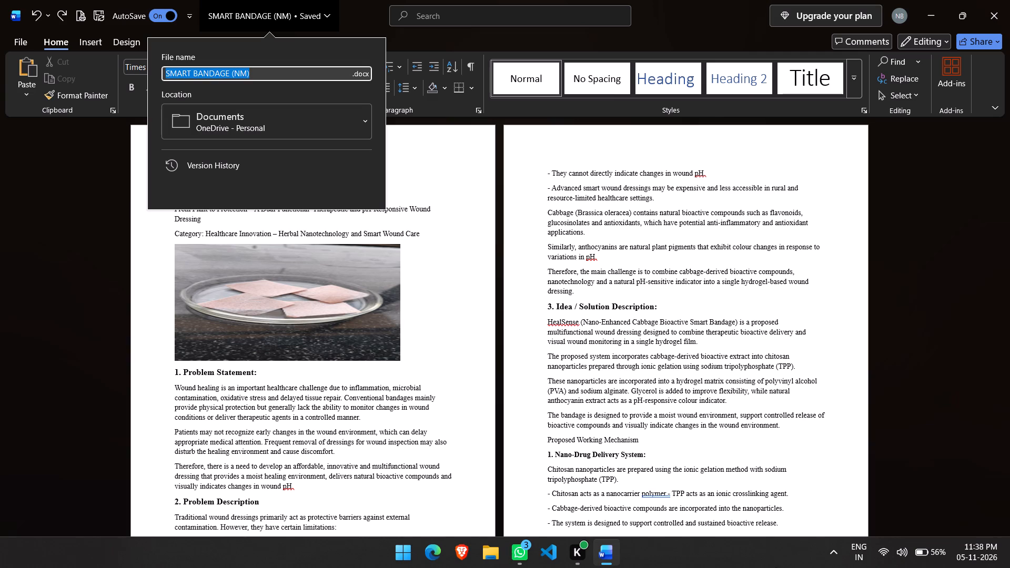
# Leave the file name details without changes and close the SMART BANDAGE (NM) document window.
pyautogui.click(932, 302)
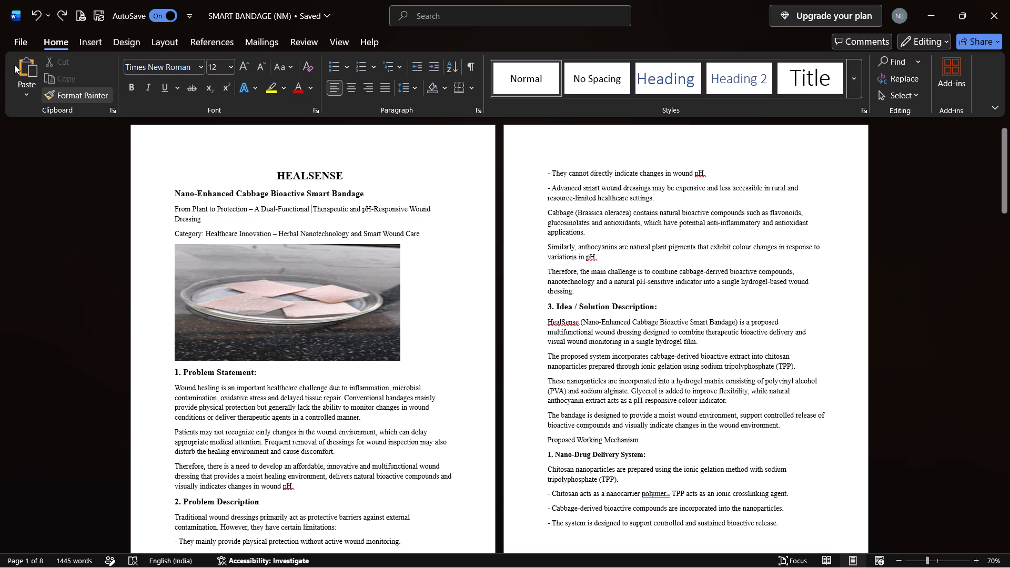
pyautogui.click(19, 38)
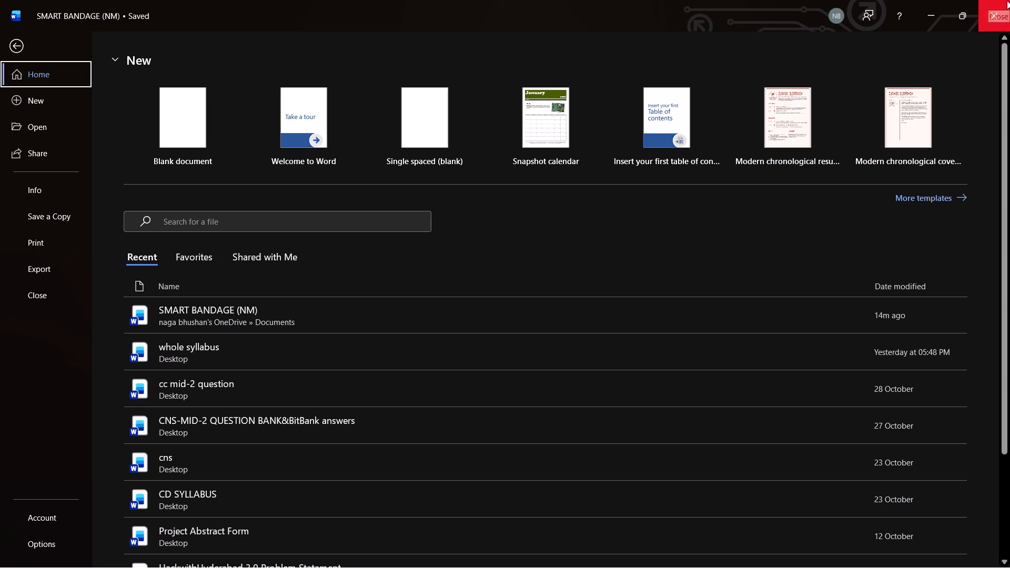
pyautogui.click(1005, 16)
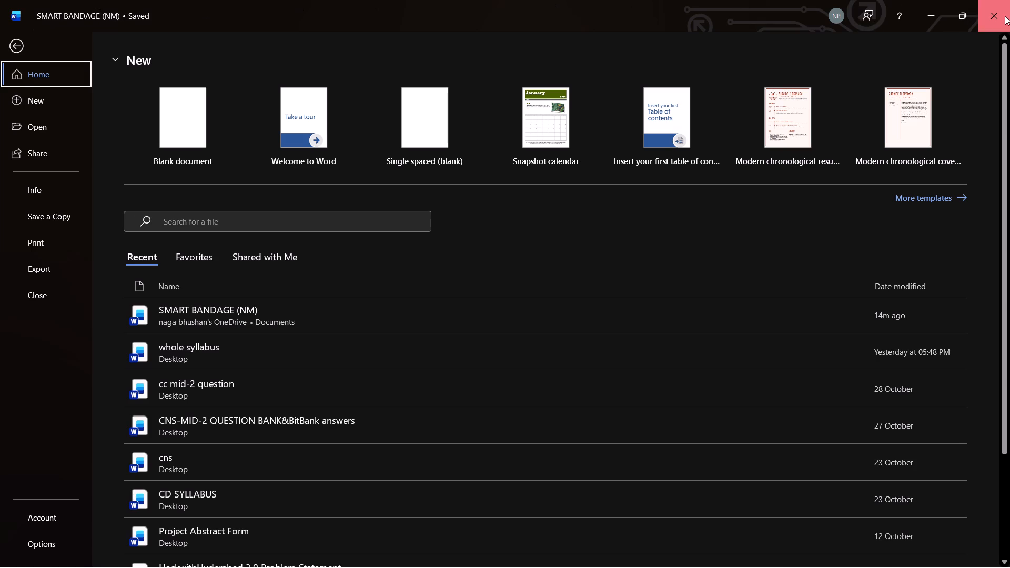
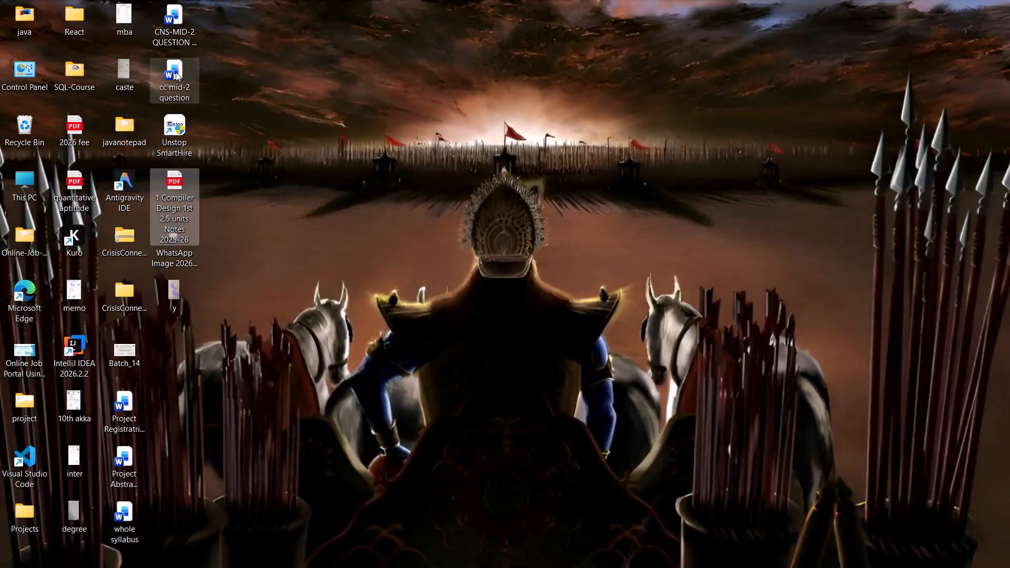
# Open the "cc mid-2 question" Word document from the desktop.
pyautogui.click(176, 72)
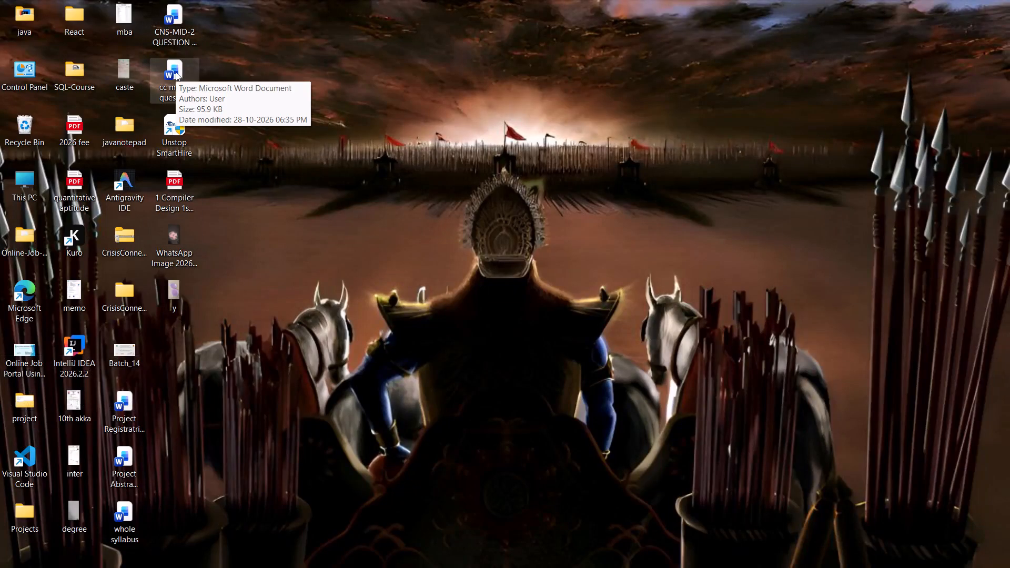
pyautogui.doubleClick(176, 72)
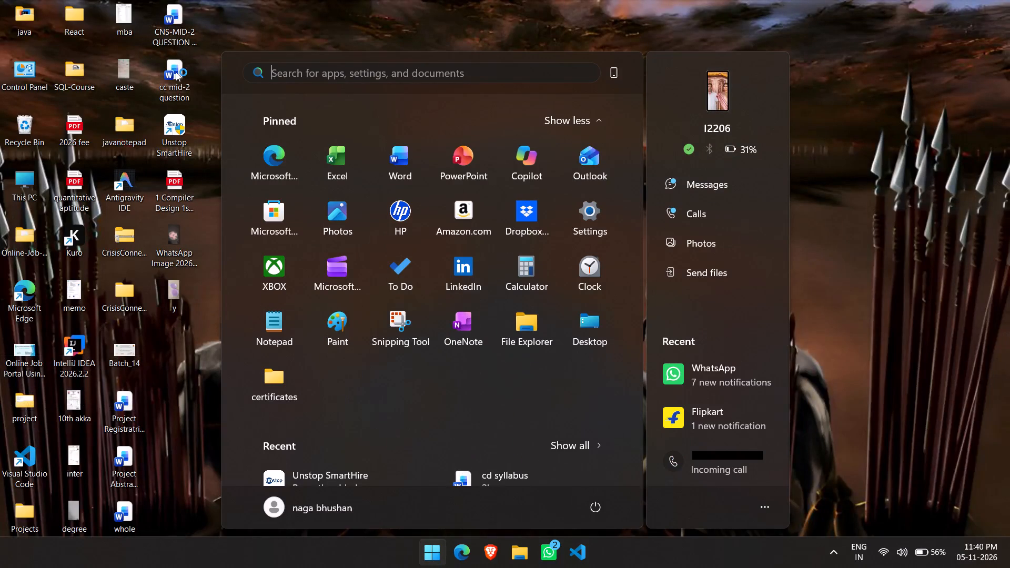
# Launch Word and open the sharing options for the recent document "SMART BANDAGE (NM)".
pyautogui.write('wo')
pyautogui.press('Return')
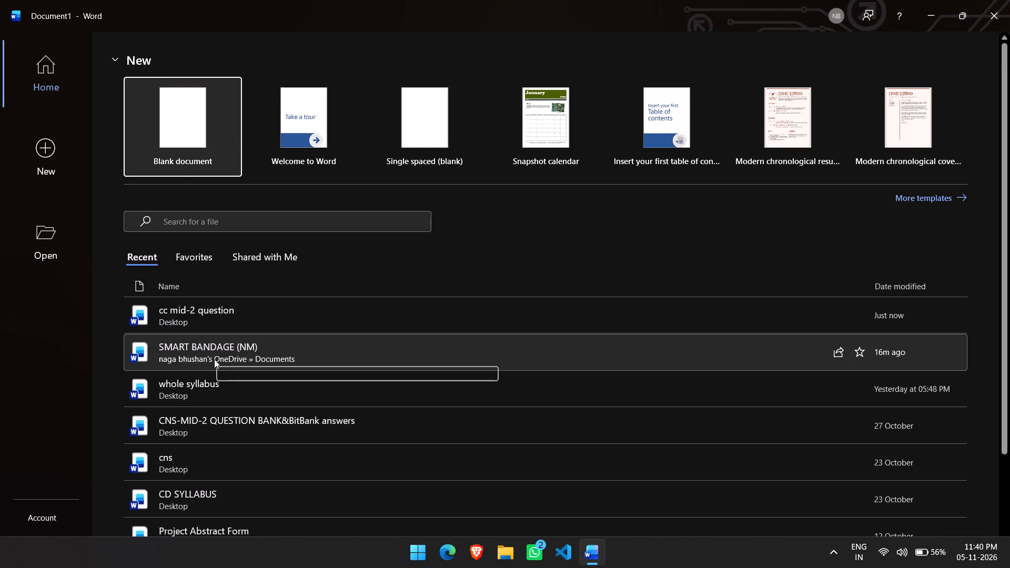
pyautogui.click(835, 353)
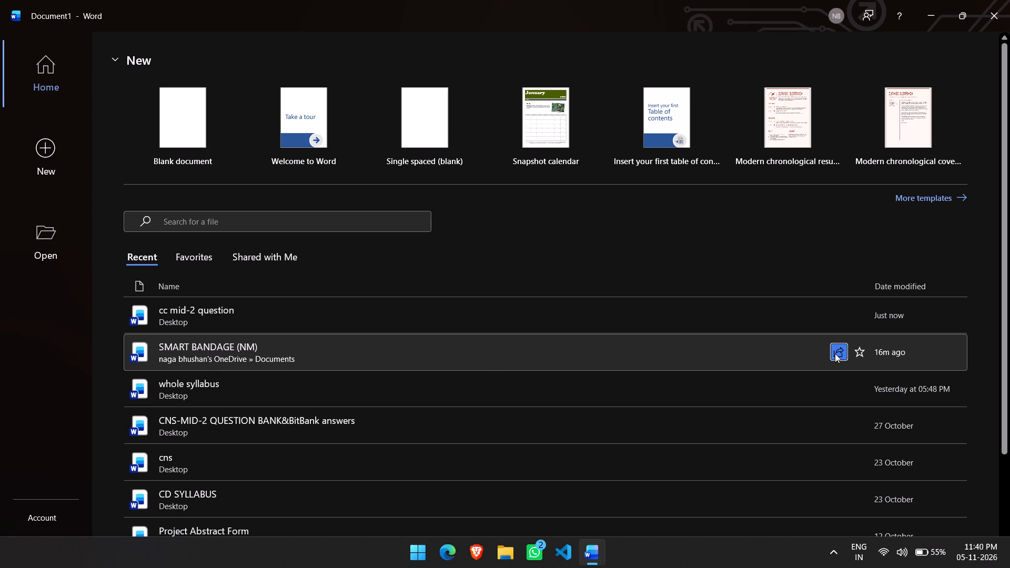
pyautogui.doubleClick(780, 341)
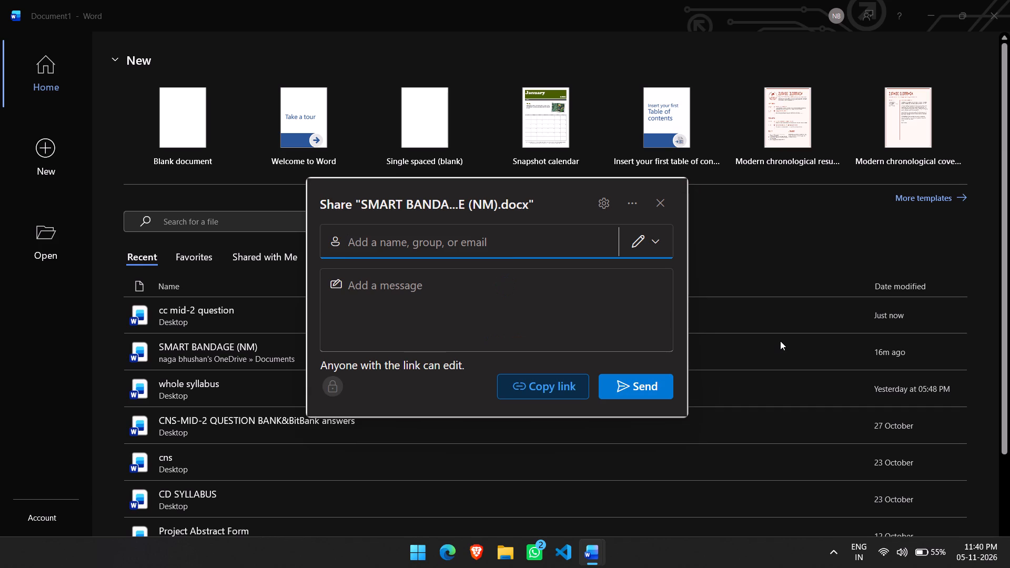
# Dismiss the sharing dialog and open the SMART BANDAGE (NM) document from the recent files.
pyautogui.scroll(-1, 780, 341)
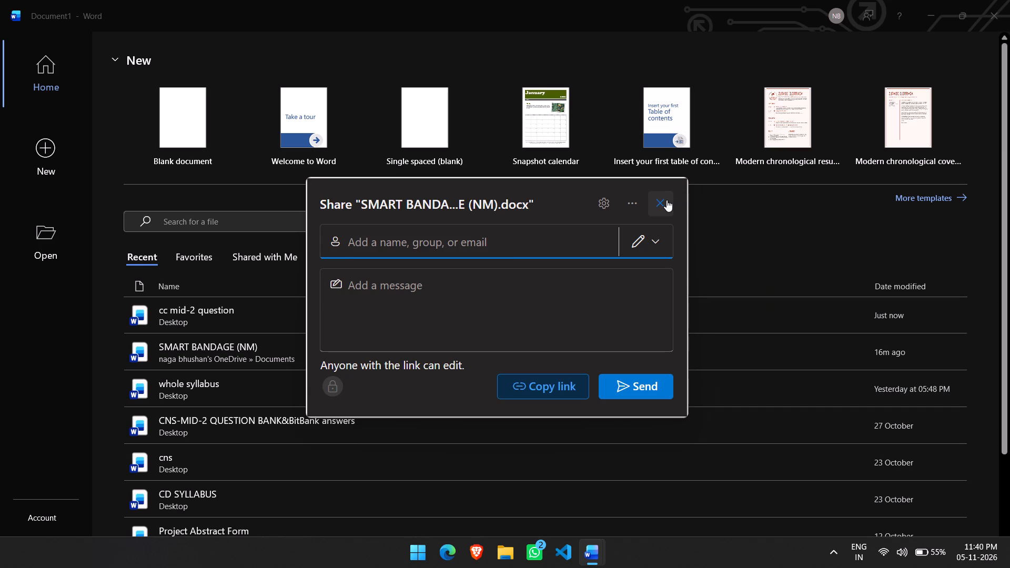
pyautogui.click(666, 198)
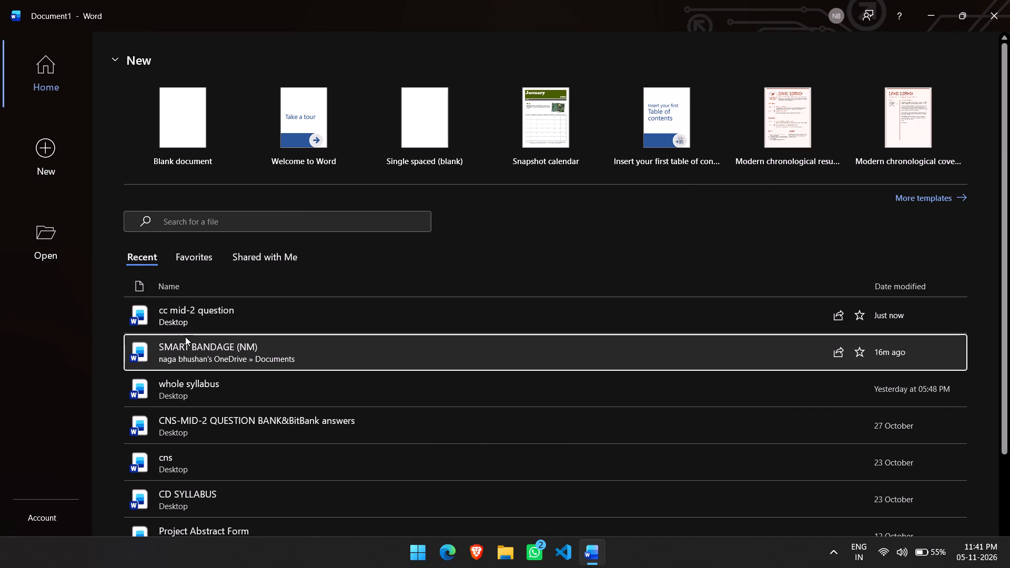
pyautogui.moveTo(185, 337); pyautogui.dragTo(202, 352)
pyautogui.click(202, 352)
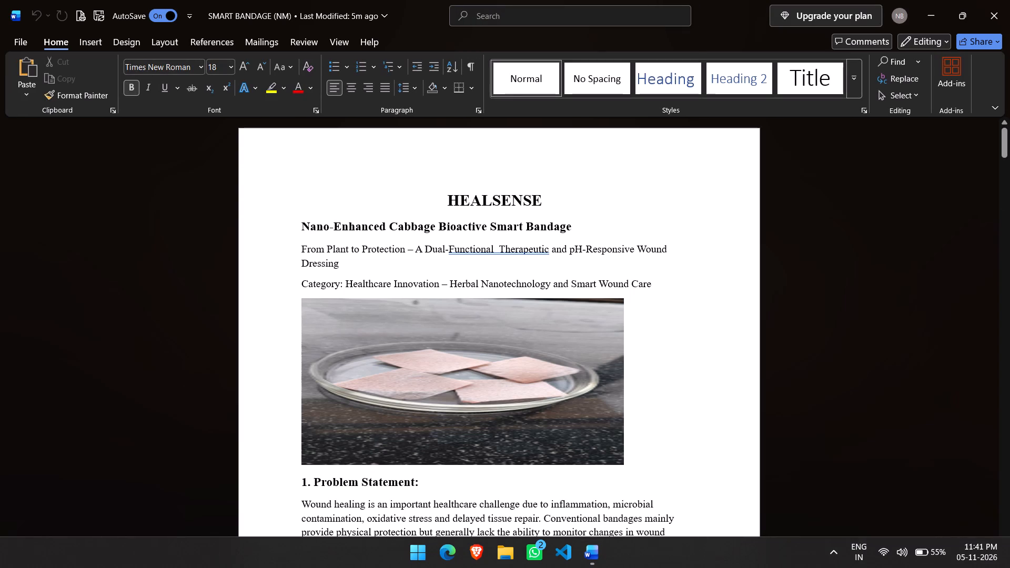
# Save the document and store a copy as a Word Document named SMART BANDAGE (NM) in this PC's Downloads folder.
pyautogui.scroll(-11, 185, 386)
pyautogui.scroll(-20, 185, 386)
pyautogui.scroll(-9, 185, 386)
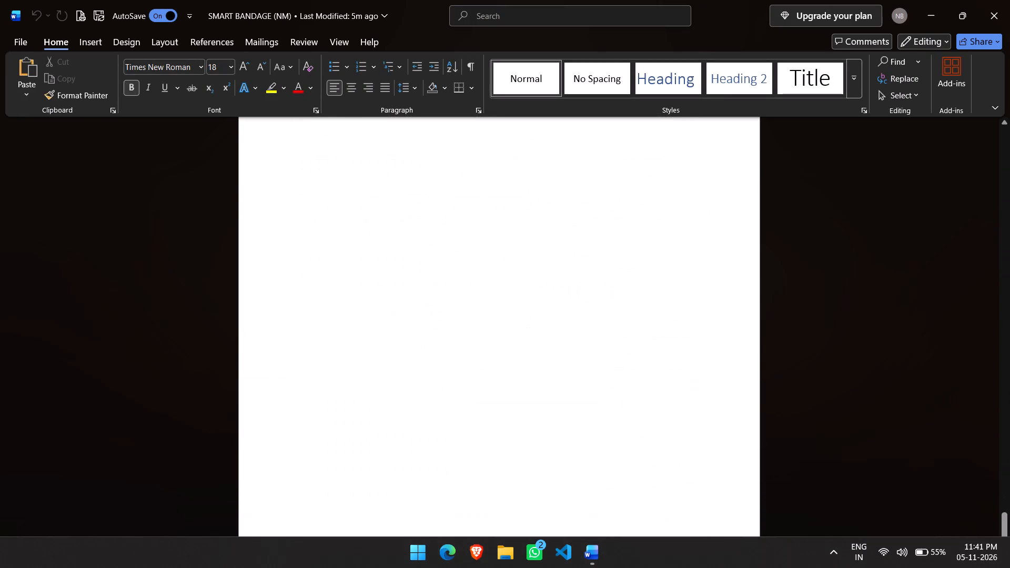
pyautogui.scroll(4, 185, 386)
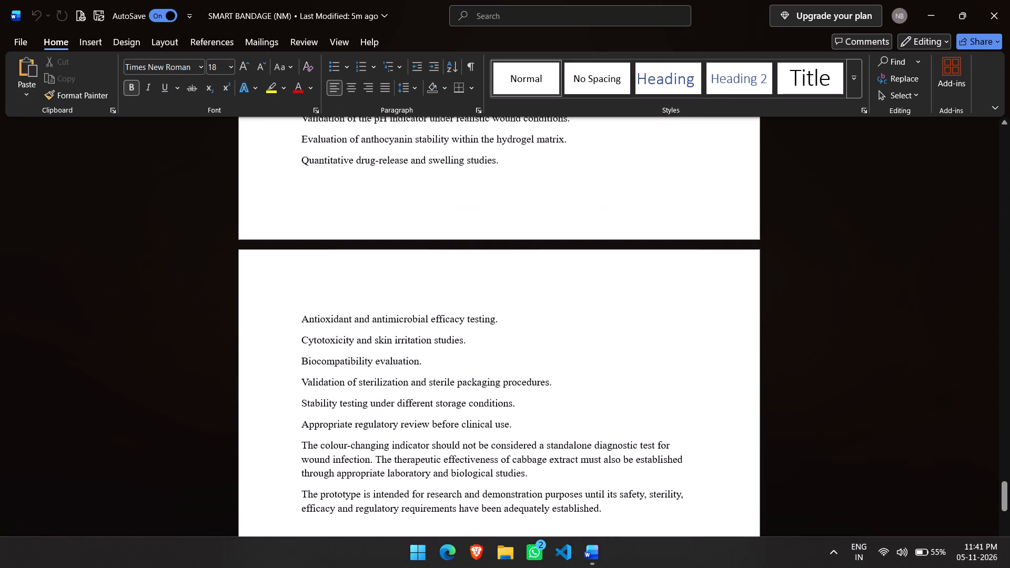
pyautogui.hotkey('ctrl', 's')
pyautogui.click(24, 35)
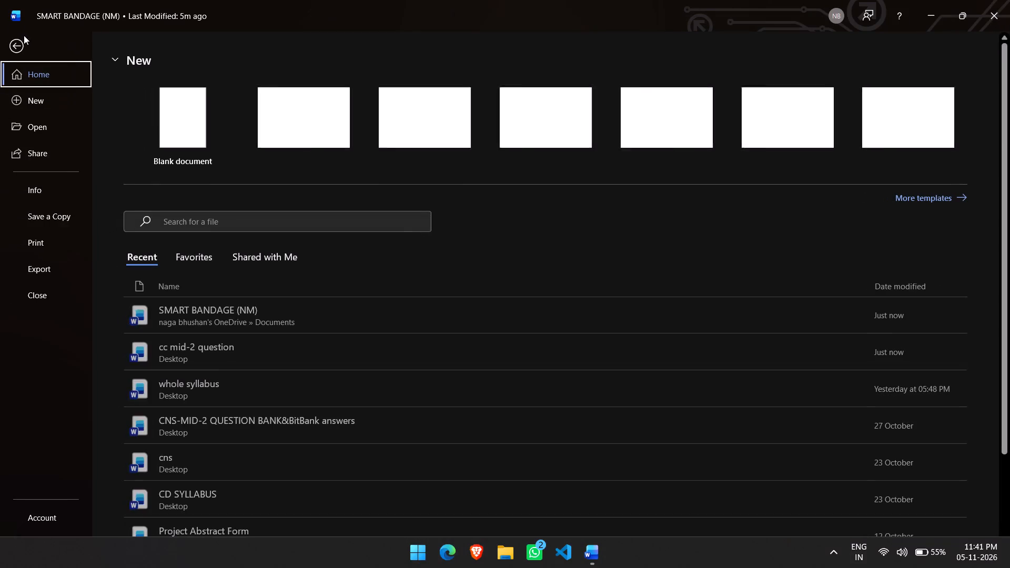
pyautogui.click(47, 214)
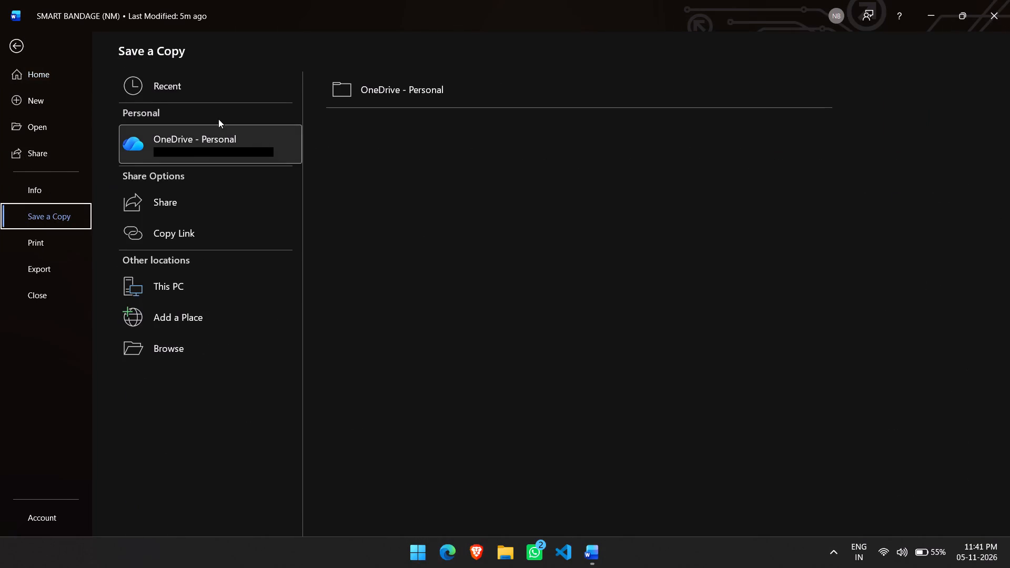
pyautogui.click(219, 290)
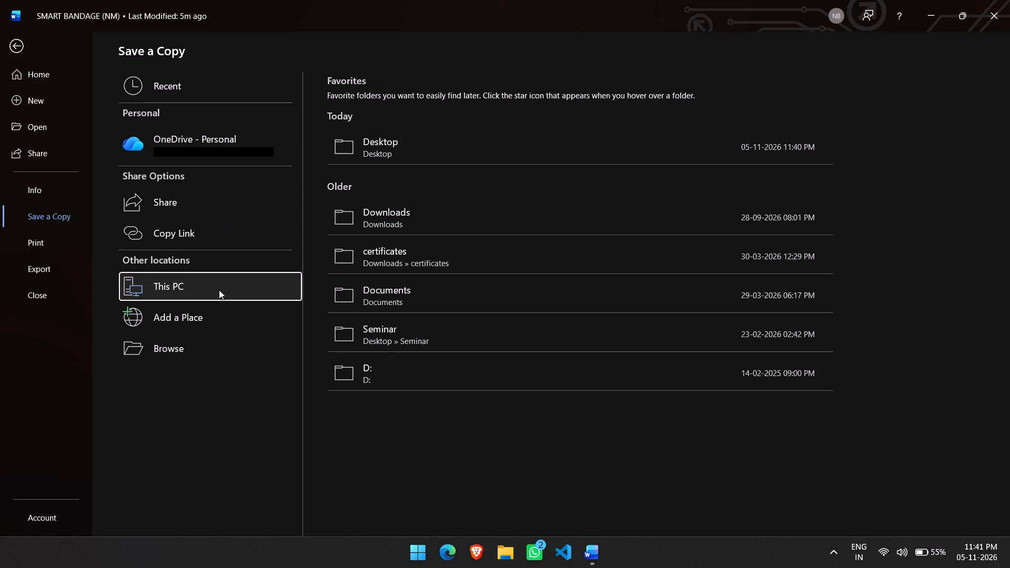
pyautogui.click(434, 215)
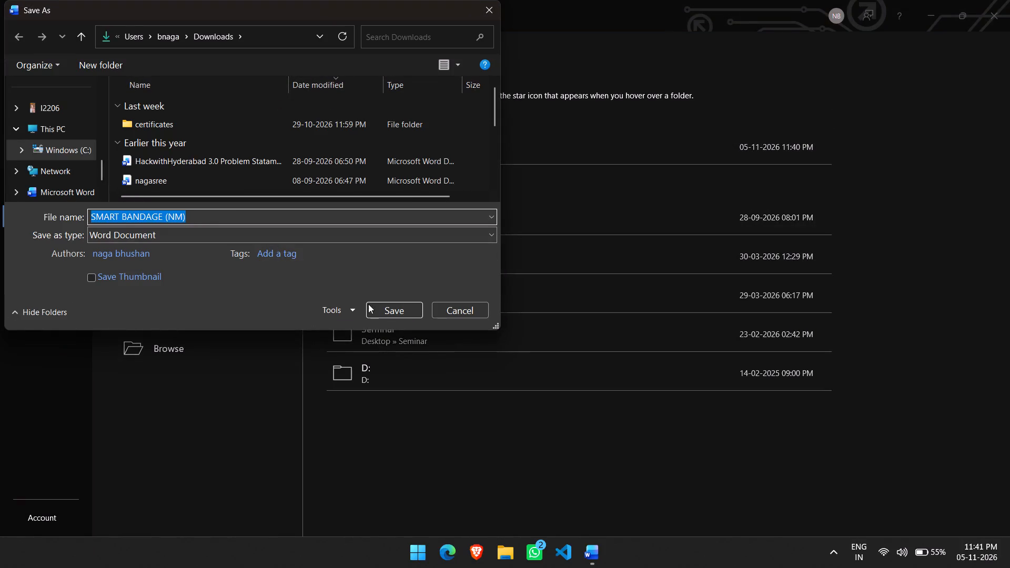
pyautogui.click(388, 311)
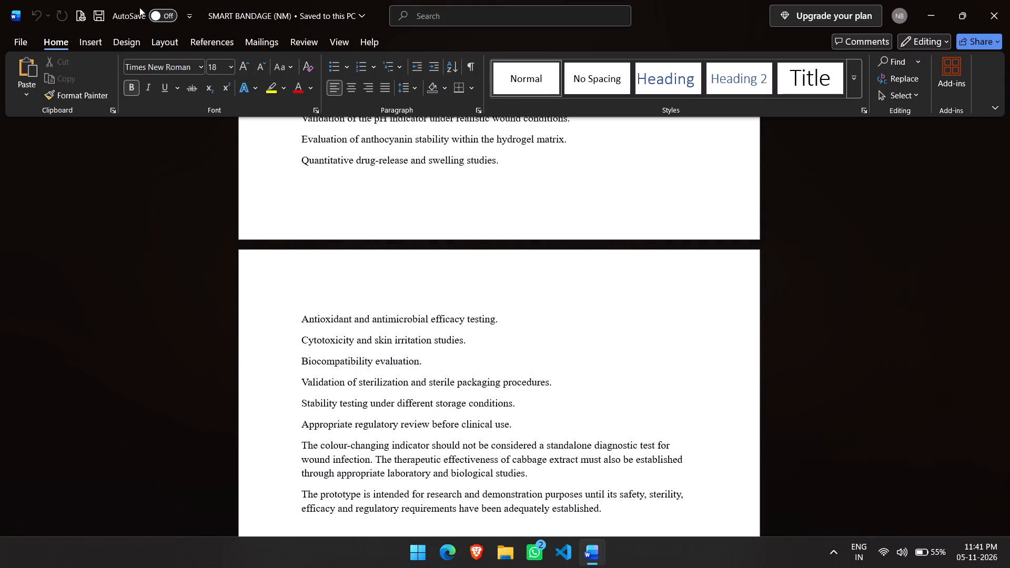
# Turn on AutoSave for the saved copy by uploading it to OneDrive - Personal.
pyautogui.click(156, 14)
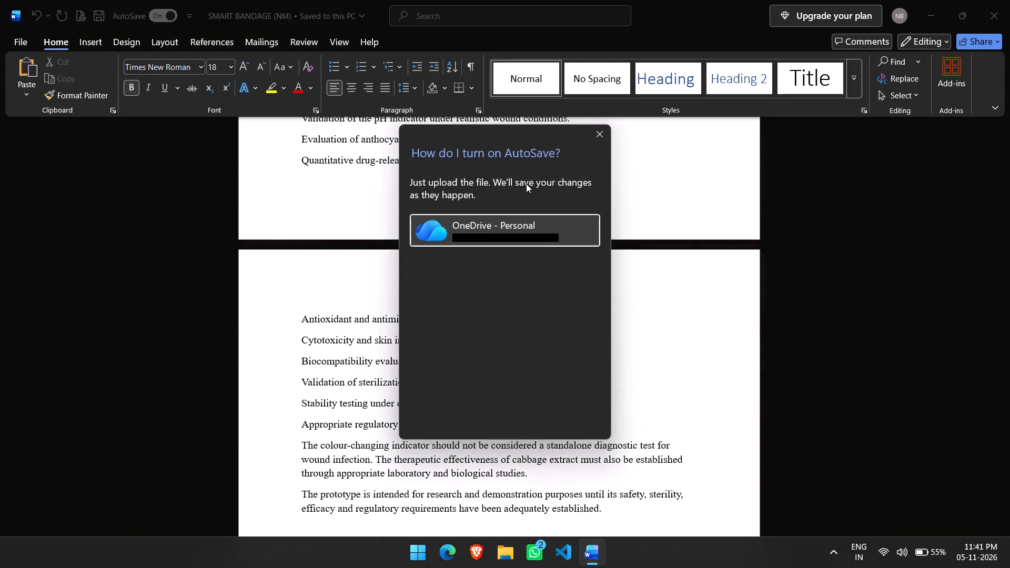
pyautogui.click(528, 222)
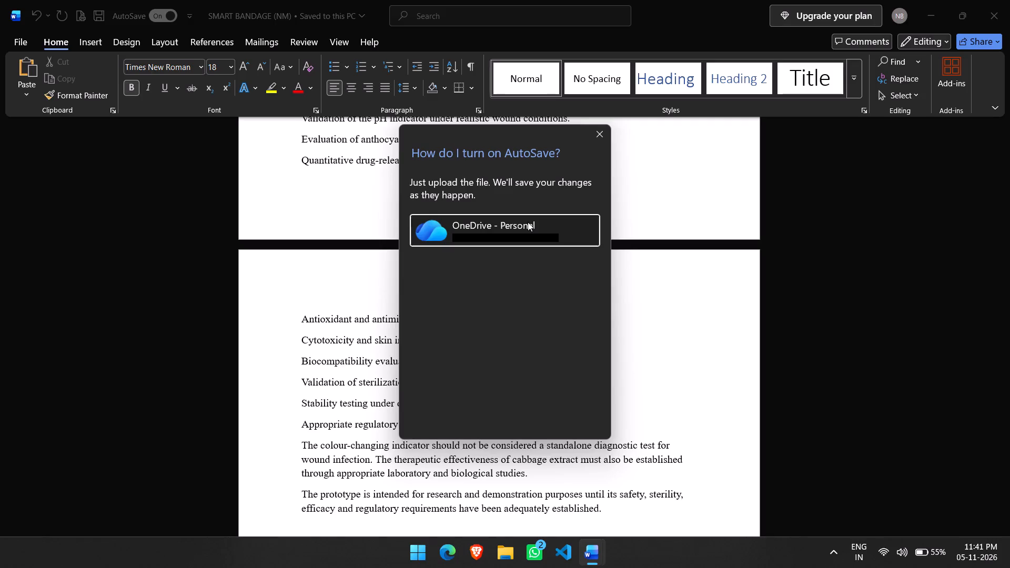
pyautogui.doubleClick(528, 222)
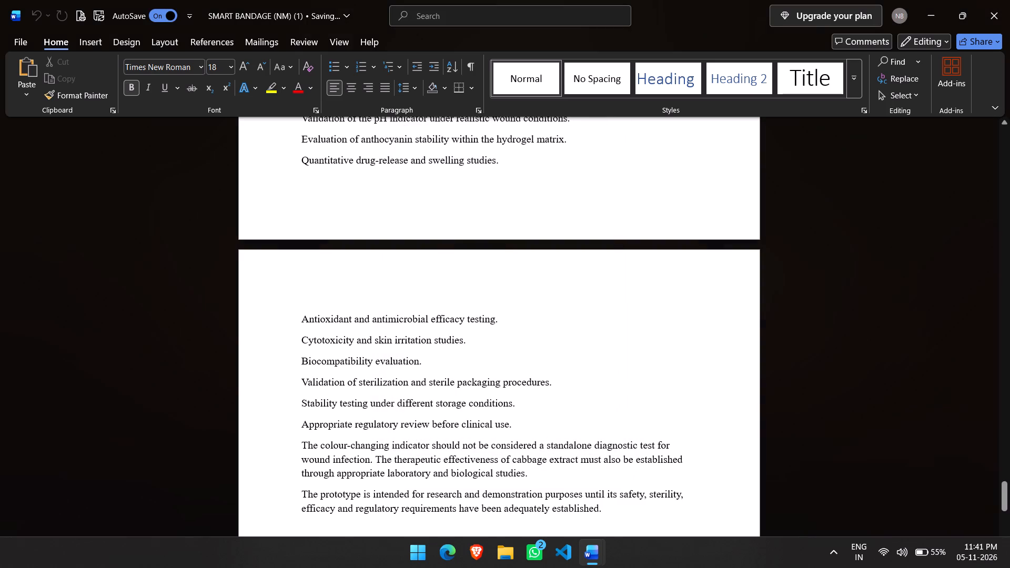
# Close the SMART BANDAGE (NM) (1) document and the cc mid-2 question document.
pyautogui.click(1009, 0)
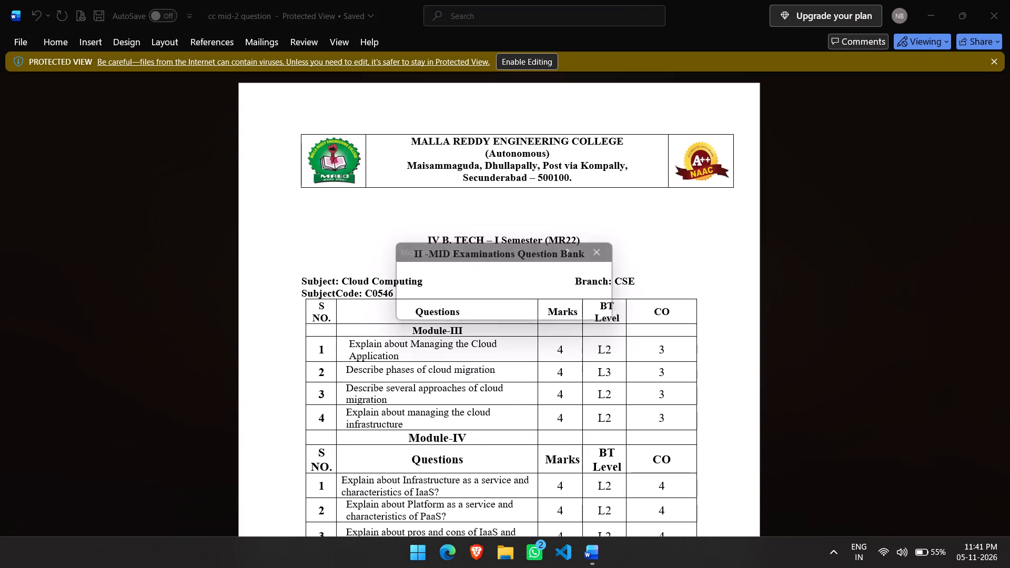
pyautogui.click(1009, 0)
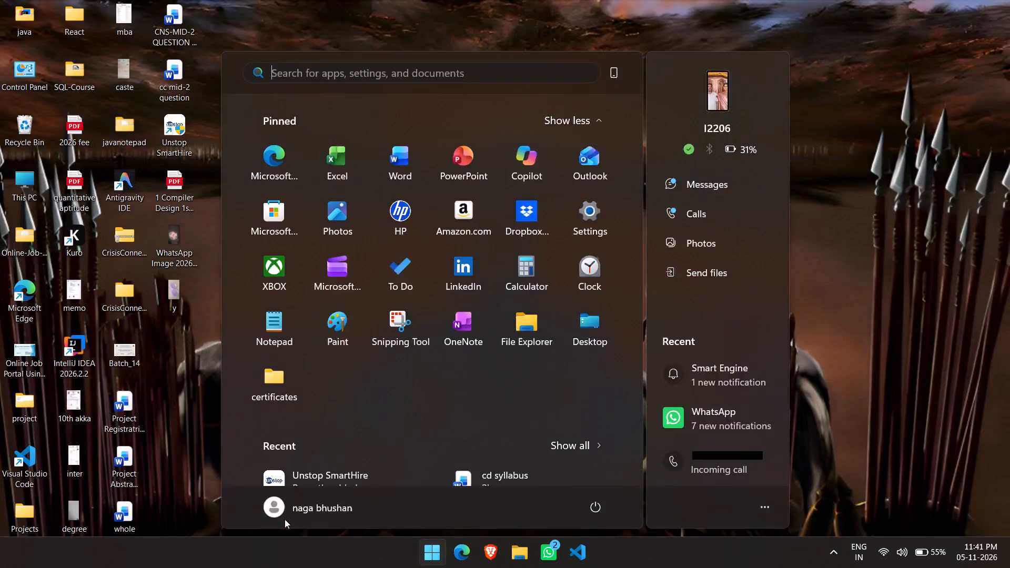
# Search the computer's installed apps for w.
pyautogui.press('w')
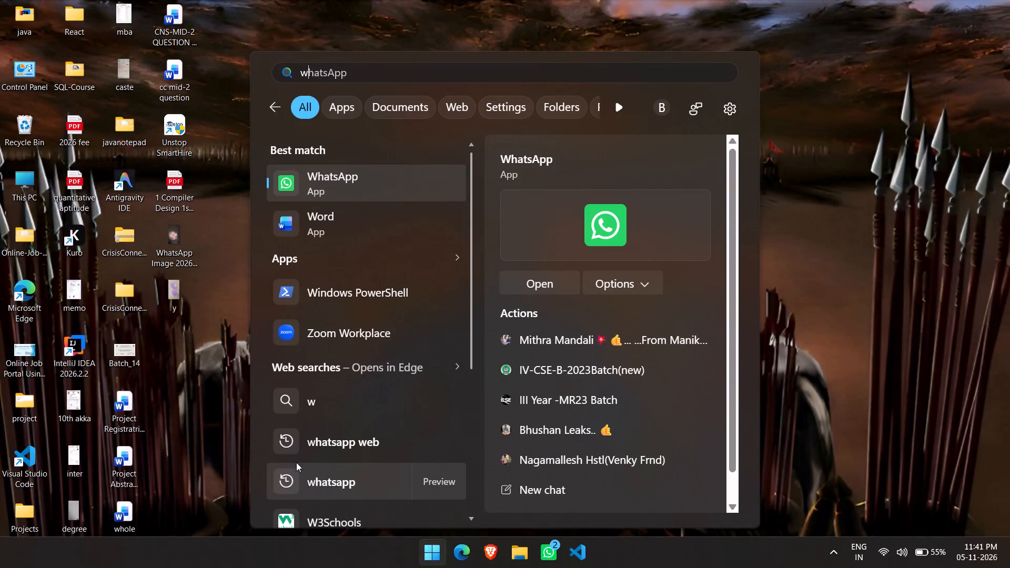
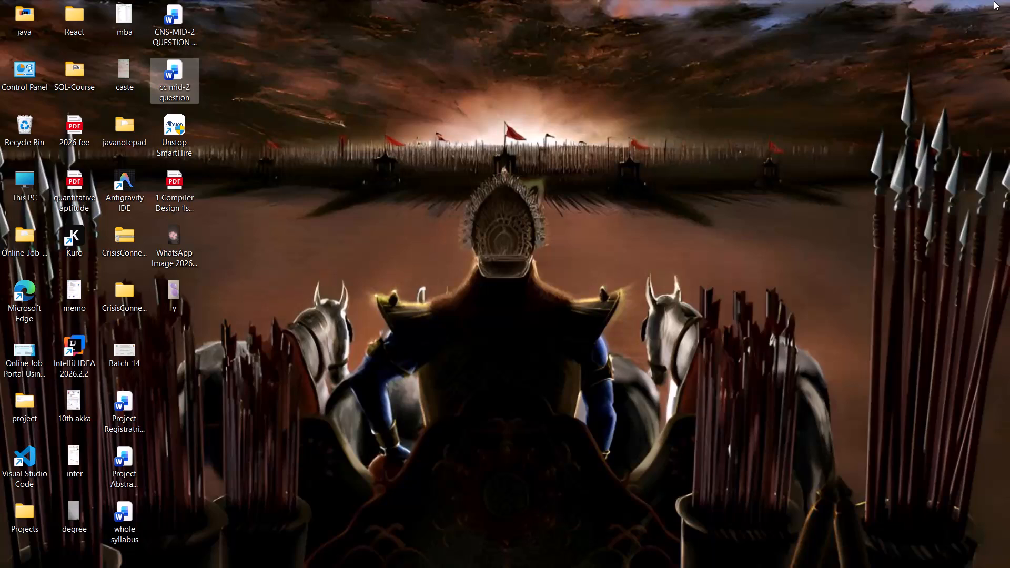
# Refresh the desktop.
pyautogui.hscroll(2, 994, 1)
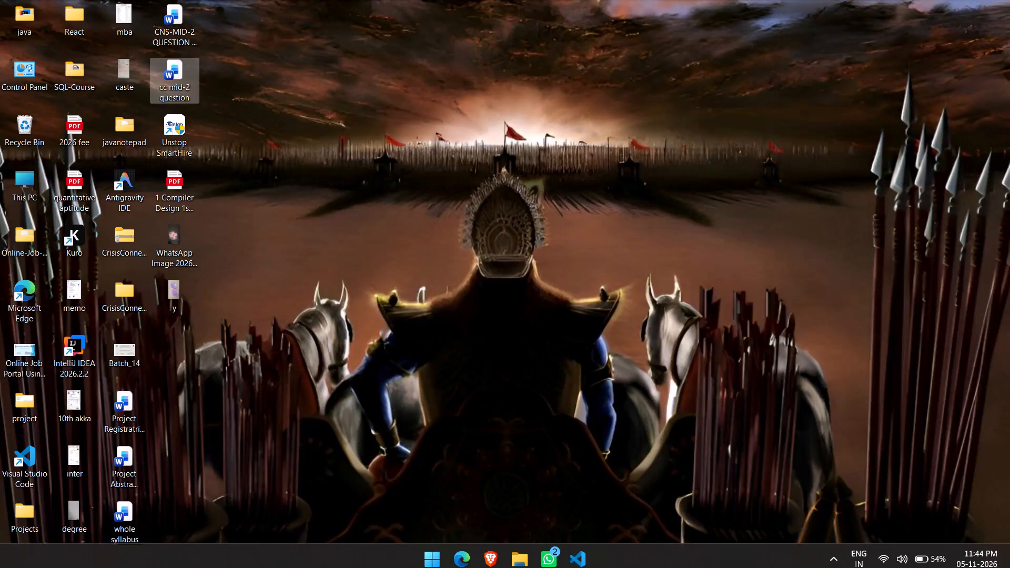
pyautogui.rightClick(585, 235)
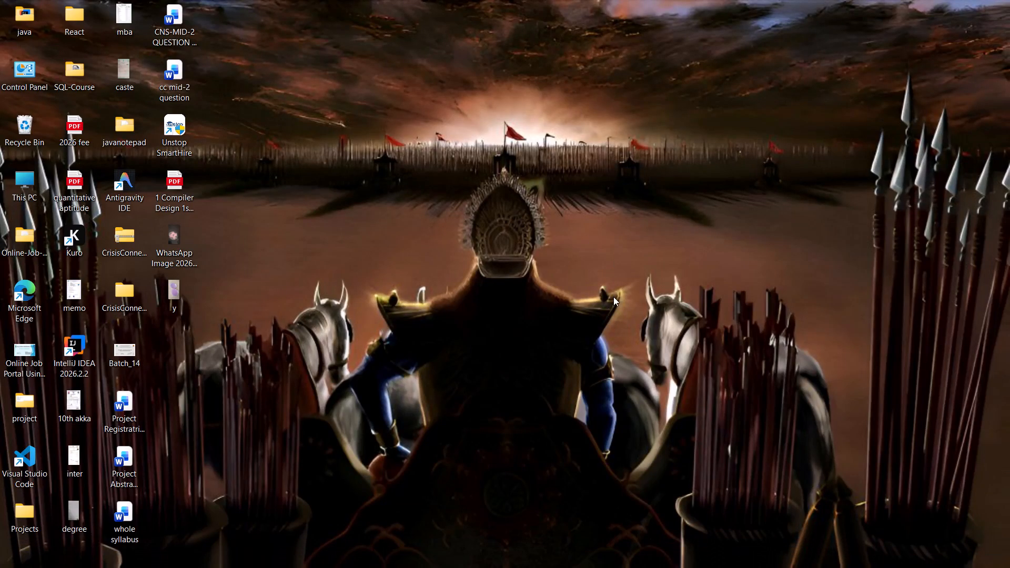
pyautogui.click(641, 301)
pyautogui.rightClick(470, 180)
pyautogui.click(529, 248)
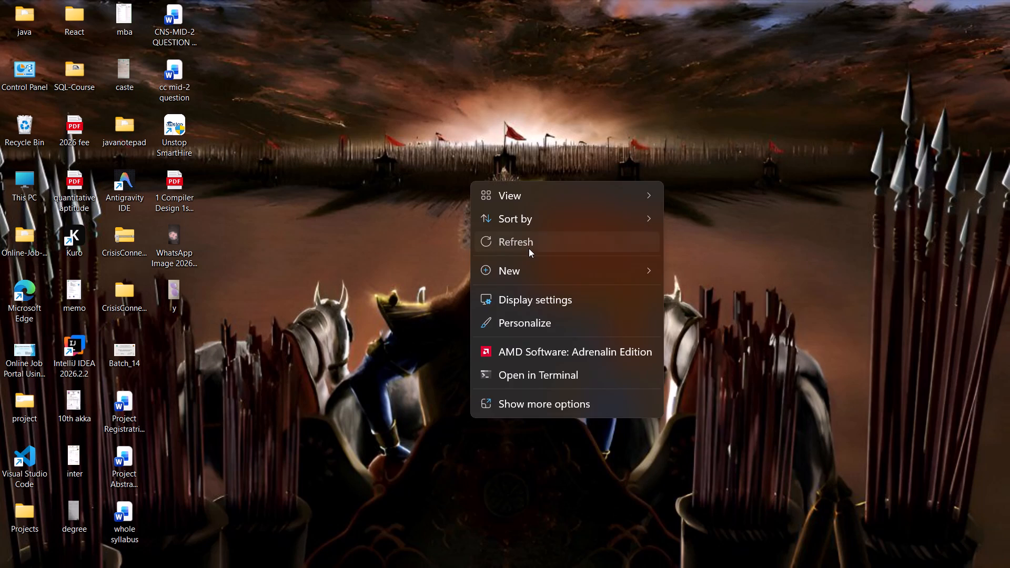
# Show the hidden system tray icons.
pyautogui.click(831, 553)
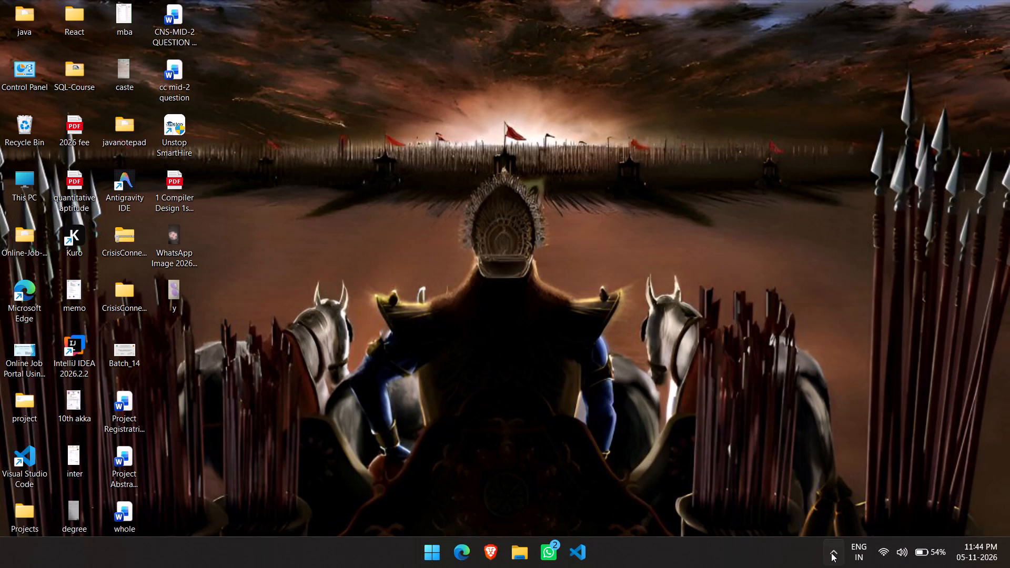